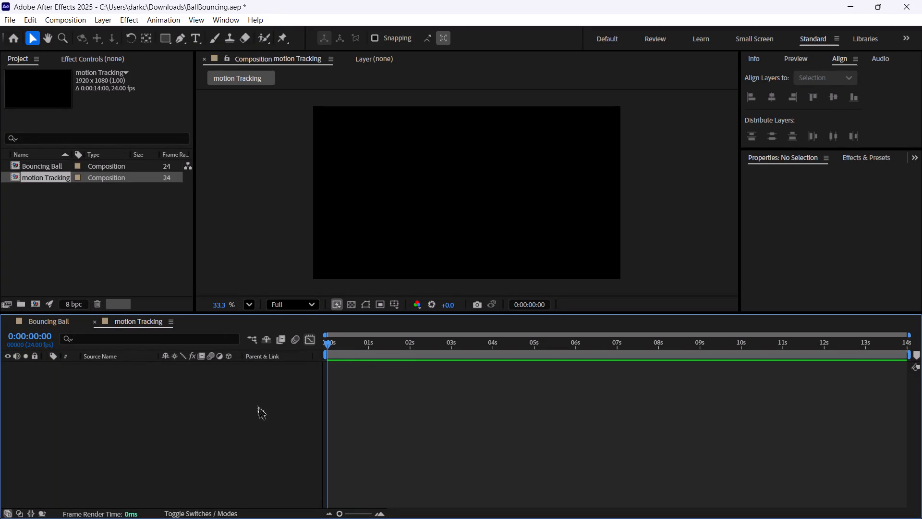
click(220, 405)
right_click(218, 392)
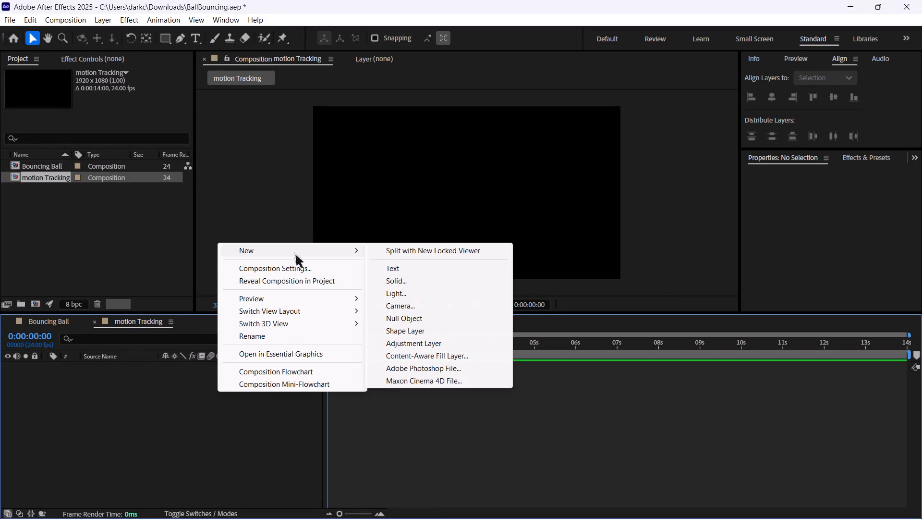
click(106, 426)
Switch to File Explorer and open the motion tracking footage folder in Downloads.
key(alt+Tab)
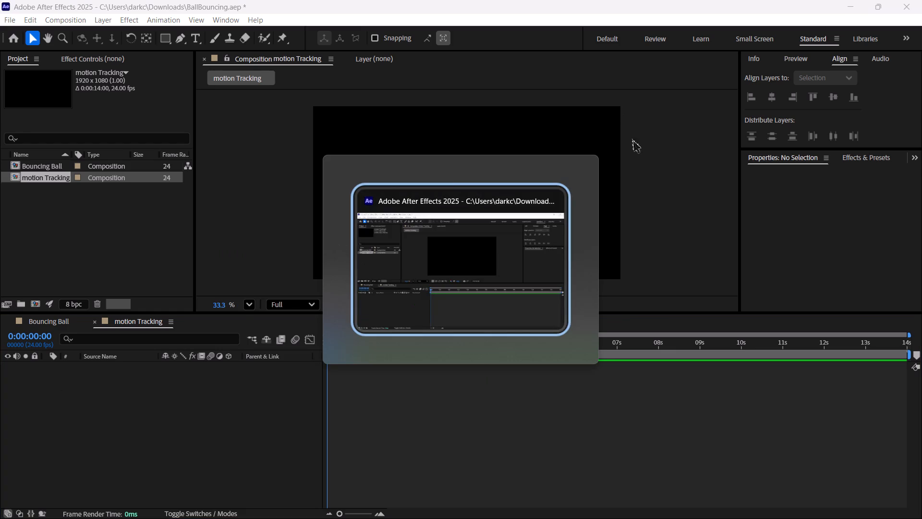
click(71, 149)
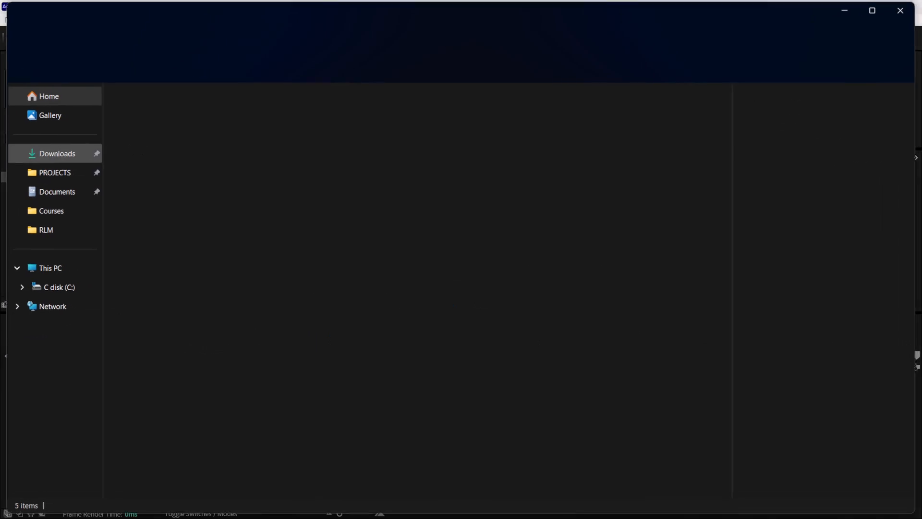
click(56, 161)
click(57, 174)
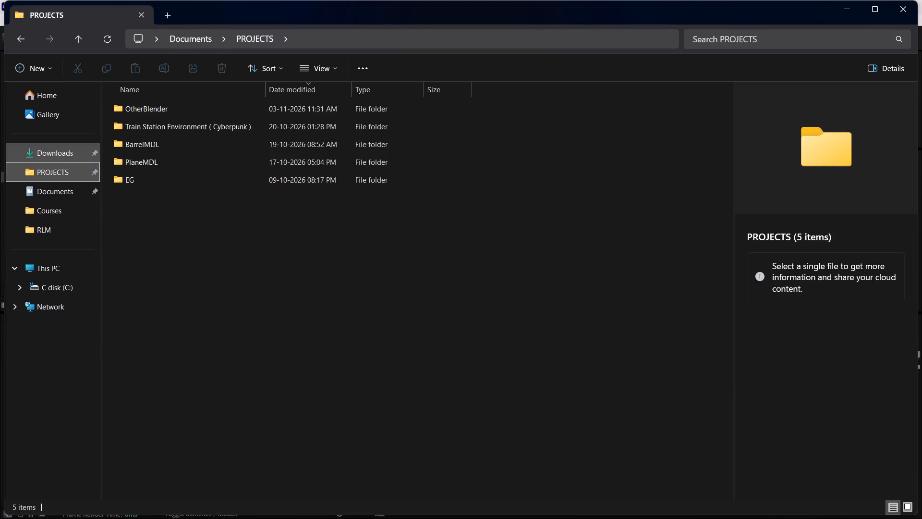
click(56, 152)
double_click(166, 123)
click(153, 128)
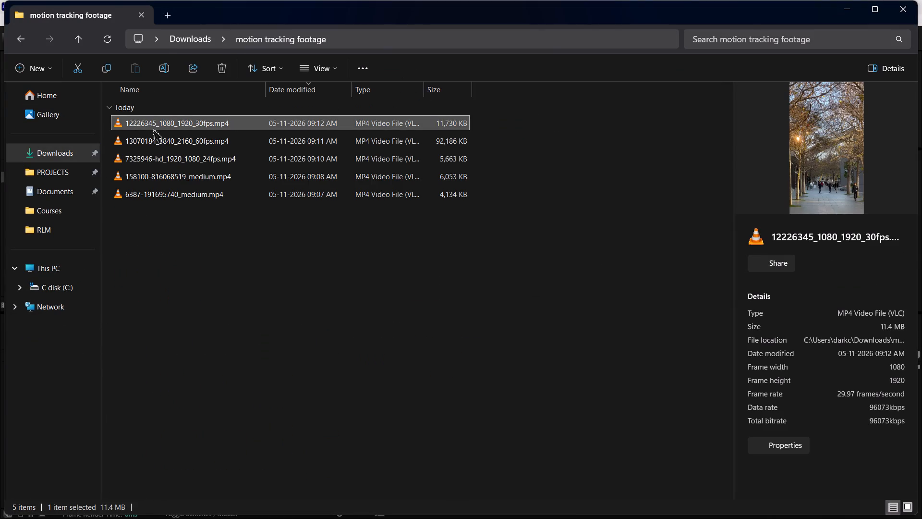
click(157, 143)
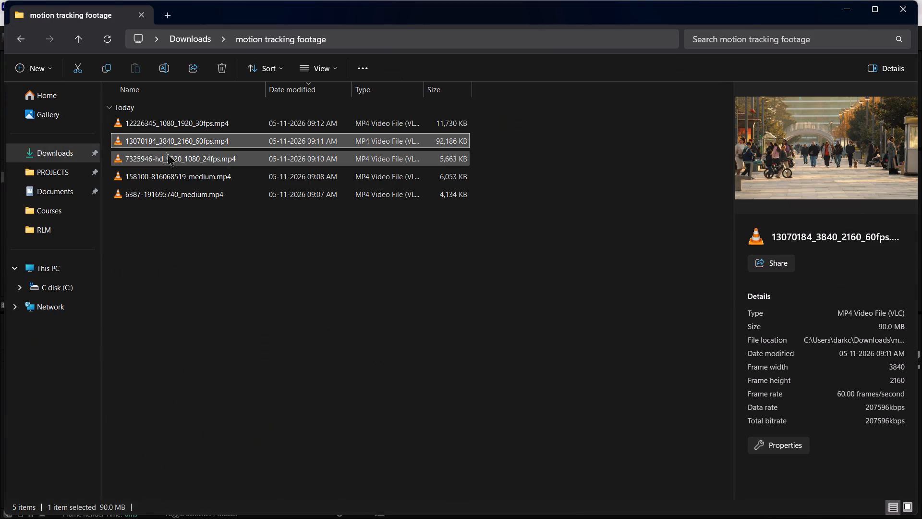
click(166, 152)
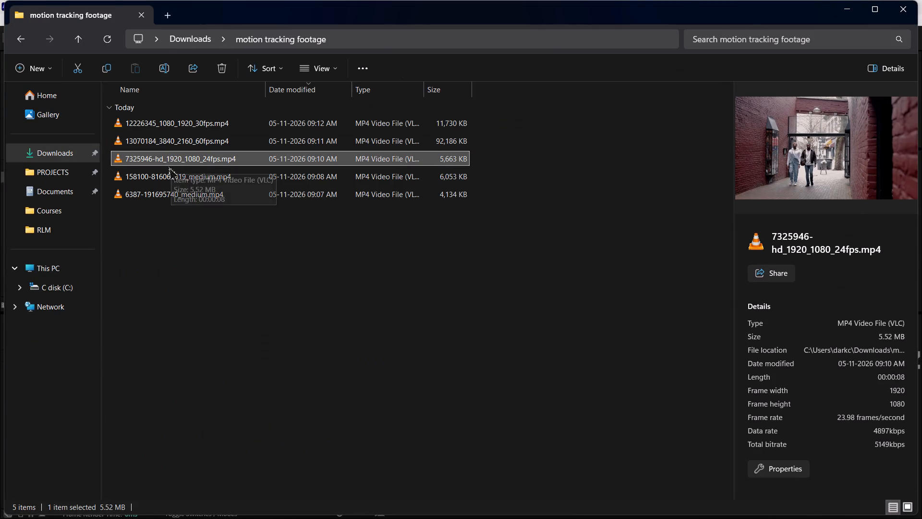
click(165, 173)
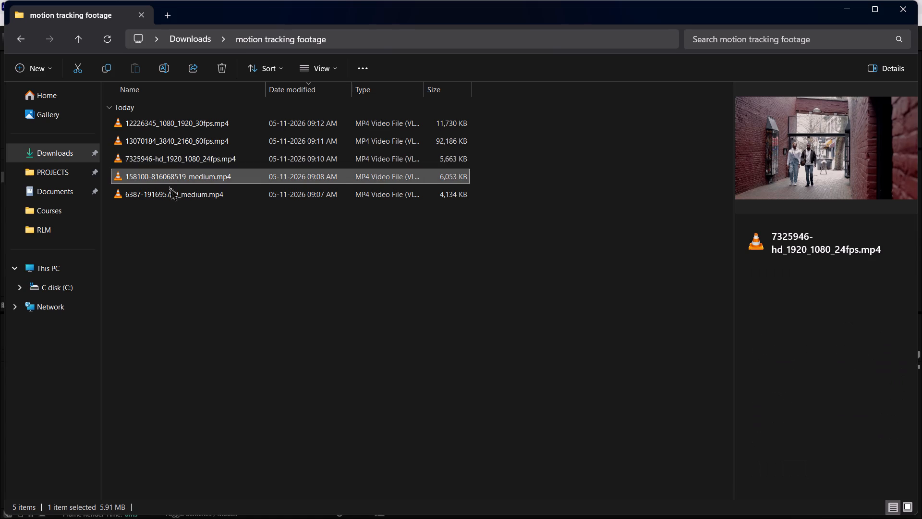
click(182, 193)
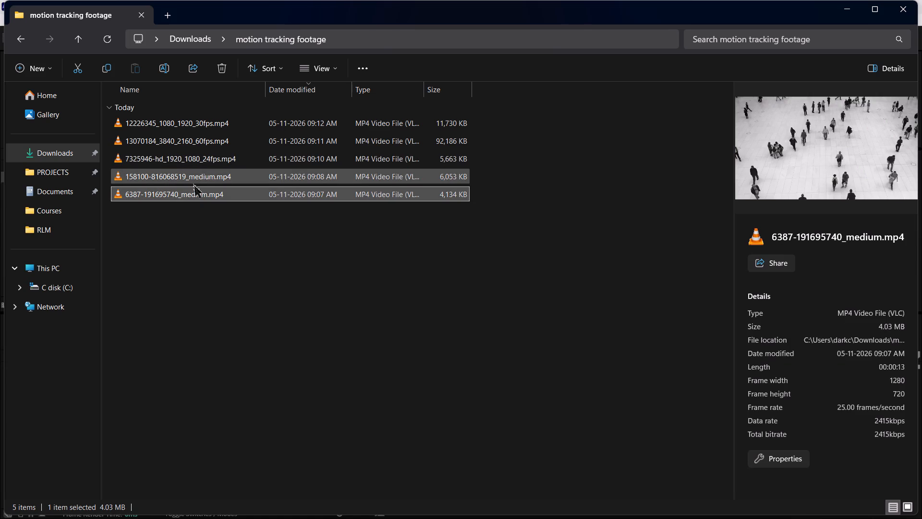
double_click(201, 189)
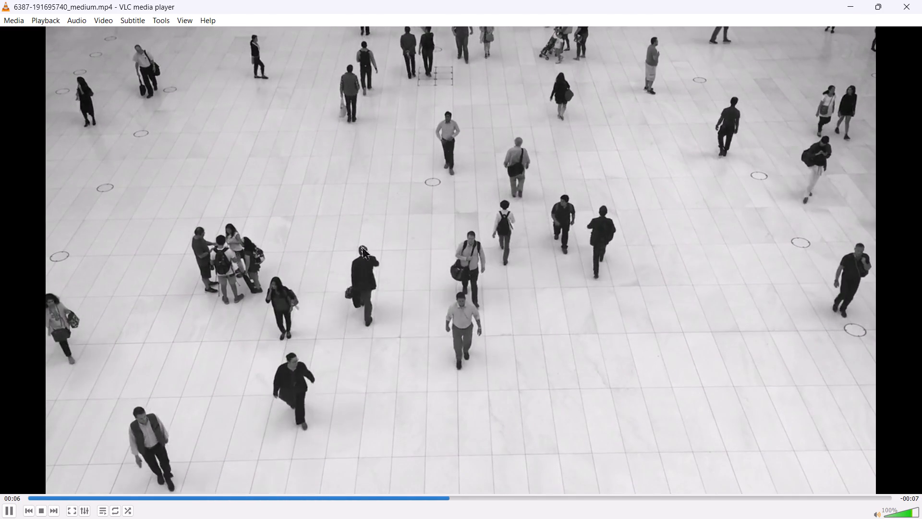
click(921, 0)
drag(181, 193, 349, 245)
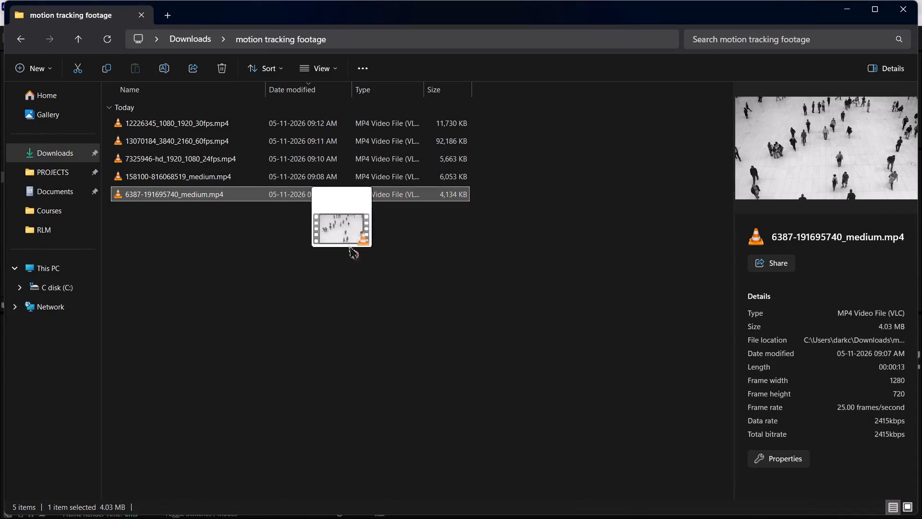
drag(349, 245, 215, 285)
key(alt+Tab)
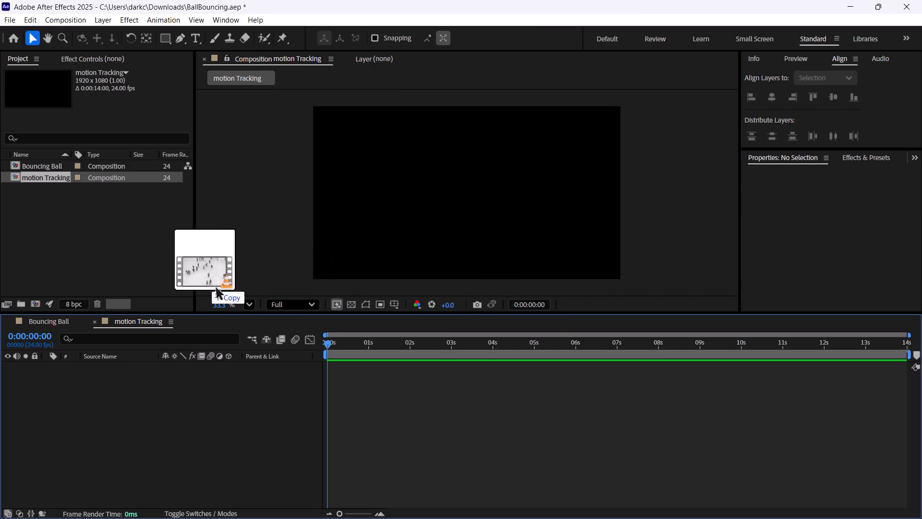
drag(215, 285, 200, 489)
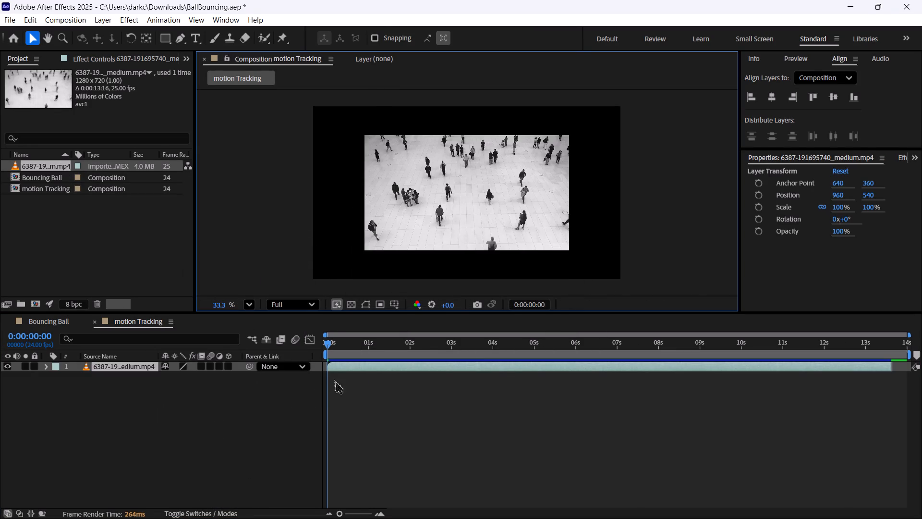
click(431, 212)
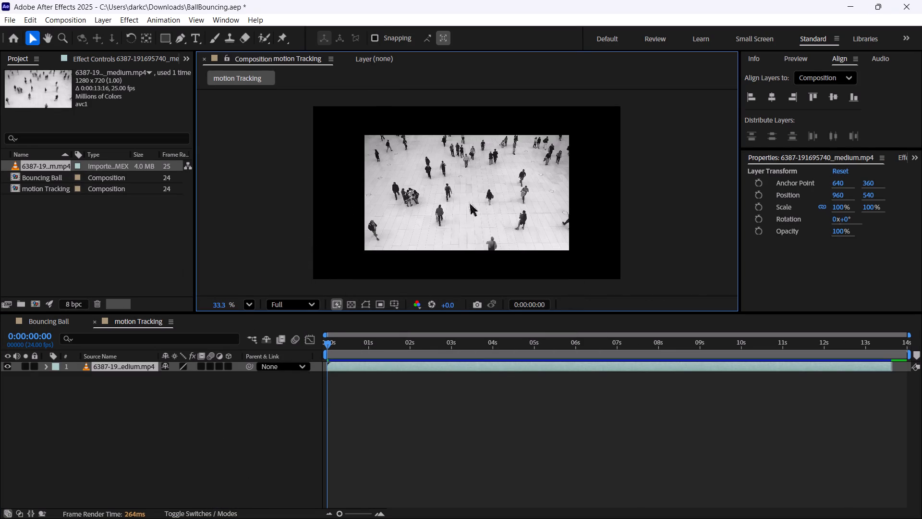
click(469, 201)
key(s)
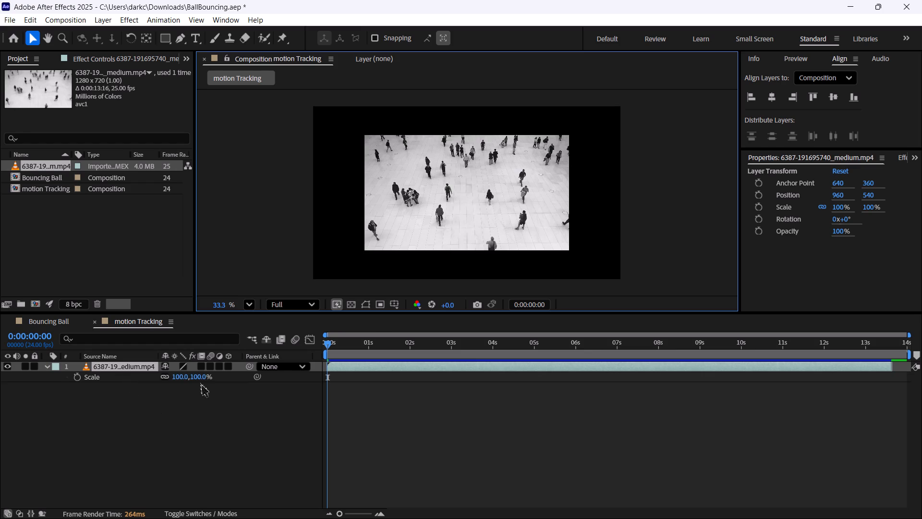
drag(202, 376, 243, 385)
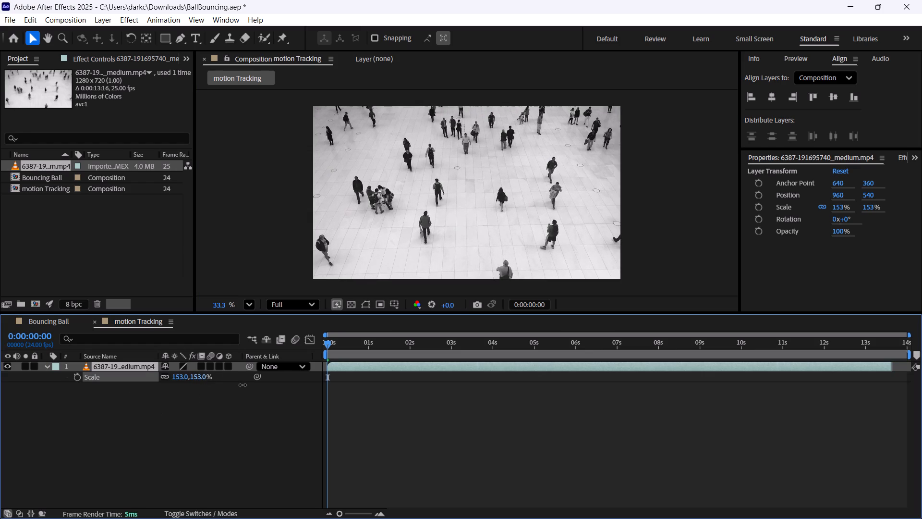
drag(243, 385, 242, 388)
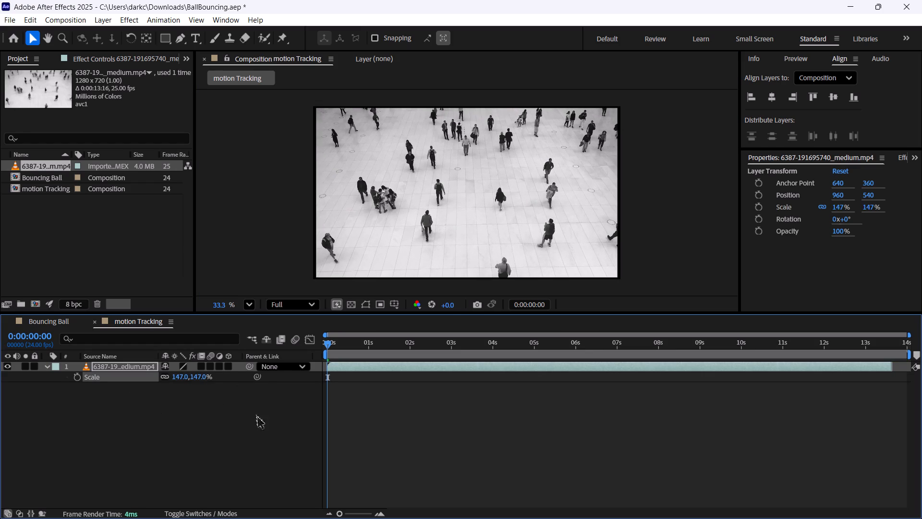
click(498, 450)
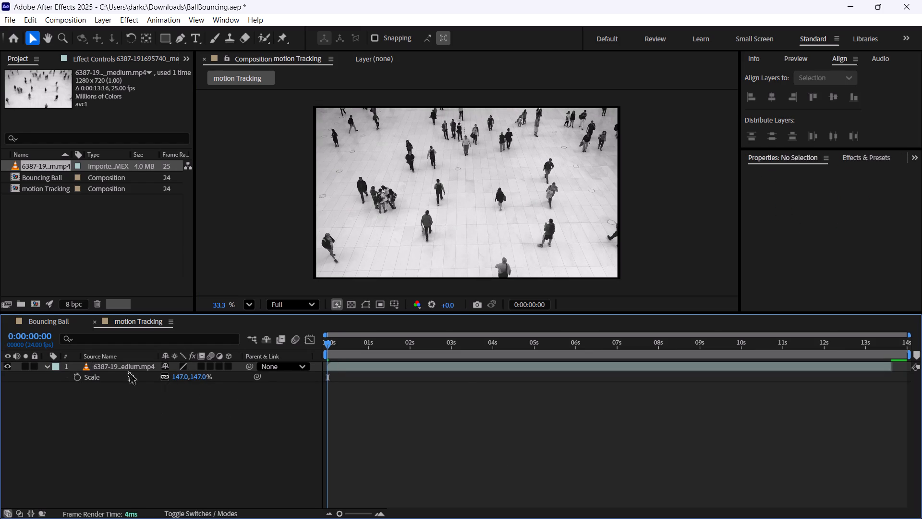
click(117, 365)
click(43, 363)
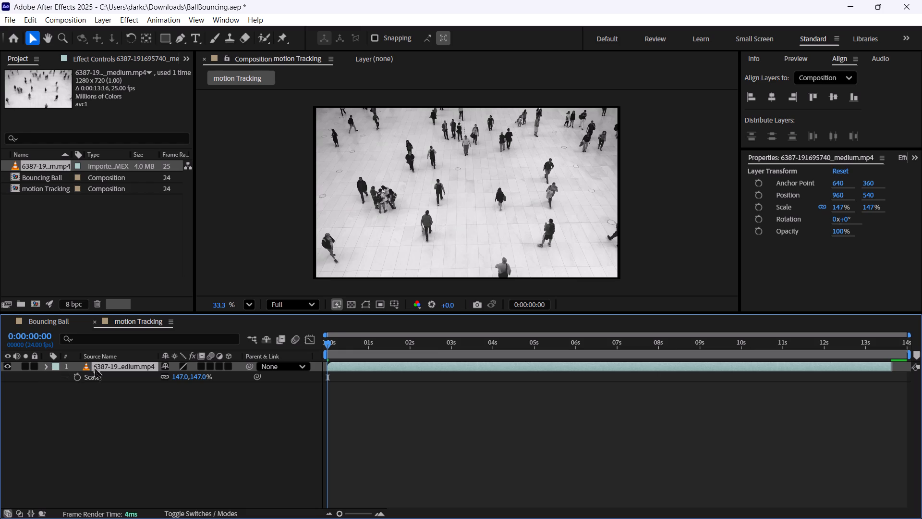
Scrub and play the crowd footage in the motion Tracking composition, leaving the playhead at 0:00:01:00.
alt+scroll(453, 235, up, 3)
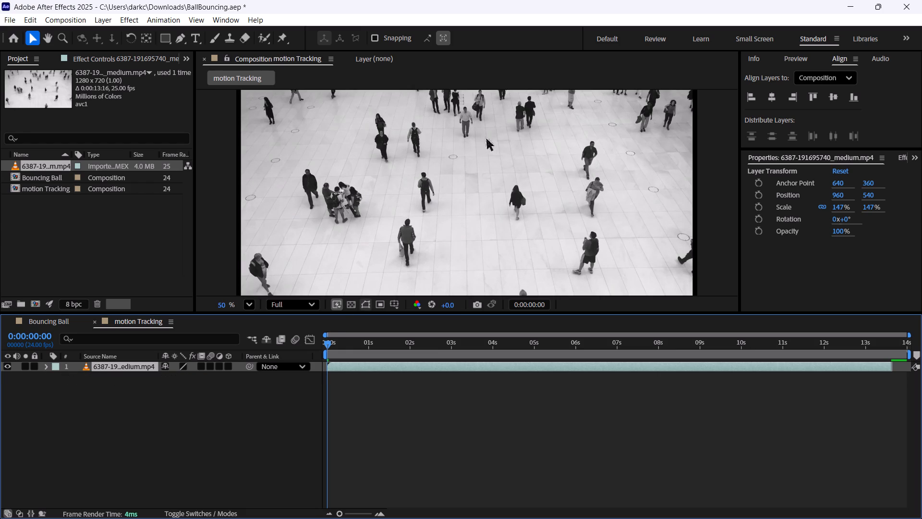
drag(328, 344, 344, 346)
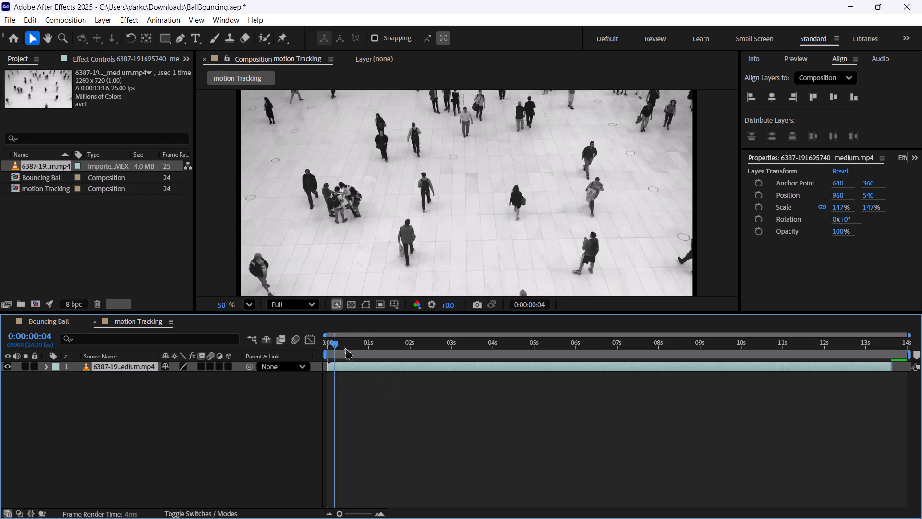
drag(344, 346, 318, 373)
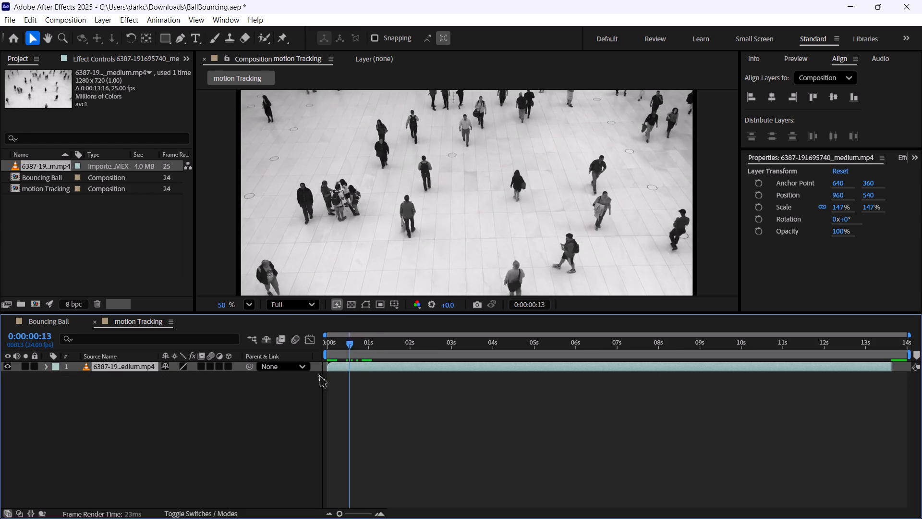
drag(318, 373, 299, 377)
key(space)
key(space)
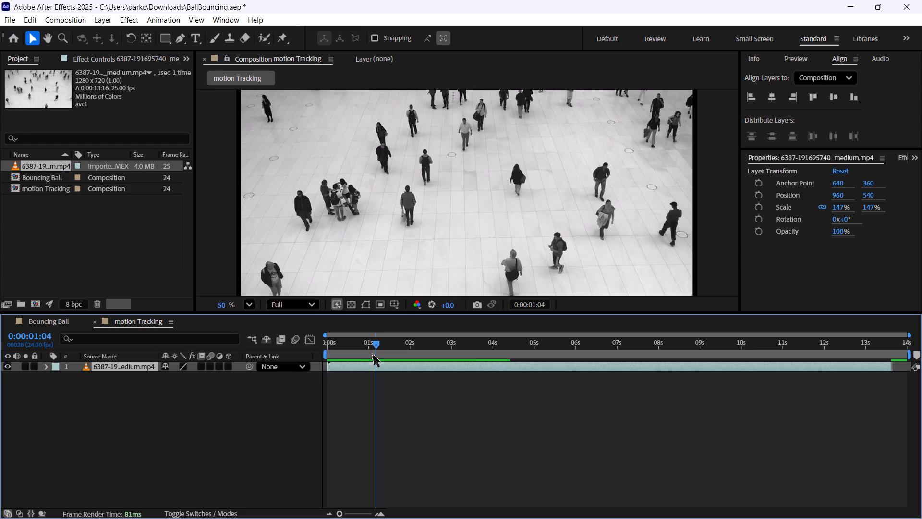
drag(375, 342, 368, 342)
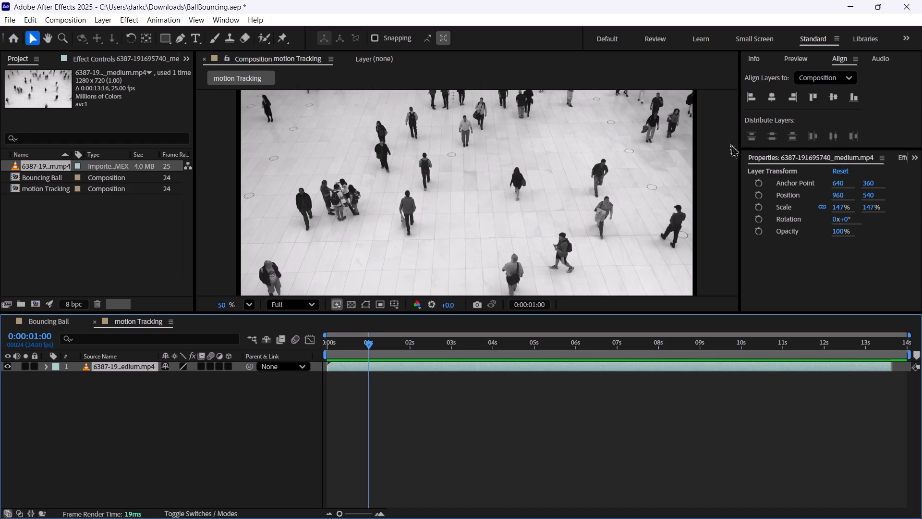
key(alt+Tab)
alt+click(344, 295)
Open the Bouncing Ball composition and examine the Ball layer's position and scale keyframes.
click(37, 318)
scroll(405, 408, up, 2)
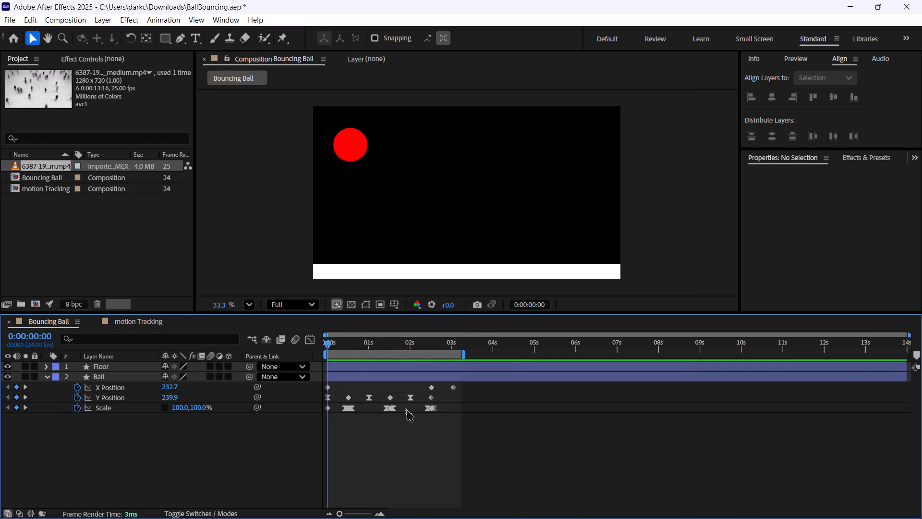
scroll(405, 408, up, 3)
scroll(468, 407, down, 4)
shift+scroll(447, 401, down, 5)
alt+scroll(418, 391, down, 3)
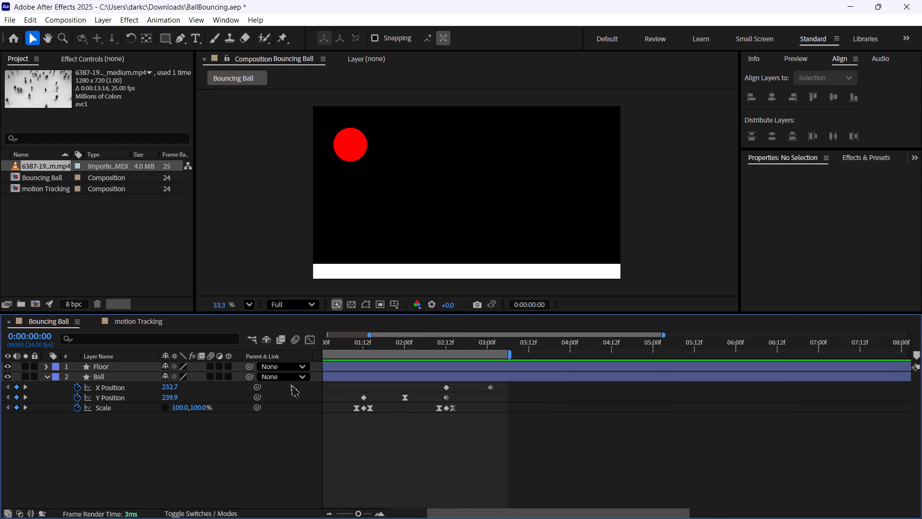
click(106, 377)
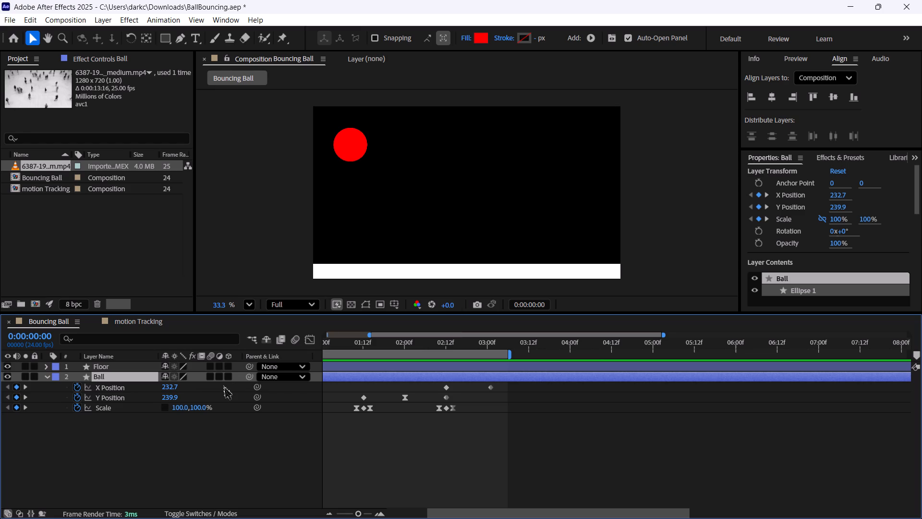
Save the BallBouncing.aep project.
key(ctrl+s)
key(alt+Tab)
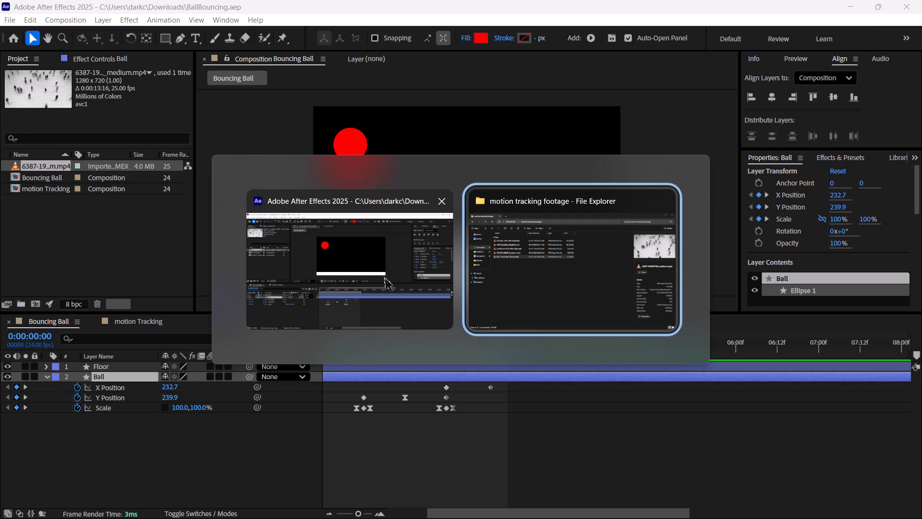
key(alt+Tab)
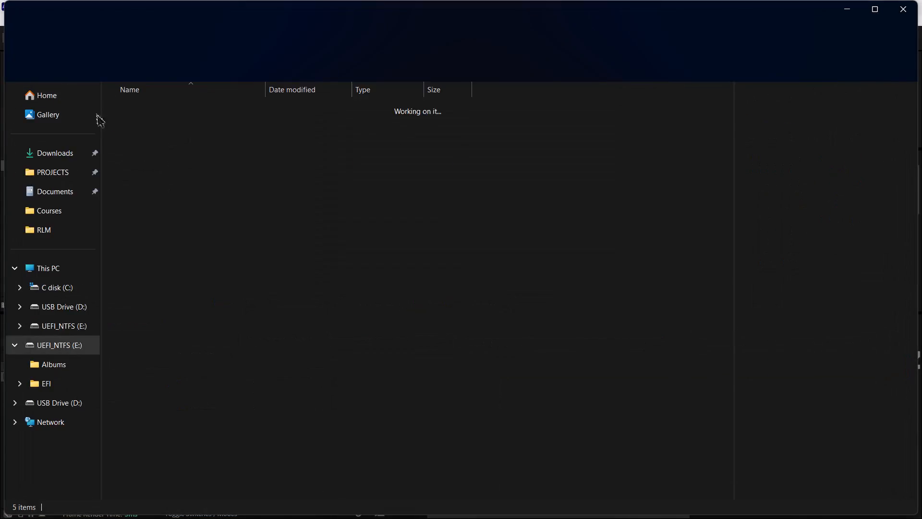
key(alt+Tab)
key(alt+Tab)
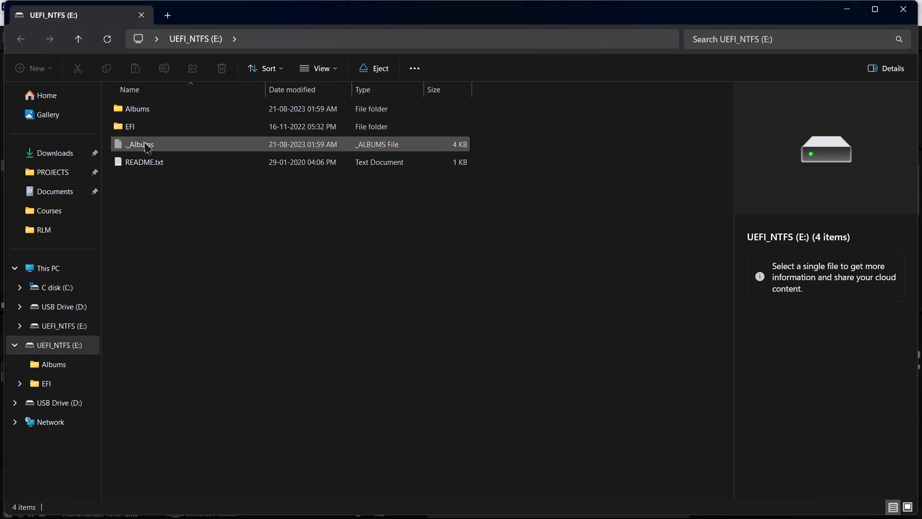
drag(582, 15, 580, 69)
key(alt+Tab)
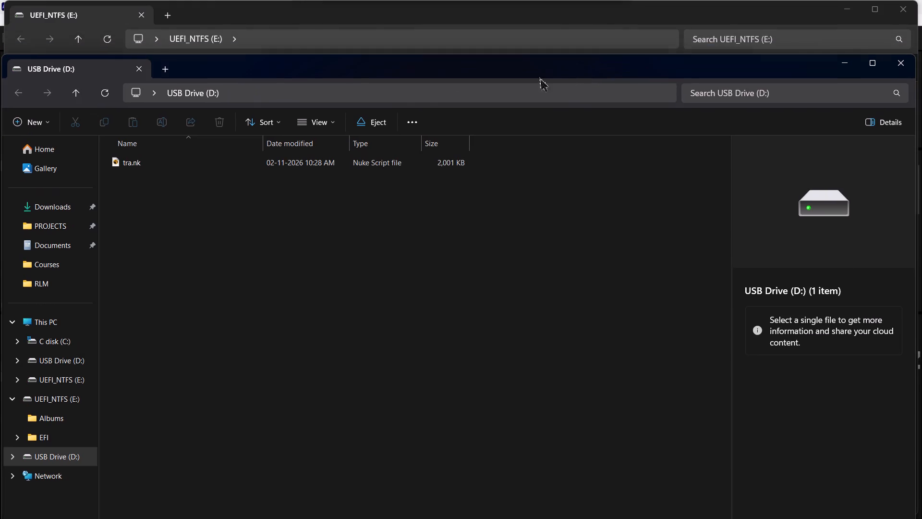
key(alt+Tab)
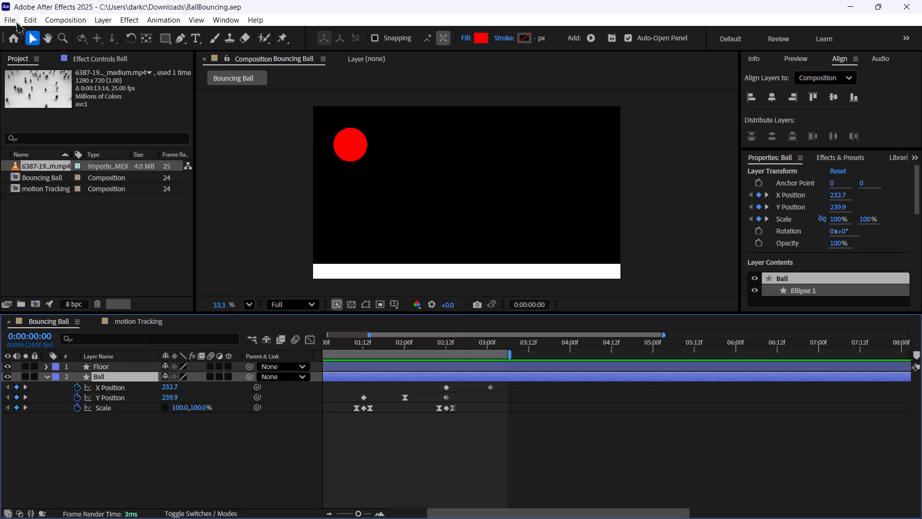
Save the BallBouncing.aep project.
click(11, 20)
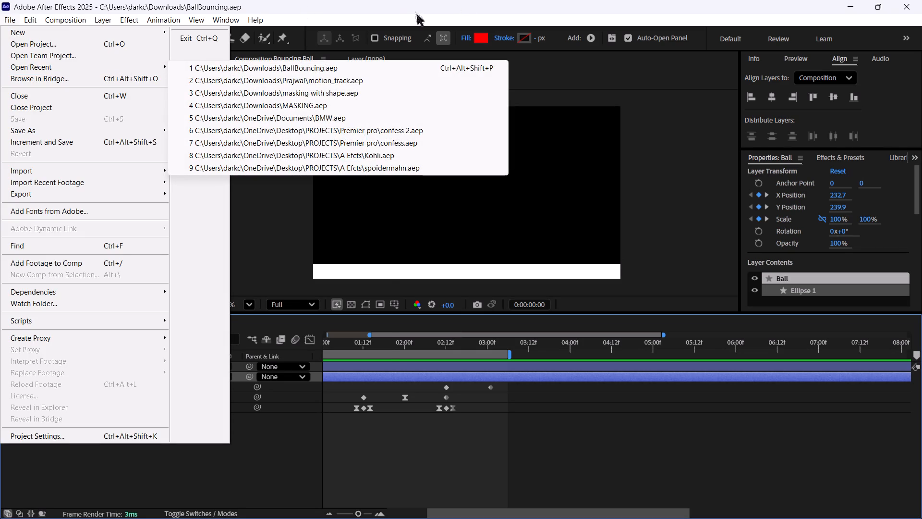
click(533, 154)
key(ctrl+s)
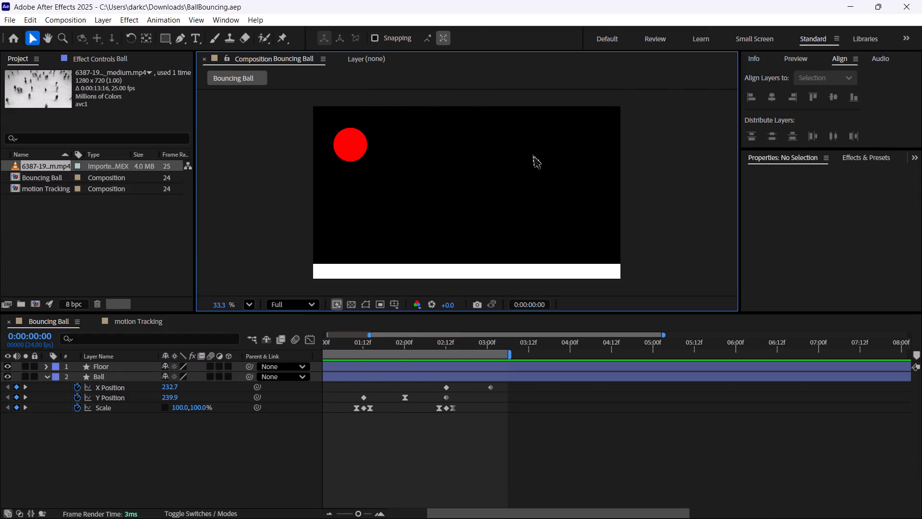
In File Explorer, copy BallBouncing.aep from the Downloads folder to USB Drive (D:).
click(51, 145)
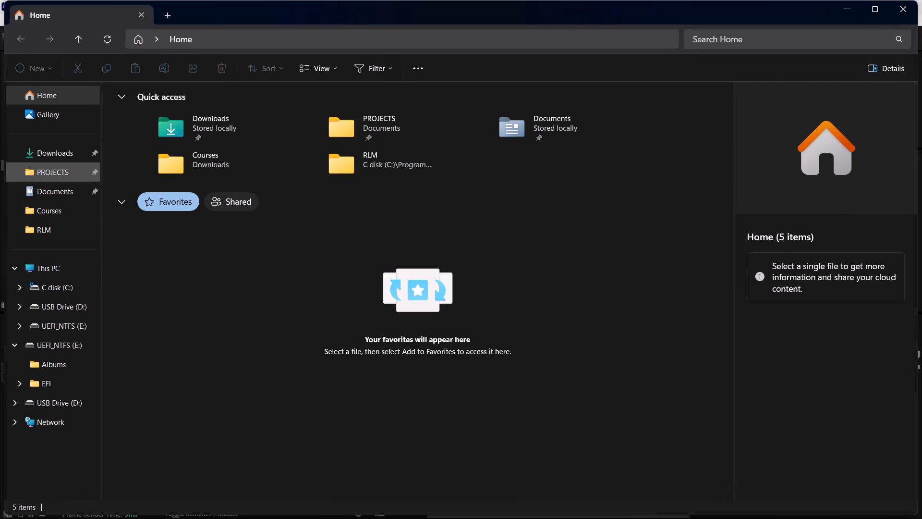
click(64, 153)
click(150, 125)
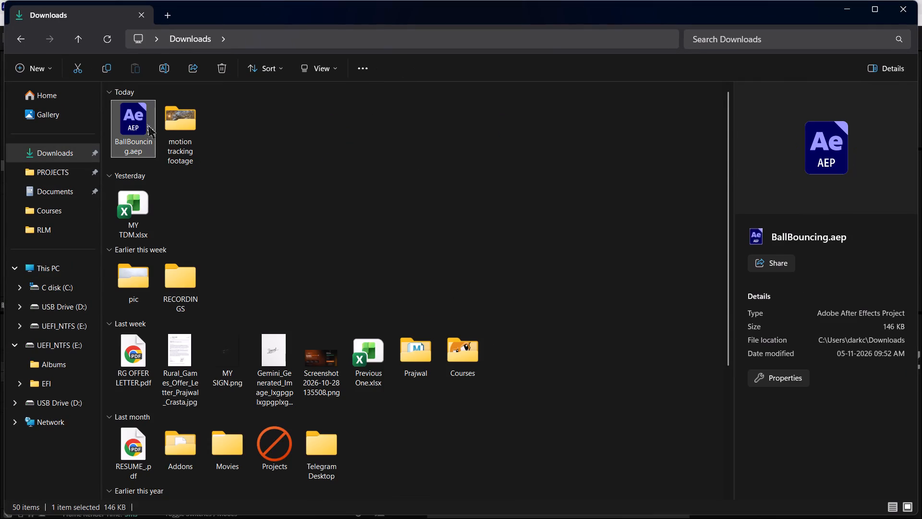
click(111, 73)
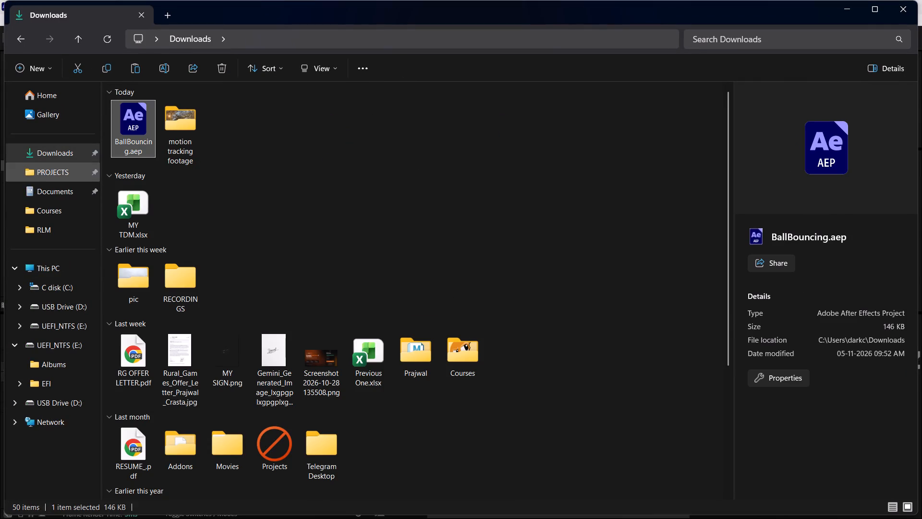
click(64, 279)
click(69, 267)
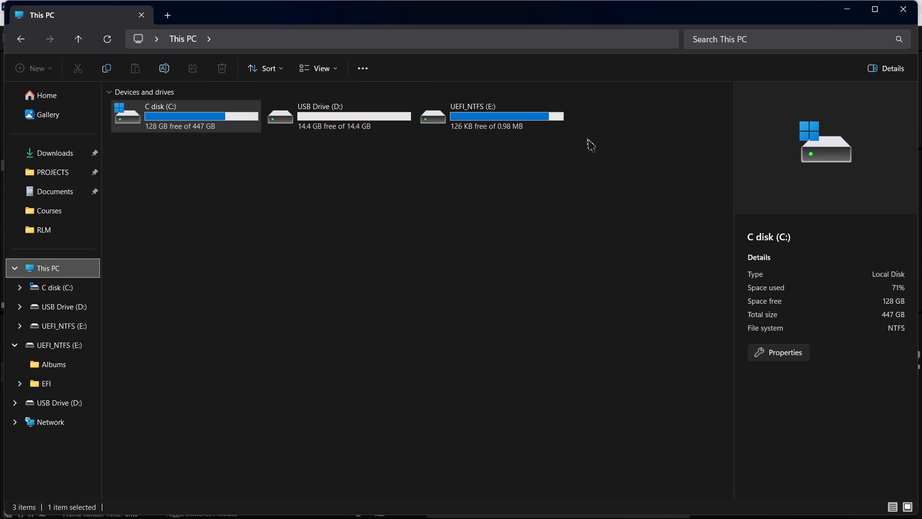
double_click(374, 113)
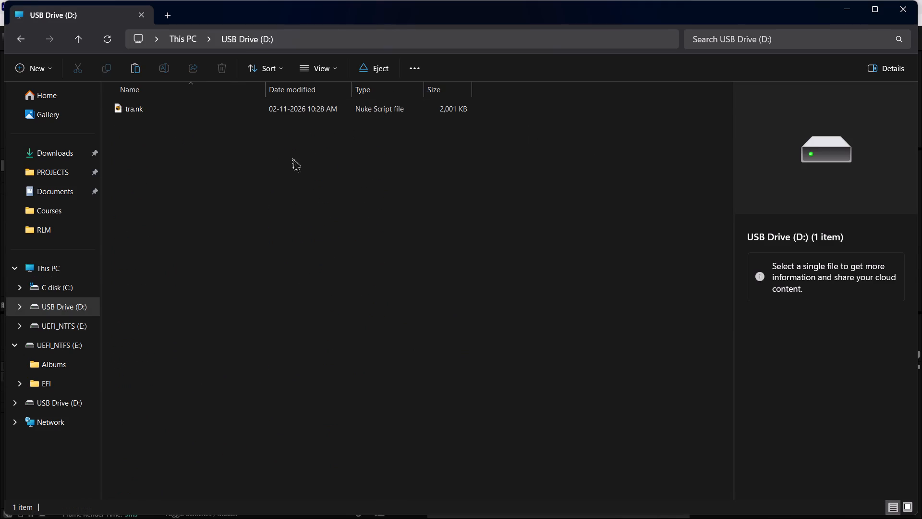
right_click(190, 144)
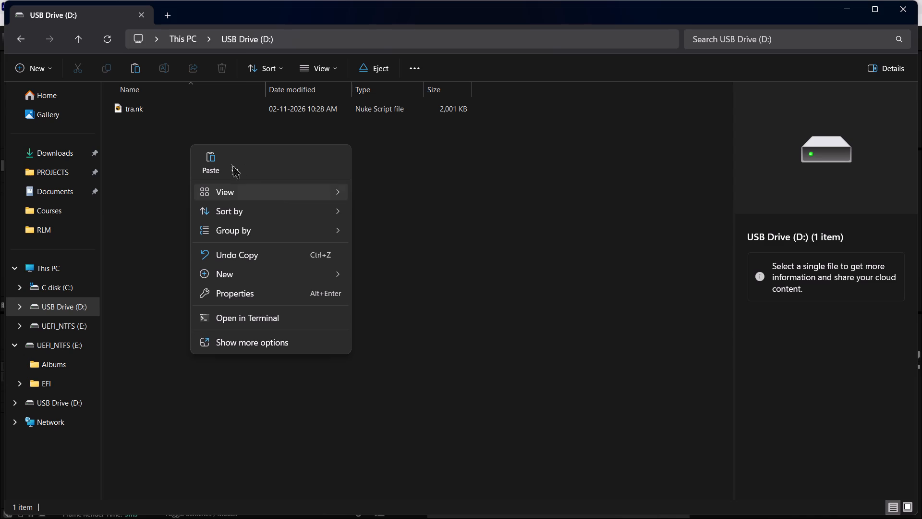
click(222, 163)
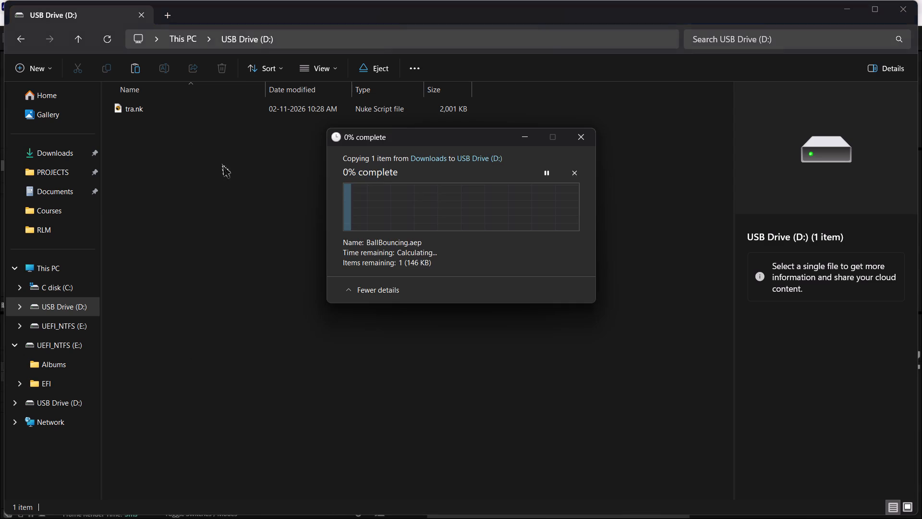
click(215, 191)
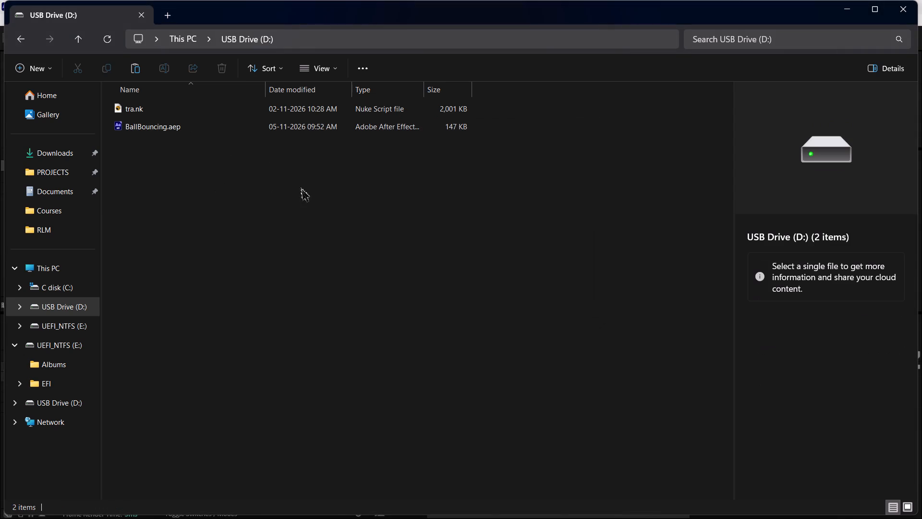
click(217, 123)
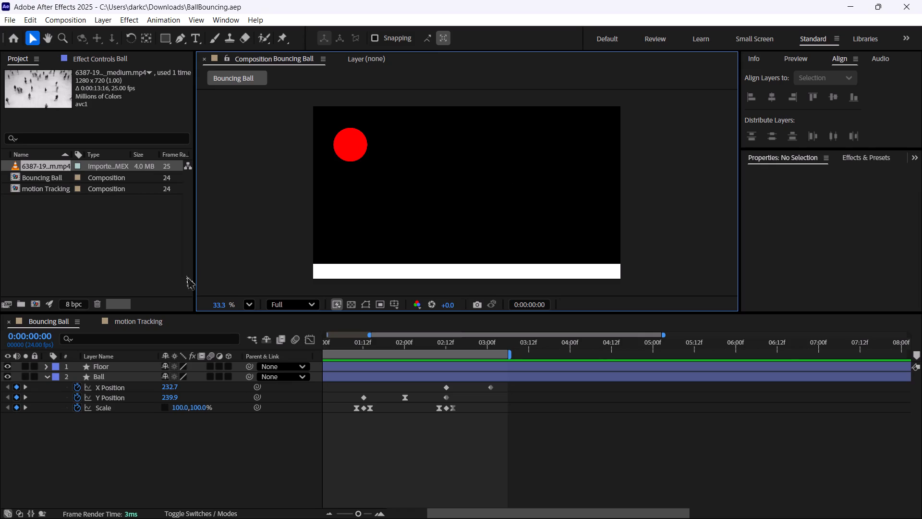
End the motion Tracking composition's work area at 0:00:05:00, preview it, and return the playhead to the start.
click(142, 317)
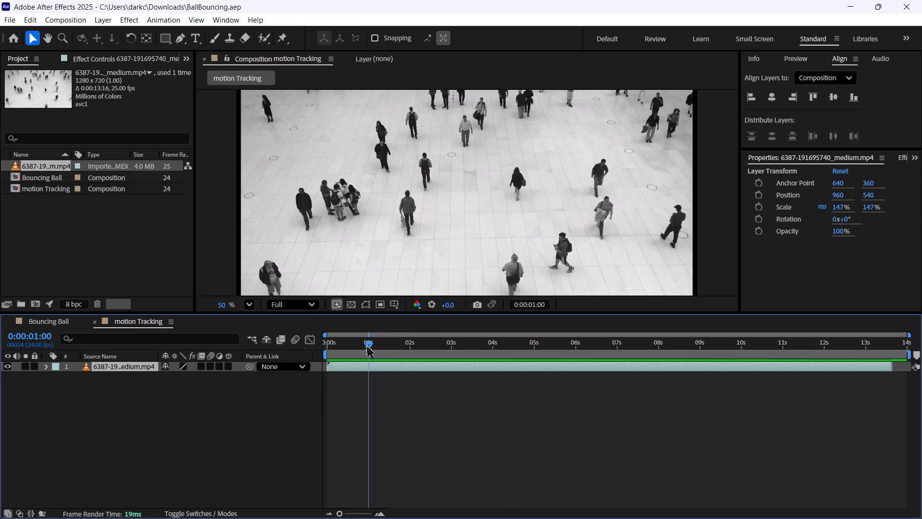
drag(369, 342, 450, 388)
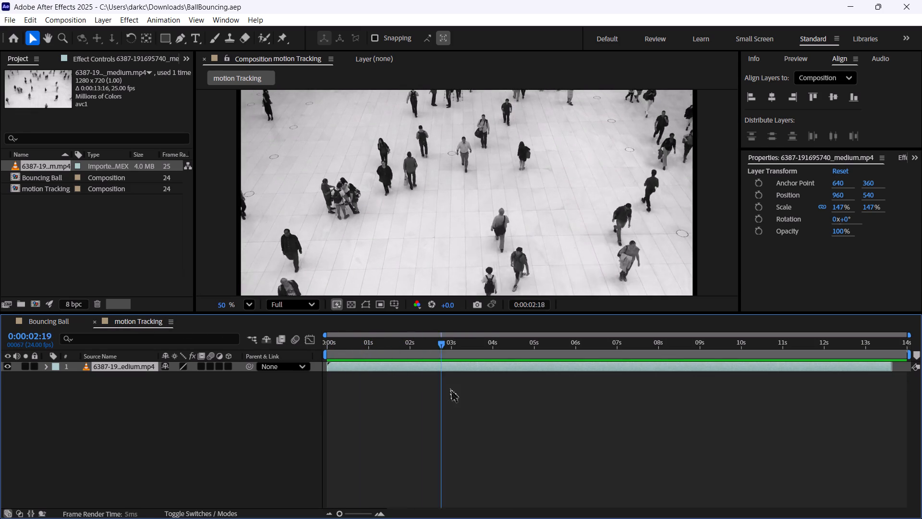
drag(450, 388, 574, 415)
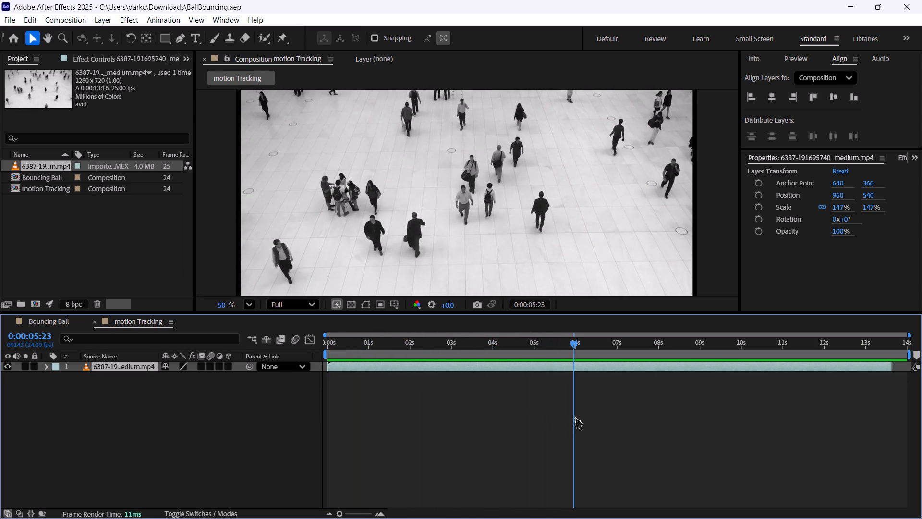
drag(574, 415, 534, 423)
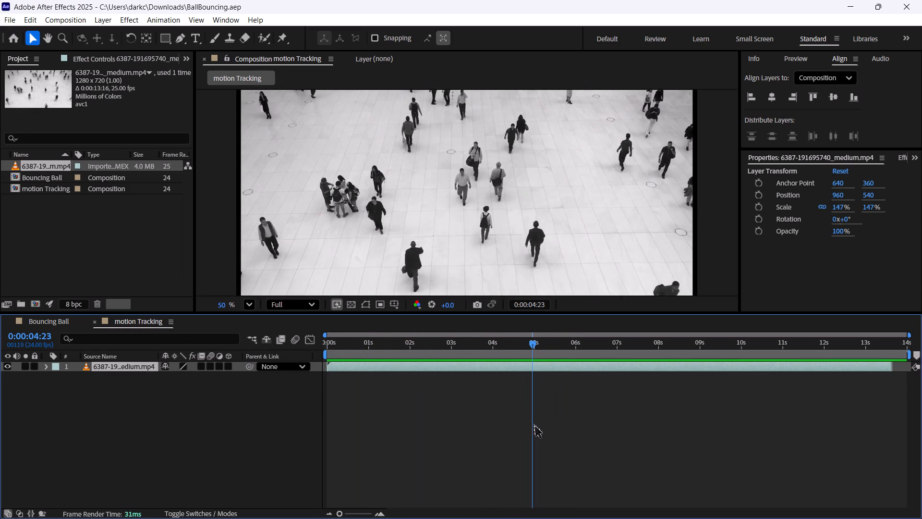
drag(534, 423, 534, 424)
key(n)
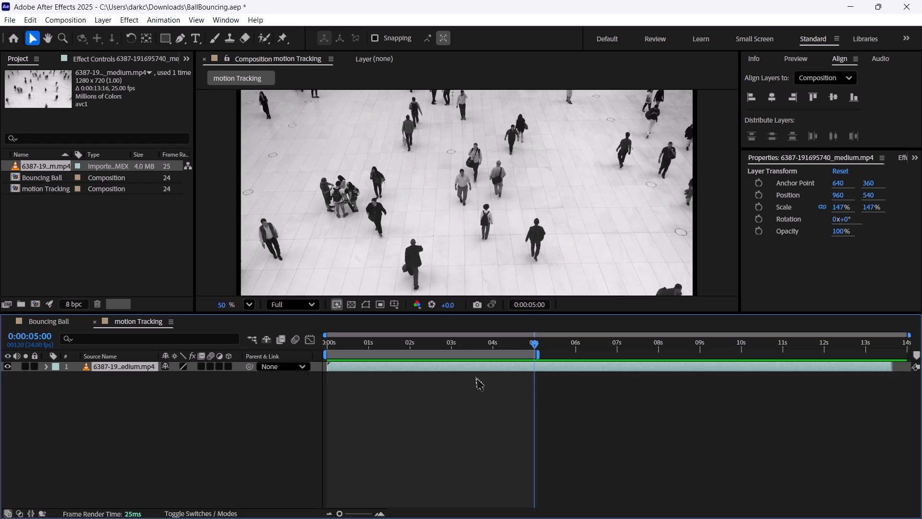
drag(533, 340, 231, 405)
key(space)
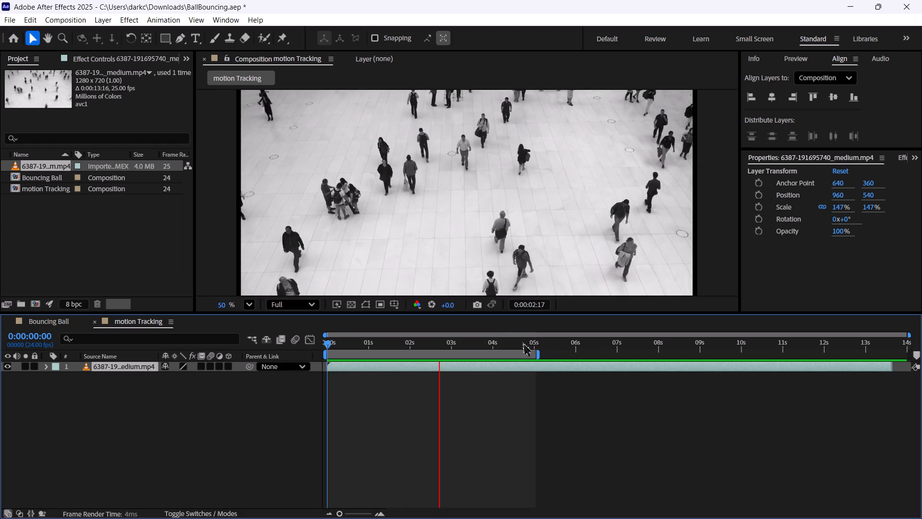
drag(503, 342, 315, 365)
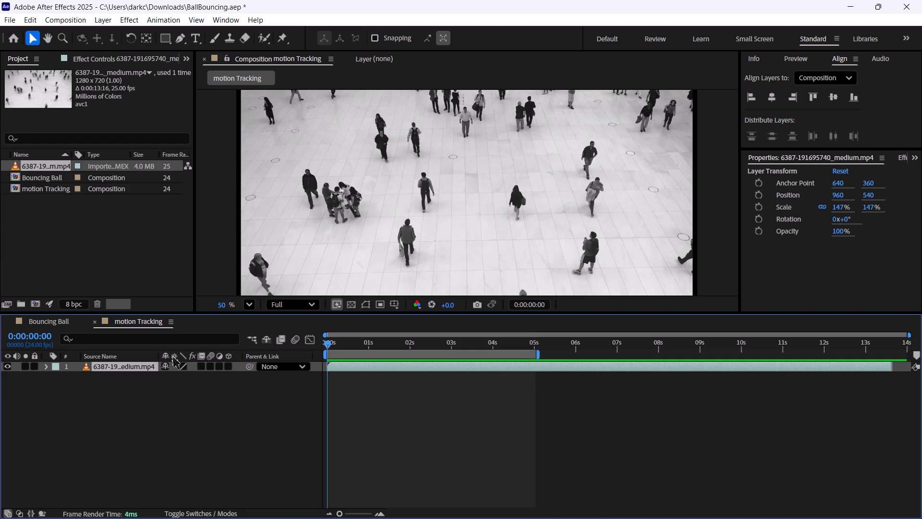
Rename the crowd footage layer in the motion Tracking composition as FIle.
right_click(136, 365)
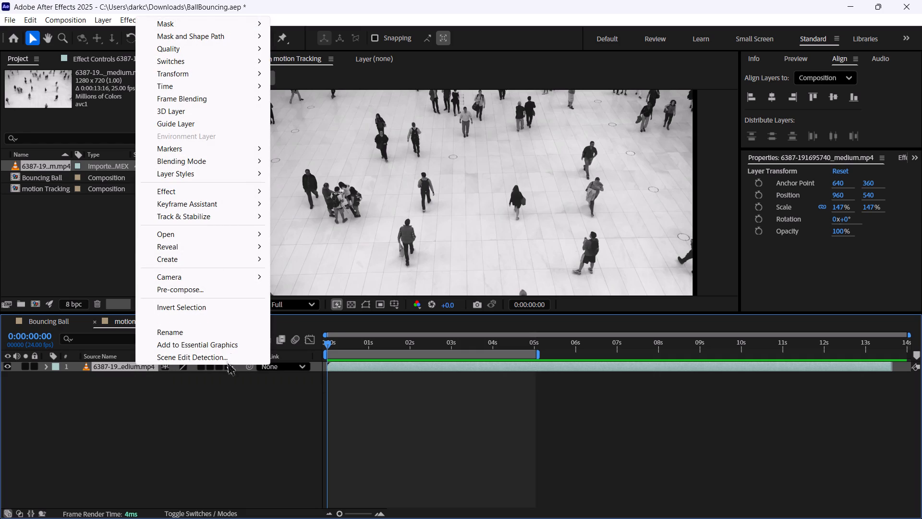
click(210, 330)
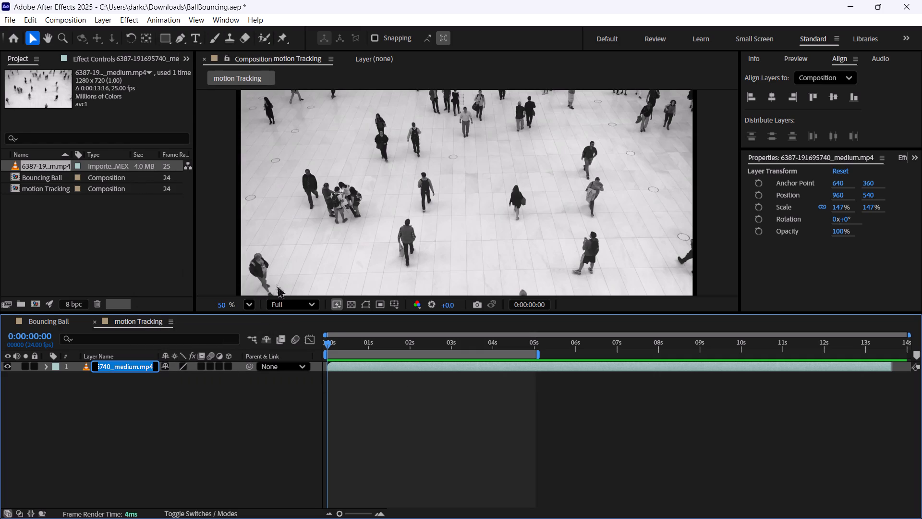
key(t)
key(BackSpace)
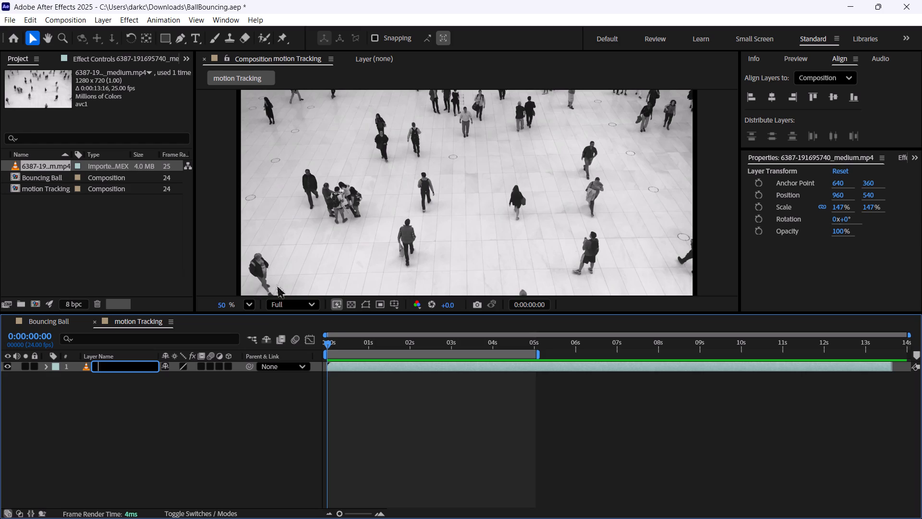
Rename the crowd footage layer in the motion Tracking composition as FIle.
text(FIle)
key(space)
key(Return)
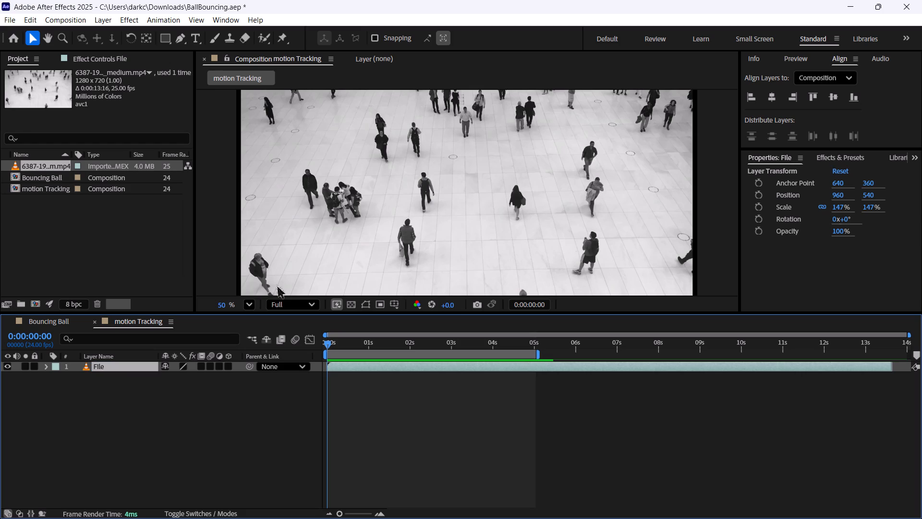
Open the crowd footage layer FIle from the motion Tracking composition in its own Layer viewer.
double_click(109, 362)
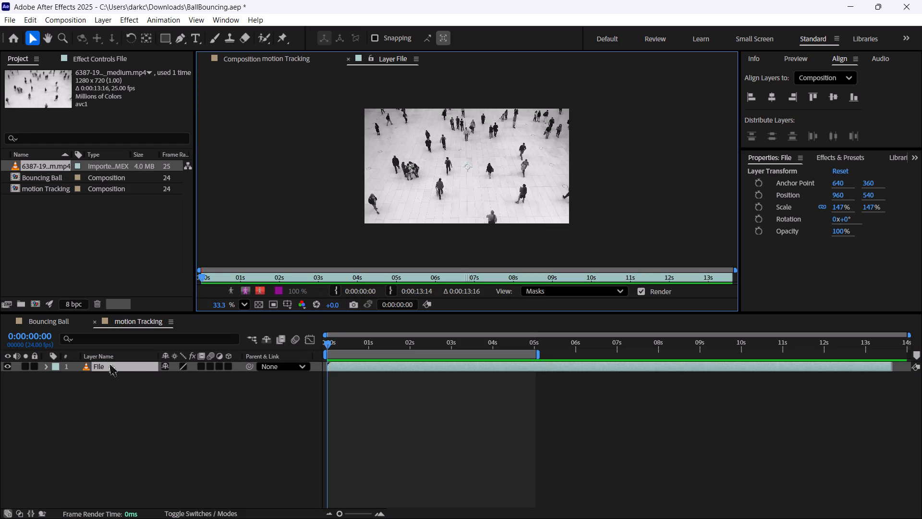
double_click(127, 367)
click(134, 322)
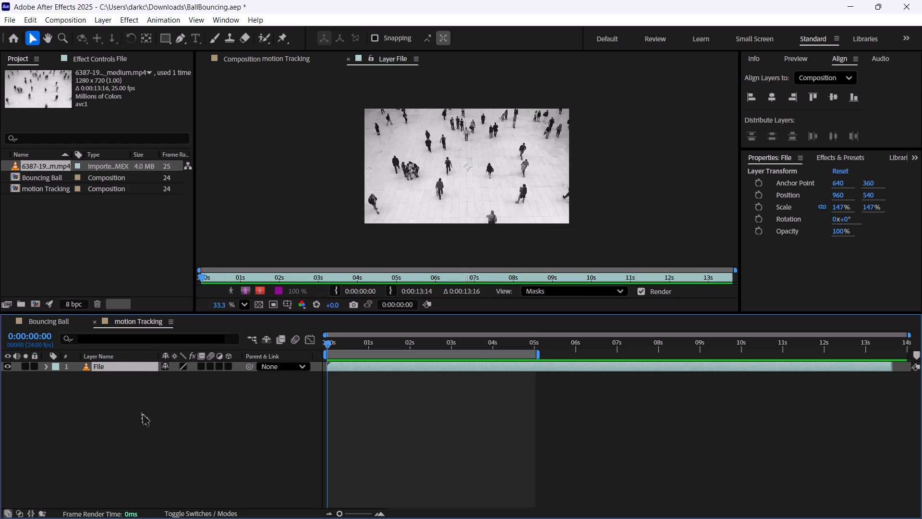
Save the BallBouncing.aep project.
key(ctrl+s)
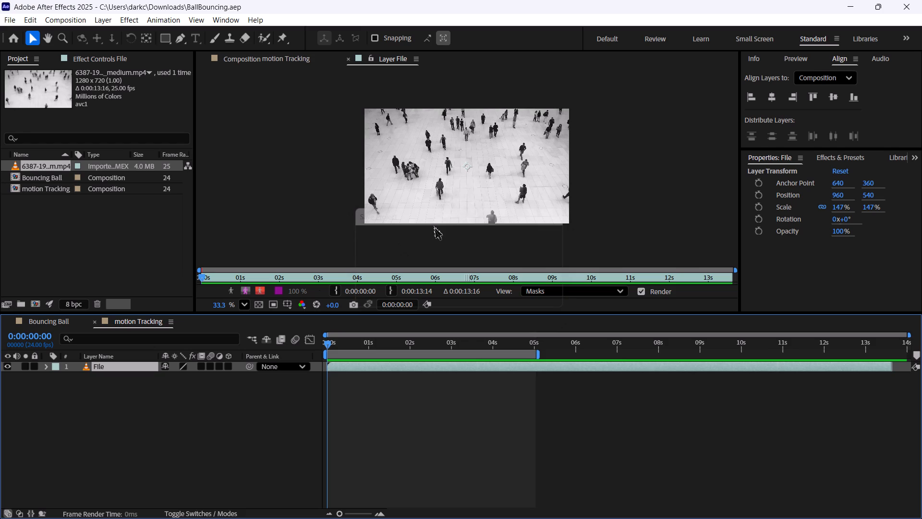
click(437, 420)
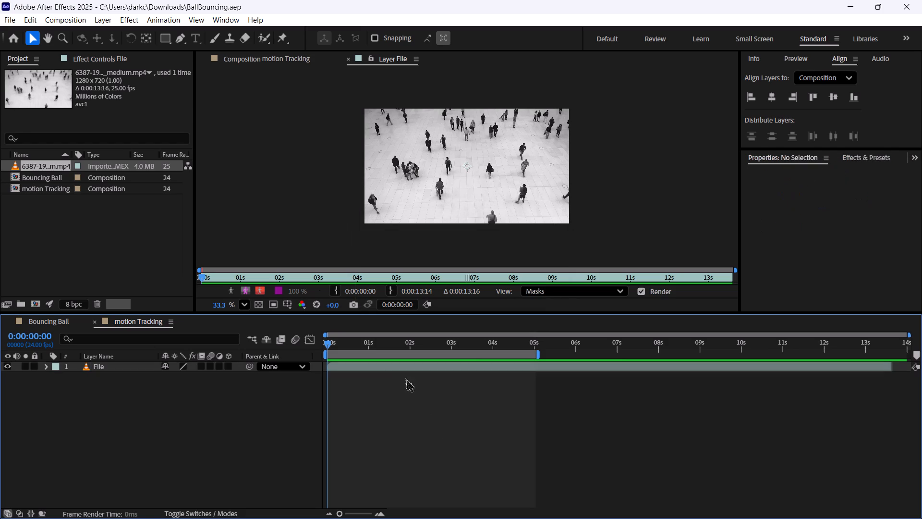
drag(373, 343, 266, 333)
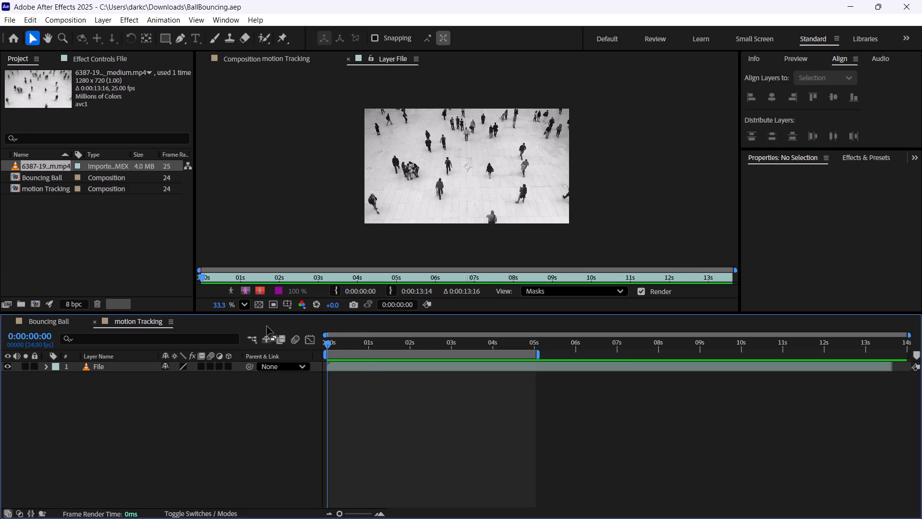
Select the FIle layer and search the effects and presets for "tracki".
alt+scroll(468, 159, up, 5)
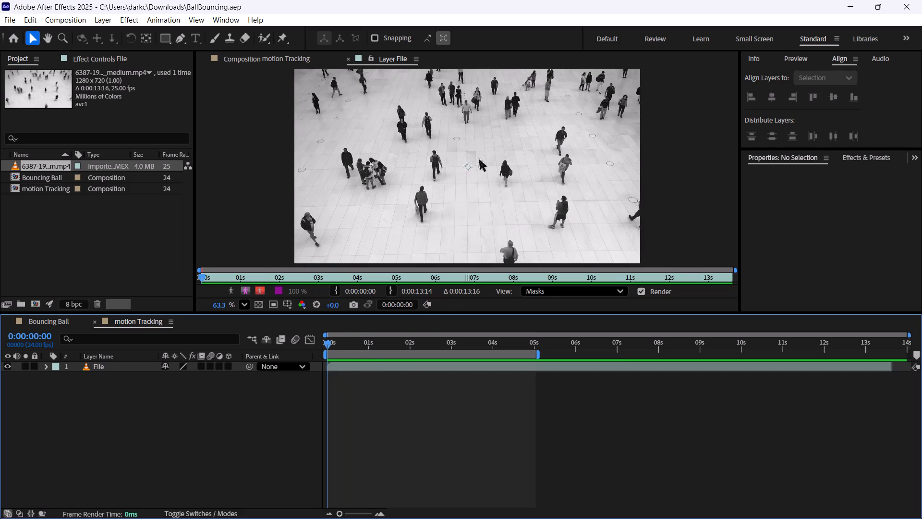
alt+scroll(478, 157, down, 1)
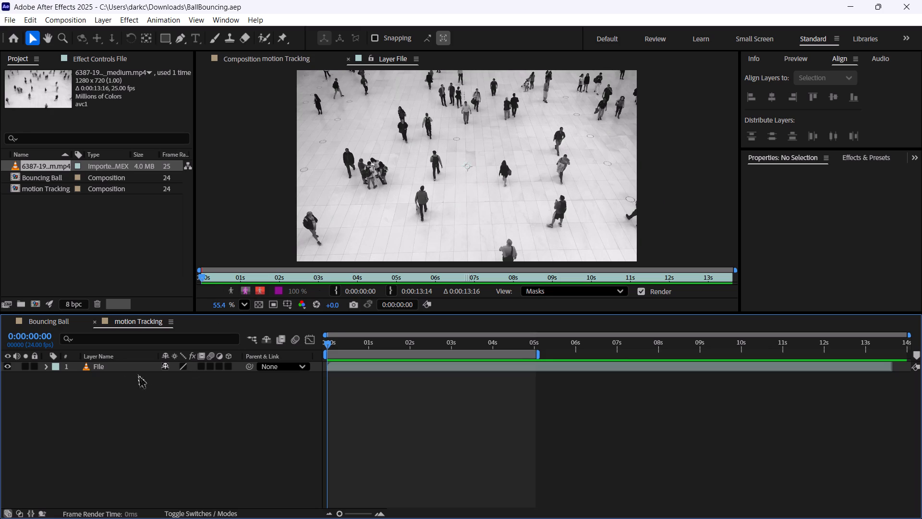
click(107, 368)
scroll(832, 55, up, 5)
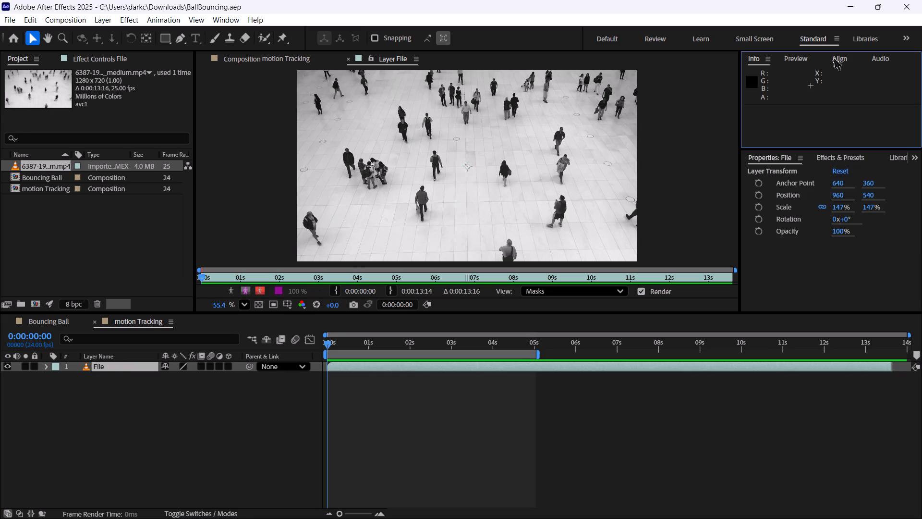
scroll(833, 56, up, 1)
scroll(833, 56, down, 7)
click(835, 156)
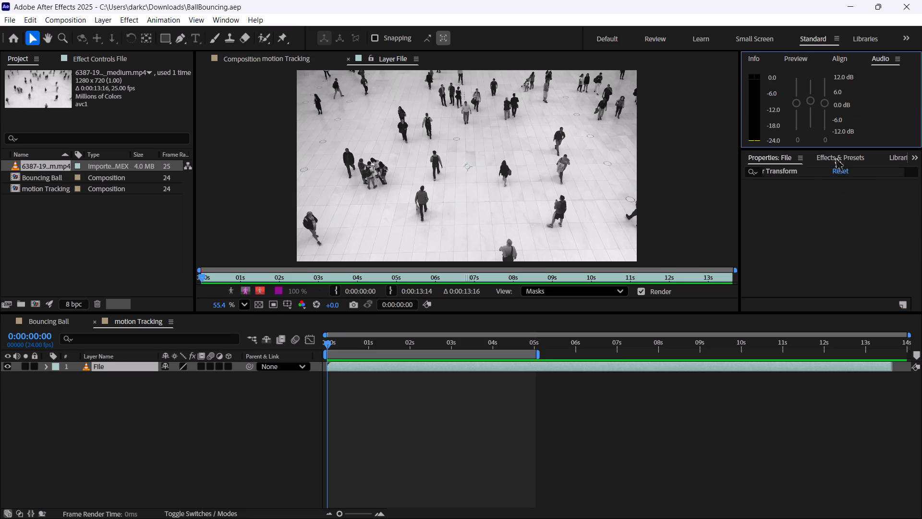
click(803, 171)
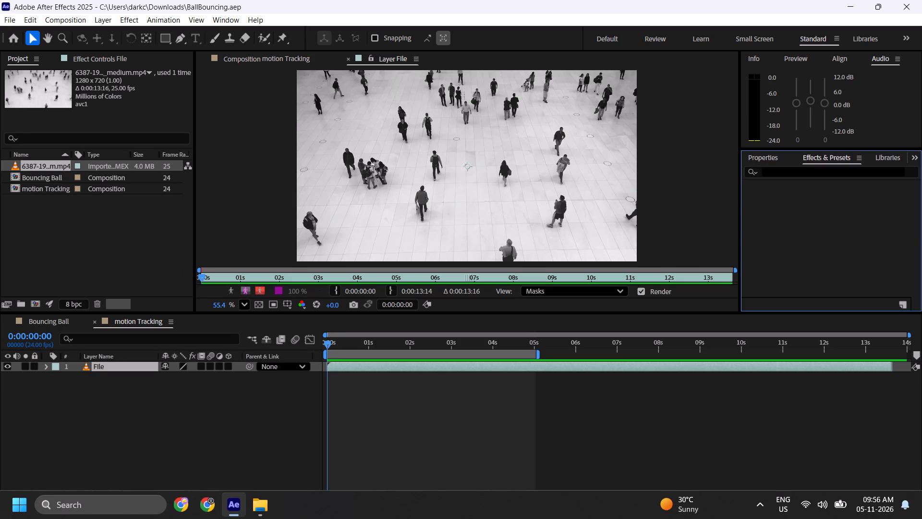
click(769, 168)
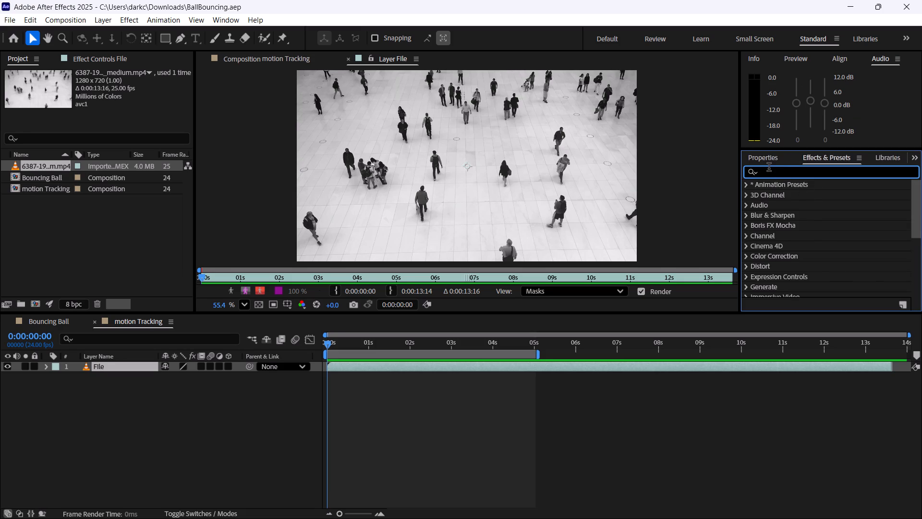
text(tra)
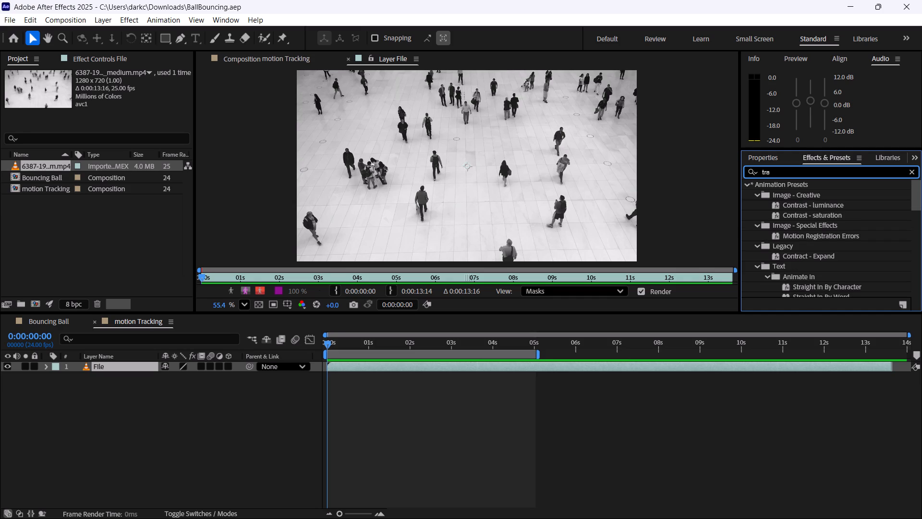
text(cki)
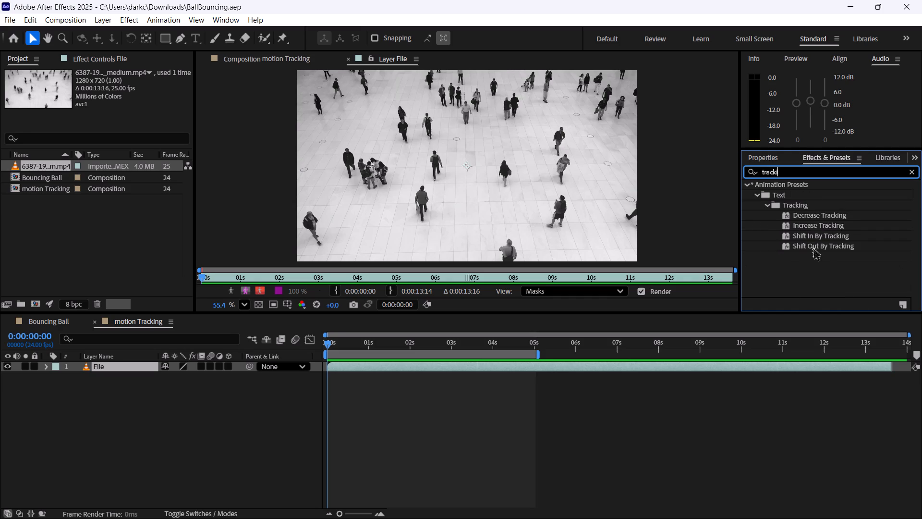
Look through the Tracking text animation presets for a suitable motion tracking effect.
click(762, 204)
click(771, 205)
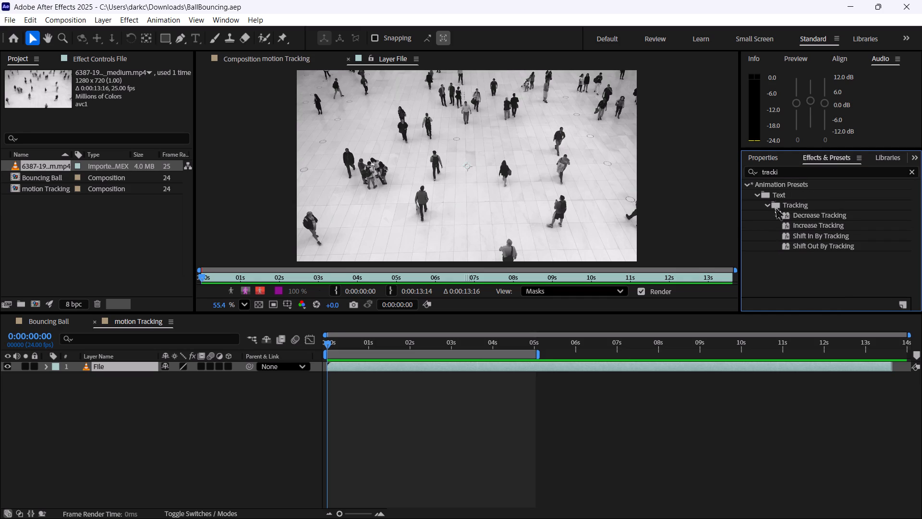
click(767, 202)
click(789, 203)
click(770, 204)
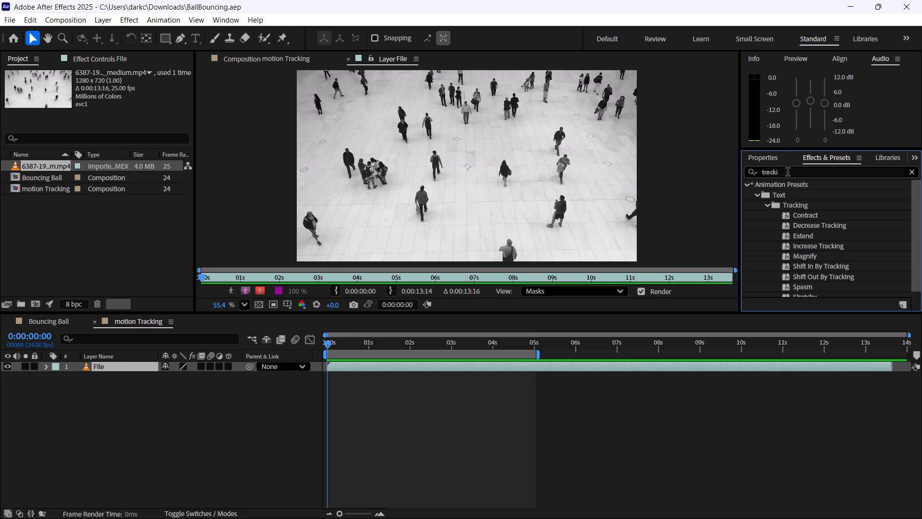
scroll(821, 211, down, 4)
scroll(829, 215, up, 2)
Shorten the effects search to "track" and apply the 3D Camera Tracker effect to the FIle layer.
key(BackSpace)
key(BackSpace)
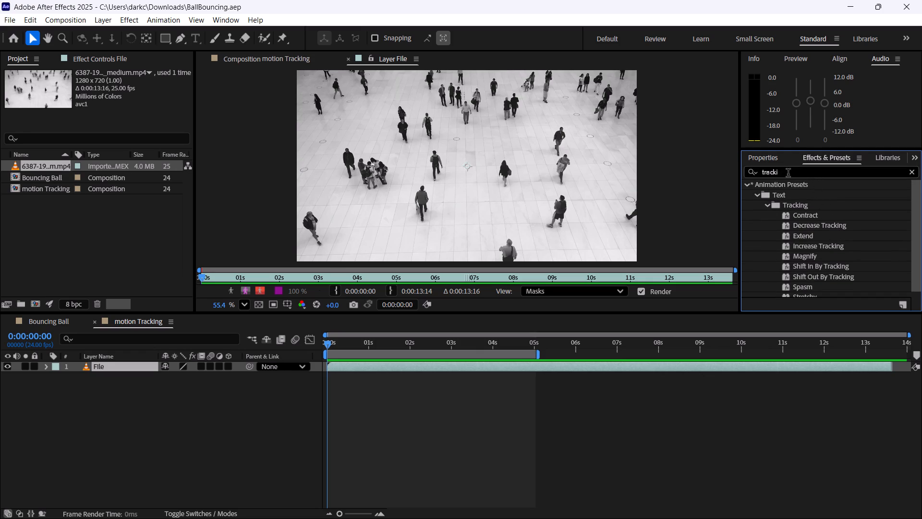
click(788, 174)
key(BackSpace)
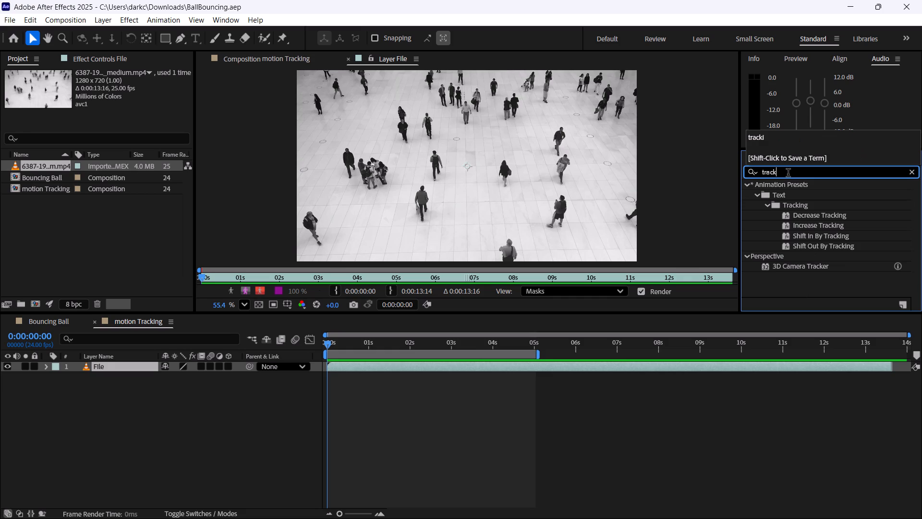
drag(806, 265, 502, 368)
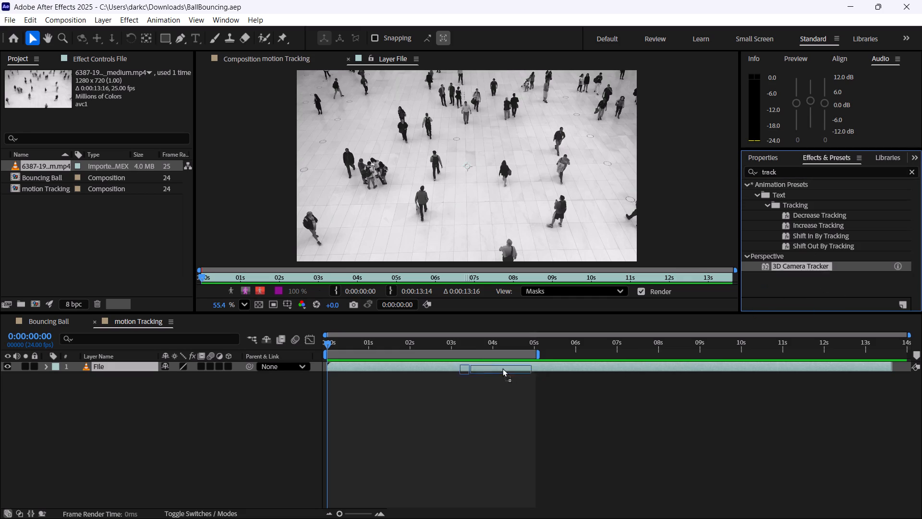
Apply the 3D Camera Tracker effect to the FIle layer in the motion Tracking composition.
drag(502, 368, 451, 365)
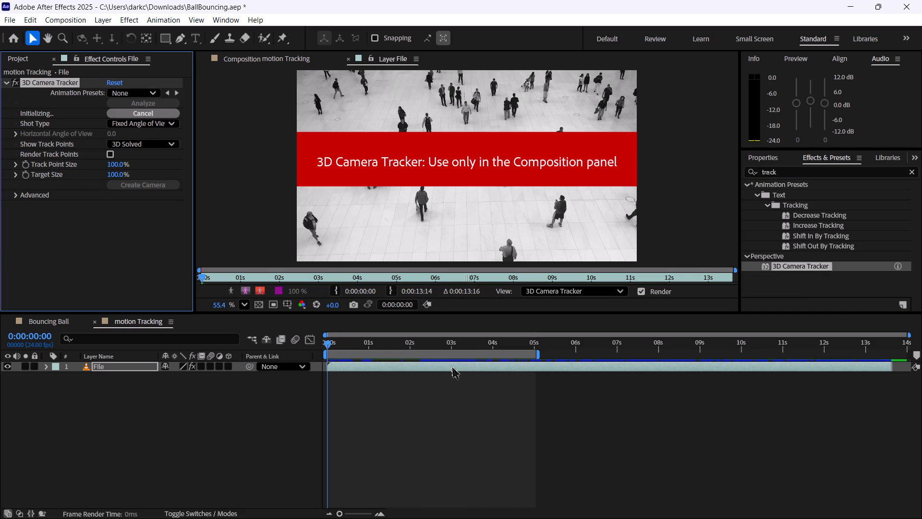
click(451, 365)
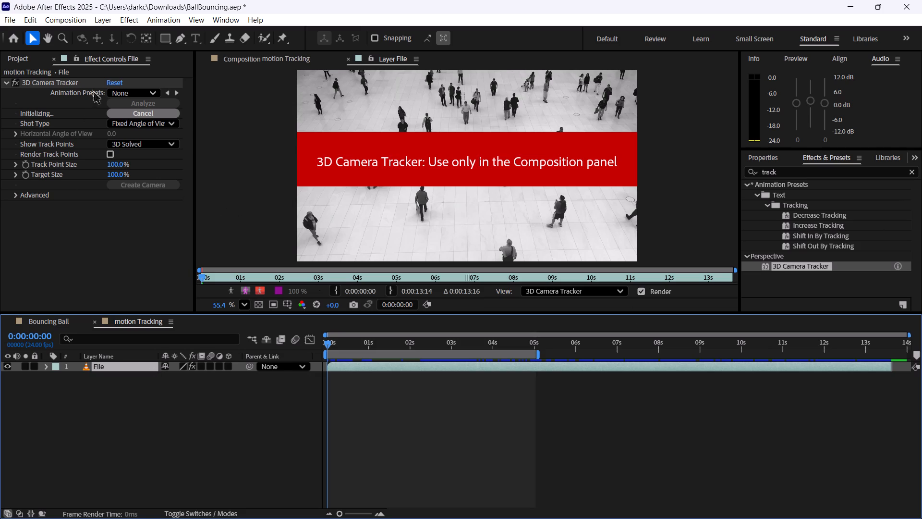
Examine the 3D Camera Tracker's animation preset and shot type options while the footage is being analyzed.
click(140, 93)
click(140, 93)
click(58, 111)
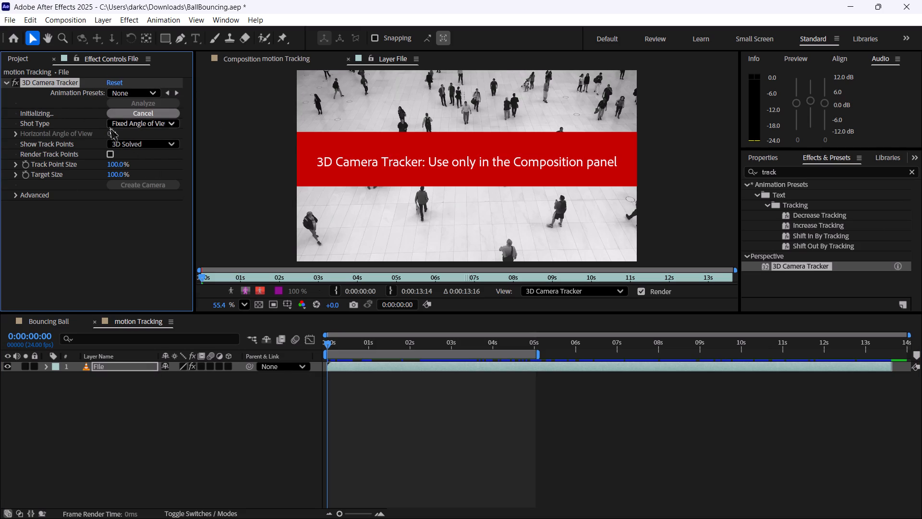
click(154, 120)
click(153, 124)
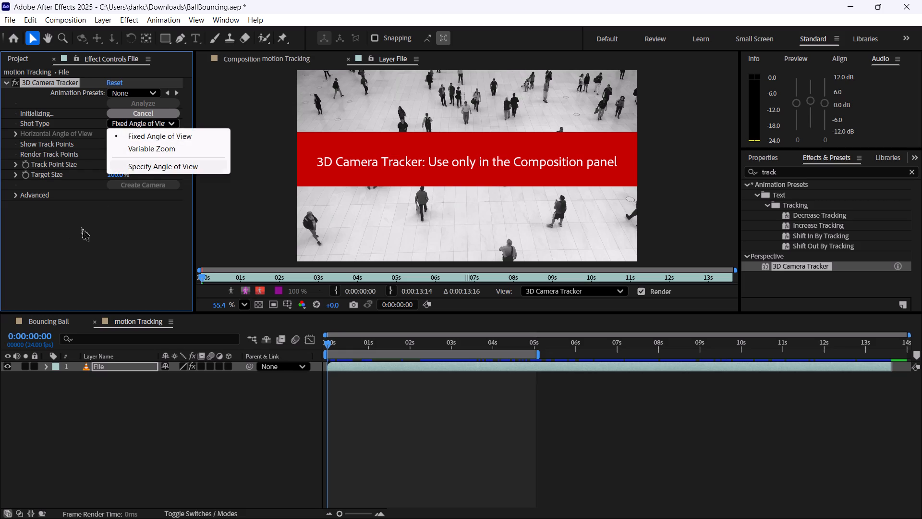
click(70, 233)
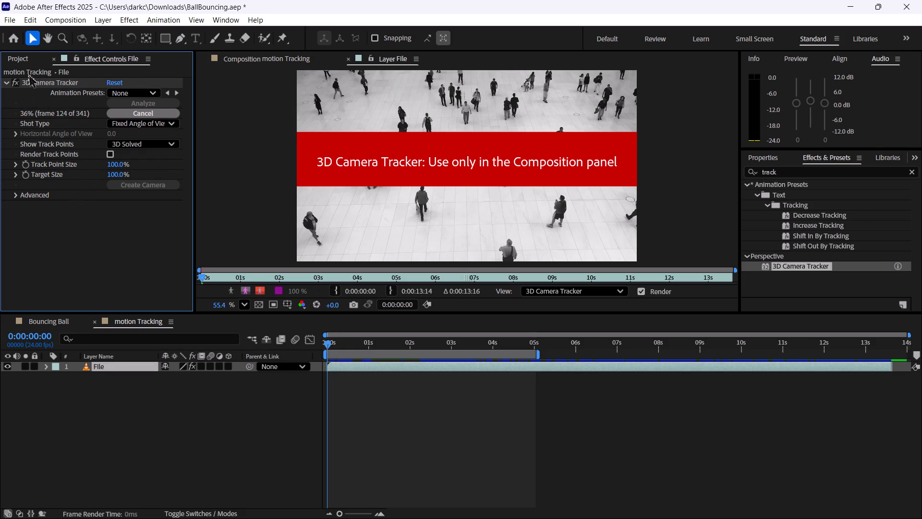
click(54, 68)
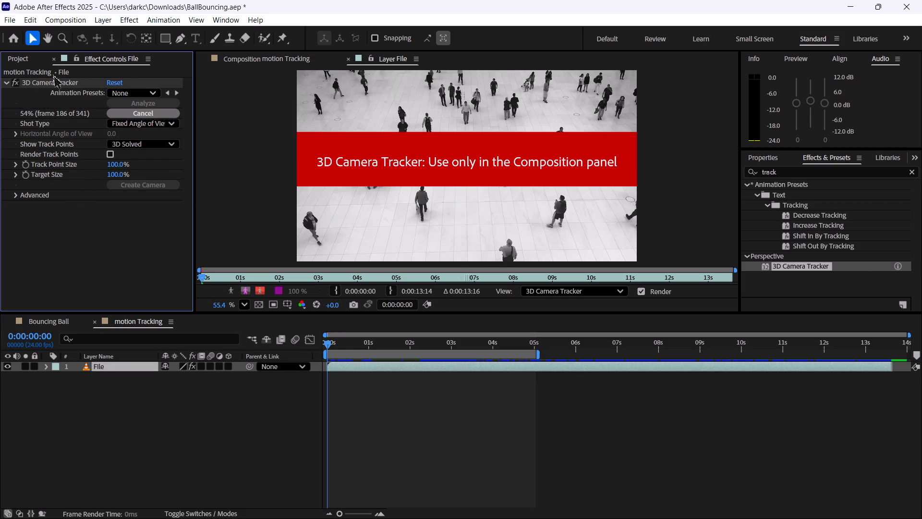
right_click(54, 80)
click(24, 80)
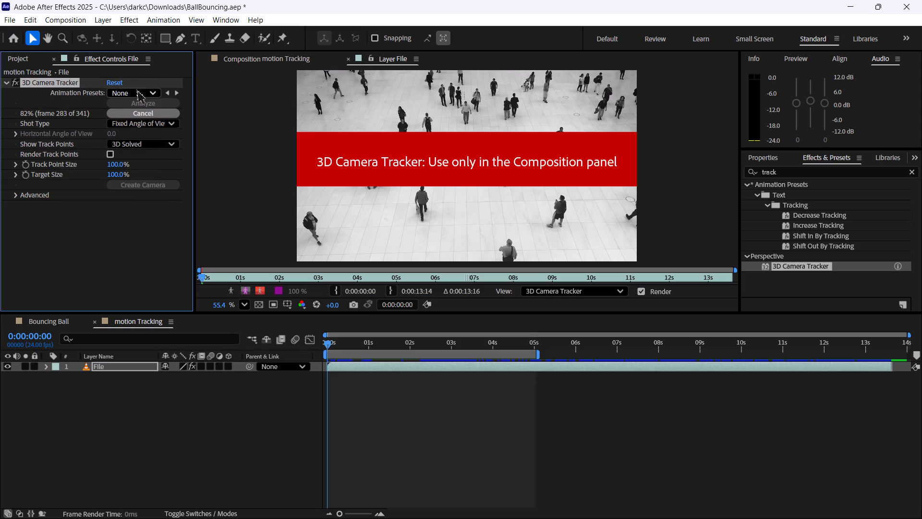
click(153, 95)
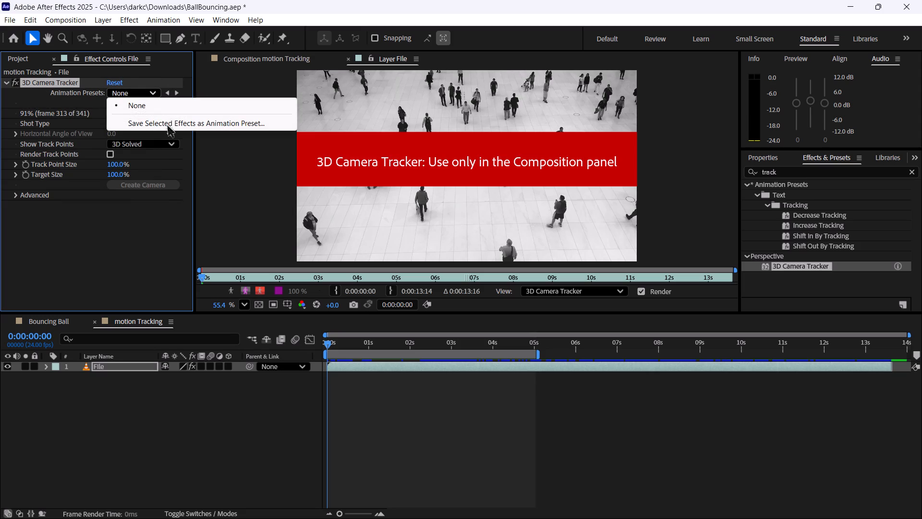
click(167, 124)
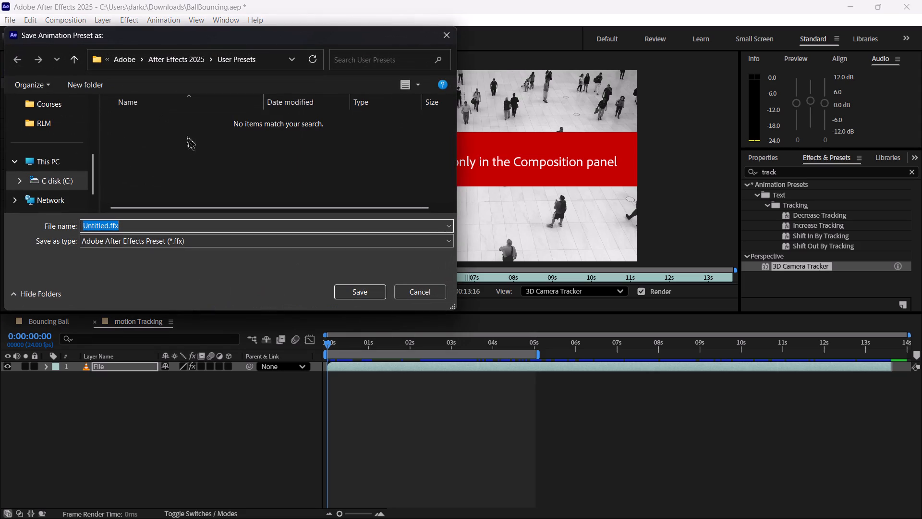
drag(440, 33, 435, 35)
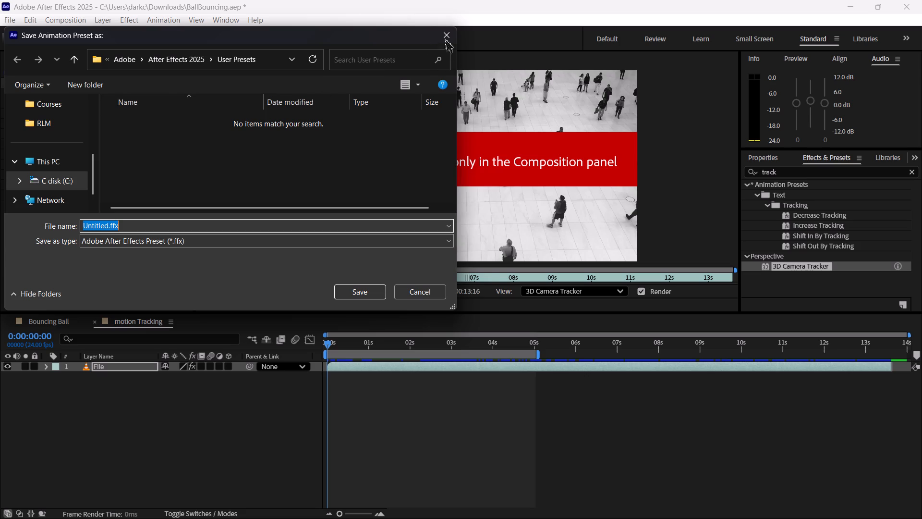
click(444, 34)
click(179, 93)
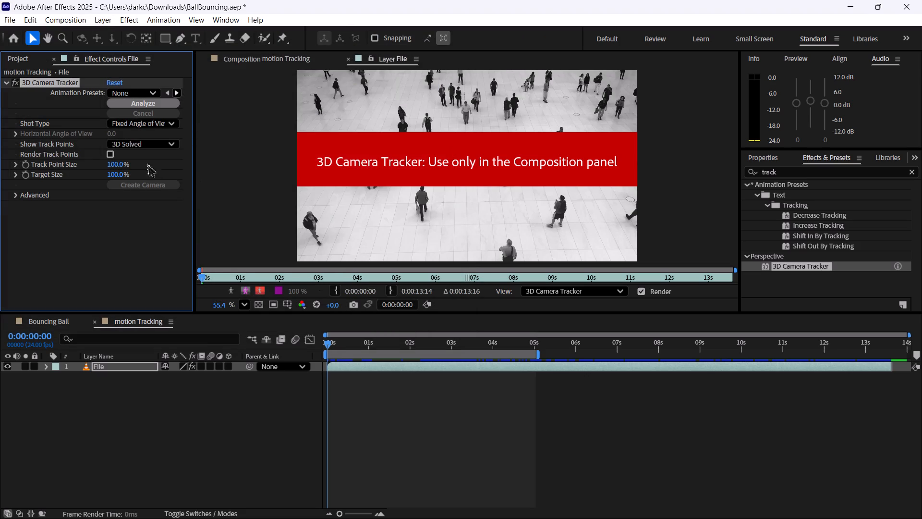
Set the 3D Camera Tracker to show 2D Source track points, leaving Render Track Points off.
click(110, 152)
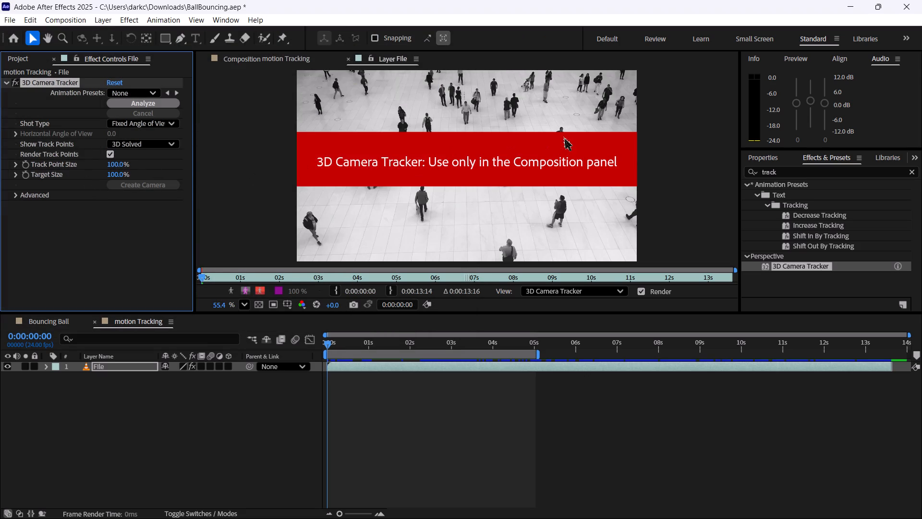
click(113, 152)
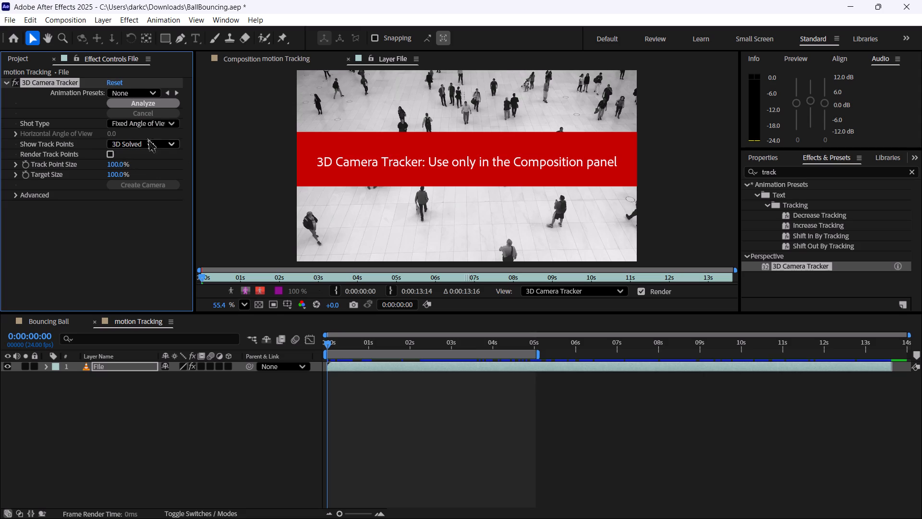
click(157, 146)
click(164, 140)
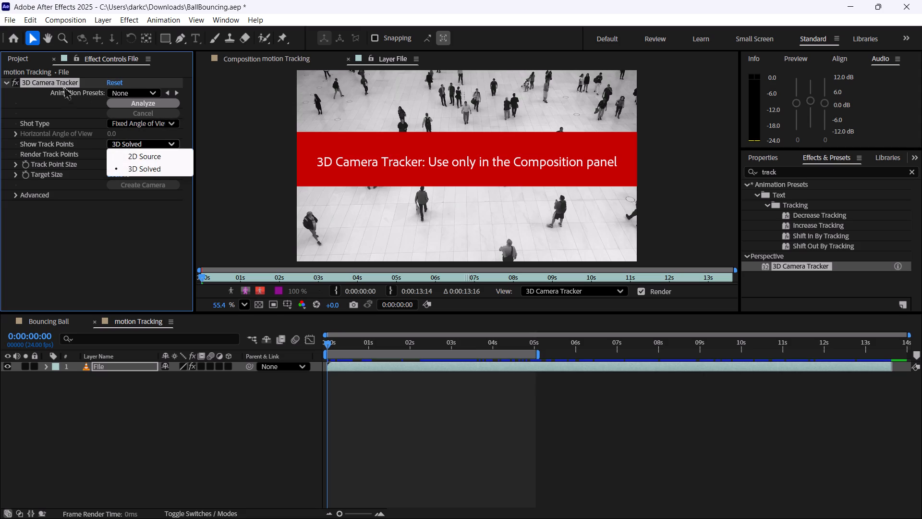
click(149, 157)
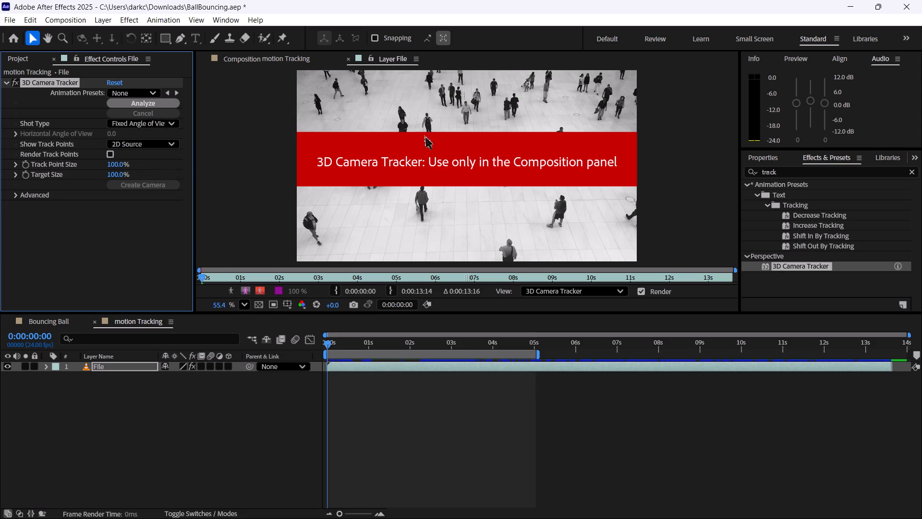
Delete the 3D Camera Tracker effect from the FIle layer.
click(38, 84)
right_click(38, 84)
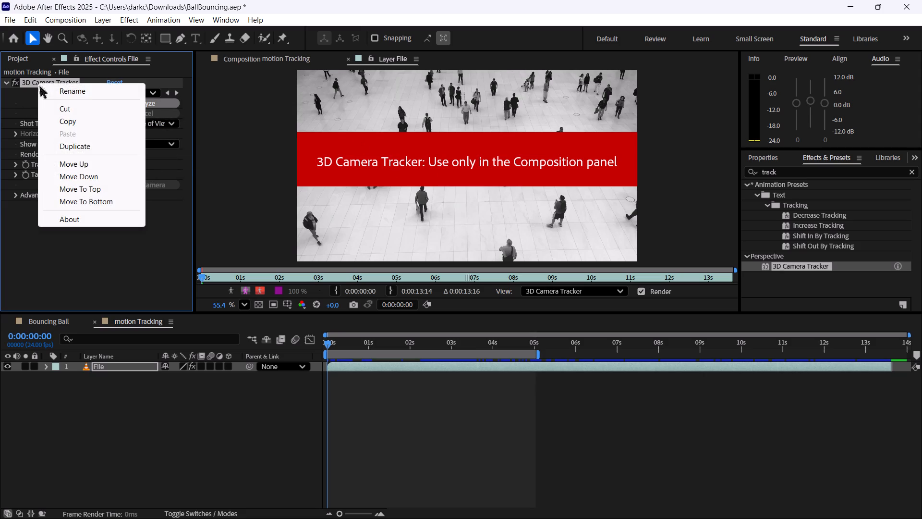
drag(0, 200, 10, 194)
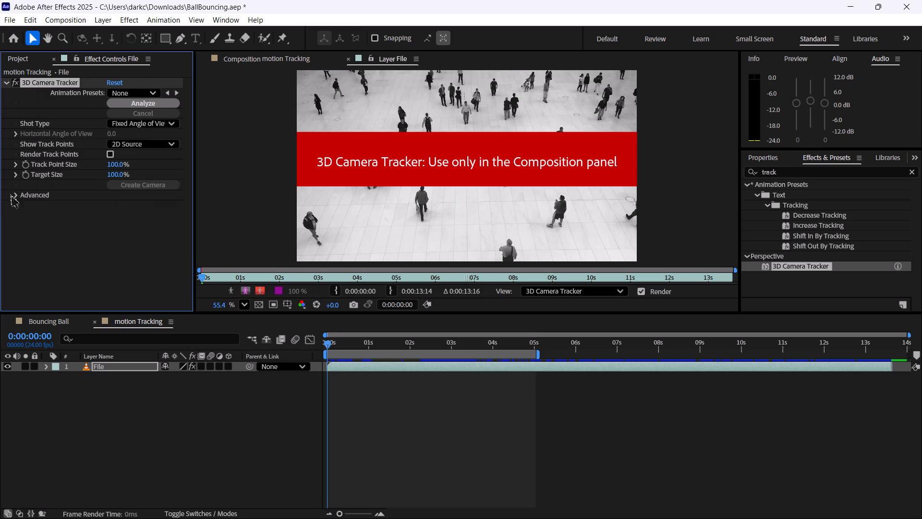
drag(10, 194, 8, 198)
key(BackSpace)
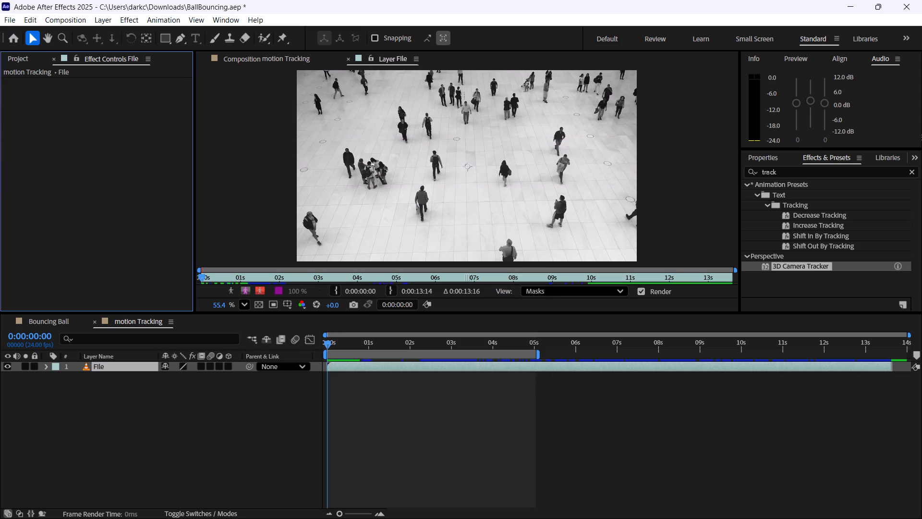
Search the effects and presets for "camera" and then for "track" to find another tracking effect.
drag(789, 169, 761, 169)
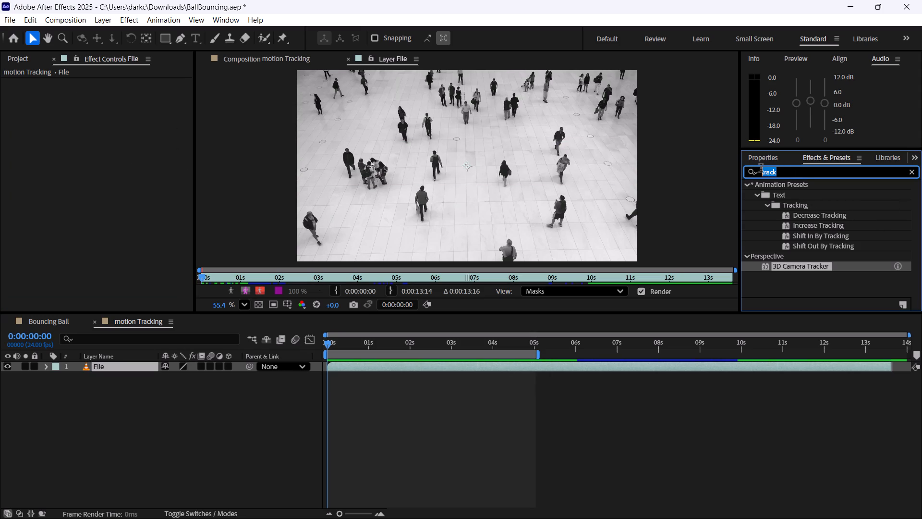
drag(761, 169, 756, 169)
text(camera)
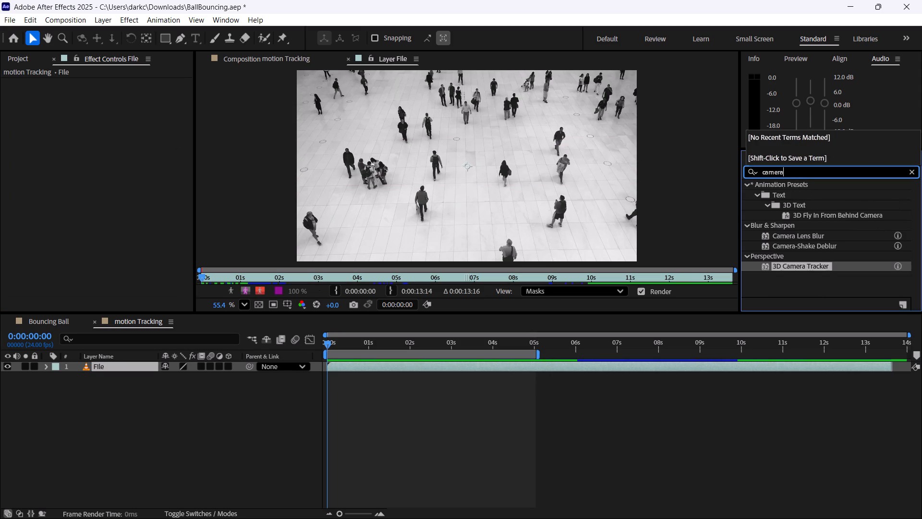
key(ctrl+a)
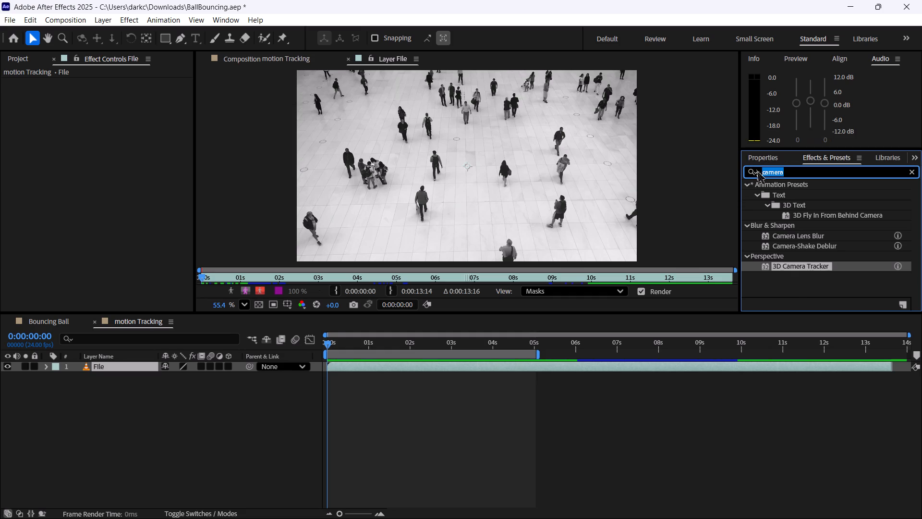
key(BackSpace)
text(tra)
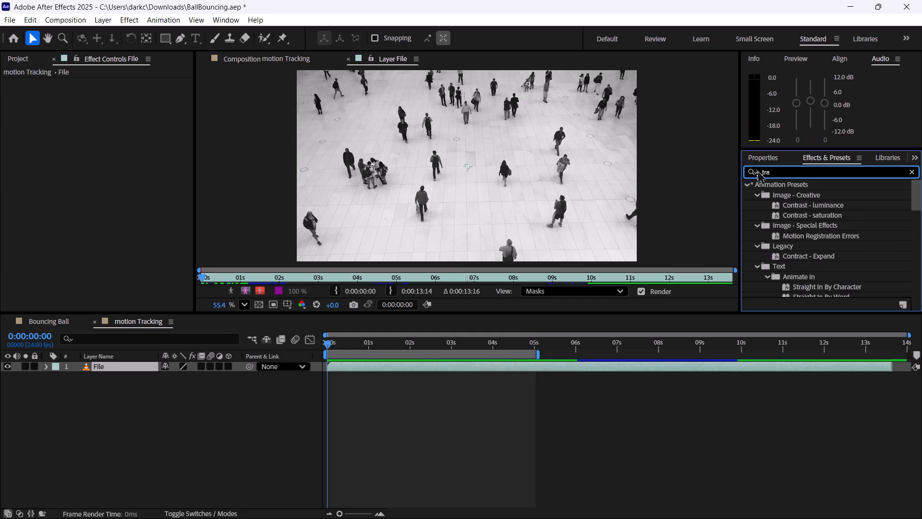
text(ck)
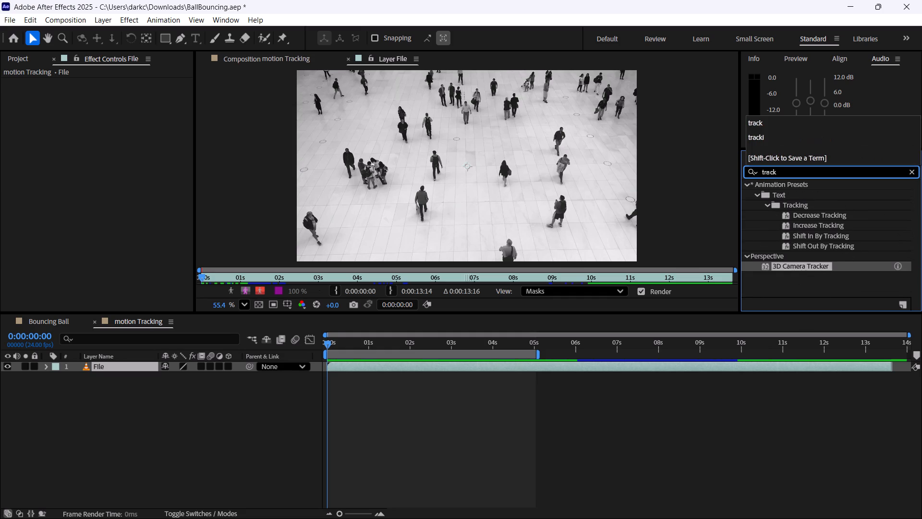
Broaden the effects search to "t", look through the presets for a tracking effect, and clear the search.
key(BackSpace)
key(BackSpace)
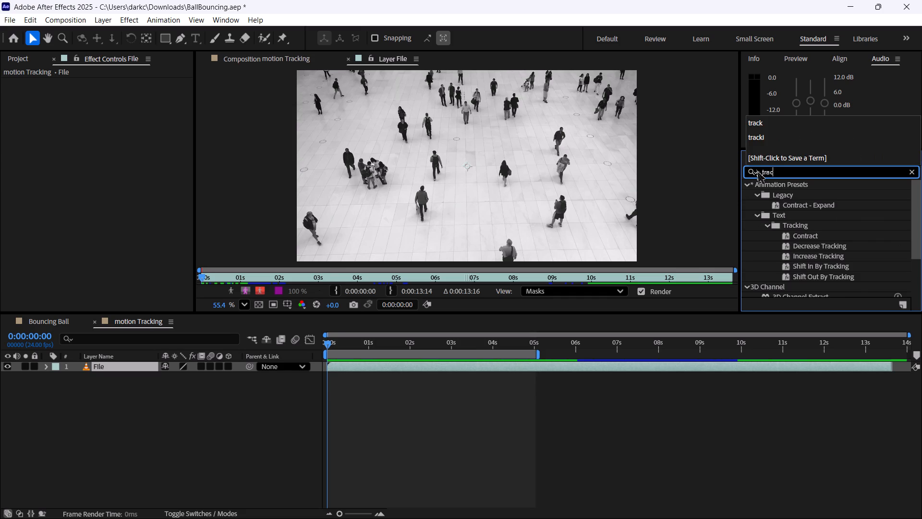
key(BackSpace)
key(BackSpace)
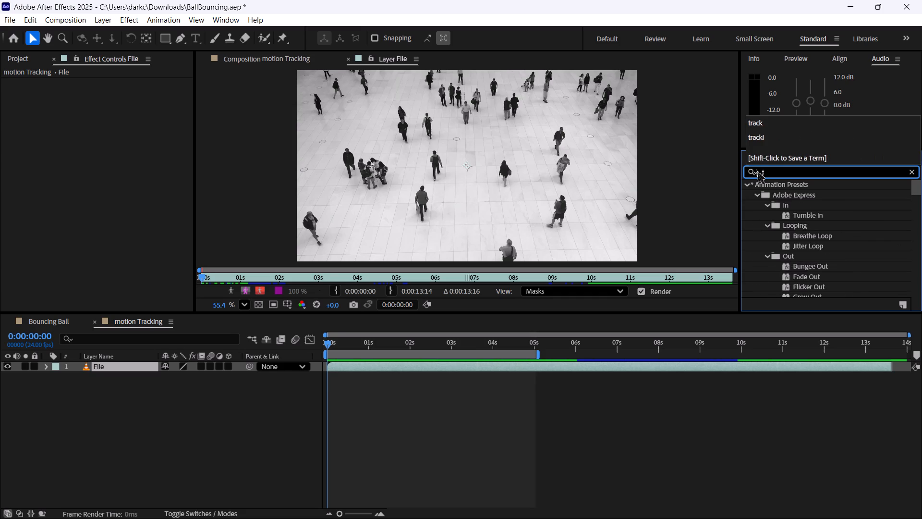
scroll(874, 189, down, 2)
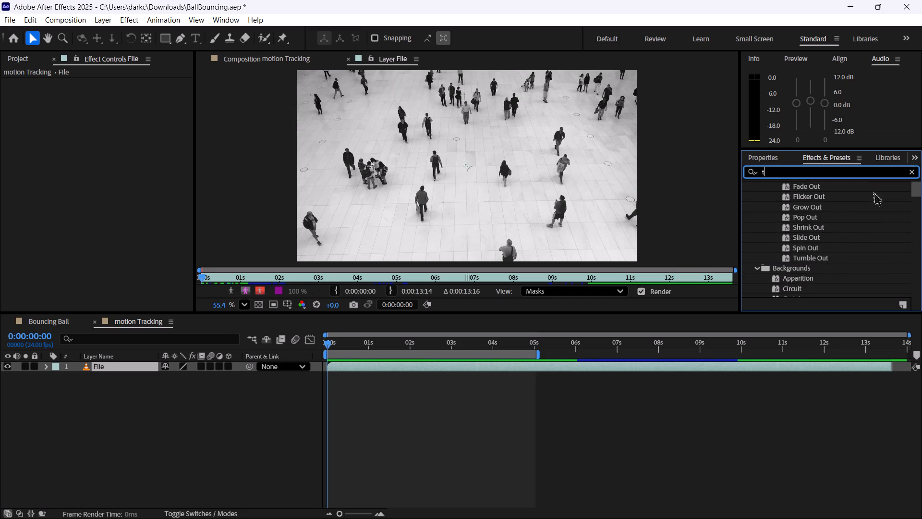
scroll(873, 191, down, 4)
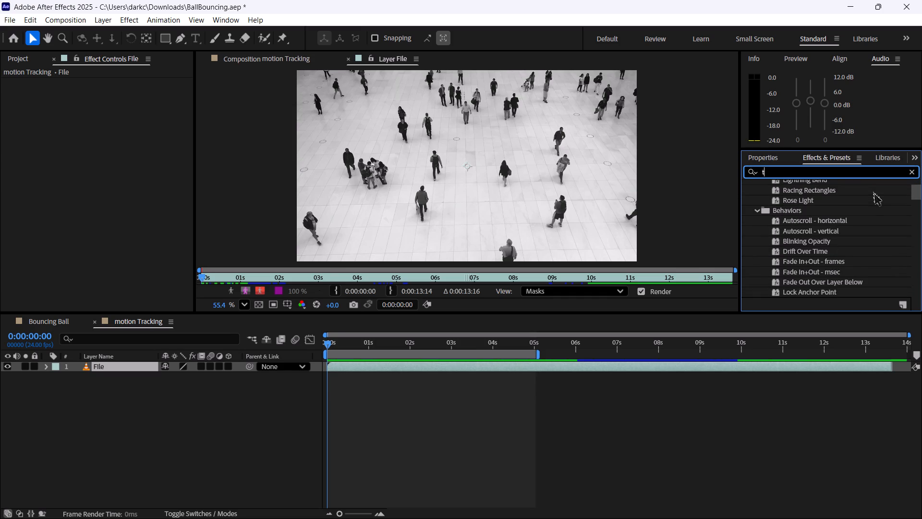
scroll(873, 191, down, 4)
scroll(873, 191, up, 6)
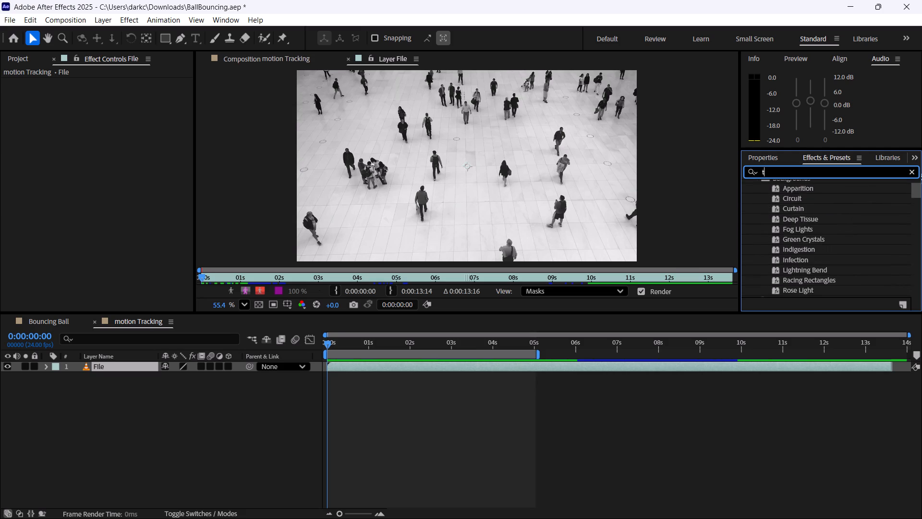
click(913, 173)
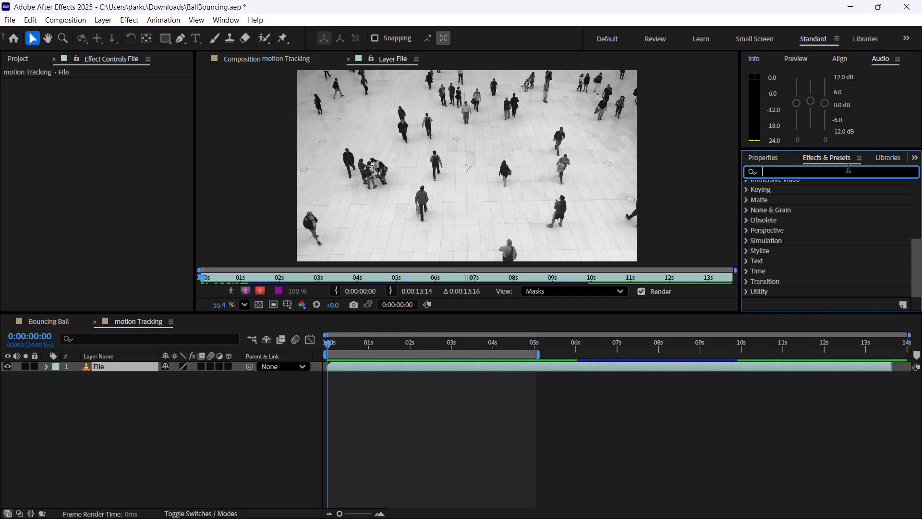
Scrub through the crowd footage of the FIle layer in its layer viewer and preview its playback.
double_click(109, 368)
click(43, 369)
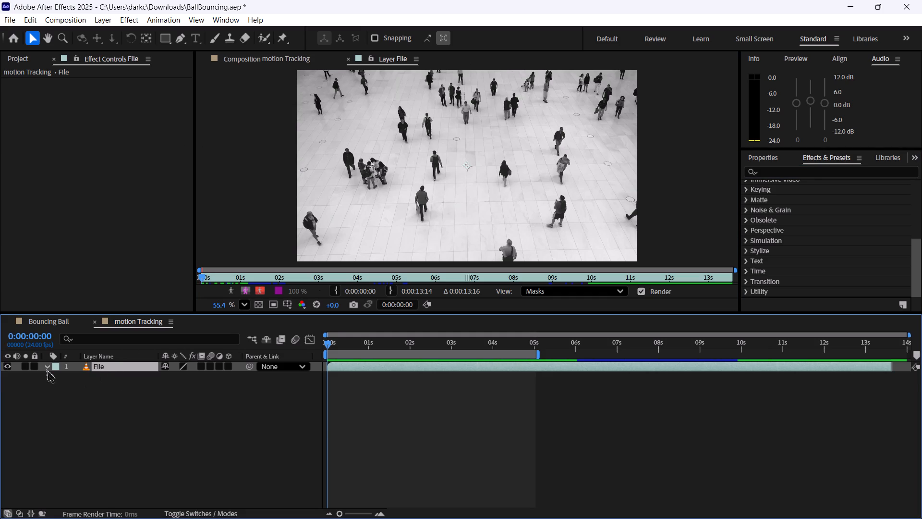
click(46, 369)
drag(564, 278, 535, 279)
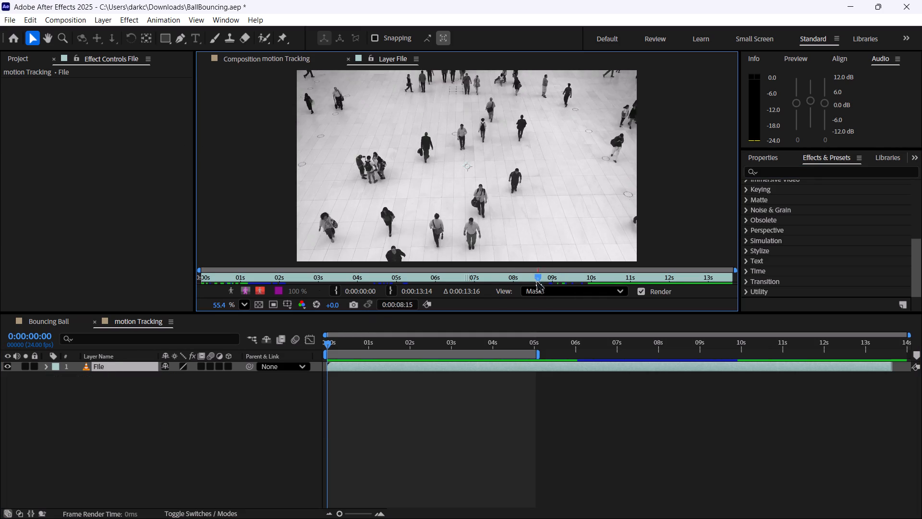
drag(535, 279, 166, 357)
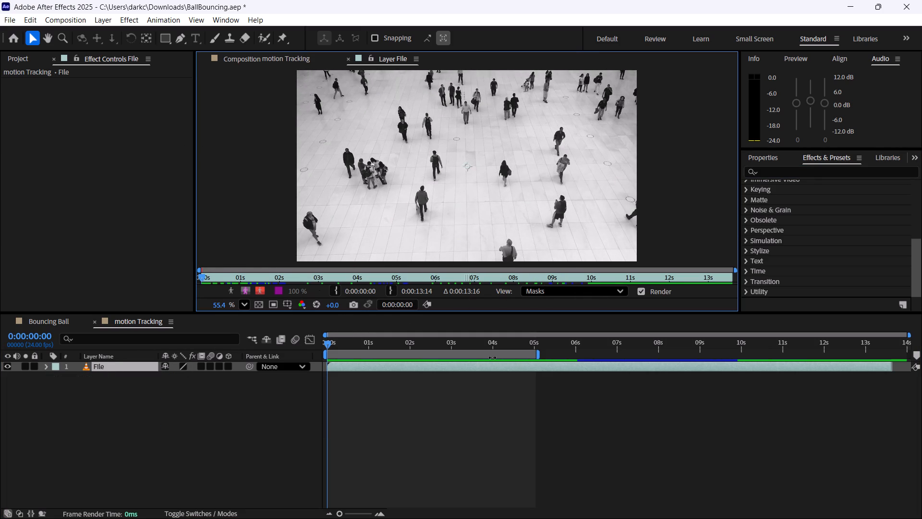
key(space)
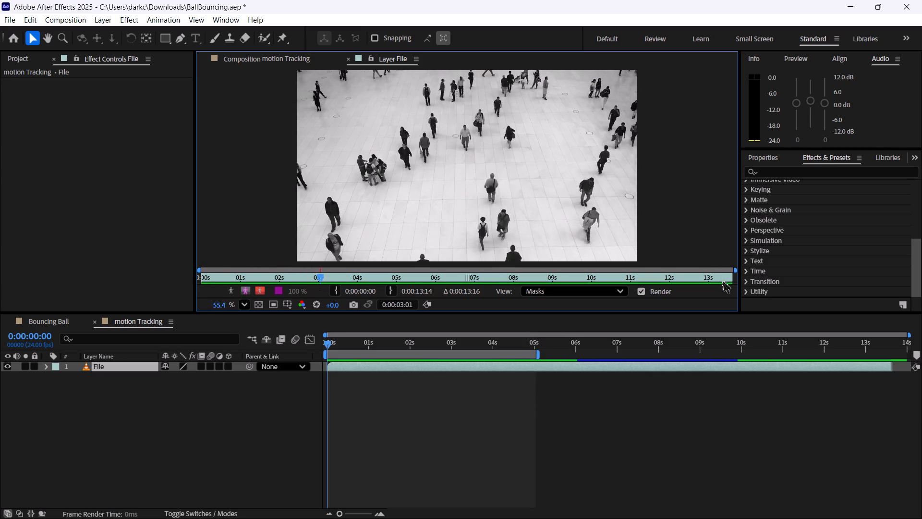
key(space)
Switch the viewer to the motion Tracking composition and close the FIle layer viewer.
click(281, 61)
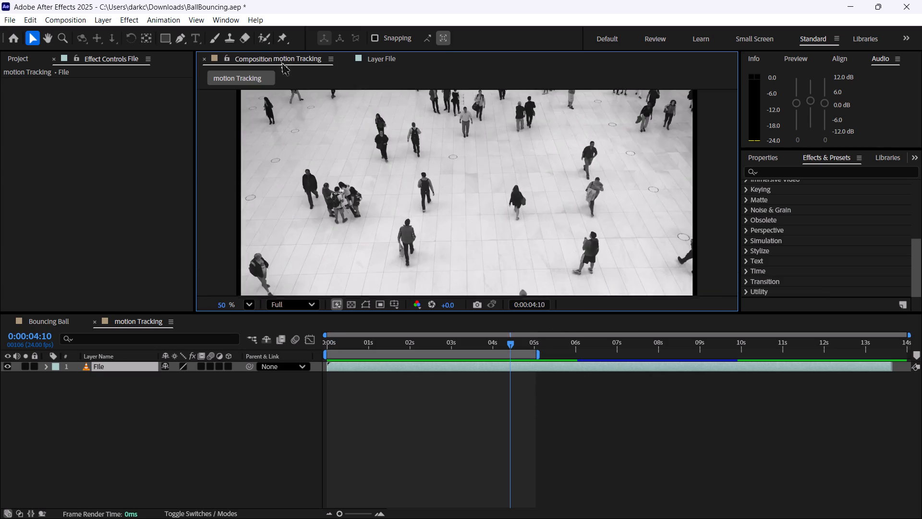
click(349, 60)
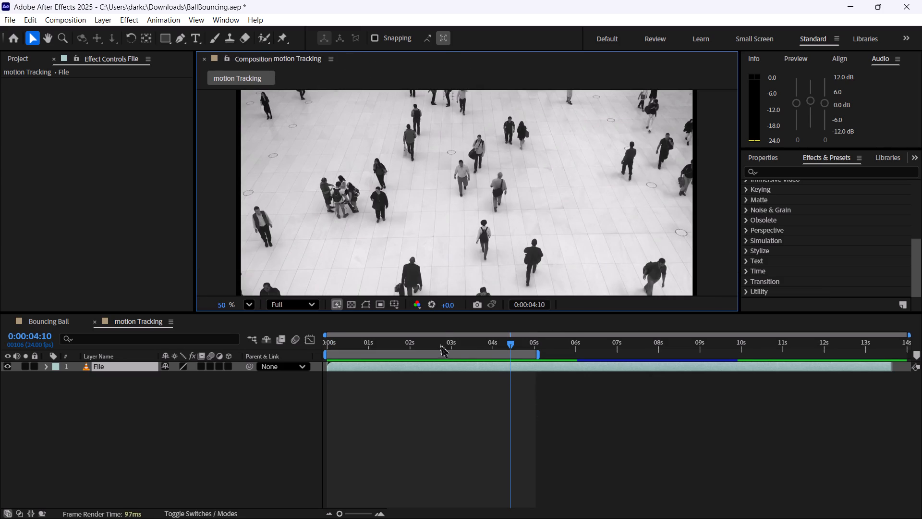
Move the playhead of the motion Tracking composition back to 0:00:00:00.
drag(473, 343, 304, 334)
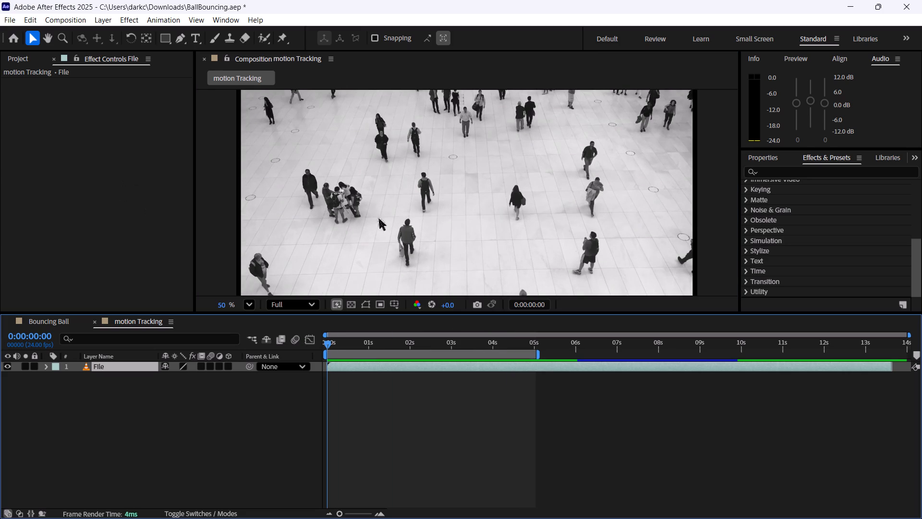
Search the effects and presets for "tra" and for "motion" to find a tracking effect, and clear the search.
scroll(798, 203, up, 10)
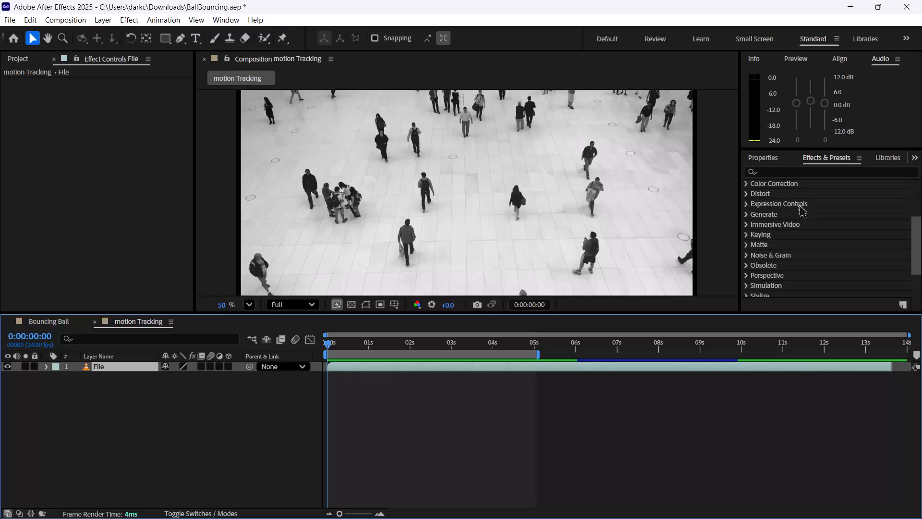
click(786, 175)
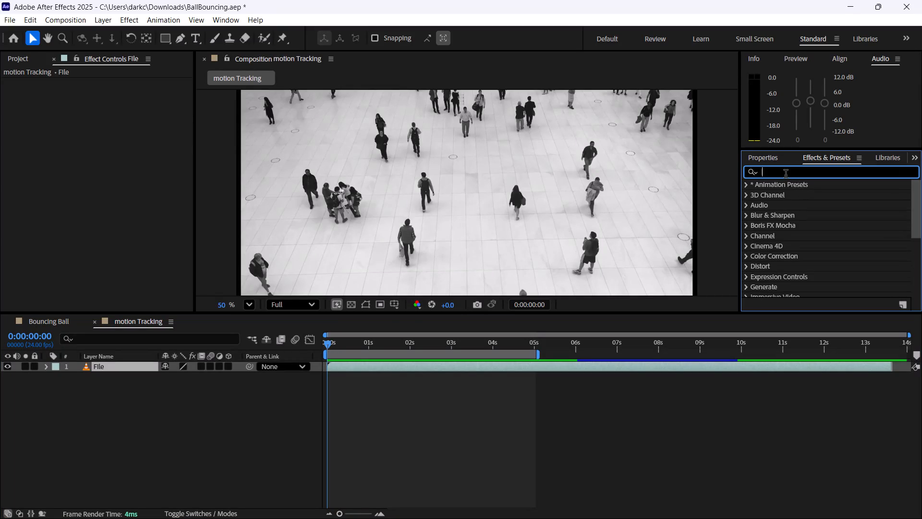
text(tra)
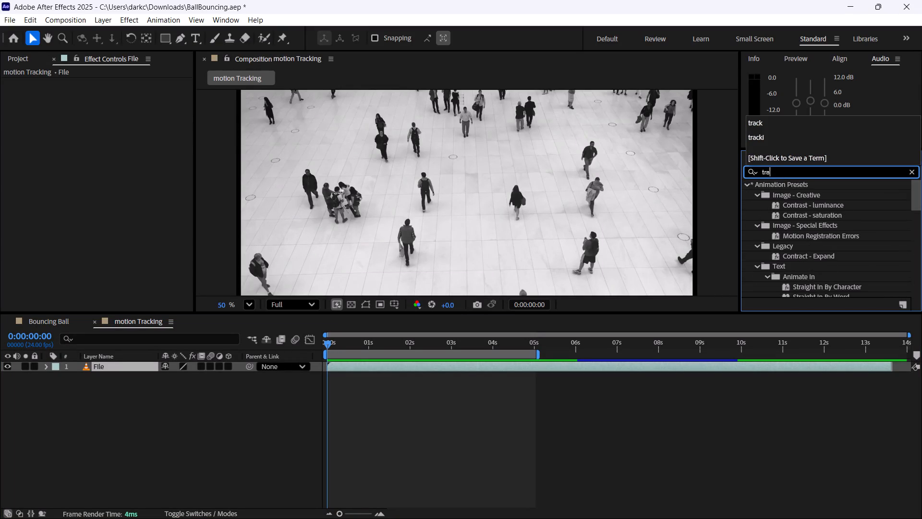
key(ctrl+a)
key(BackSpace)
key(comma)
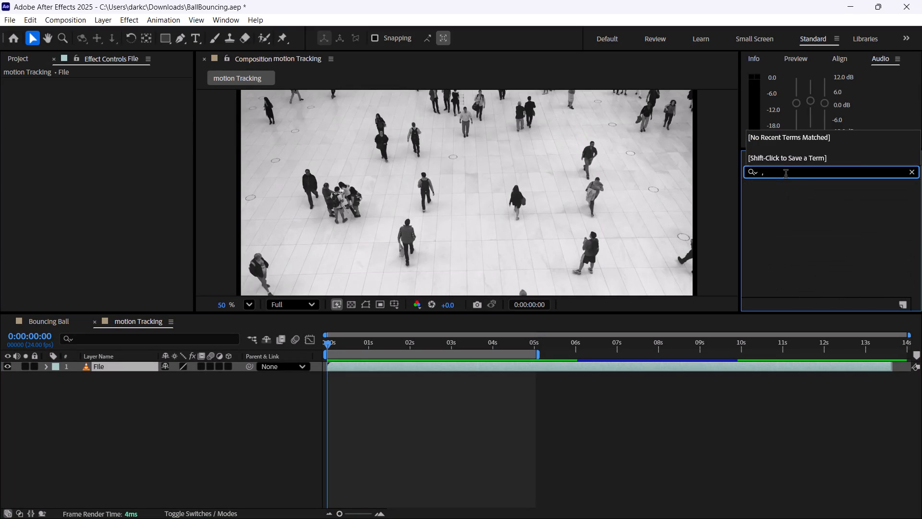
key(BackSpace)
text(mot)
key(BackSpace)
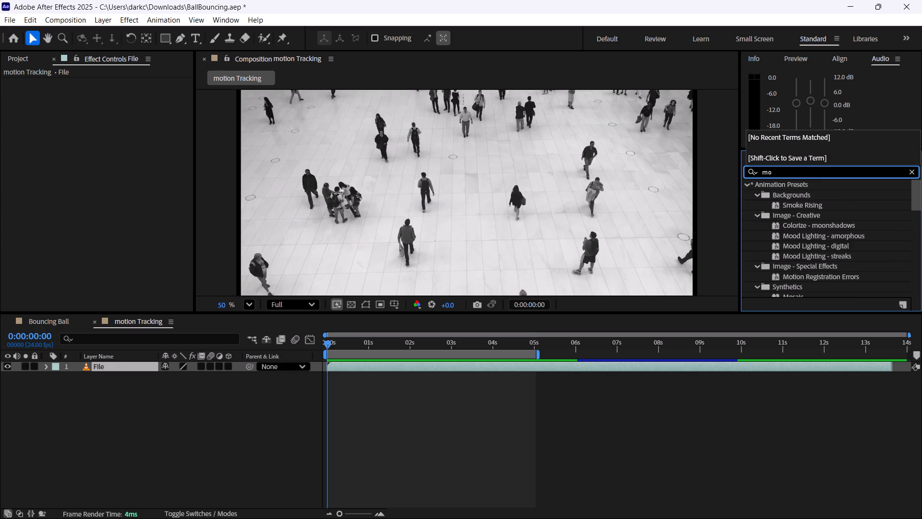
text(tion)
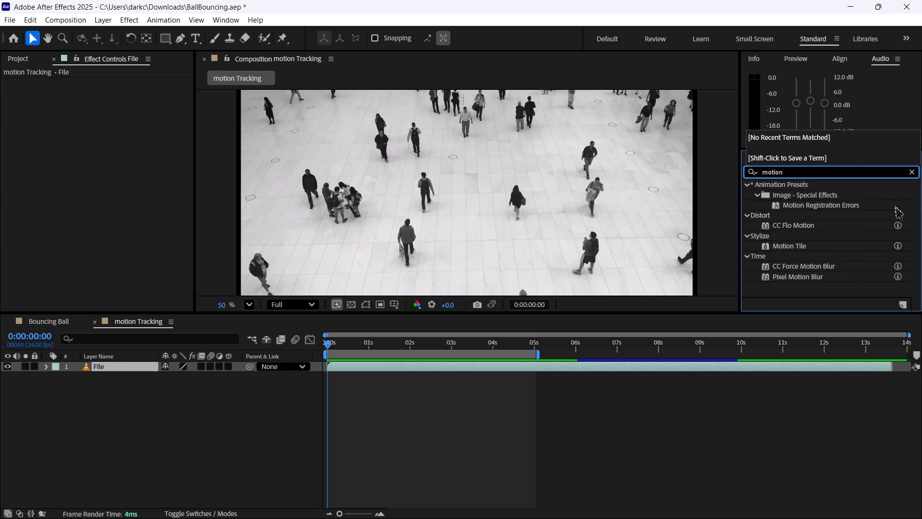
click(911, 172)
Save the BallBouncing project and open the recent motion_track project.
key(ctrl+s)
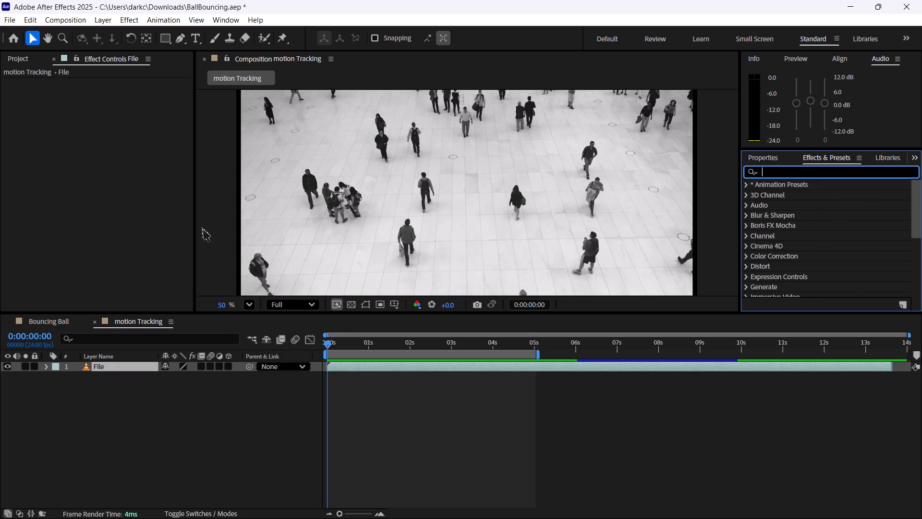
click(4, 33)
click(8, 42)
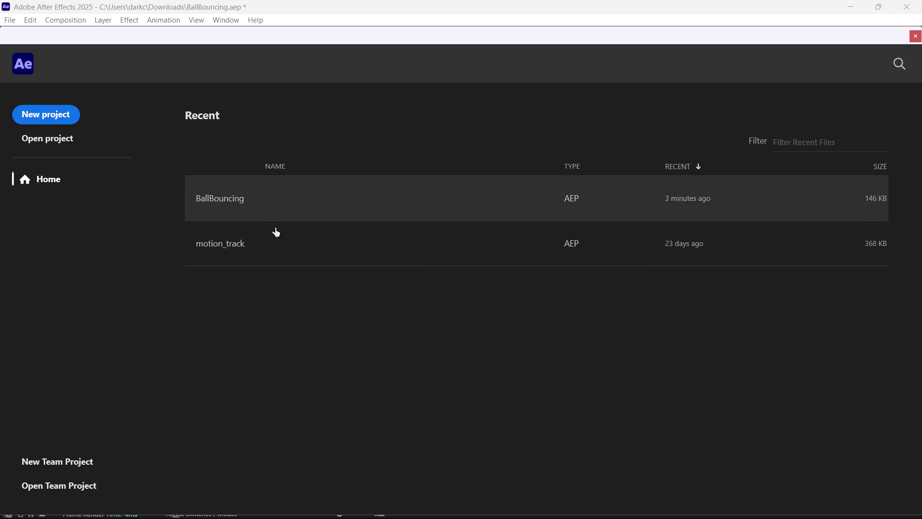
click(449, 326)
click(238, 249)
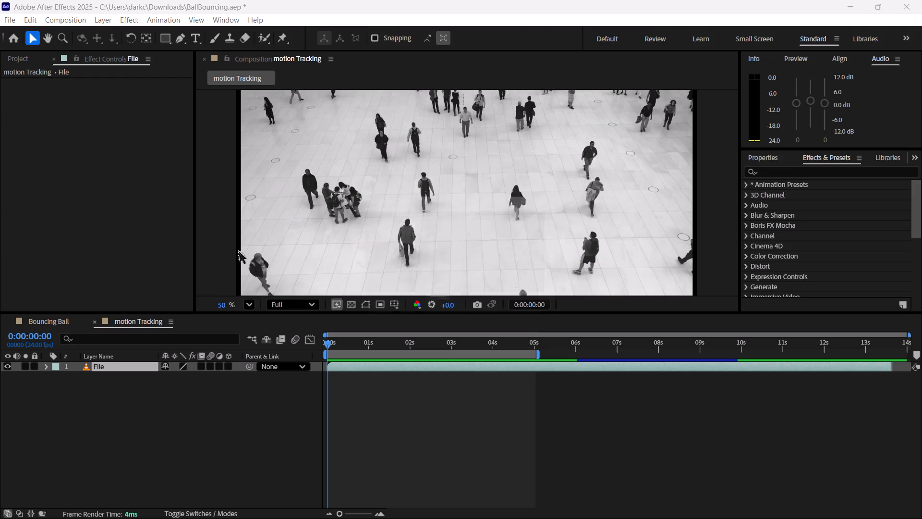
click(441, 302)
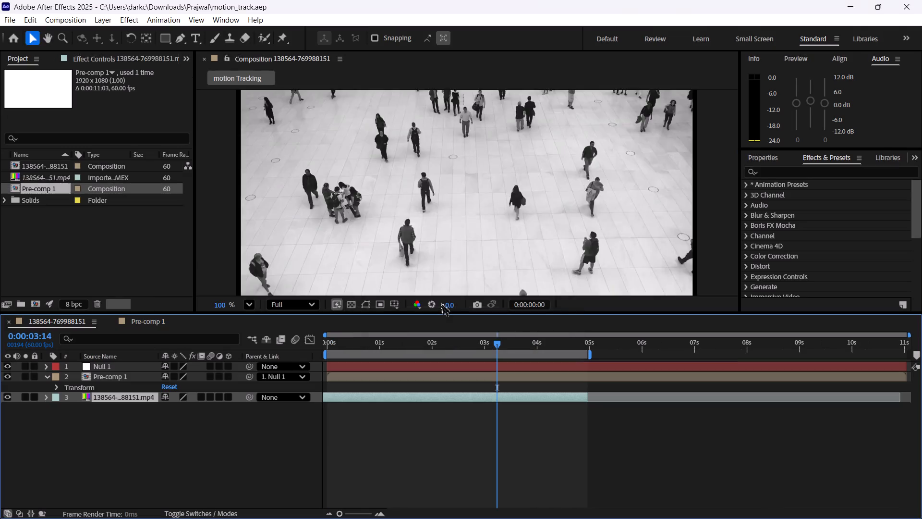
click(564, 308)
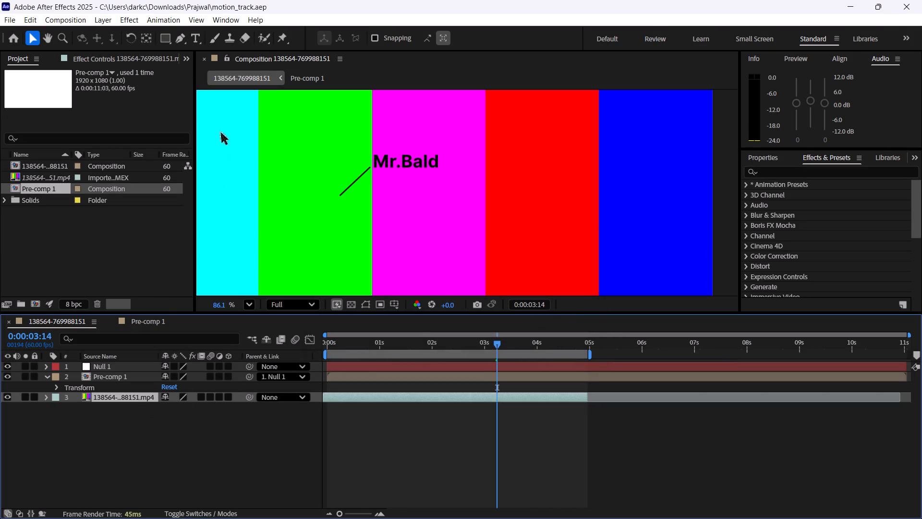
Examine how motion_track is built: its footage layer, Pre-comp 1, and the Shape Layer 1 and Mr.Bald layers inside it.
click(126, 59)
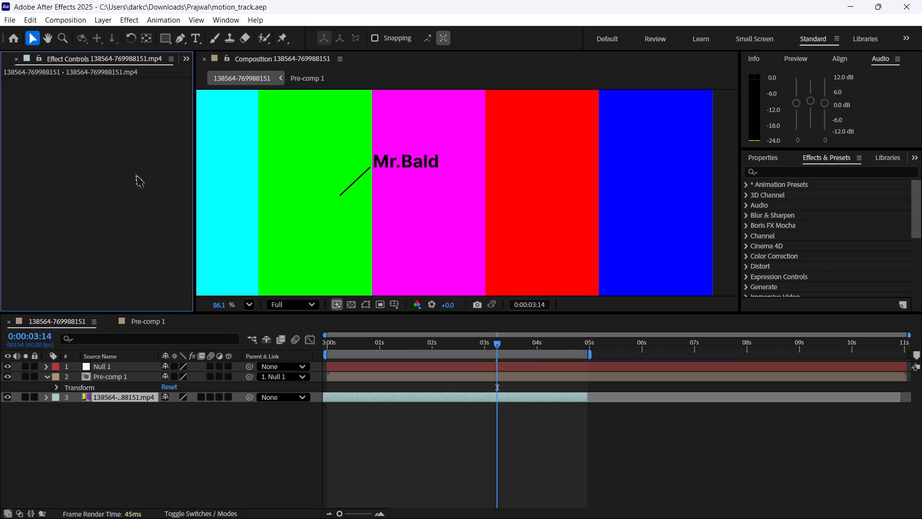
click(121, 397)
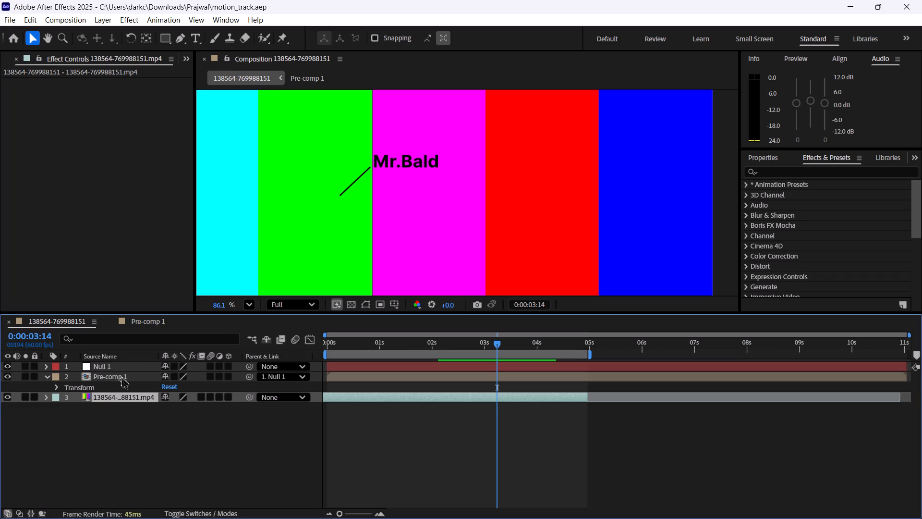
click(120, 375)
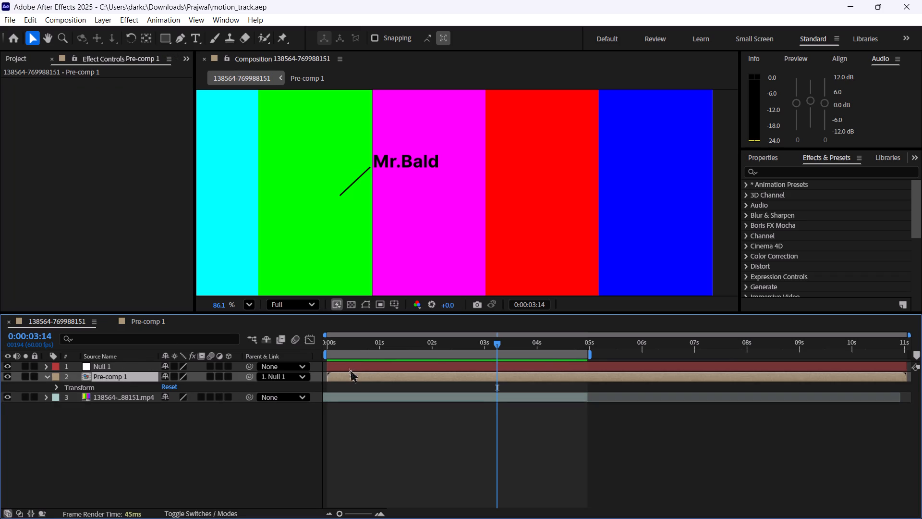
double_click(348, 374)
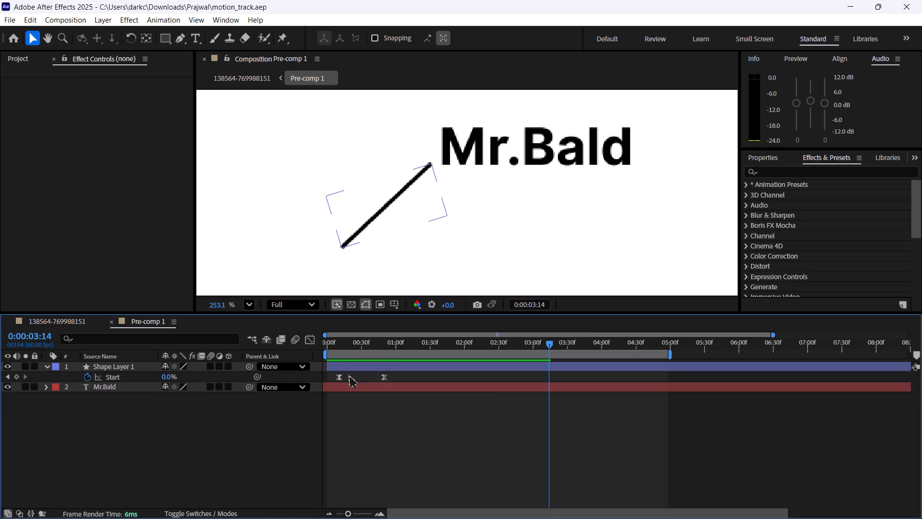
click(374, 367)
click(374, 367)
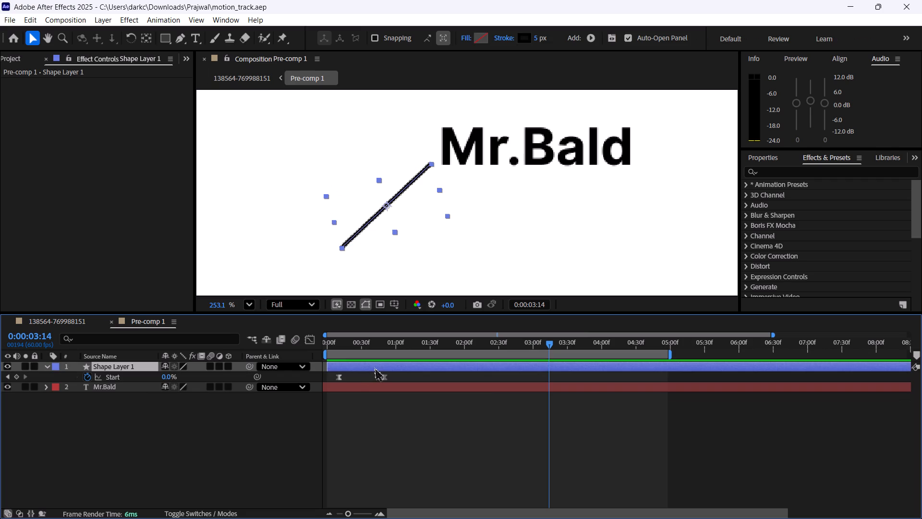
click(121, 383)
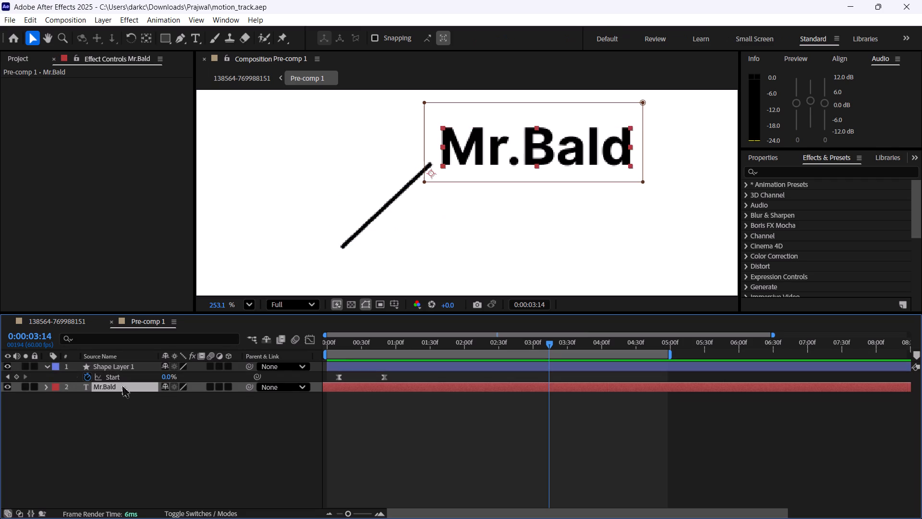
double_click(121, 383)
click(119, 377)
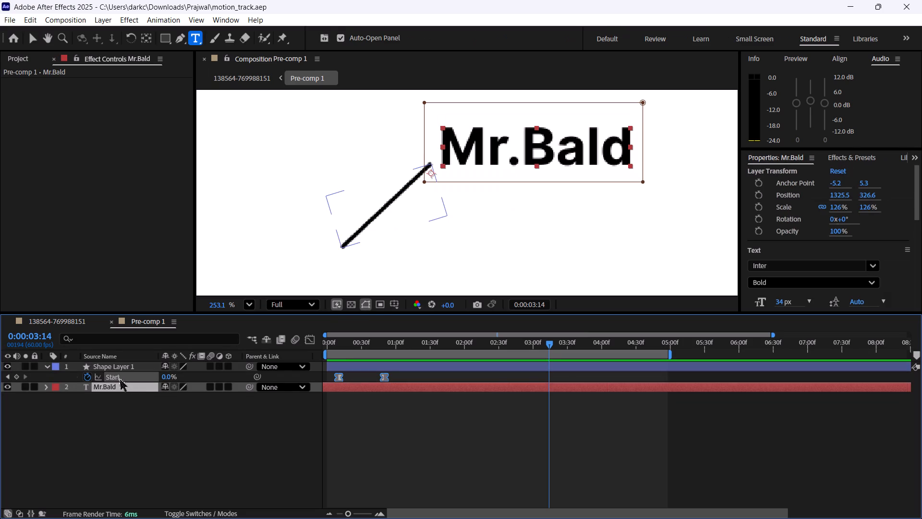
alt+scroll(131, 392, up, 3)
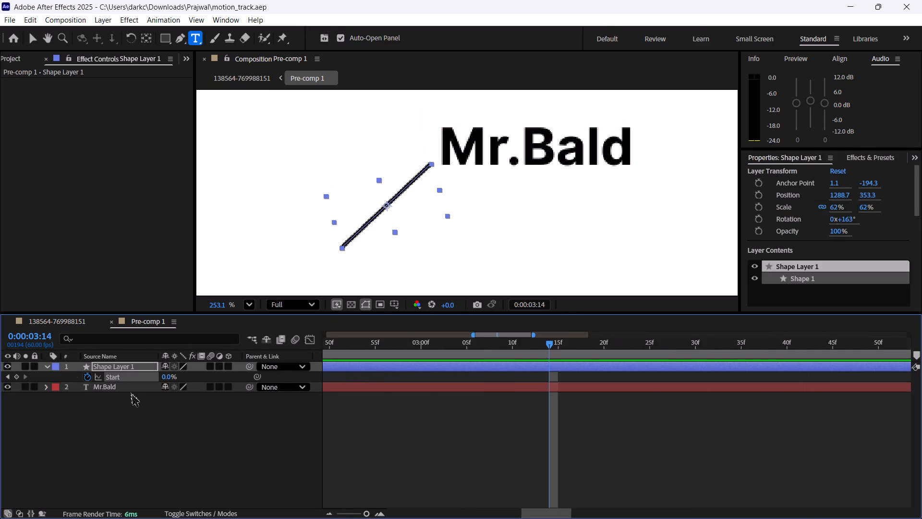
alt+scroll(131, 392, down, 5)
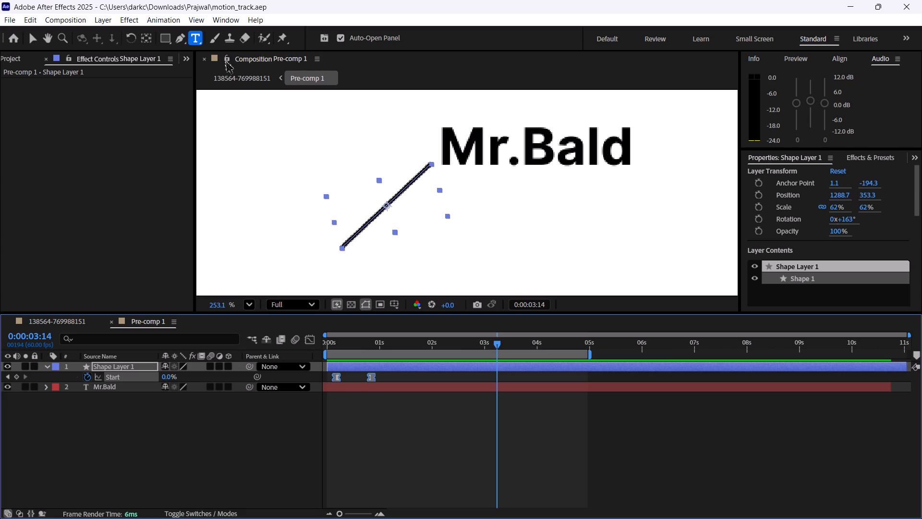
Close the Pre-comp 1 composition viewer and reopen the recent BallBouncing project.
click(205, 59)
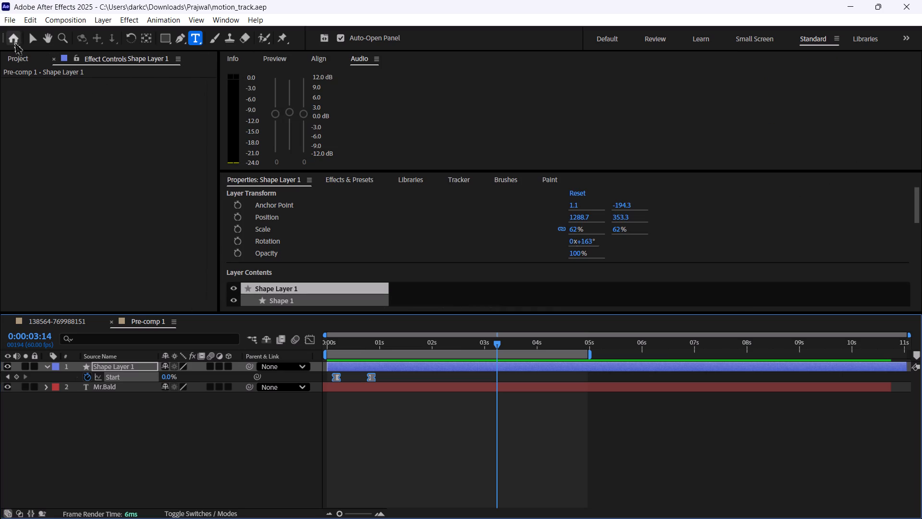
click(14, 41)
click(238, 204)
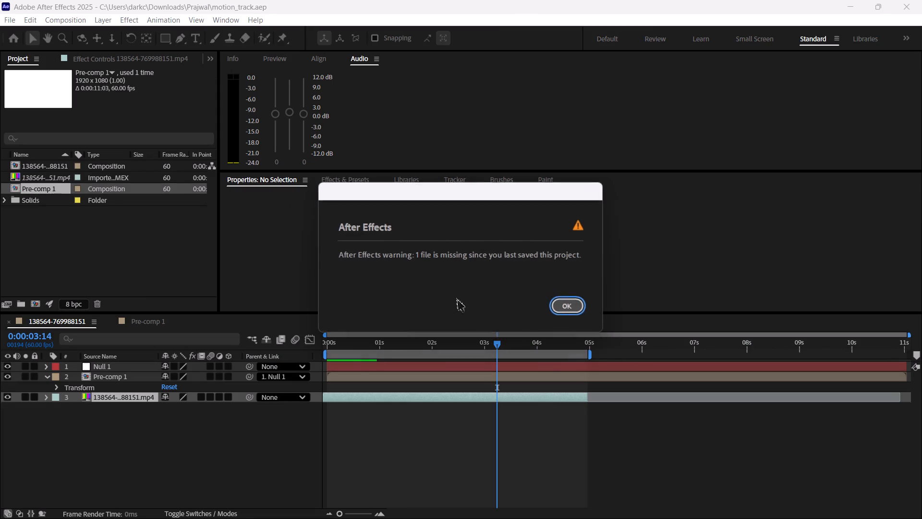
click(564, 310)
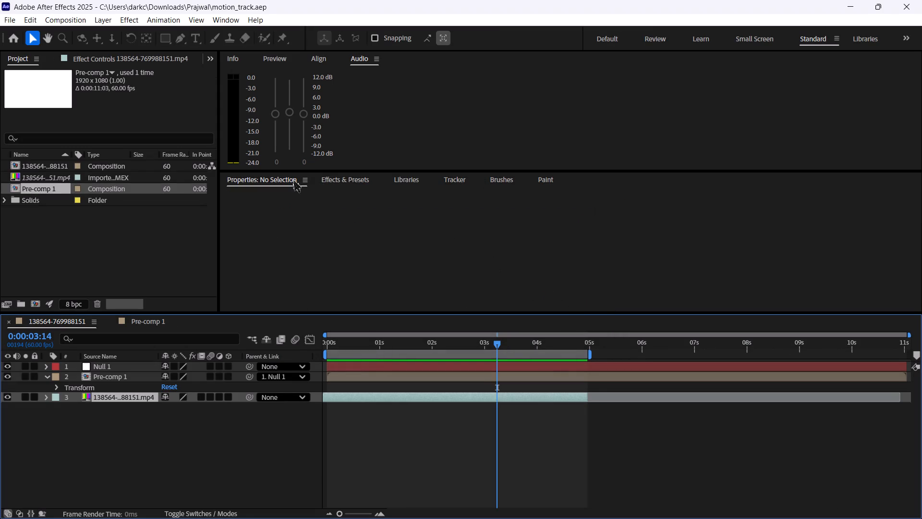
click(11, 38)
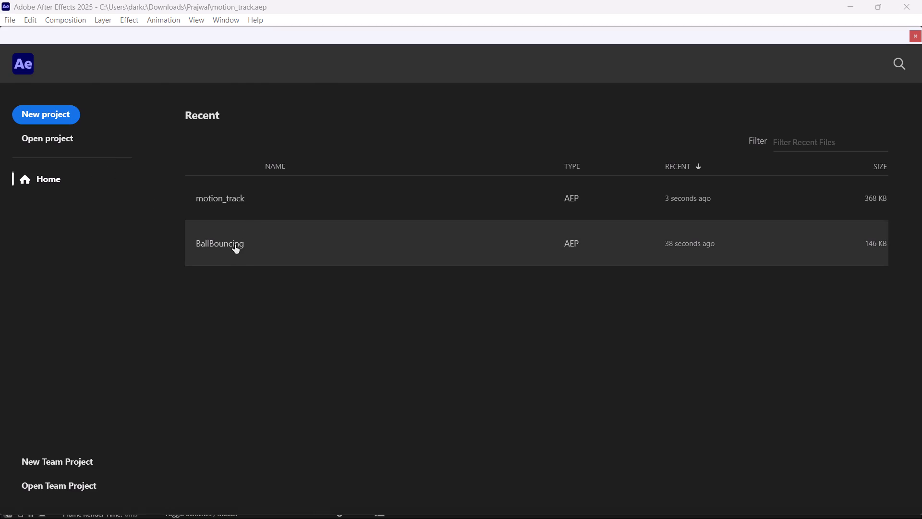
click(235, 245)
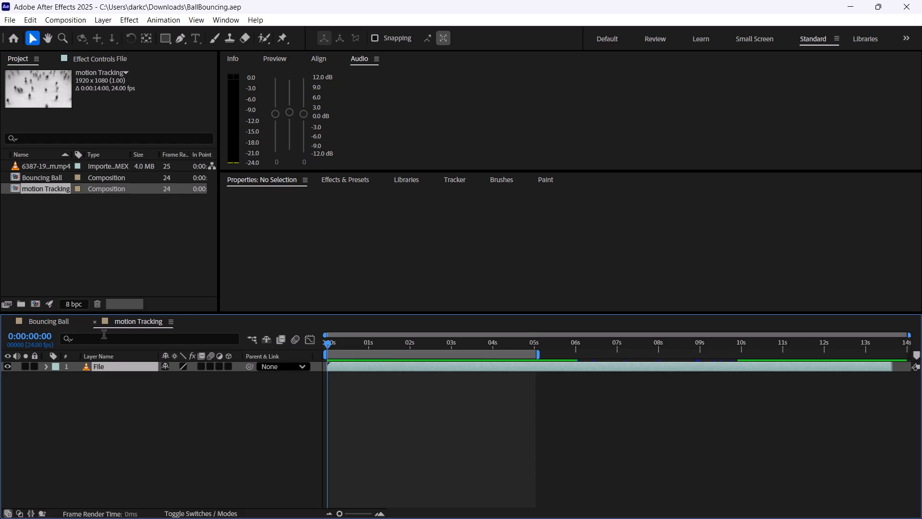
Open the FIle layer of the motion Tracking composition in its layer viewer.
click(132, 322)
double_click(121, 366)
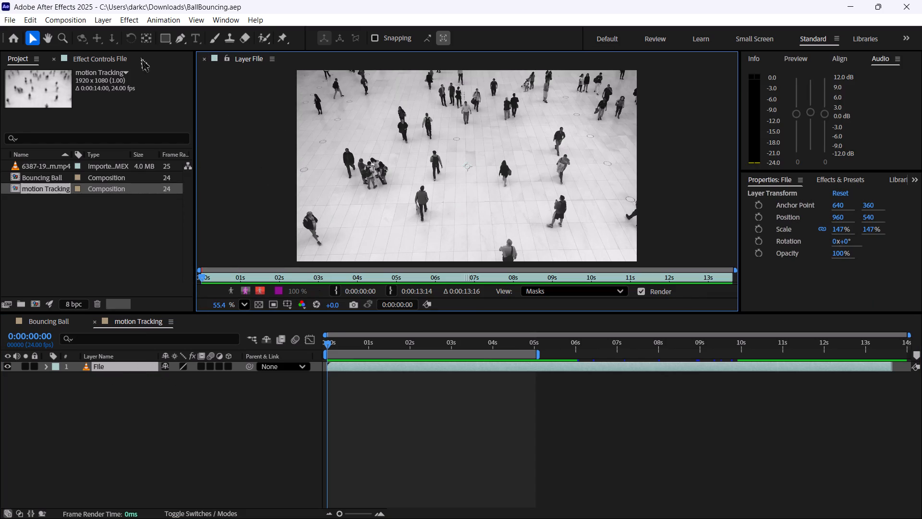
key(ctrl+z)
click(119, 365)
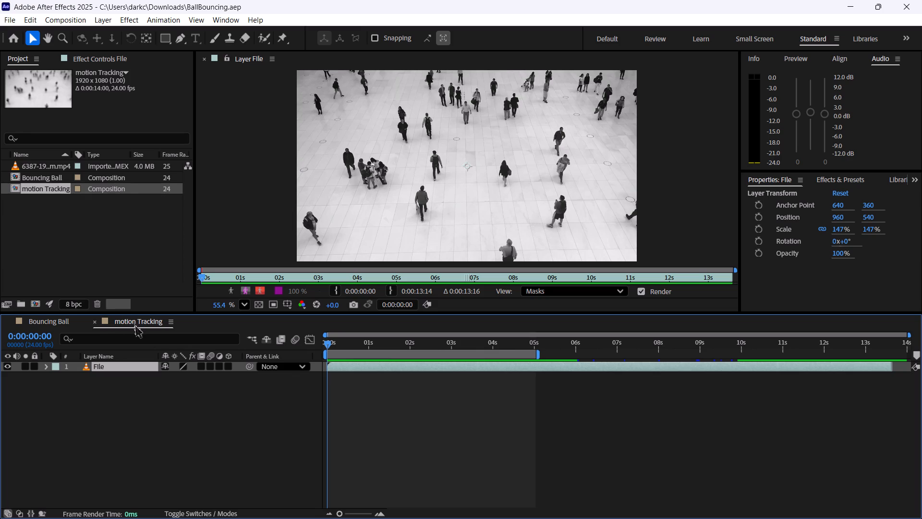
Move the motion Tracking playhead to 0:00:00:10.
double_click(139, 321)
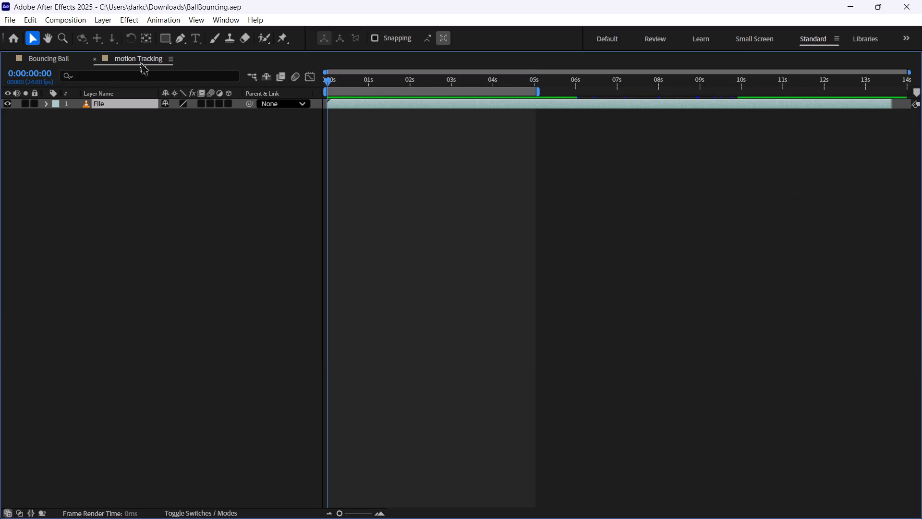
double_click(140, 61)
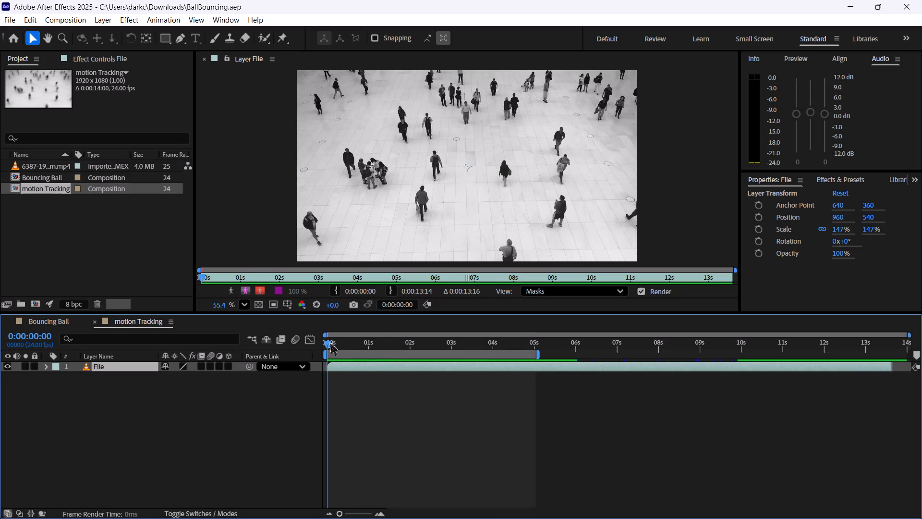
drag(329, 341, 340, 362)
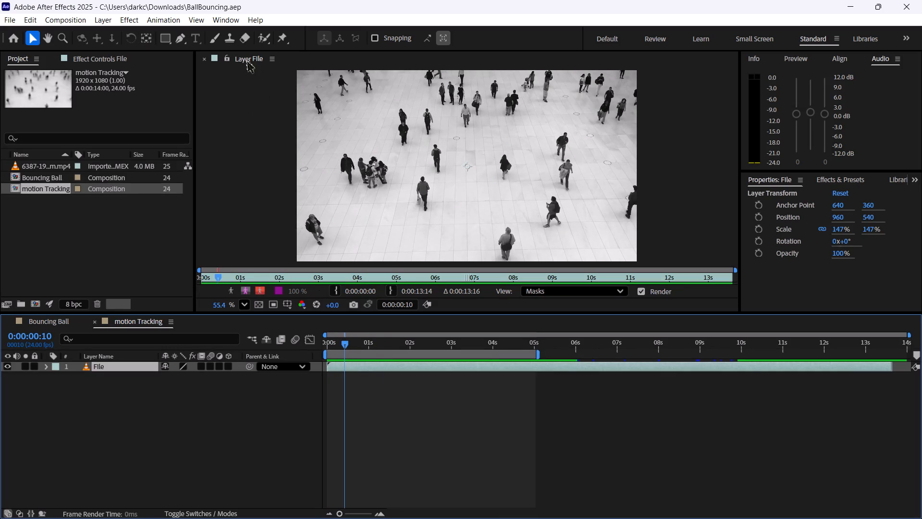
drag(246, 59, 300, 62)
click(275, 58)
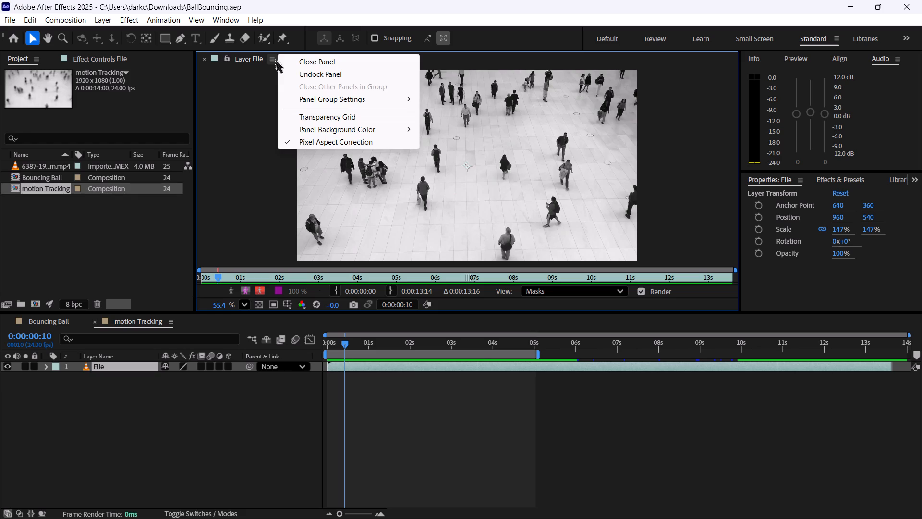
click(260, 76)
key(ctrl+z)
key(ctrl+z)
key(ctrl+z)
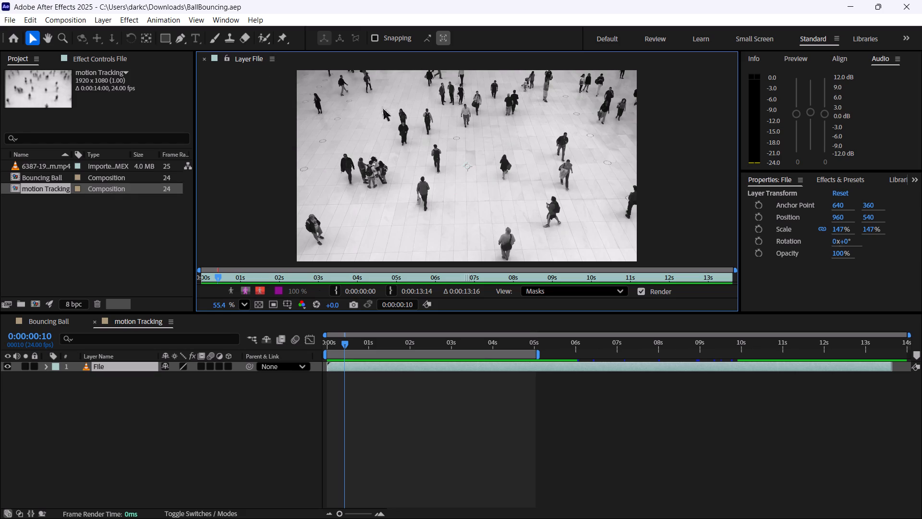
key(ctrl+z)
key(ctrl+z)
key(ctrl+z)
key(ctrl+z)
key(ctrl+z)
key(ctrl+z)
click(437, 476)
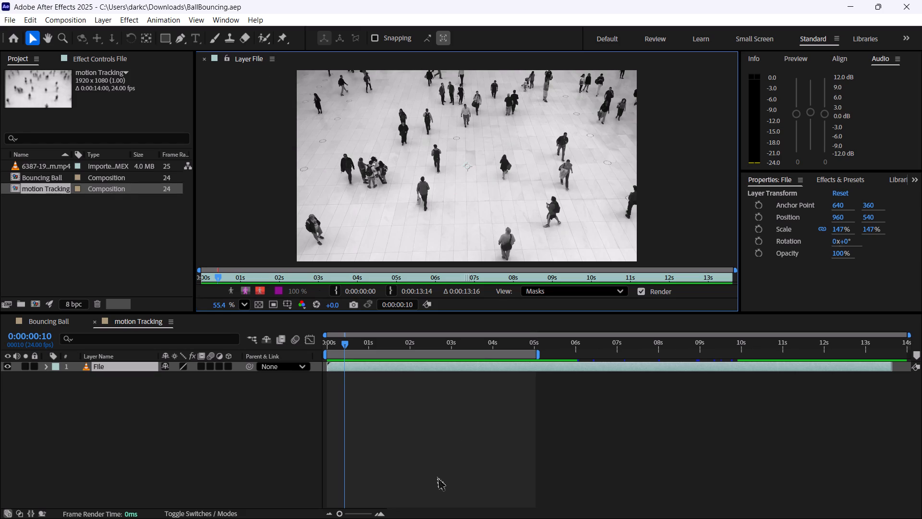
Undo the last few actions in the motion Tracking composition.
key(ctrl+z)
key(ctrl+z)
key(ctrl+z)
key(ctrl+z)
Bring up the Bouncing Ball timeline, set its playhead to 0:00:00:00 and play a preview.
click(57, 323)
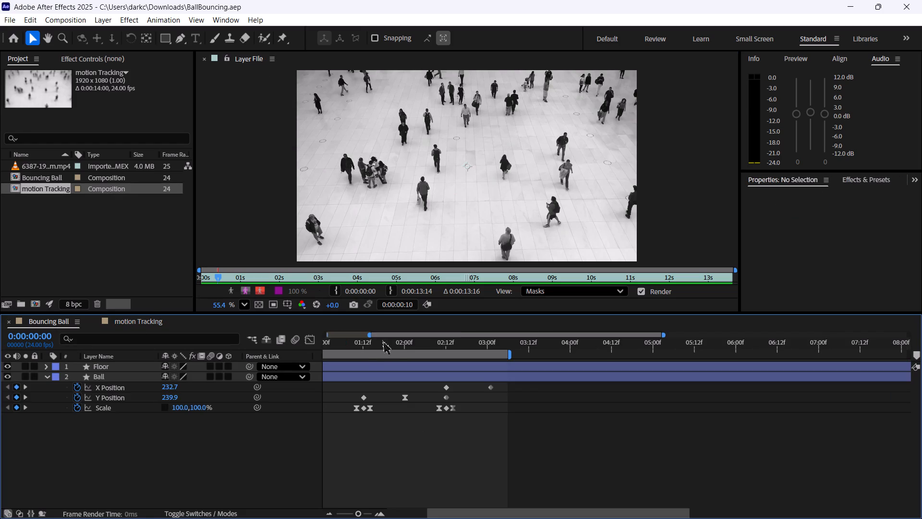
drag(382, 340, 292, 346)
key(space)
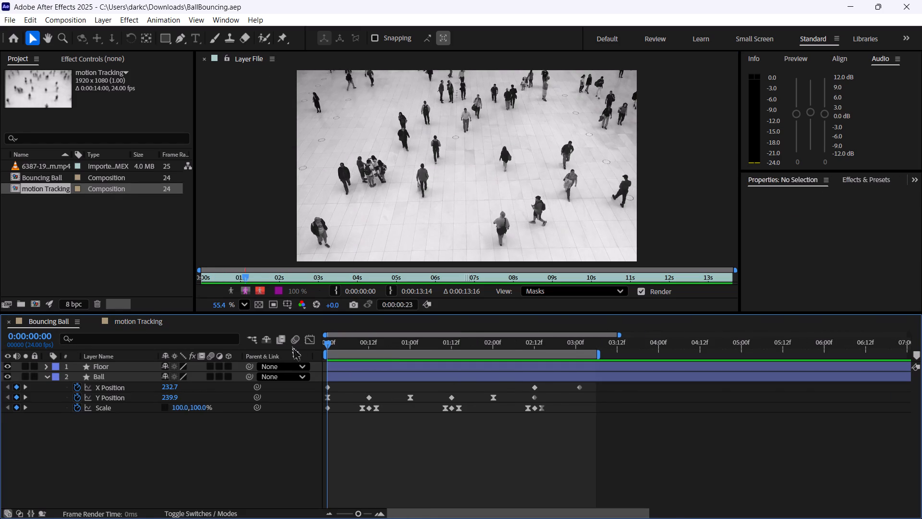
key(space)
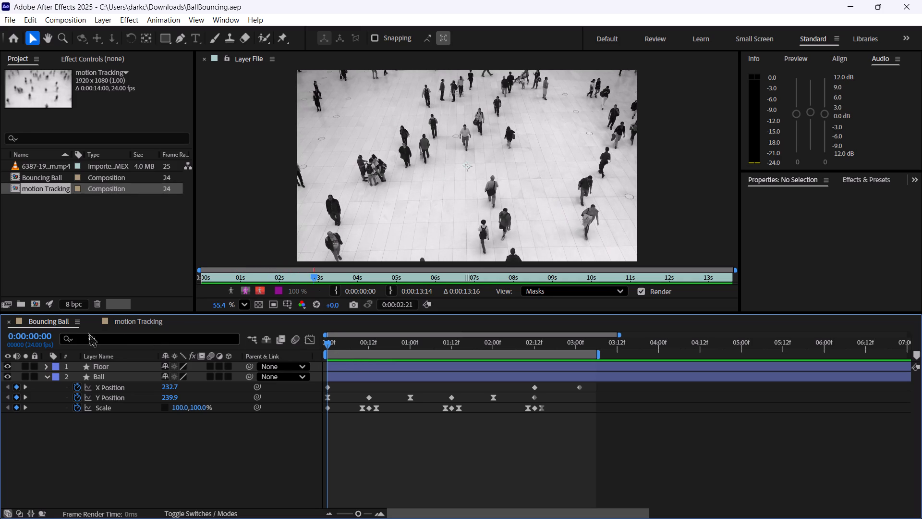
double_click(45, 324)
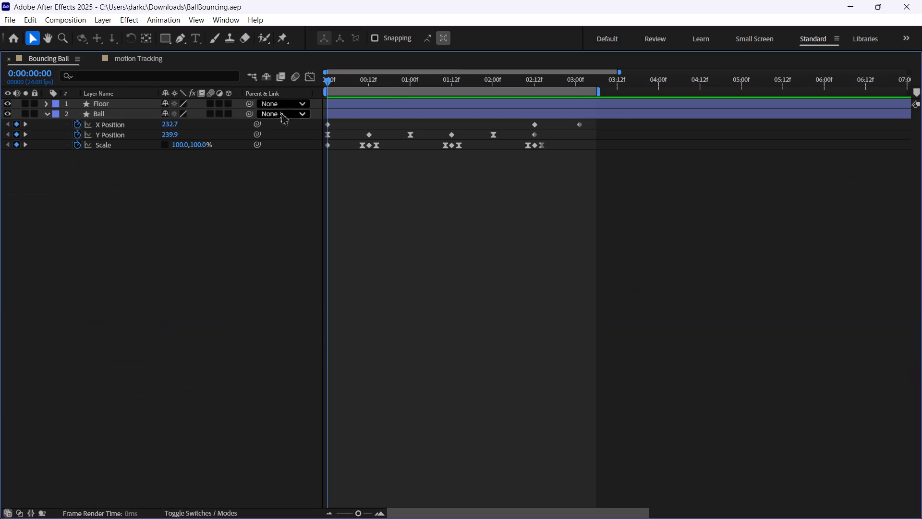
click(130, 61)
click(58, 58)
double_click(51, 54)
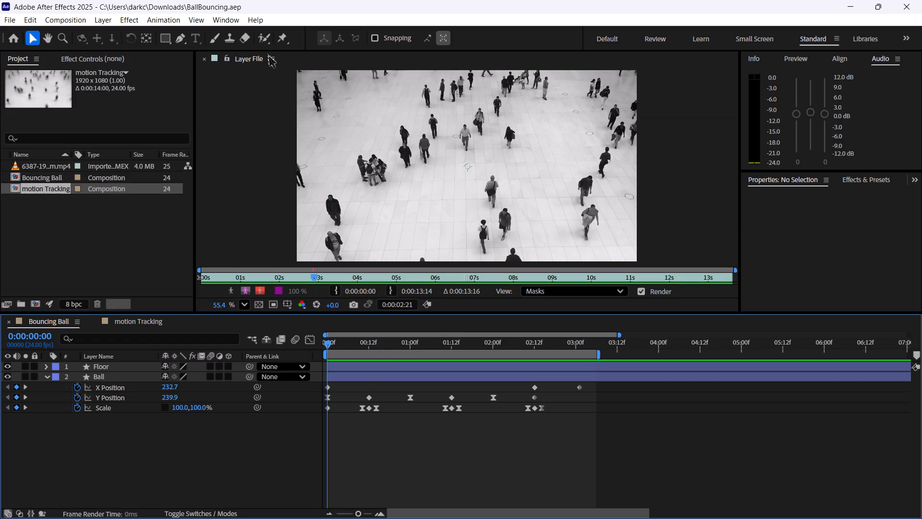
Return the motion Tracking playhead to 0:00:00:00.
drag(249, 54, 284, 58)
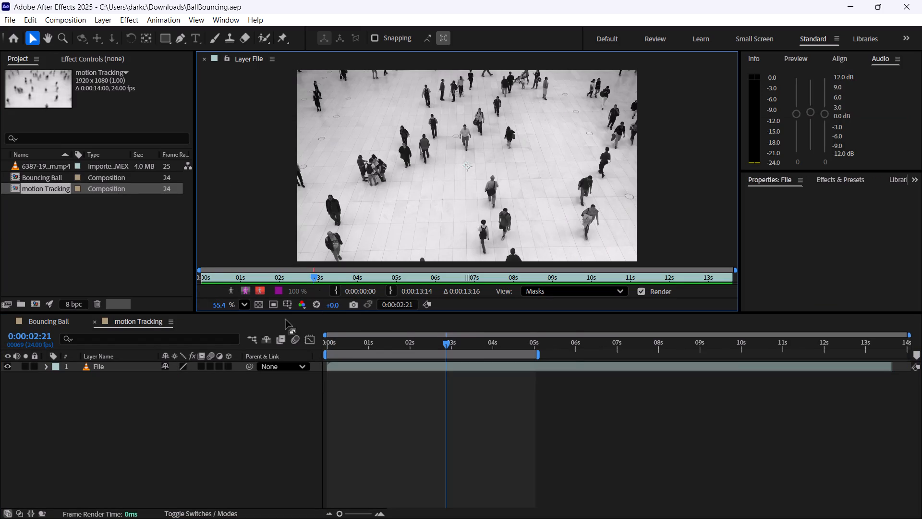
drag(440, 341, 195, 357)
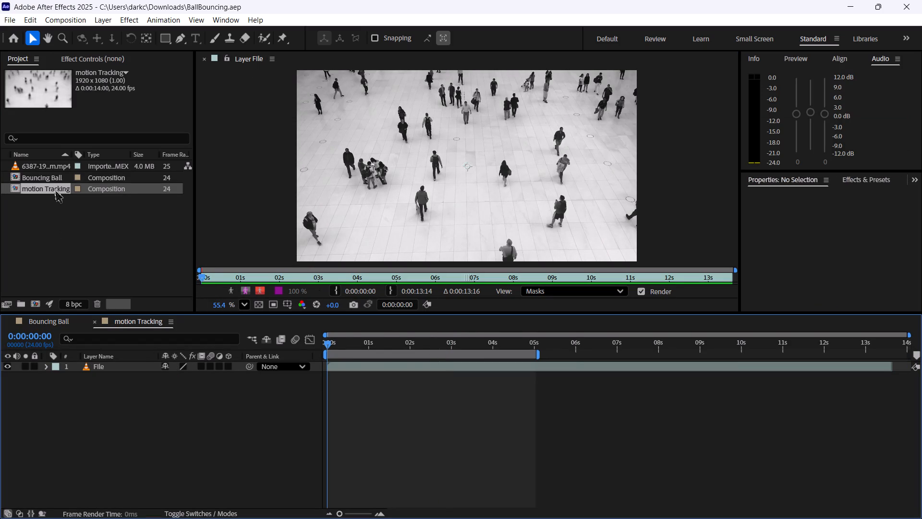
Show the Bouncing Ball composition in the composition viewer and preview its bounce animation.
double_click(49, 174)
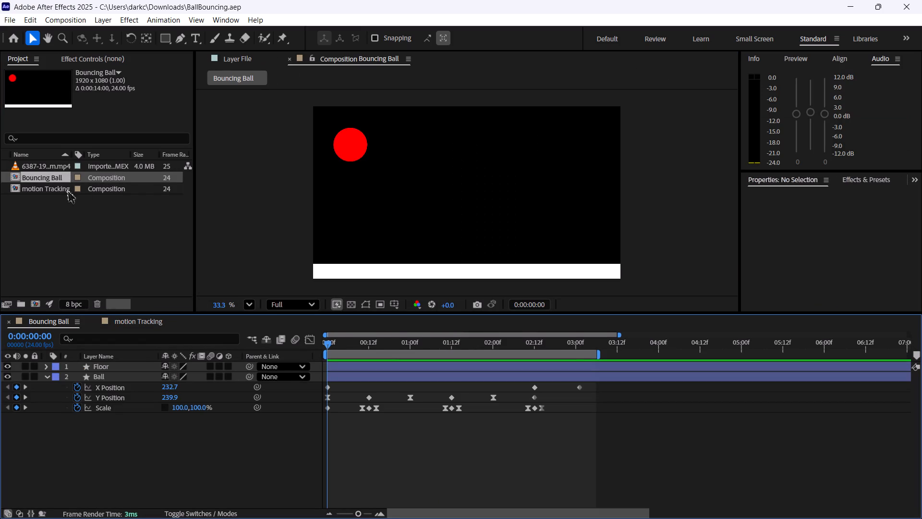
double_click(50, 190)
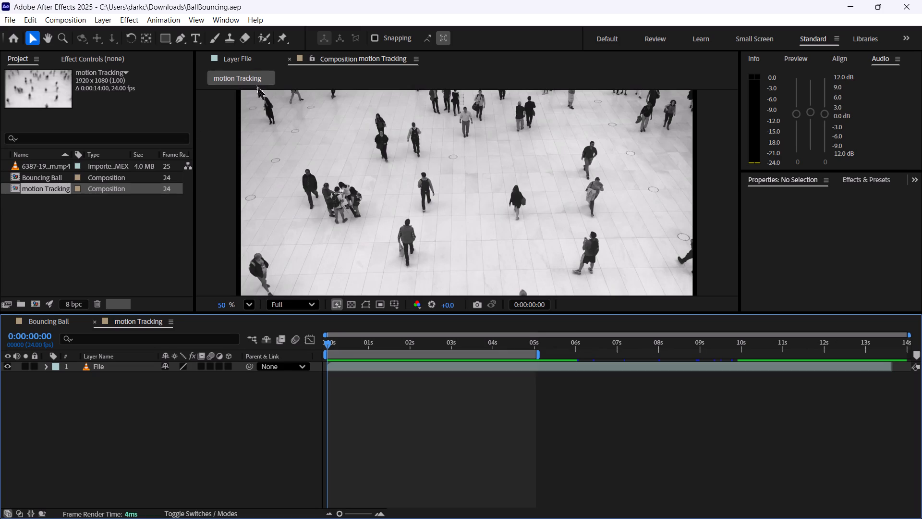
click(248, 57)
double_click(59, 189)
double_click(50, 176)
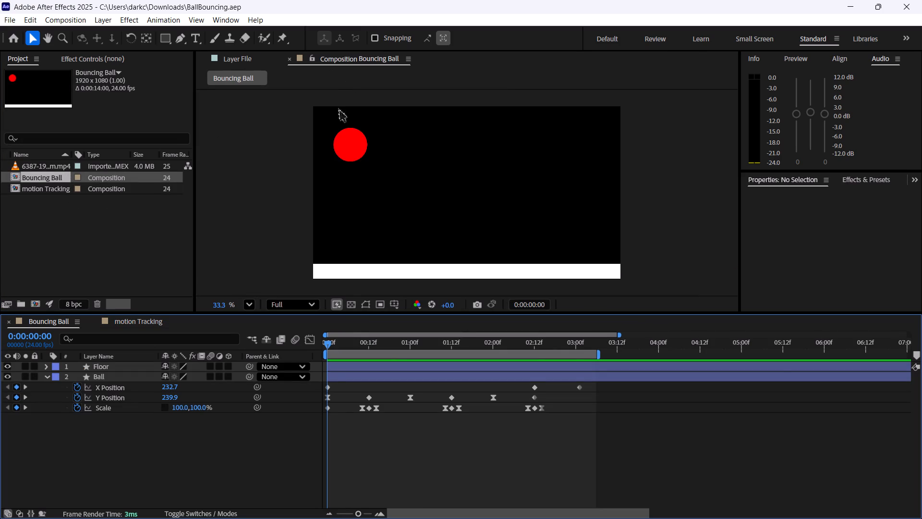
key(space)
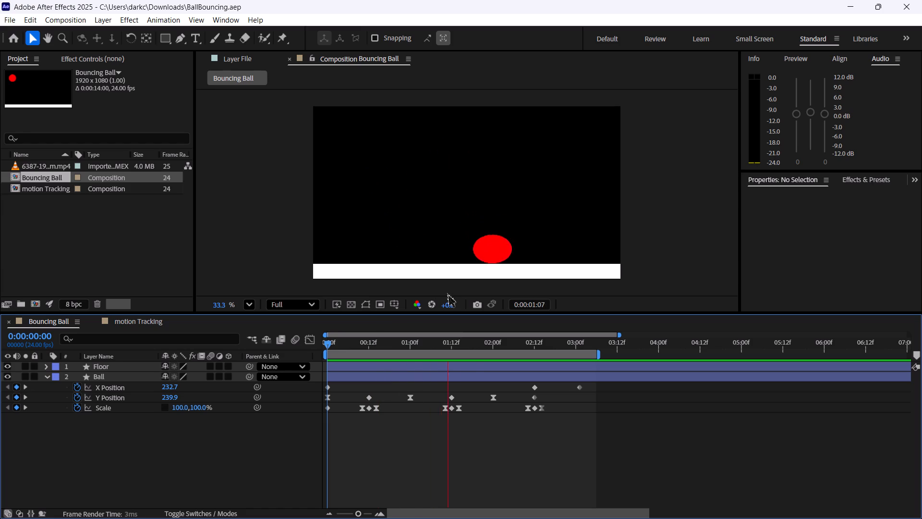
key(space)
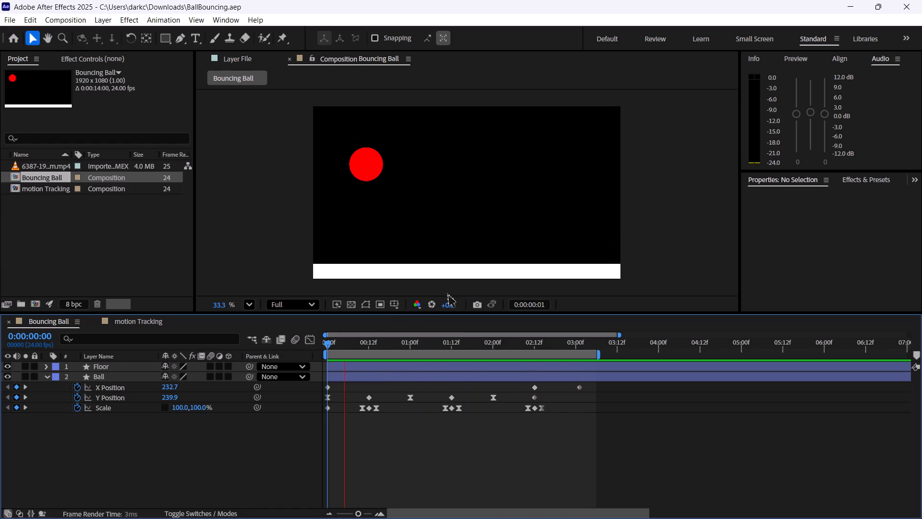
Save the BallBouncing project.
key(ctrl+s)
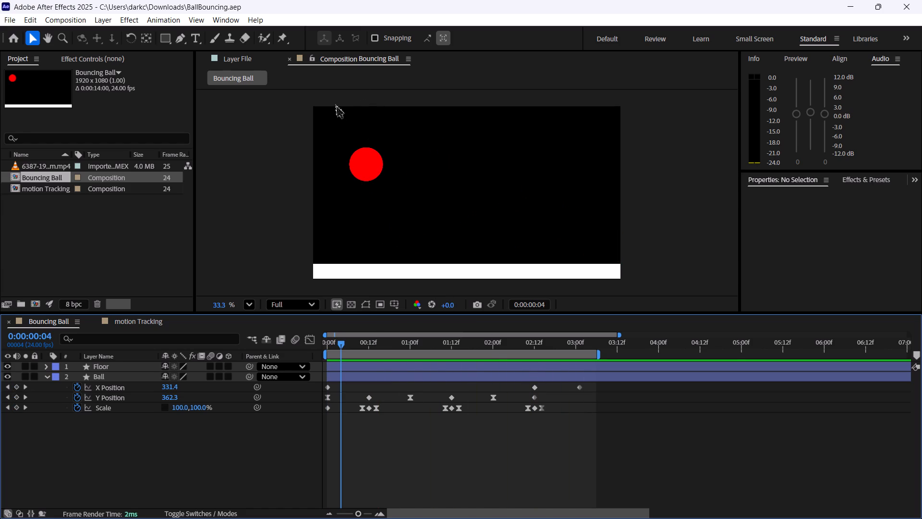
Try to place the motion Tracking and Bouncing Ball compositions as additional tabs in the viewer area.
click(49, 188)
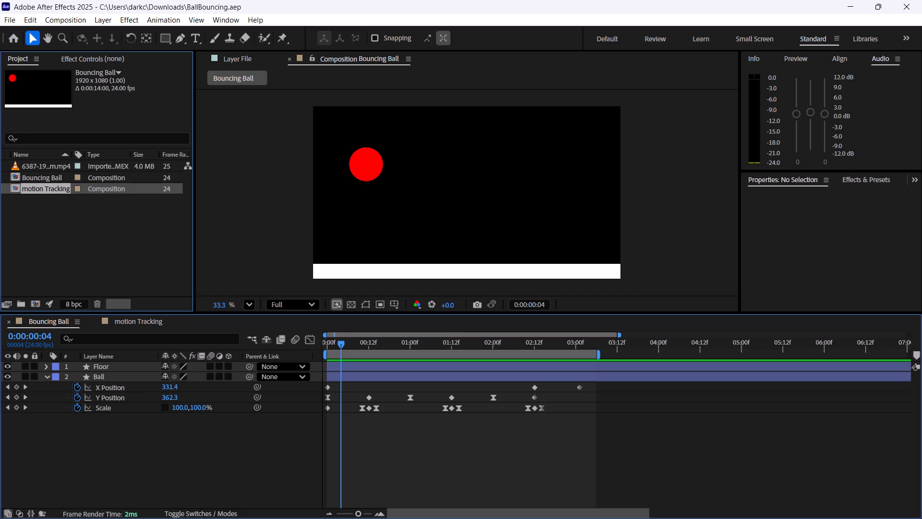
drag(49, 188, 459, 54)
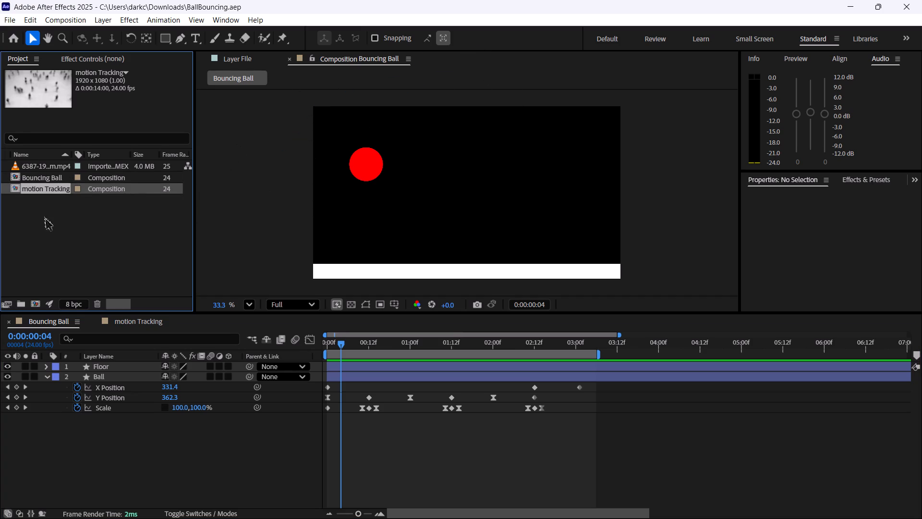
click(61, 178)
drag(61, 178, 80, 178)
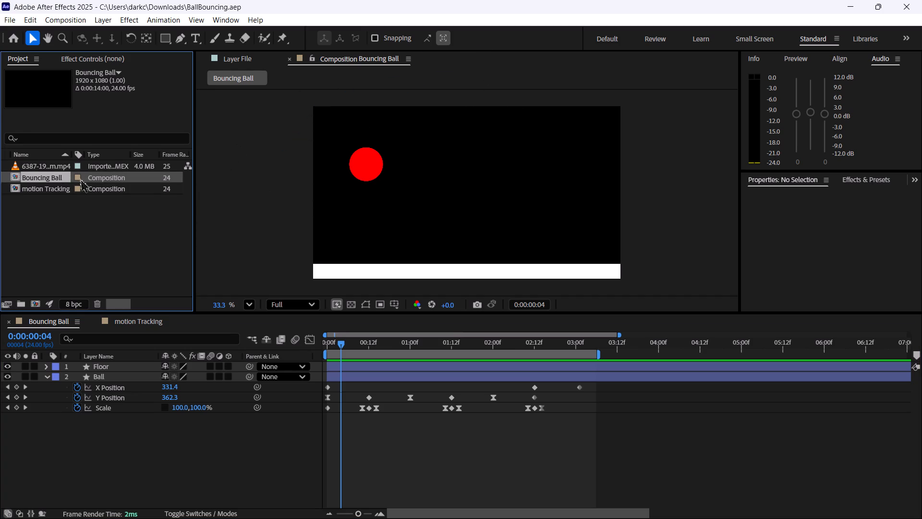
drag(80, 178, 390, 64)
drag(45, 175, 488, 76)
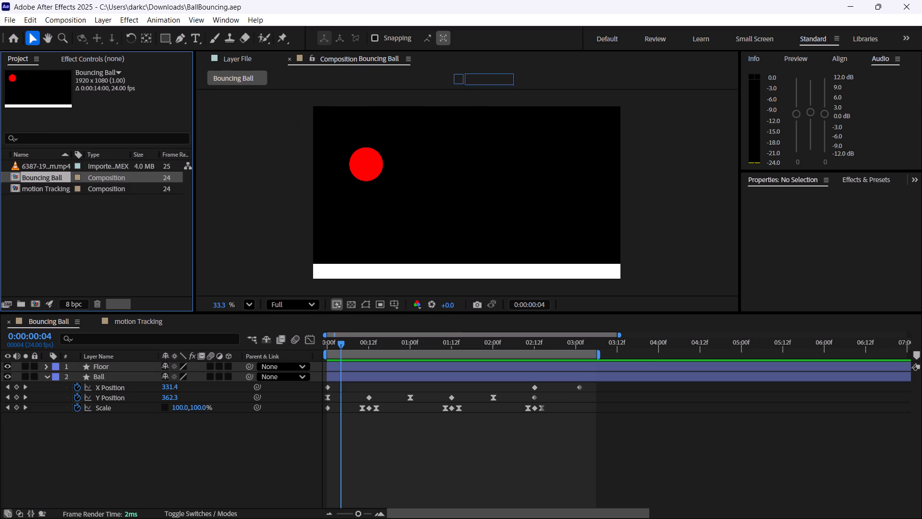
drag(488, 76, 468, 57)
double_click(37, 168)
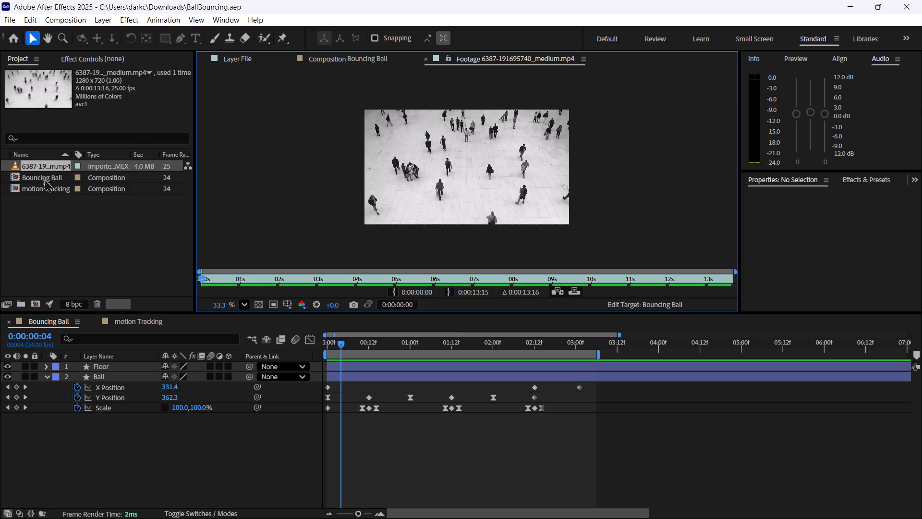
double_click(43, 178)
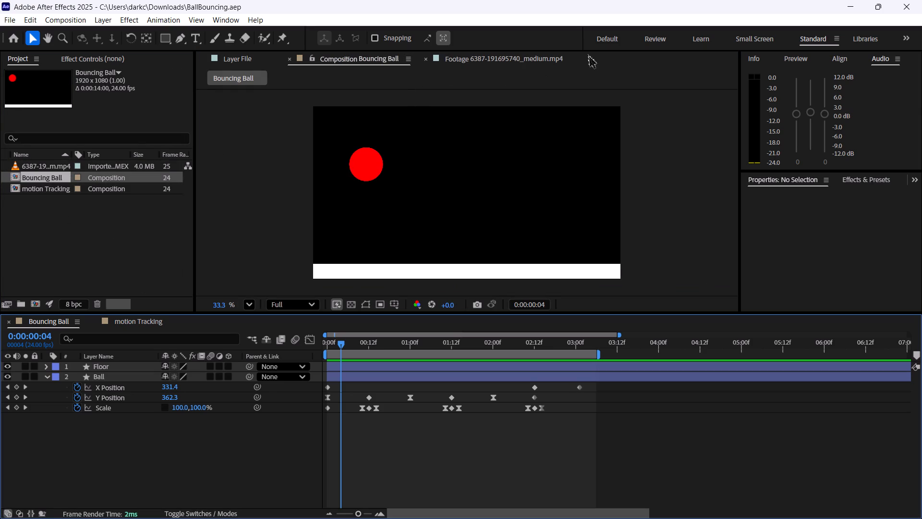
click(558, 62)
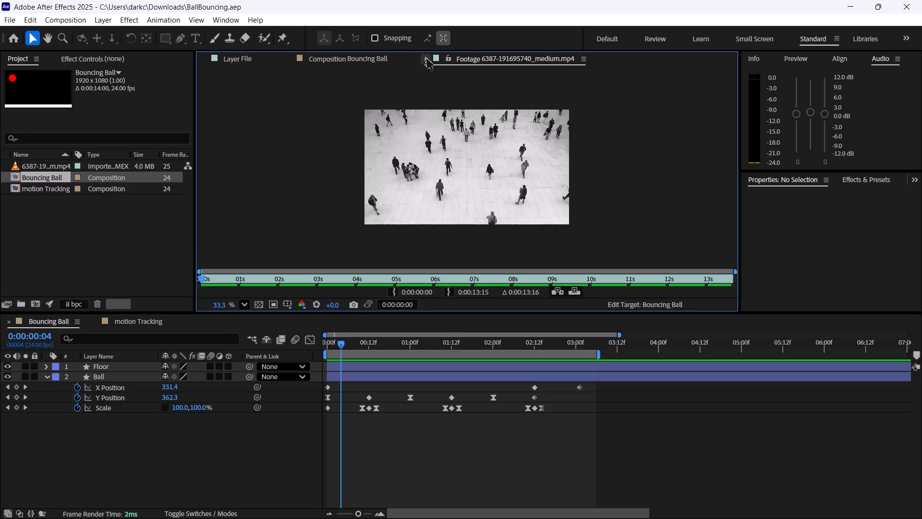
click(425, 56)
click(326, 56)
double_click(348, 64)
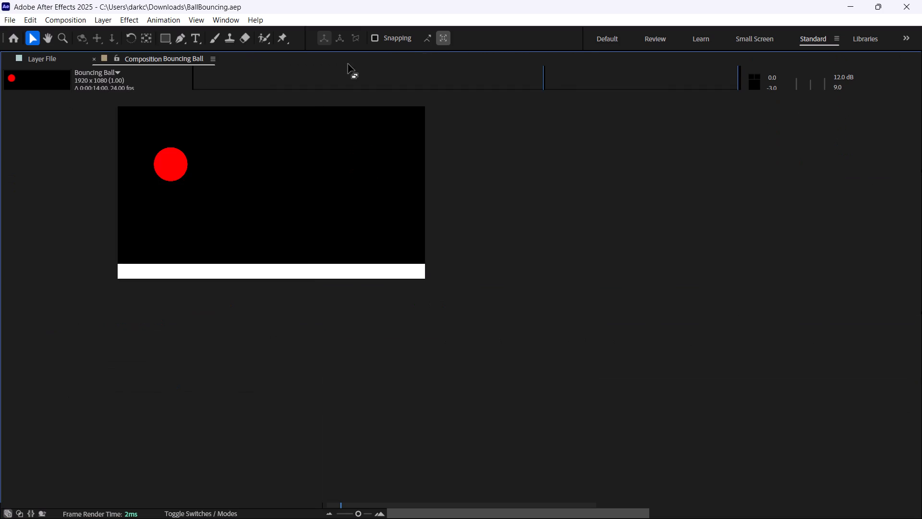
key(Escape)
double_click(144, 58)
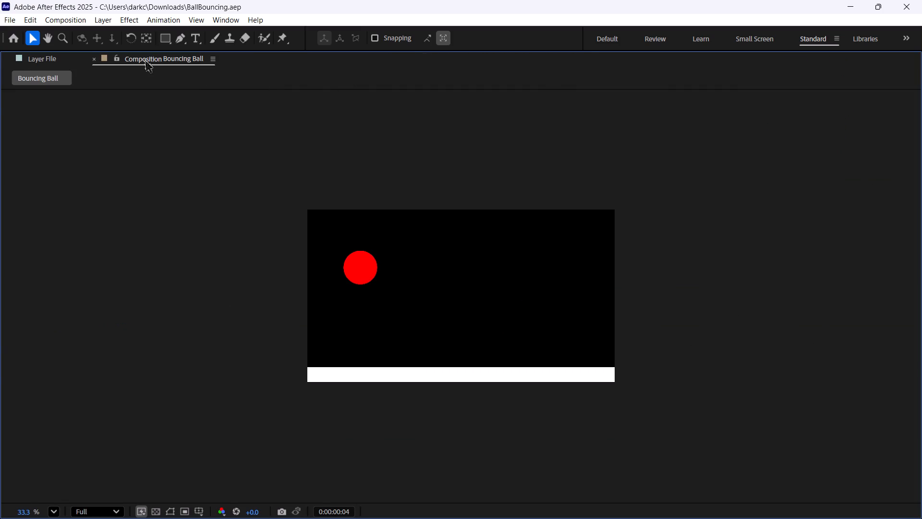
Show the motion Tracking composition in the viewer, preview it and return the playhead to 0:00:00:00.
click(53, 185)
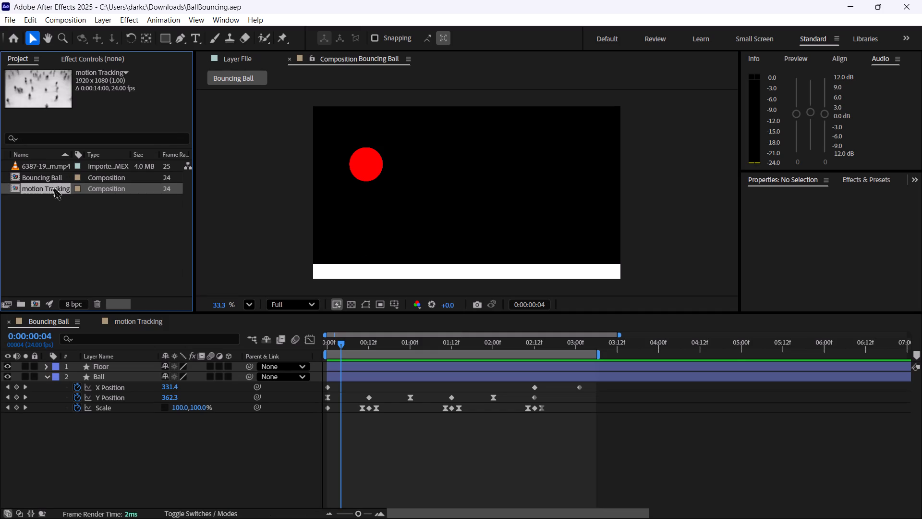
double_click(53, 185)
key(space)
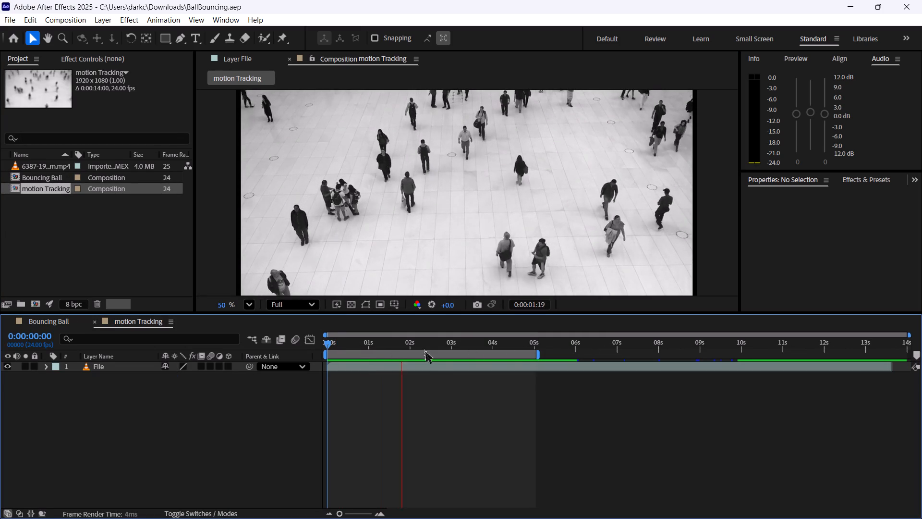
key(space)
drag(420, 341, 258, 349)
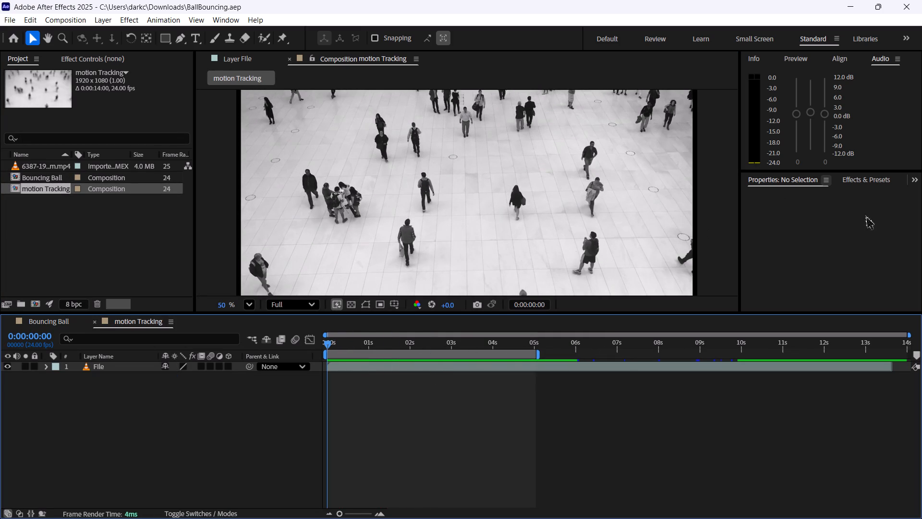
Search the effects and presets for "track", extending the term to "track motio".
click(861, 185)
click(805, 199)
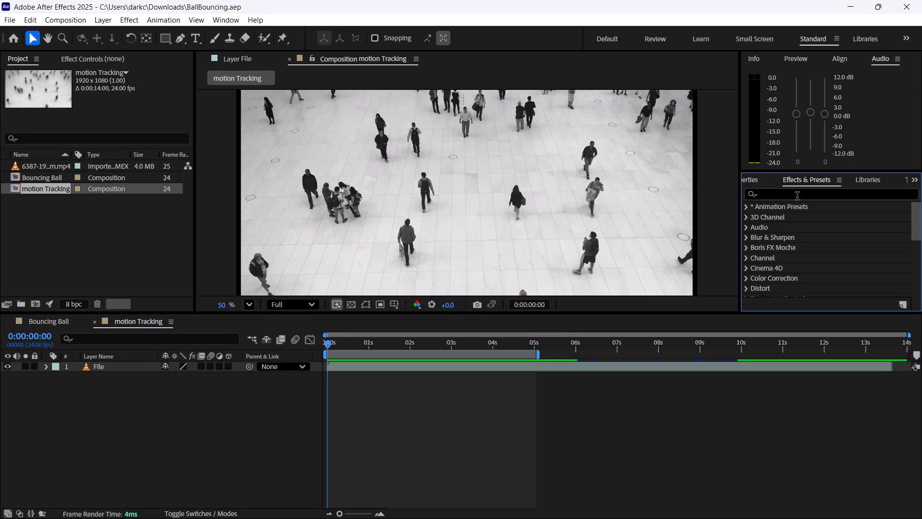
click(793, 197)
text(notio)
key(ctrl+a)
text(track)
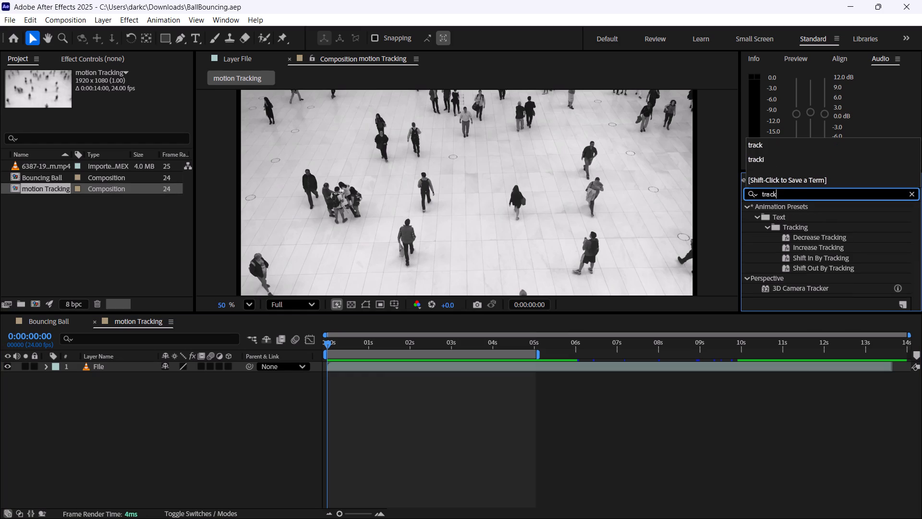
key(space)
key(BackSpace)
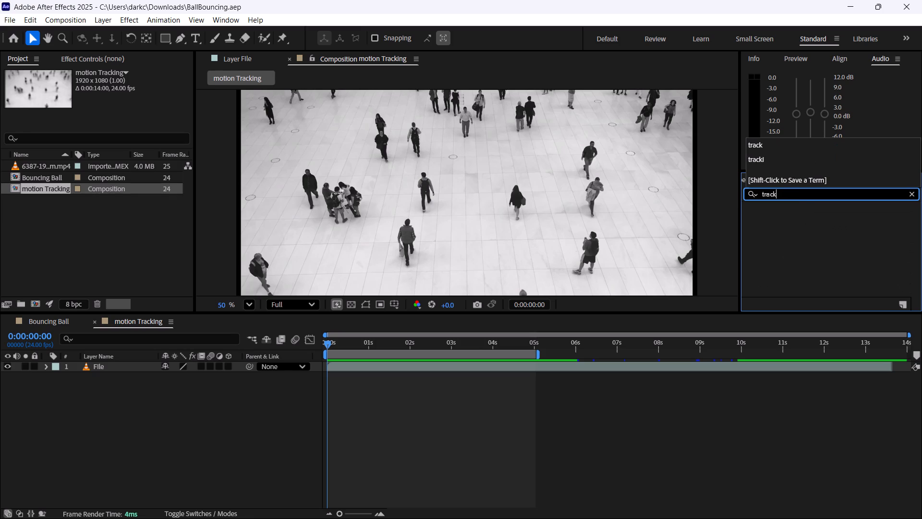
key(space)
text(motio)
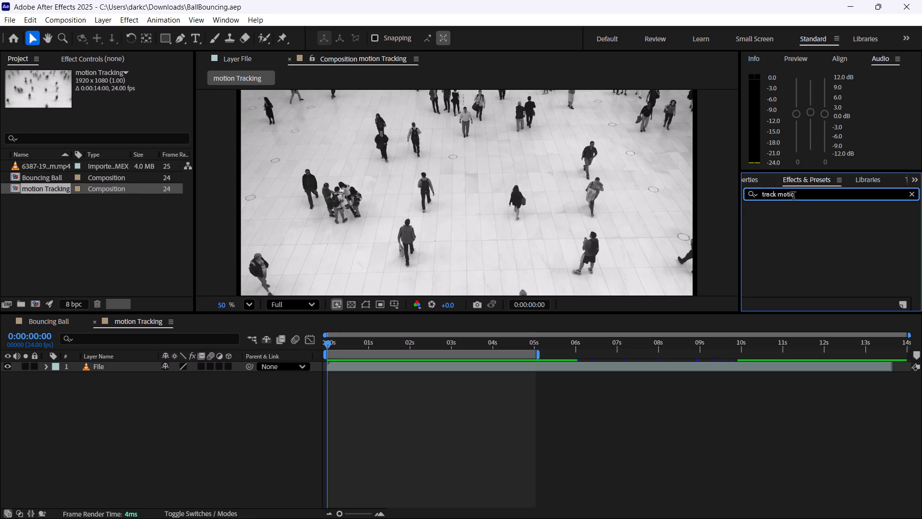
Replace the effects search term with "mot" and look through the matching effects for a motion tracker.
key(BackSpace)
key(BackSpace)
key(BackSpace)
key(BackSpace)
key(BackSpace)
key(BackSpace)
key(BackSpace)
key(BackSpace)
key(BackSpace)
key(BackSpace)
key(BackSpace)
key(BackSpace)
key(BackSpace)
key(BackSpace)
key(BackSpace)
key(BackSpace)
key(BackSpace)
key(BackSpace)
text(mot)
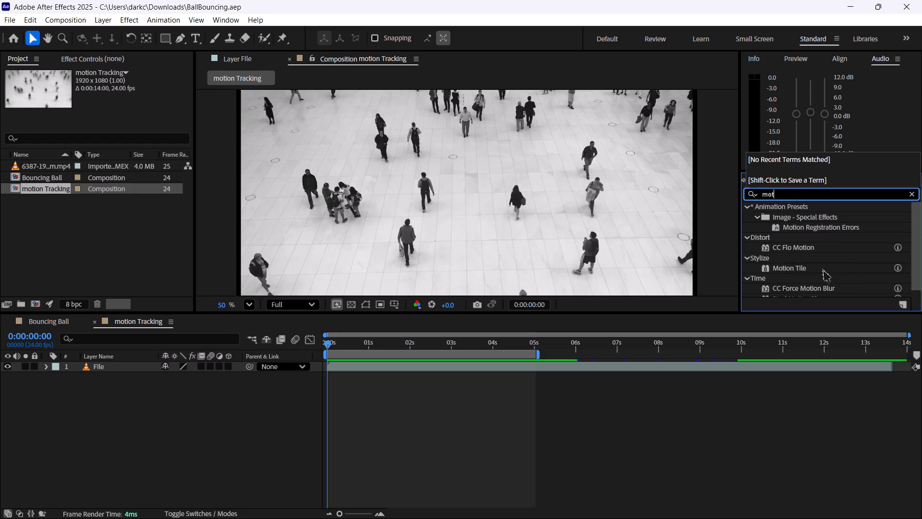
scroll(797, 266, down, 5)
scroll(861, 261, down, 5)
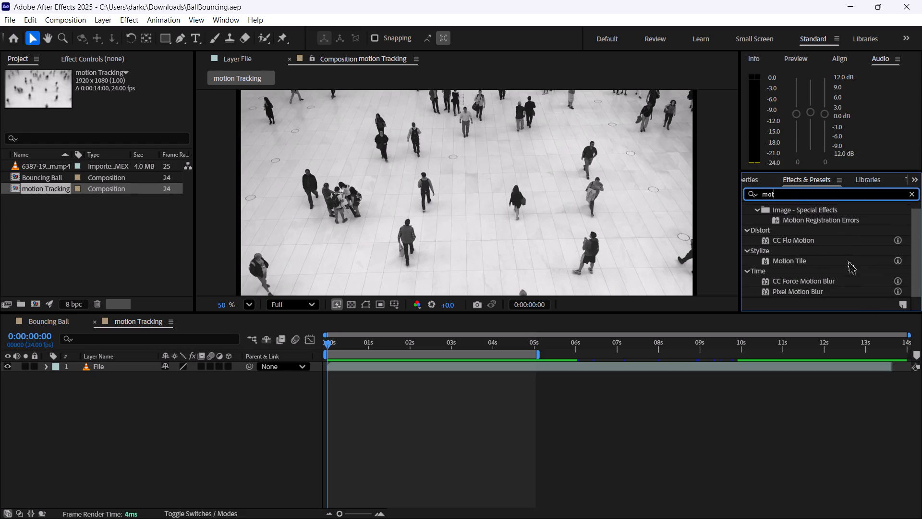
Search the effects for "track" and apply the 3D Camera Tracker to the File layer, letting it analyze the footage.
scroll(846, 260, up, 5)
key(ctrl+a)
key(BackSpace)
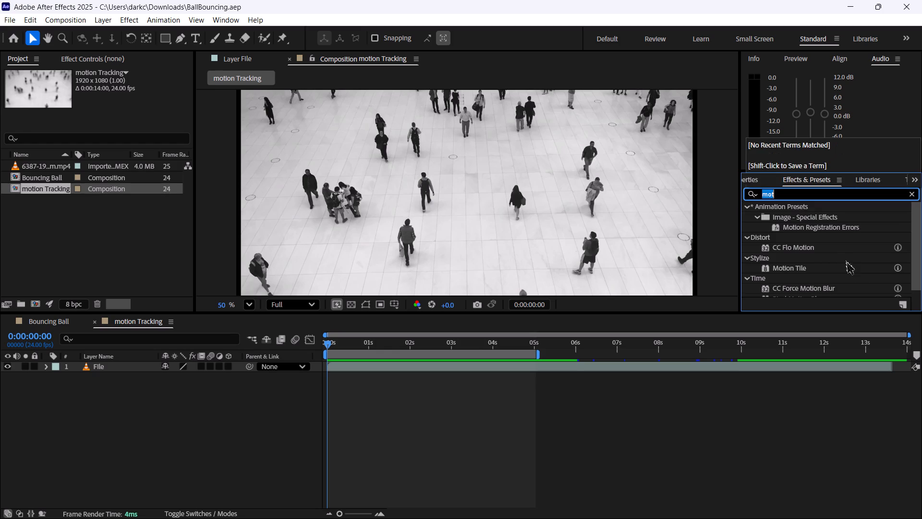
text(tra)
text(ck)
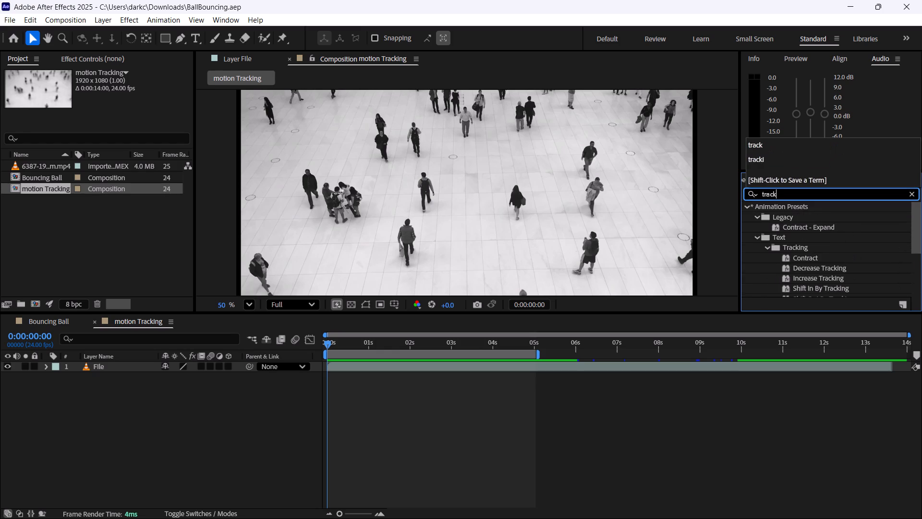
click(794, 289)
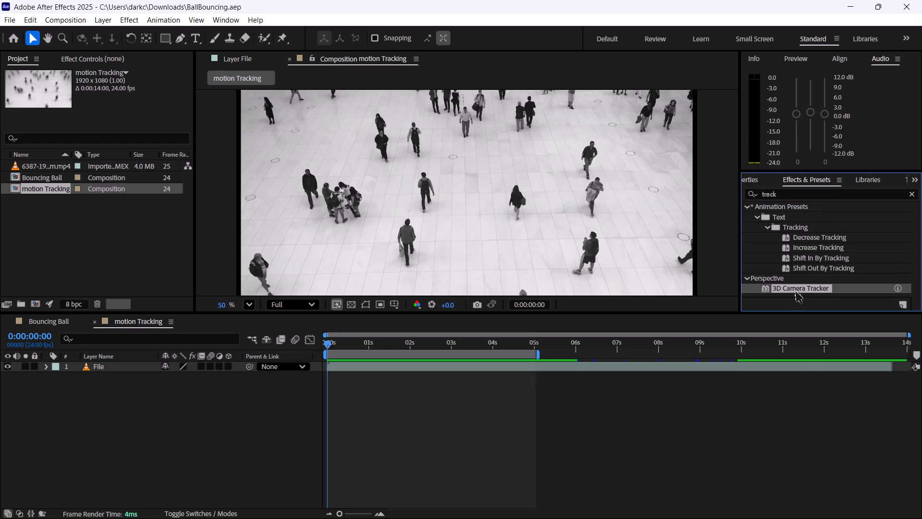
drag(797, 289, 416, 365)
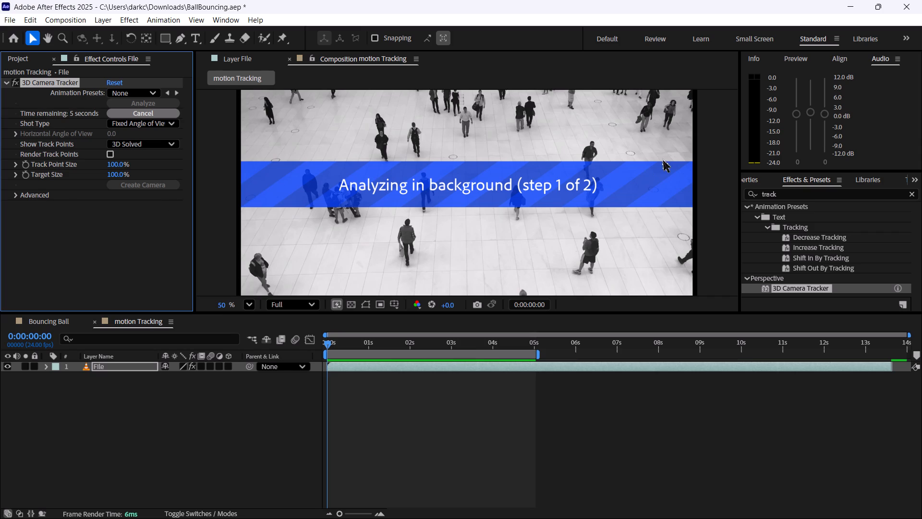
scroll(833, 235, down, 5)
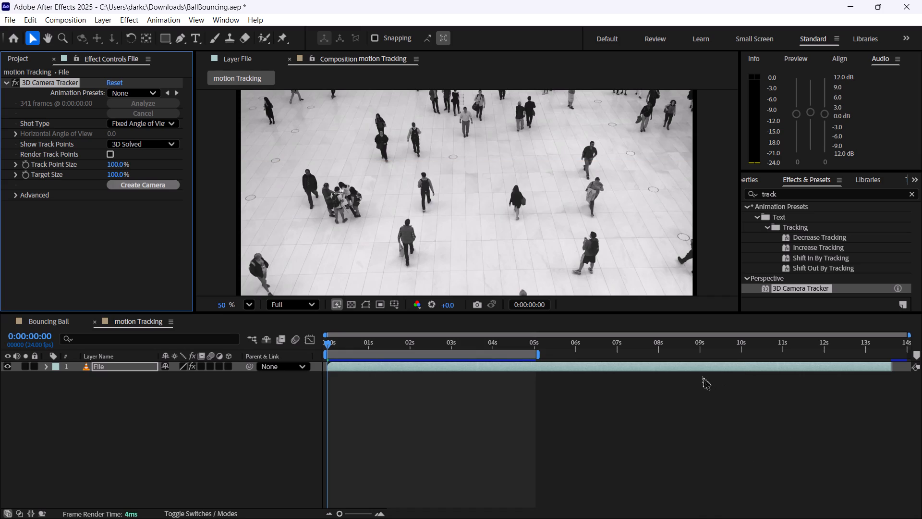
Expand the Advanced settings of the 3D Camera Tracker and look over its options.
click(13, 197)
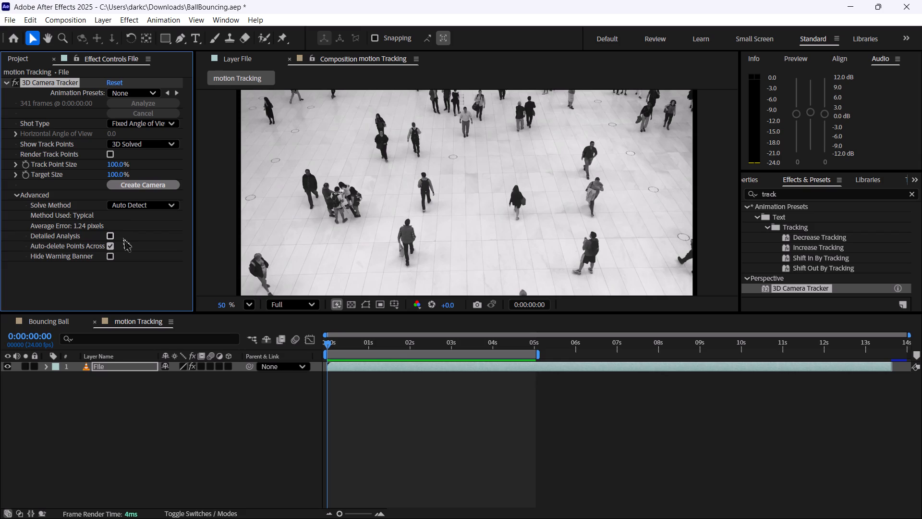
scroll(80, 143, up, 6)
scroll(92, 179, down, 4)
click(127, 311)
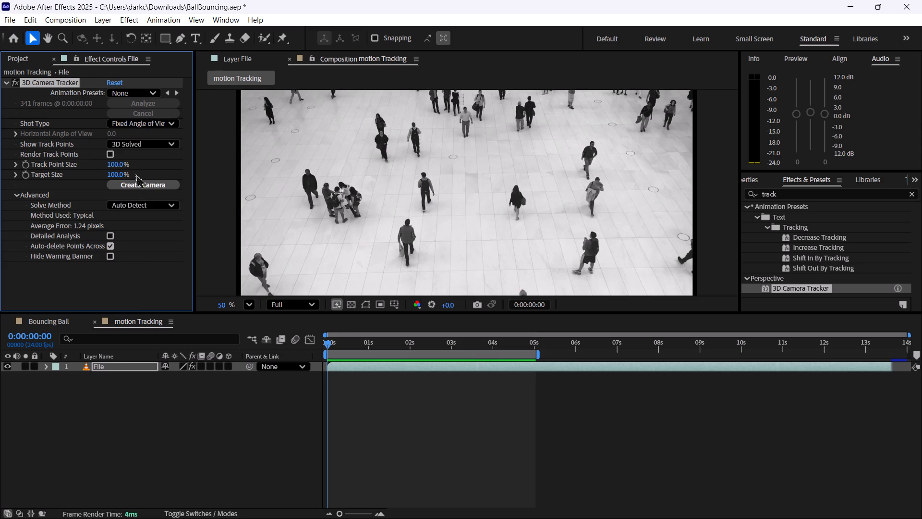
Search the effects and presets for a motion tracker using "track motion", "tra", "motion" and "motion t".
click(792, 194)
key(space)
text(my)
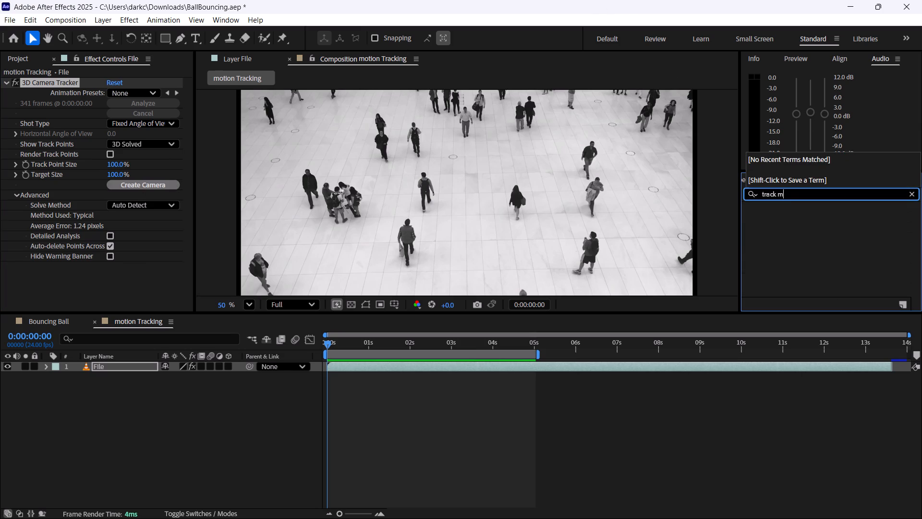
key(BackSpace)
text(otion)
key(space)
key(ctrl+a)
key(BackSpace)
text(tra)
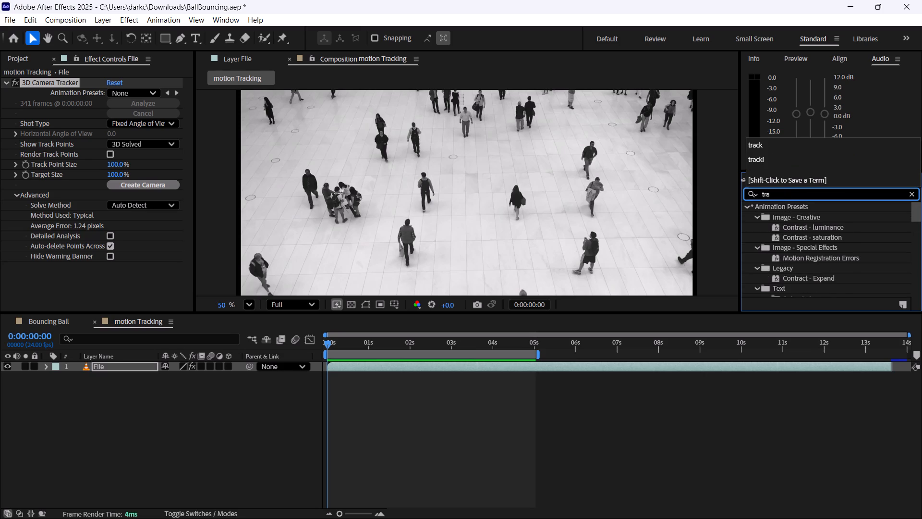
key(ctrl+a)
key(ctrl+BackSpace)
text(motio)
key(ctrl+a)
text(motion)
key(space)
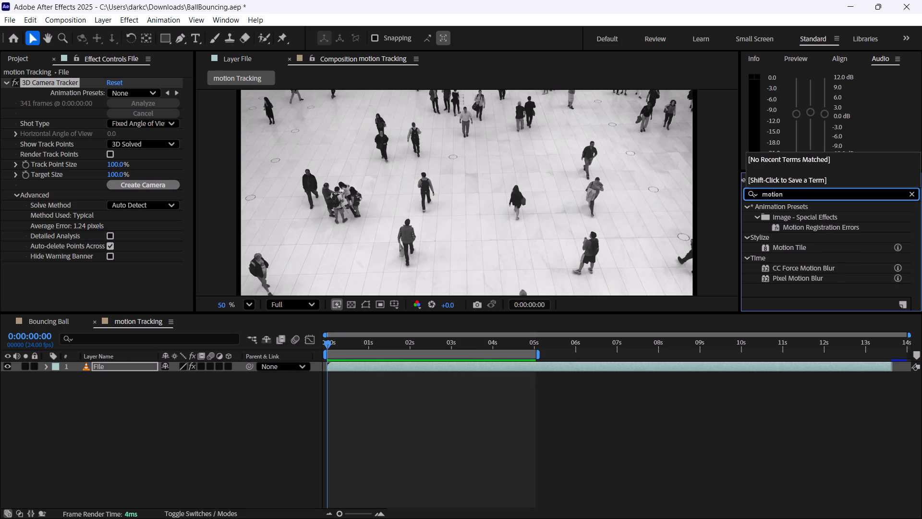
text(tra)
key(BackSpace)
key(BackSpace)
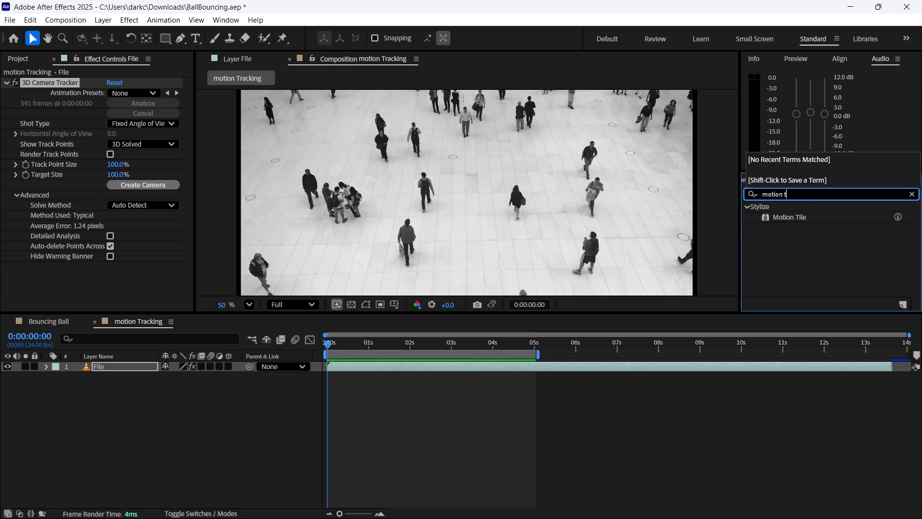
Clear the effects search term to list all effect categories.
key(BackSpace)
key(BackSpace)
key(BackSpace)
key(BackSpace)
key(BackSpace)
key(BackSpace)
key(BackSpace)
key(BackSpace)
key(BackSpace)
key(BackSpace)
key(BackSpace)
key(BackSpace)
key(BackSpace)
key(BackSpace)
key(BackSpace)
key(BackSpace)
key(BackSpace)
click(746, 210)
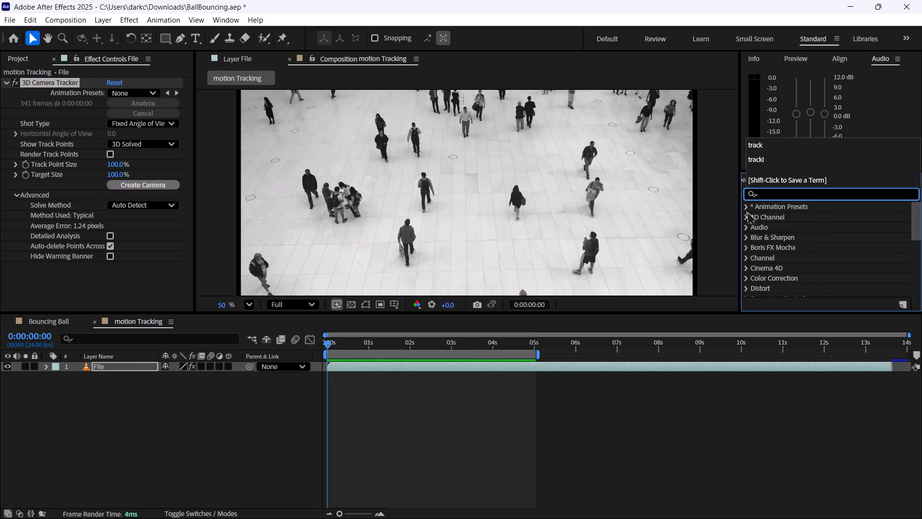
click(749, 209)
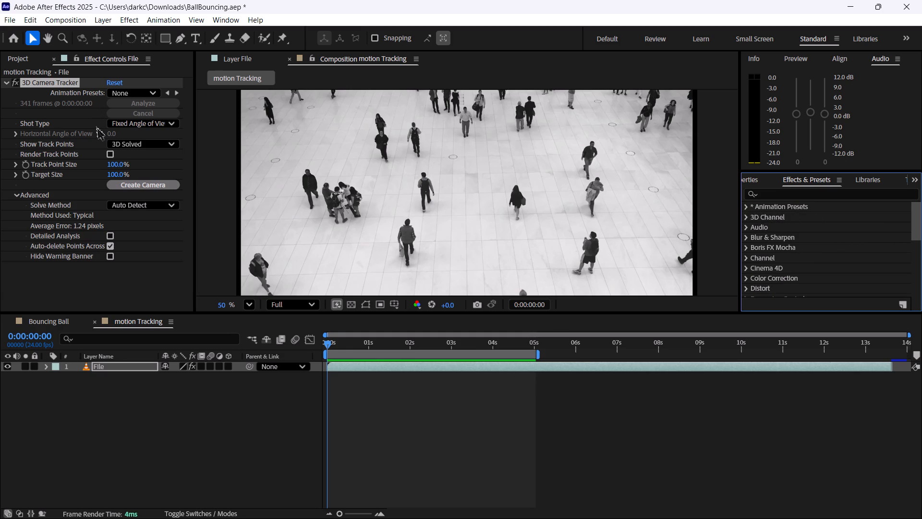
Check the 3D Camera Tracker's animation presets and the available animation commands for a motion-tracking option.
click(143, 94)
click(143, 94)
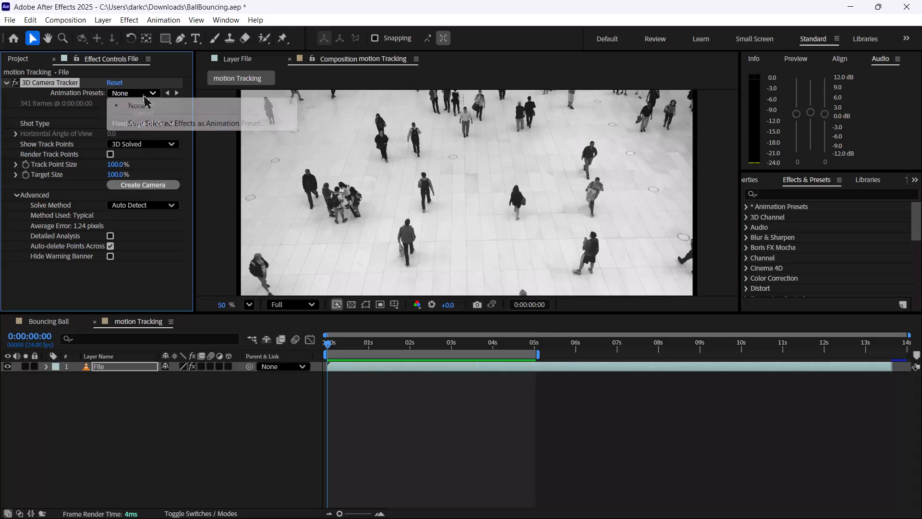
click(167, 18)
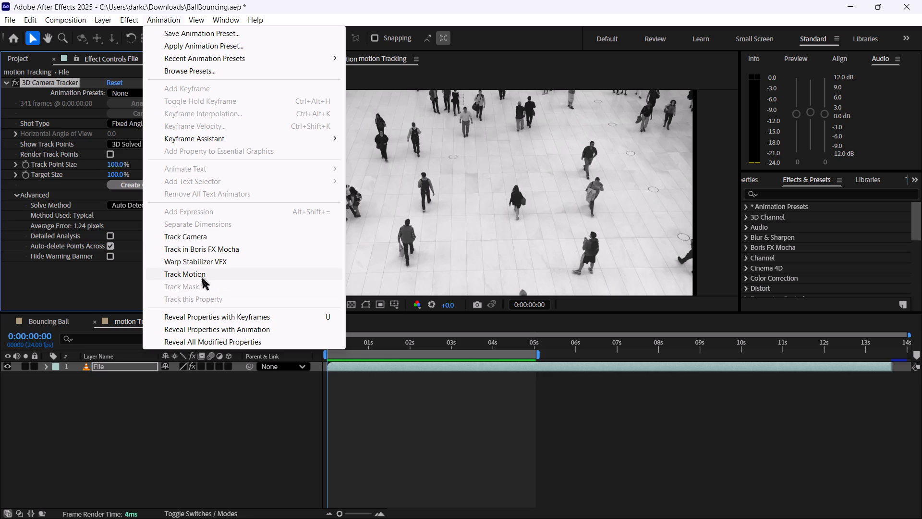
click(601, 426)
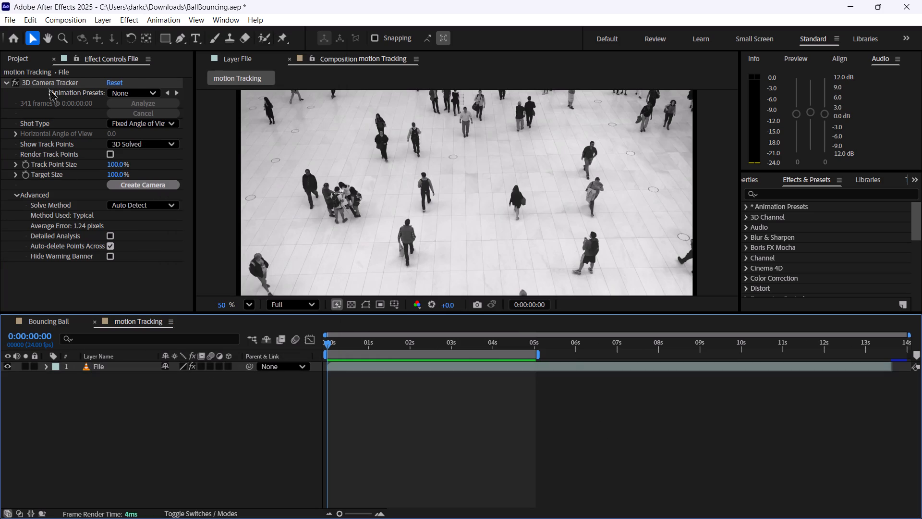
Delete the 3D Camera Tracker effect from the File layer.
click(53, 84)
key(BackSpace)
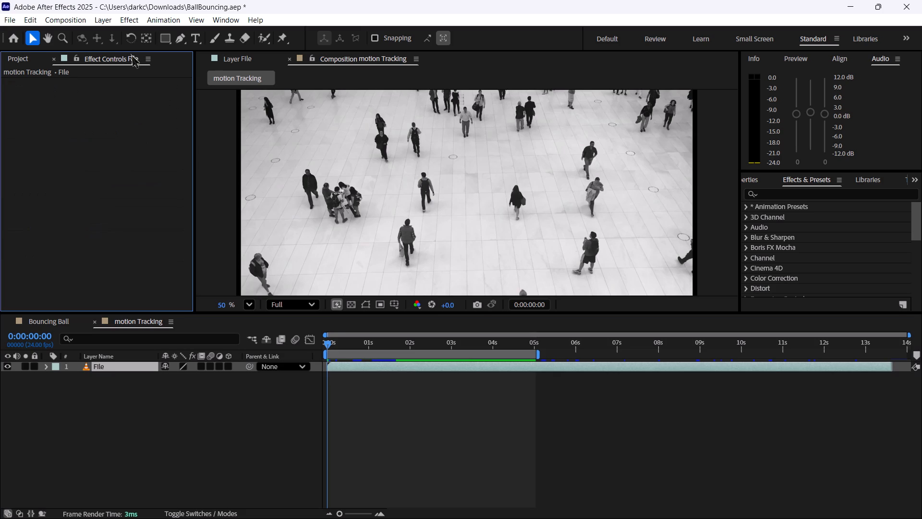
Start Track Motion on the File layer of the motion Tracking composition.
click(109, 366)
click(166, 19)
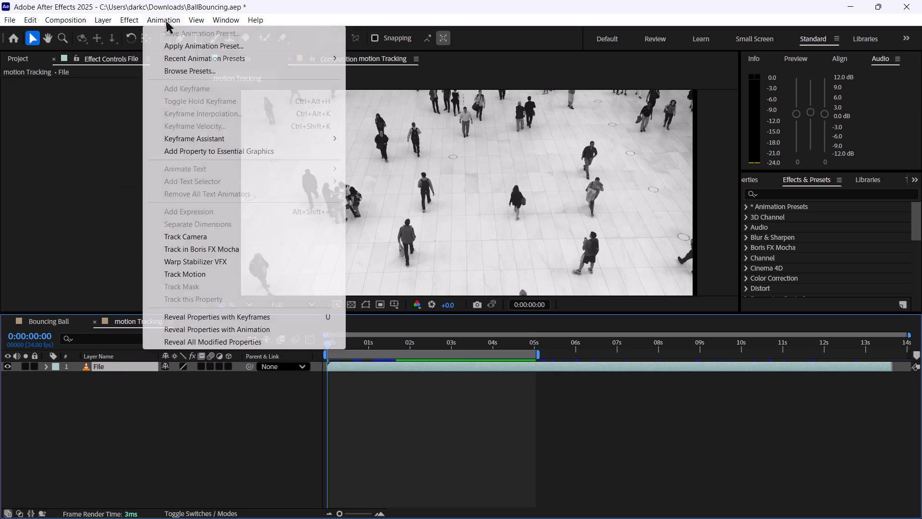
click(213, 272)
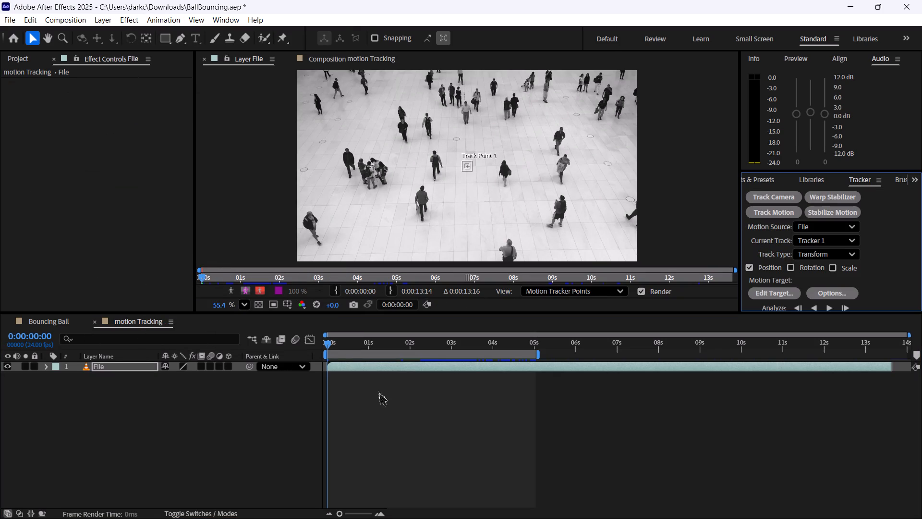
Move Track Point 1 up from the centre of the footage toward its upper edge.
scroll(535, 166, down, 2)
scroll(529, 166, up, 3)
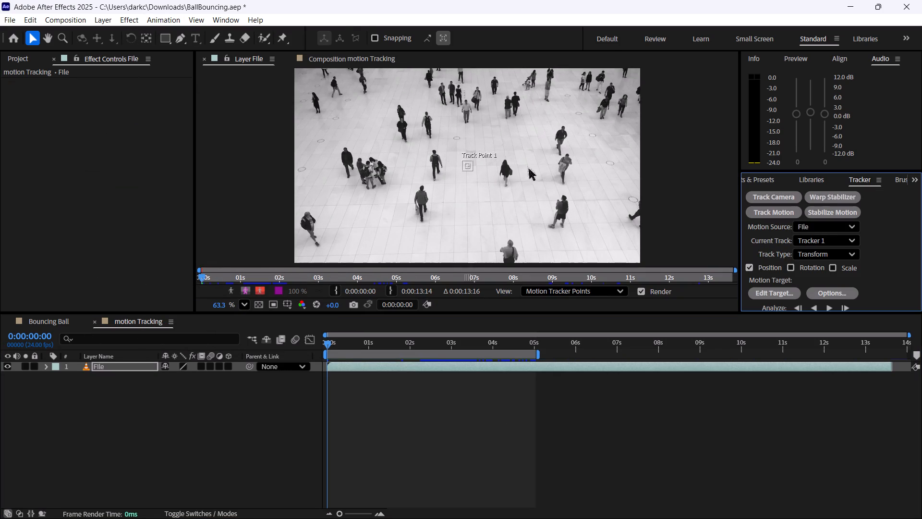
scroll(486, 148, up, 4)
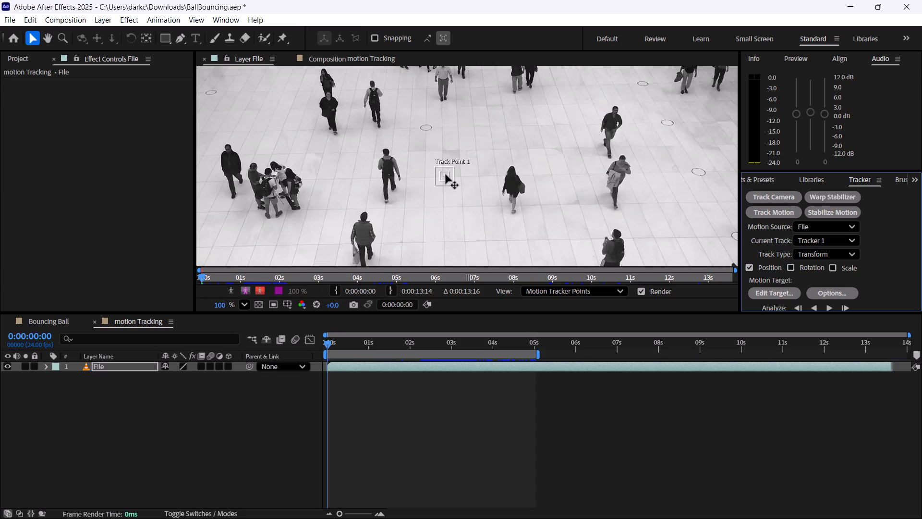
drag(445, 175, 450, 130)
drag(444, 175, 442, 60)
Place Track Point 1 of Tracker 1 over the head of the man in the light shirt, above the footage's centre.
scroll(453, 120, up, 6)
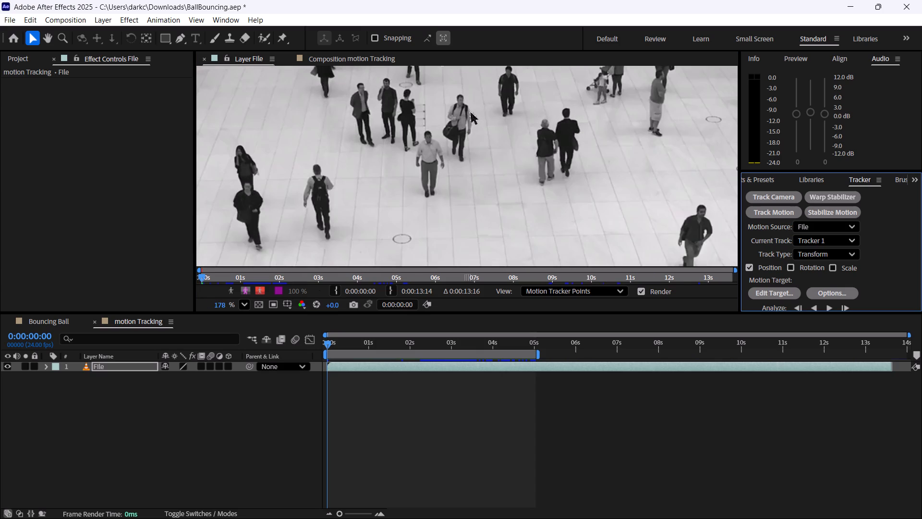
shift+middle_drag(476, 104, 483, 134)
scroll(482, 141, down, 1)
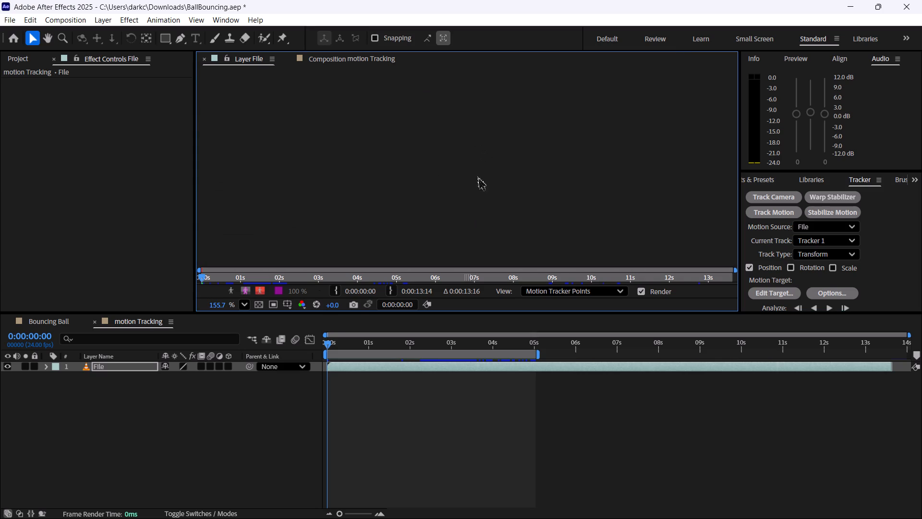
key(space)
key(space)
key(space)
key(space)
key(space)
key(space)
key(space)
key(space)
key(space)
key(space)
key(space)
key(space)
key(space)
key(space)
key(space)
key(space)
key(space)
middle_drag(472, 185, 484, 103)
middle_drag(459, 199, 445, 114)
scroll(451, 155, up, 3)
middle_drag(422, 206, 415, 151)
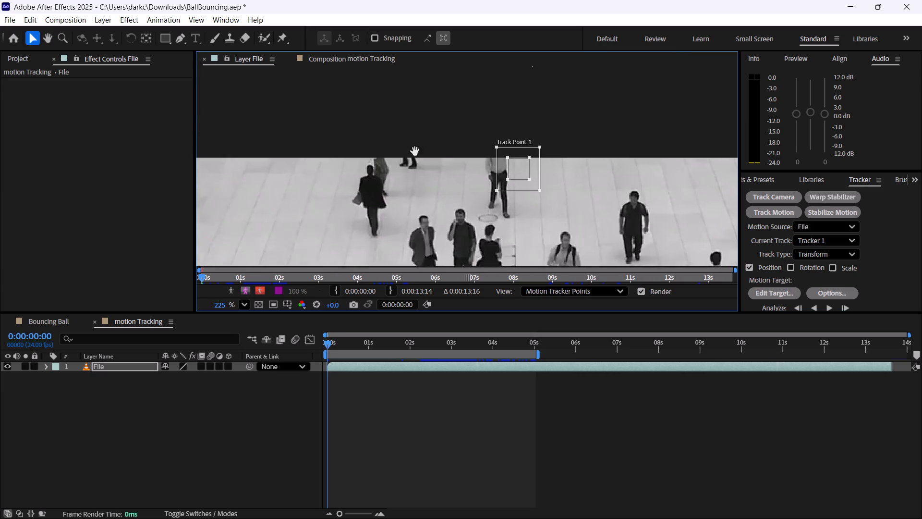
middle_drag(415, 151, 411, 134)
scroll(412, 140, up, 3)
middle_drag(441, 159, 366, 109)
middle_drag(366, 109, 342, 134)
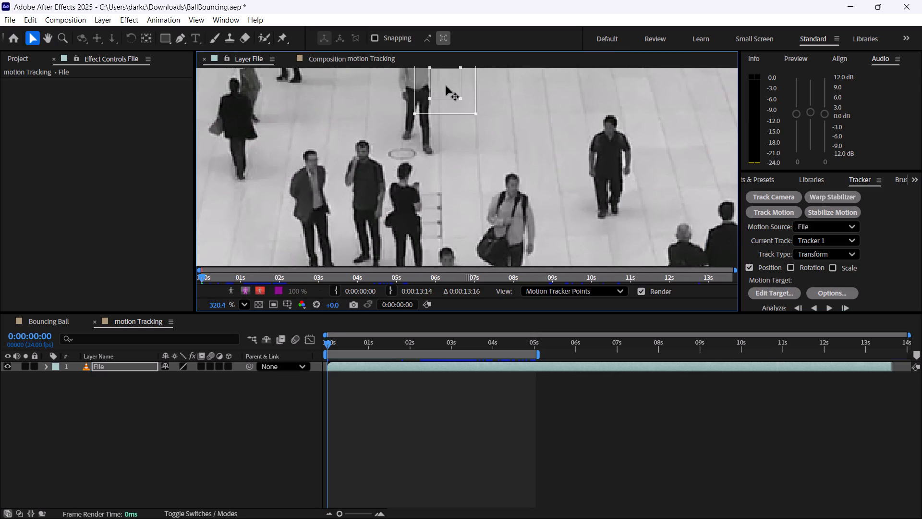
drag(446, 86, 449, 125)
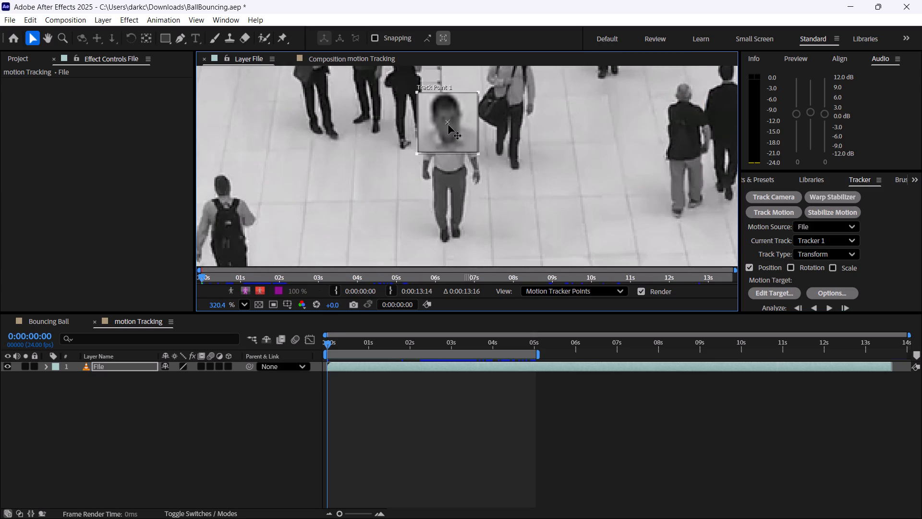
drag(449, 125, 449, 121)
Add a second motion tracker, Tracker 2, to the File layer.
alt+scroll(486, 181, down, 2)
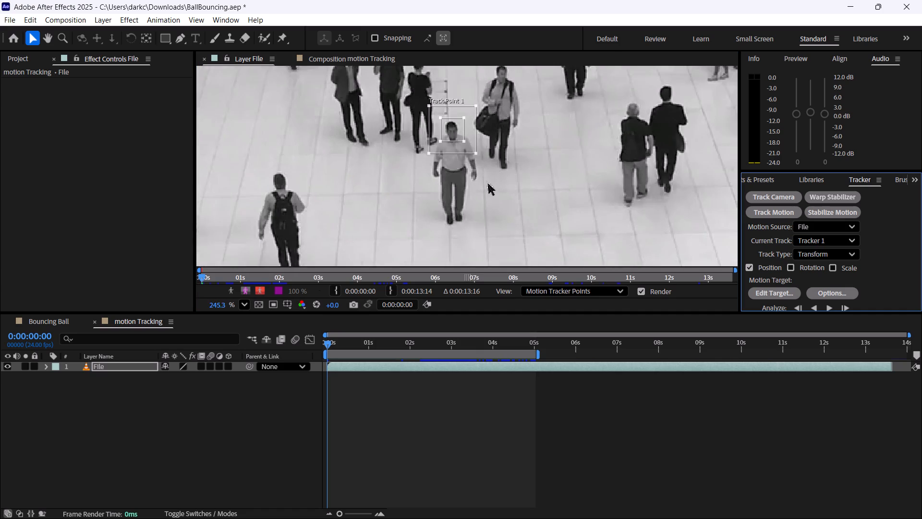
alt+scroll(486, 181, down, 10)
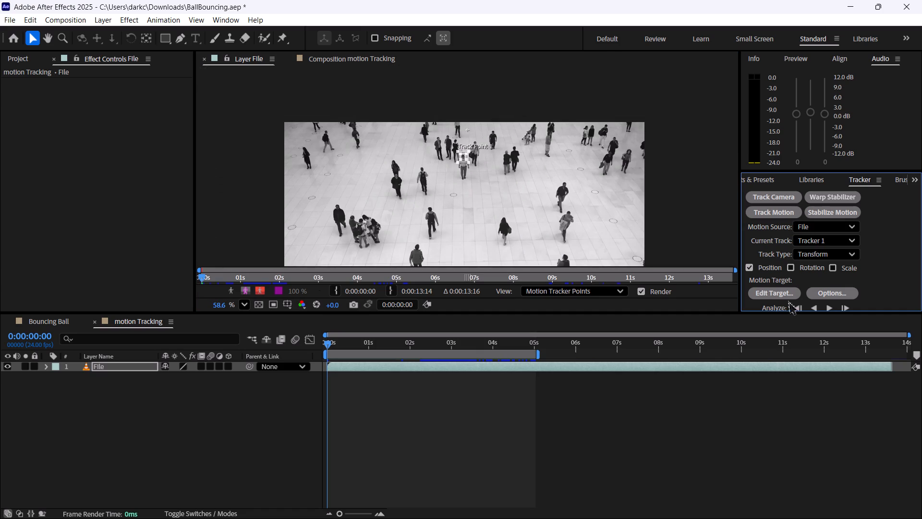
scroll(786, 277, down, 2)
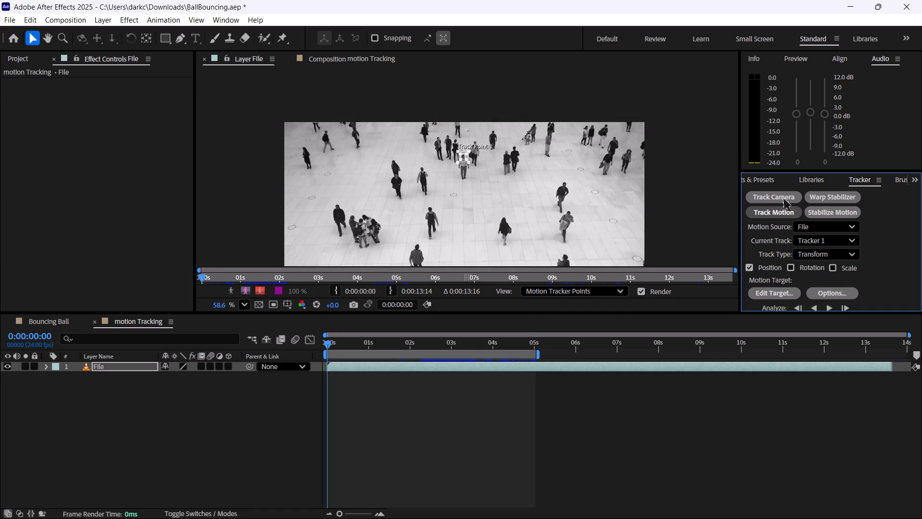
click(775, 209)
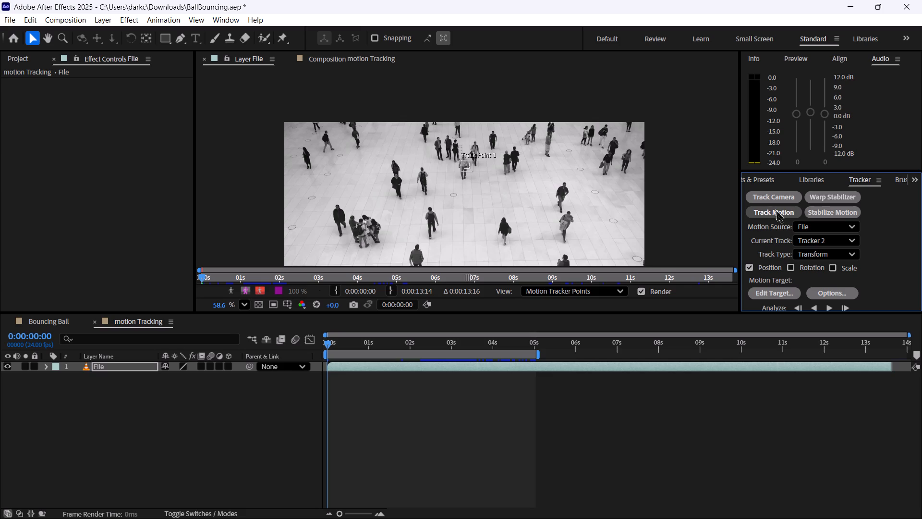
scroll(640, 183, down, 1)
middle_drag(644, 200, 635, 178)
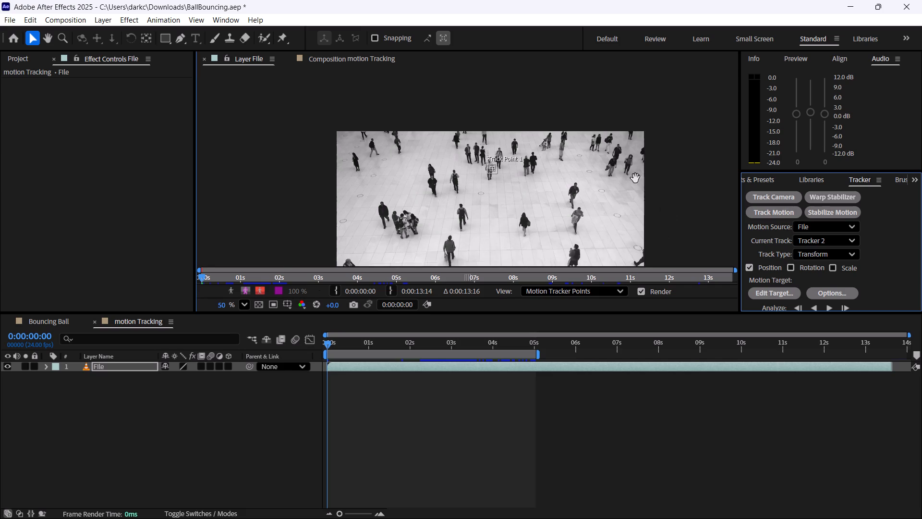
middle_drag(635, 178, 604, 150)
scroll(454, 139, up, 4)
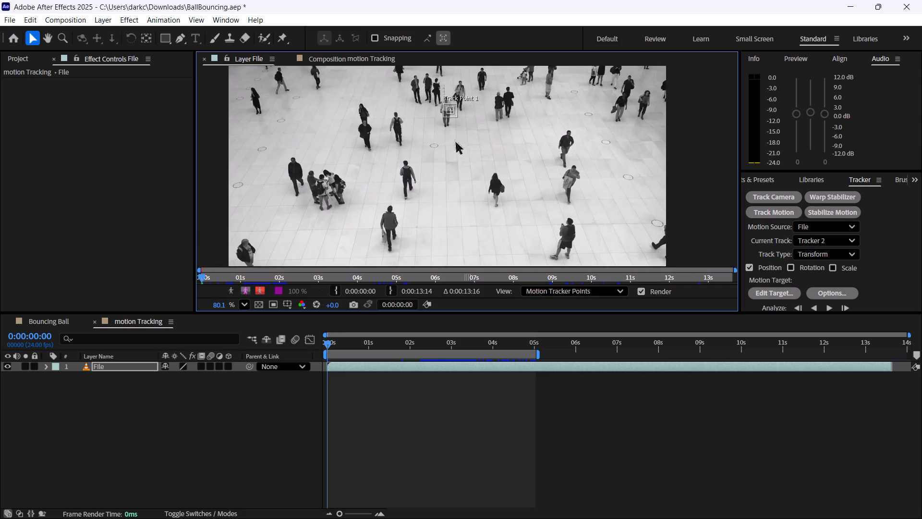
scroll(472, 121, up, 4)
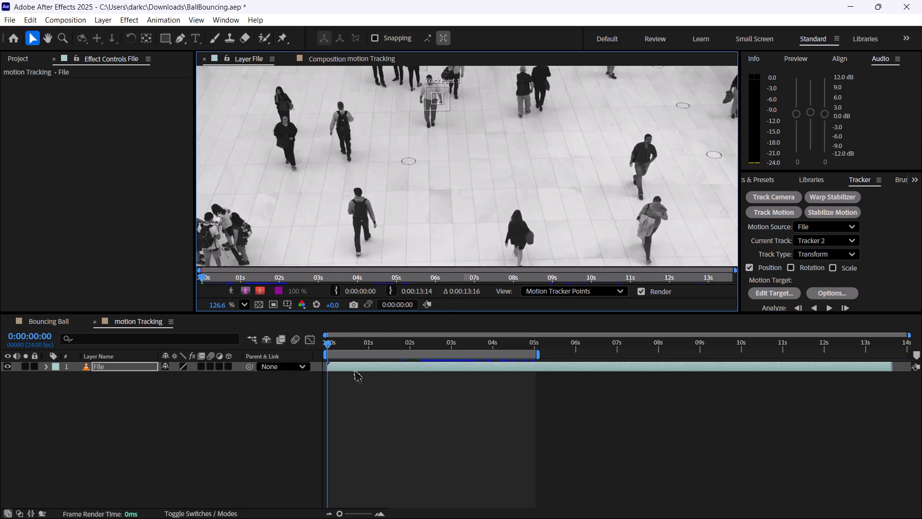
Place Track Point 1 of Tracker 2 over the head of the man in the light shirt at the first frame.
drag(337, 343, 309, 353)
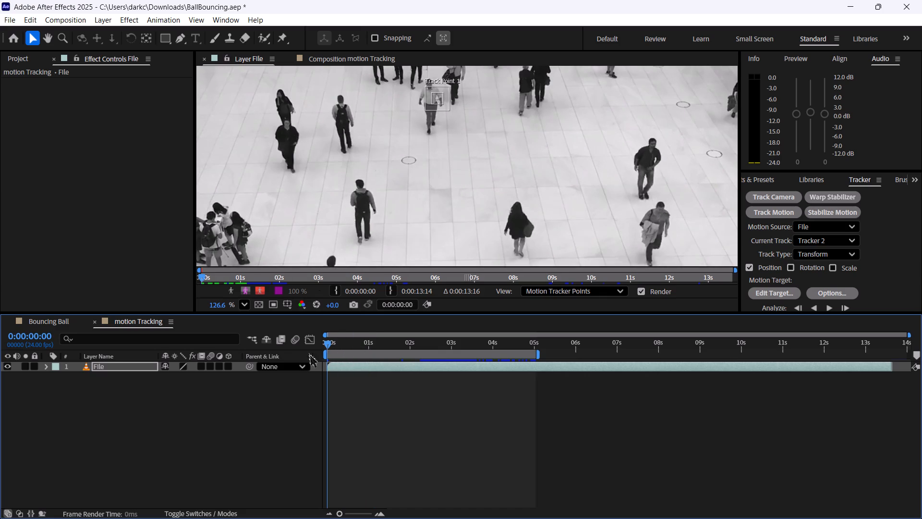
drag(309, 353, 266, 351)
scroll(442, 136, up, 3)
middle_drag(469, 89, 481, 195)
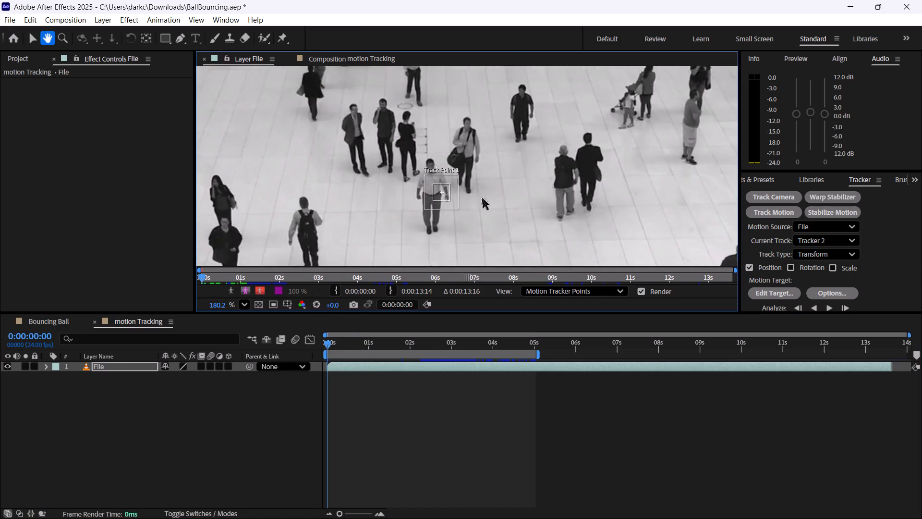
scroll(463, 187, up, 3)
drag(434, 197, 423, 166)
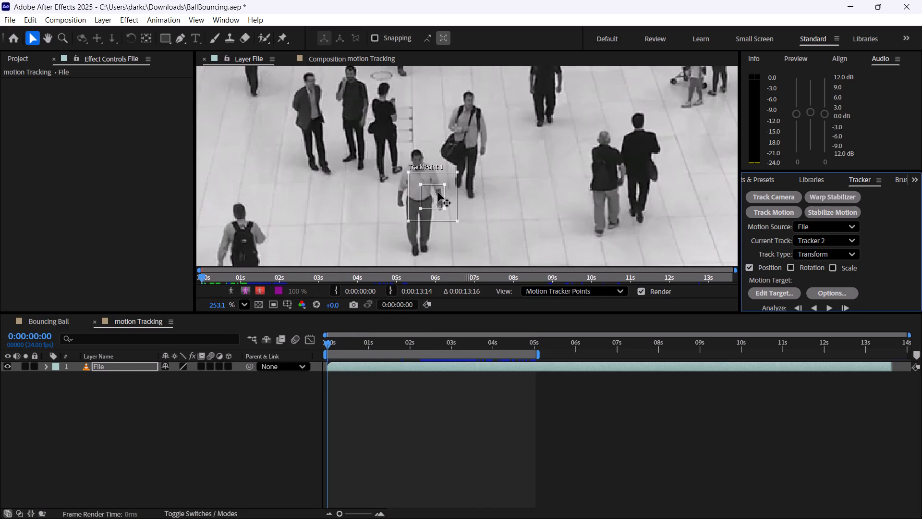
drag(435, 196, 419, 158)
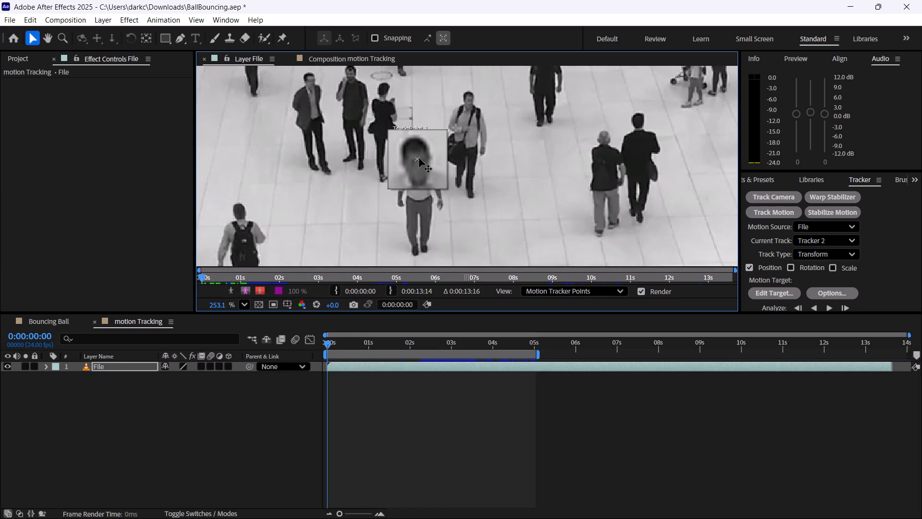
drag(419, 158, 419, 157)
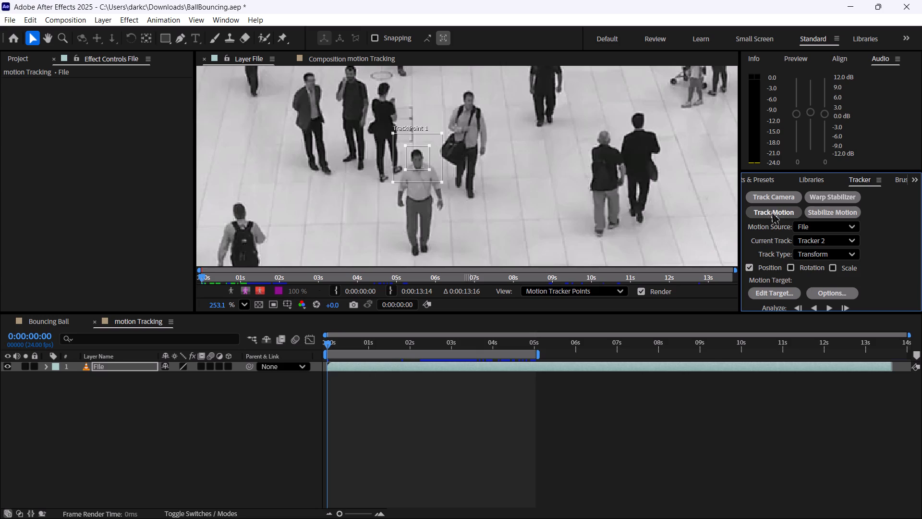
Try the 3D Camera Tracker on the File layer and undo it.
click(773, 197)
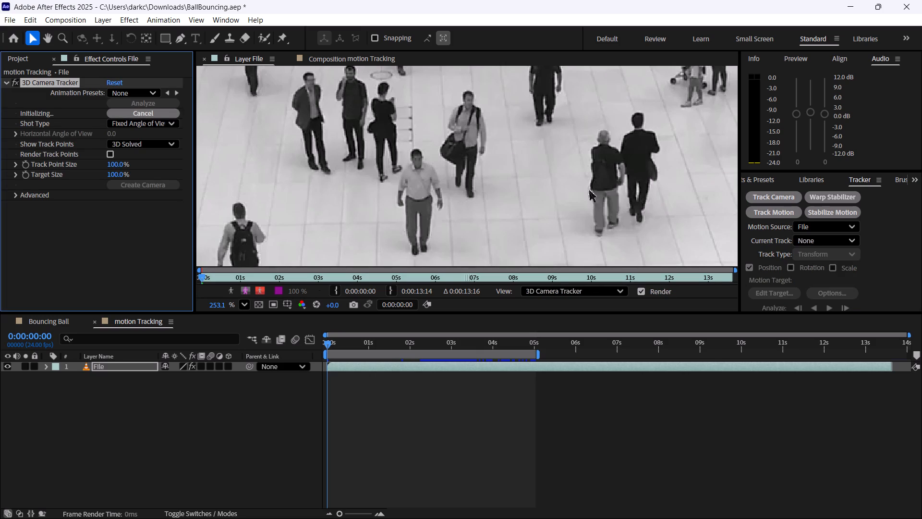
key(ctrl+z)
Add Tracker 3 to the File layer and place its Track Point 1 over the head of the man in the light shirt.
scroll(504, 206, down, 2)
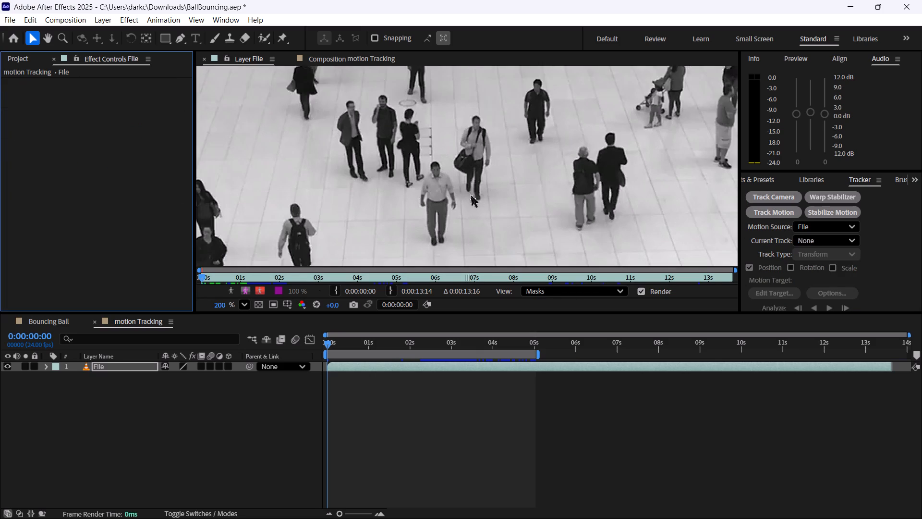
middle_drag(470, 193, 469, 187)
middle_drag(485, 166, 485, 132)
scroll(485, 135, down, 10)
scroll(495, 181, up, 6)
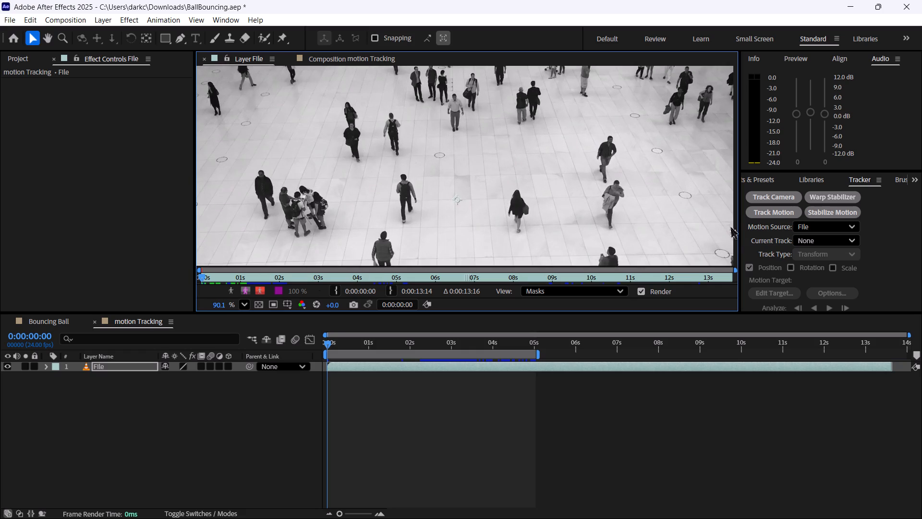
scroll(589, 199, up, 4)
click(123, 368)
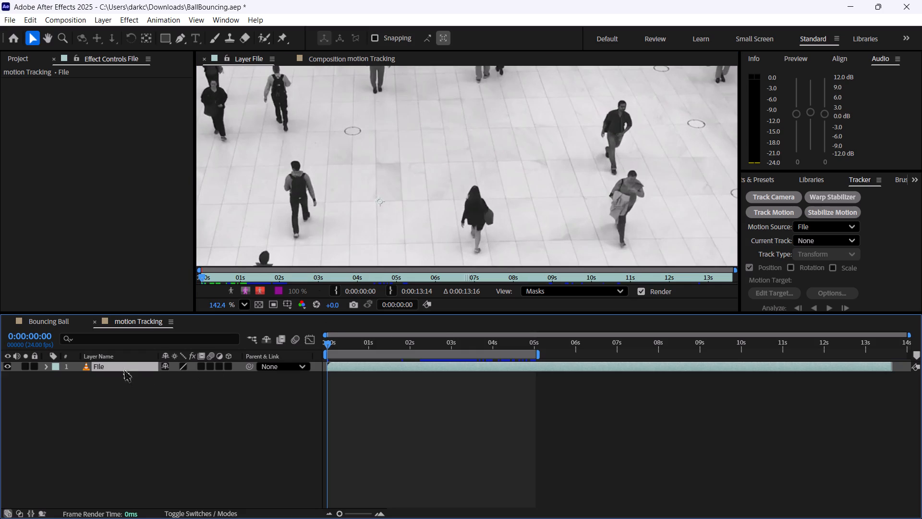
middle_drag(478, 155, 472, 310)
scroll(443, 237, up, 2)
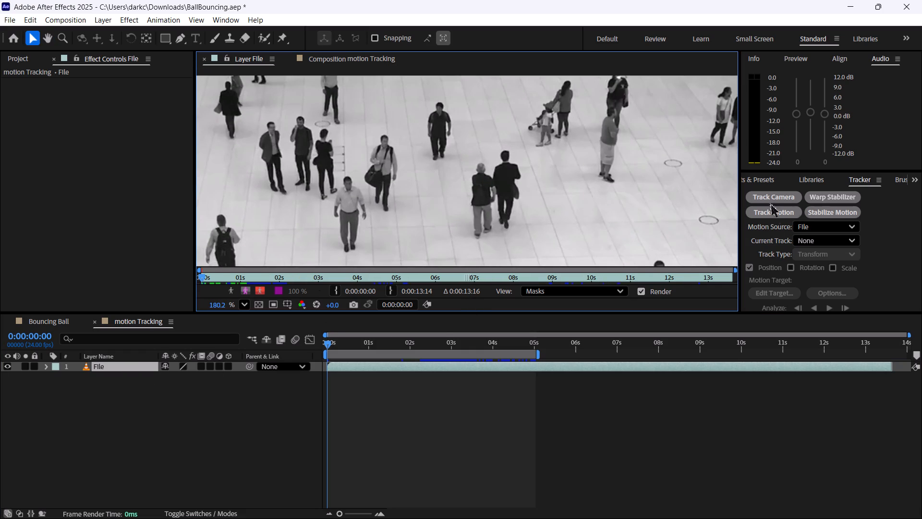
click(781, 210)
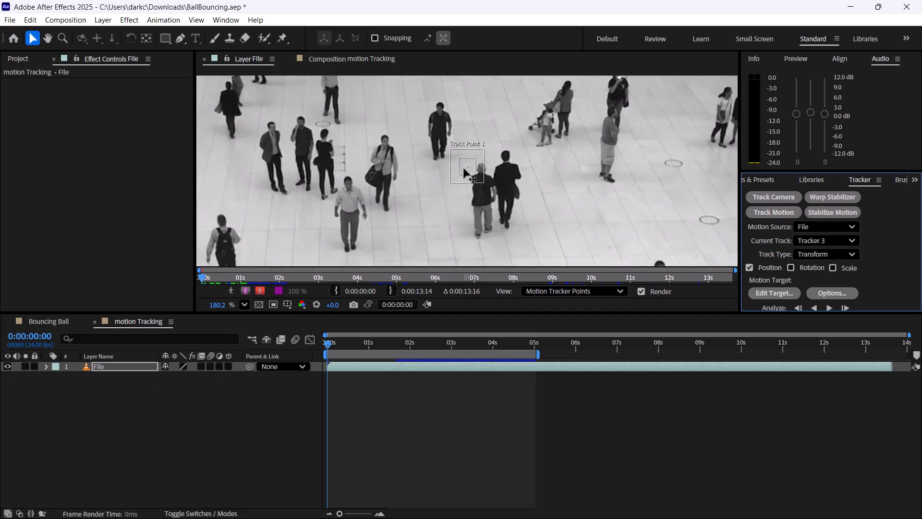
drag(469, 166, 352, 185)
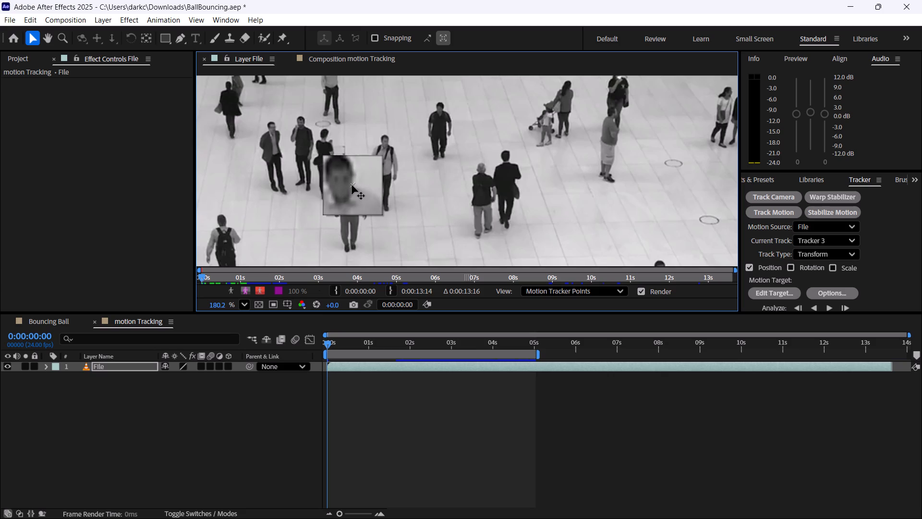
drag(352, 185, 350, 181)
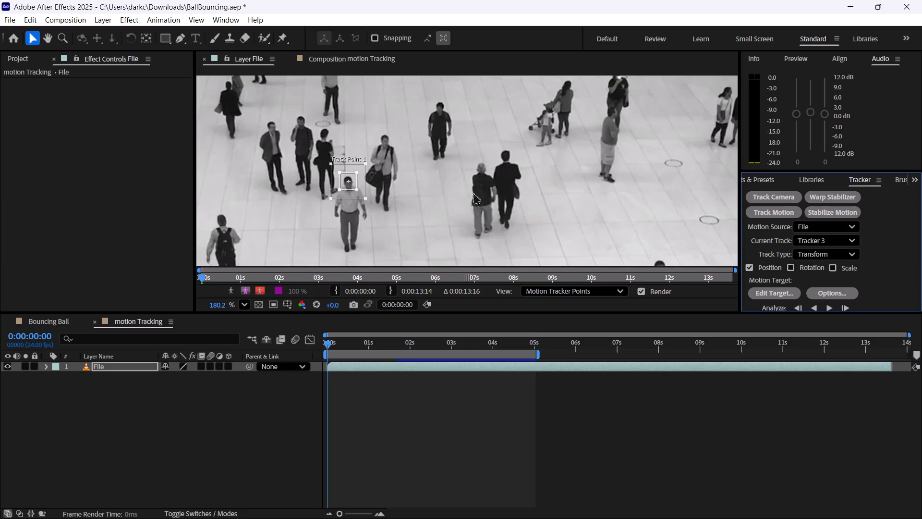
Set the track type of Tracker 3 to Perspective corner pin.
scroll(857, 259, down, 2)
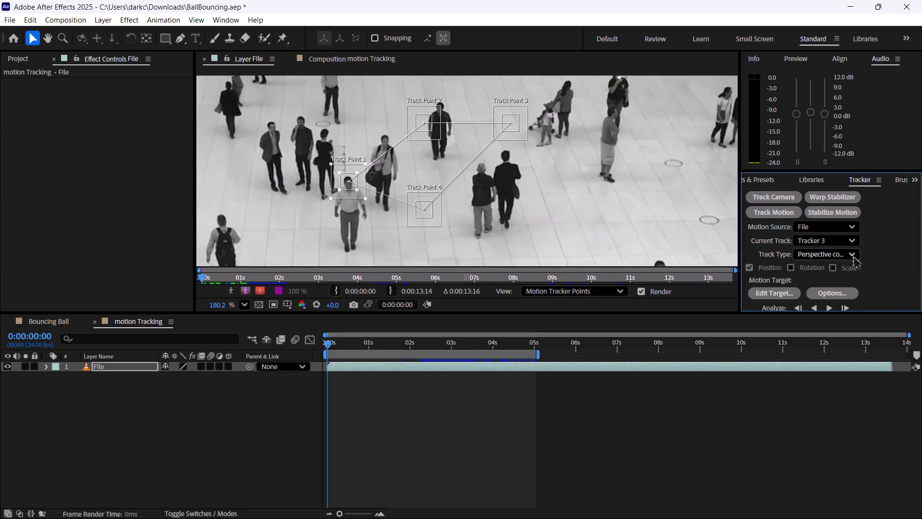
scroll(852, 255, down, 1)
scroll(852, 255, up, 2)
scroll(852, 255, down, 1)
key(ctrl+z)
key(ctrl+z)
key(ctrl+z)
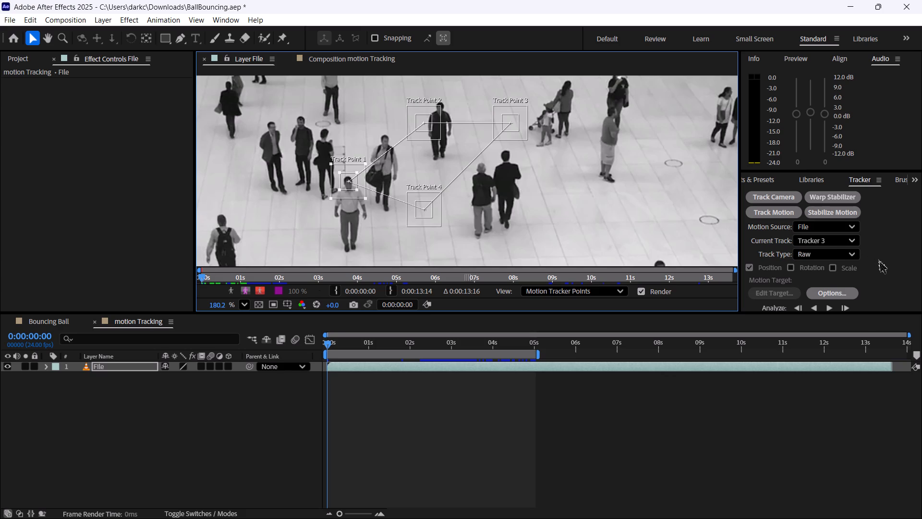
scroll(878, 259, down, 4)
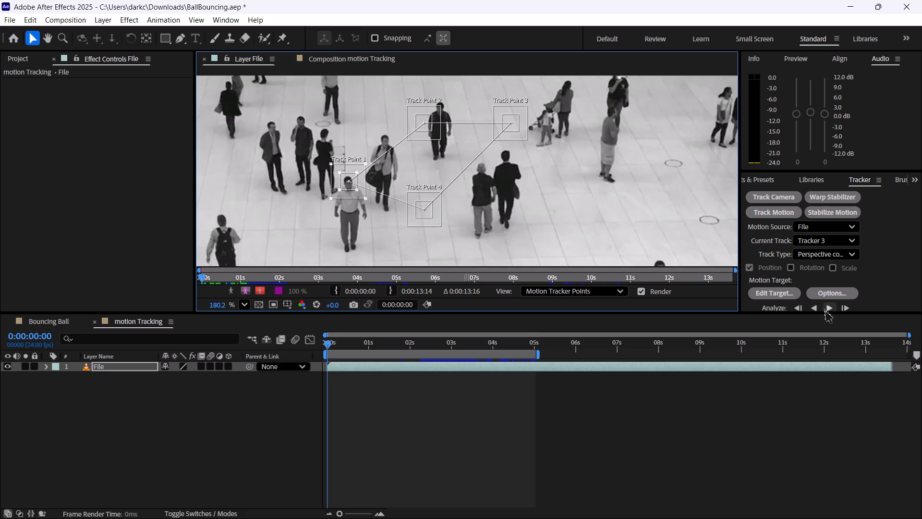
Analyze Tracker 3 forward from the first frame and stop the analysis at about 0:00:07:01.
click(825, 309)
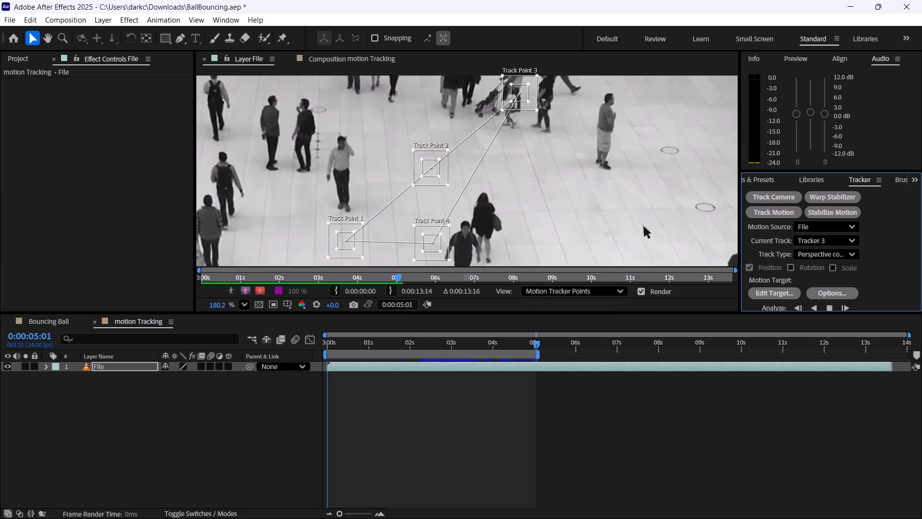
scroll(647, 174, down, 1)
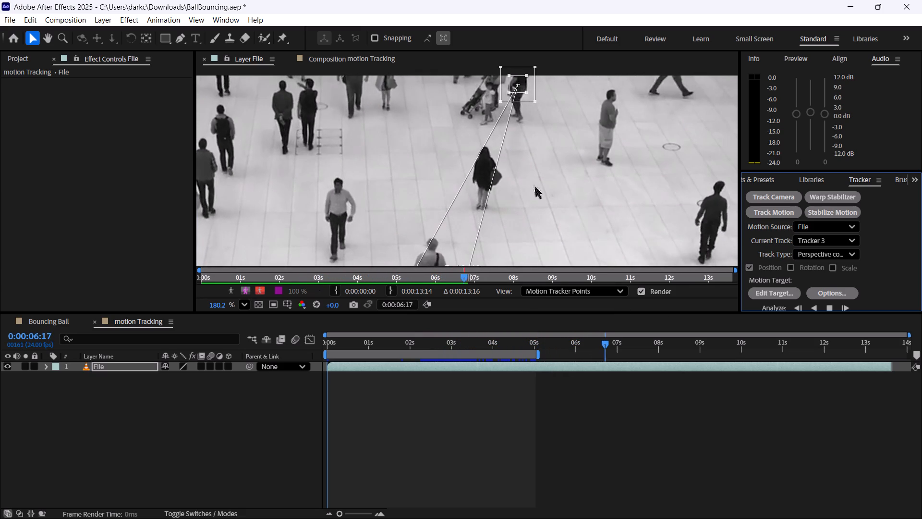
scroll(539, 184, down, 5)
key(space)
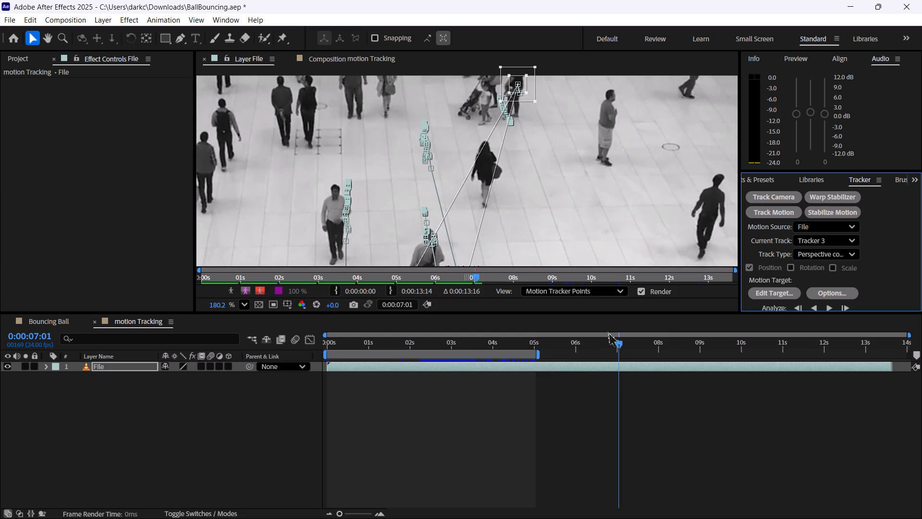
scroll(850, 290, down, 1)
click(826, 305)
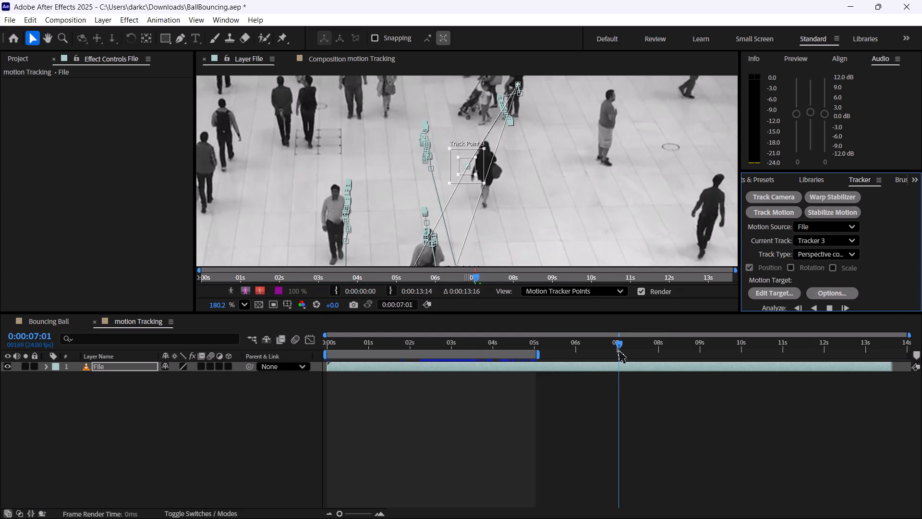
drag(616, 346, 428, 368)
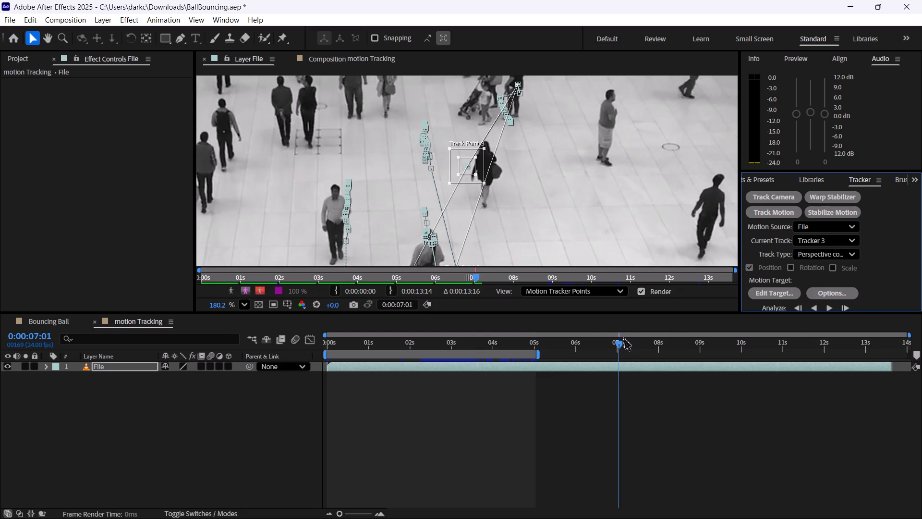
Return to 0:00:00:00 and make Tracker 1 the current track of the File layer.
drag(620, 342, 195, 389)
scroll(858, 244, down, 3)
alt+scroll(531, 214, down, 3)
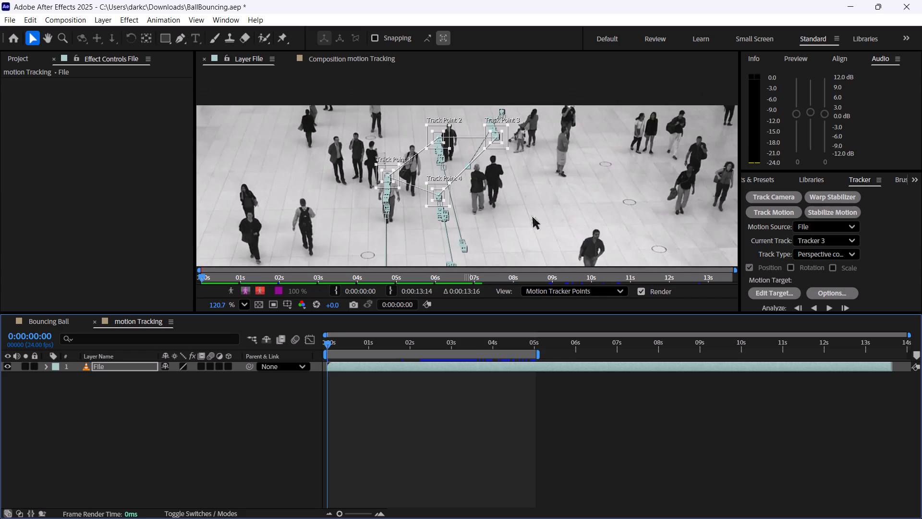
click(819, 241)
click(822, 274)
scroll(491, 187, up, 2)
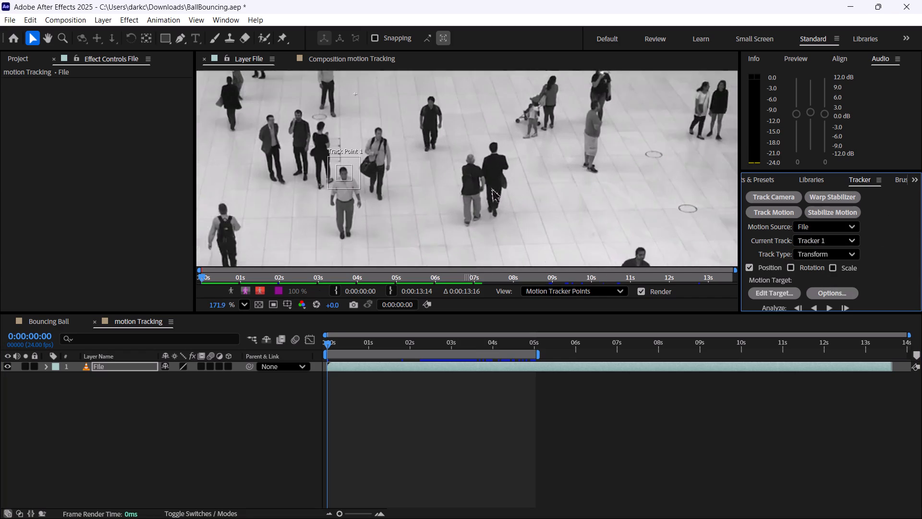
scroll(491, 187, up, 3)
scroll(342, 181, up, 4)
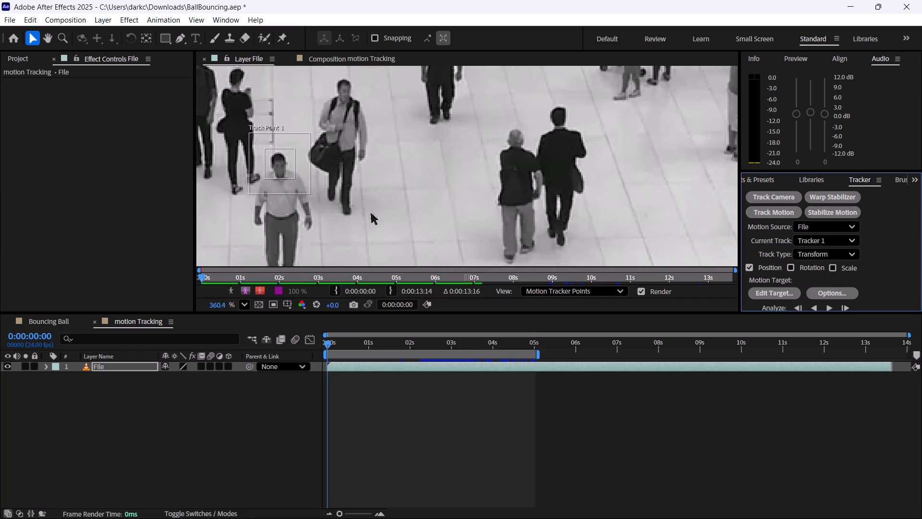
drag(365, 344, 167, 342)
alt+scroll(448, 154, down, 3)
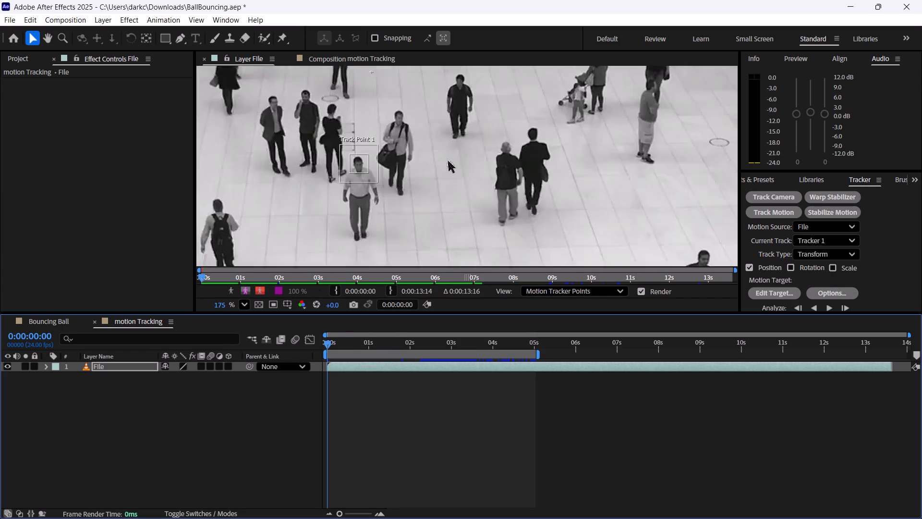
alt+scroll(447, 158, down, 11)
alt+middle_drag(480, 173, 473, 125)
scroll(473, 125, up, 2)
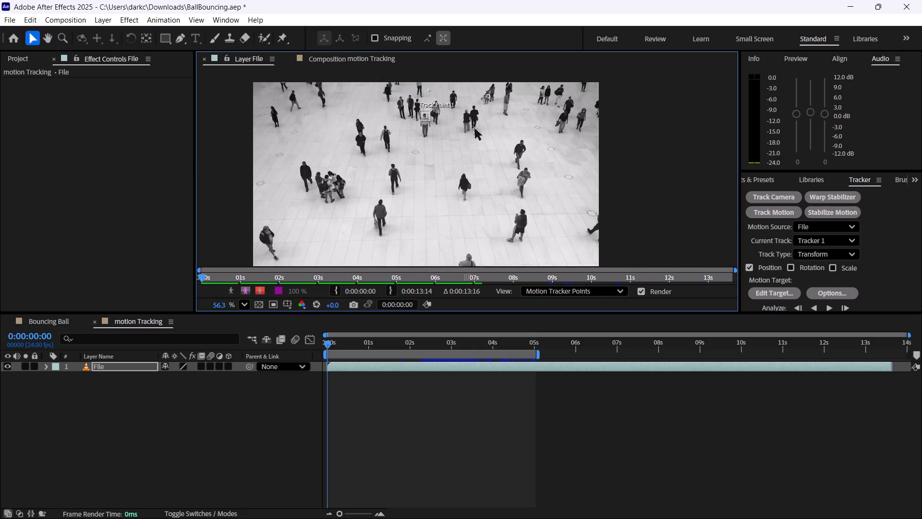
alt+scroll(465, 128, down, 1)
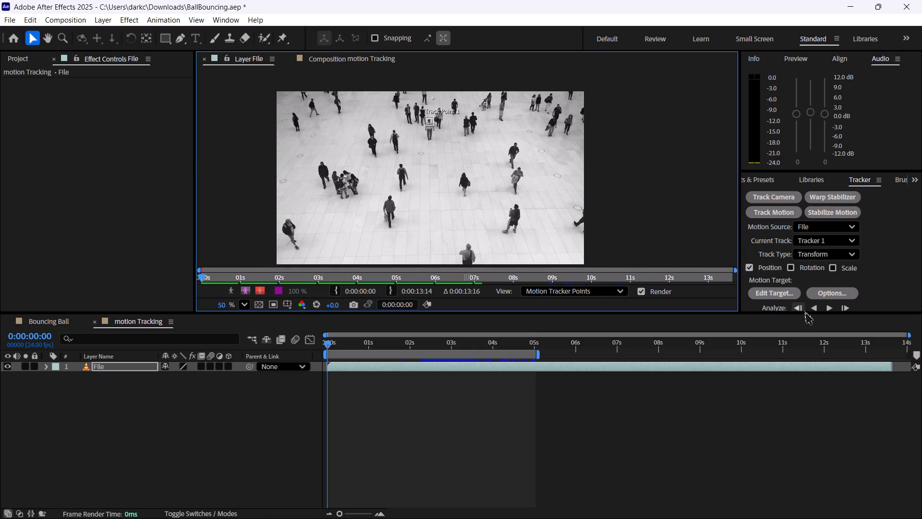
Analyze Tracker 1 forward from the first frame and stop at about 0:00:11:13.
click(829, 310)
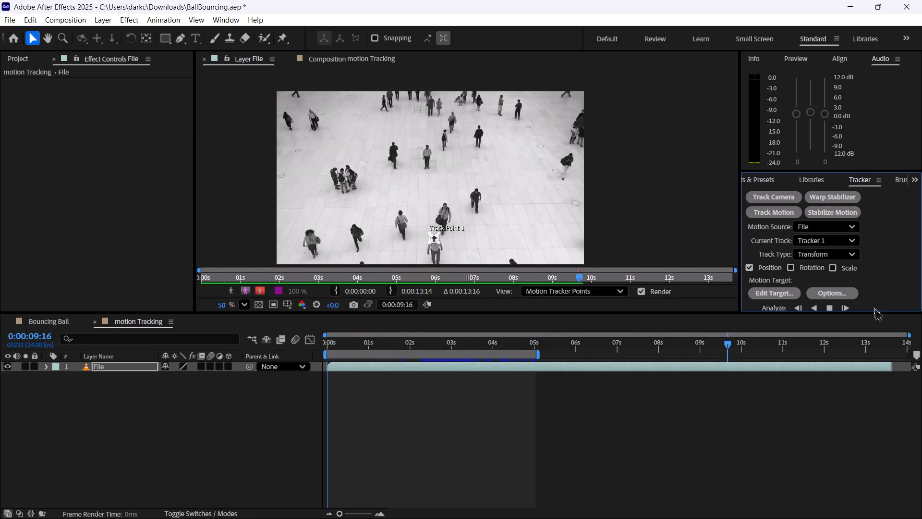
key(space)
key(space)
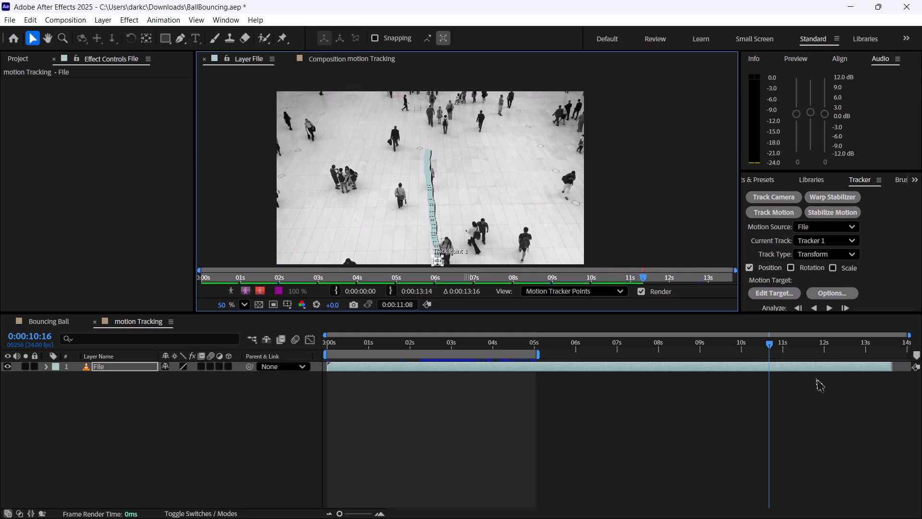
key(space)
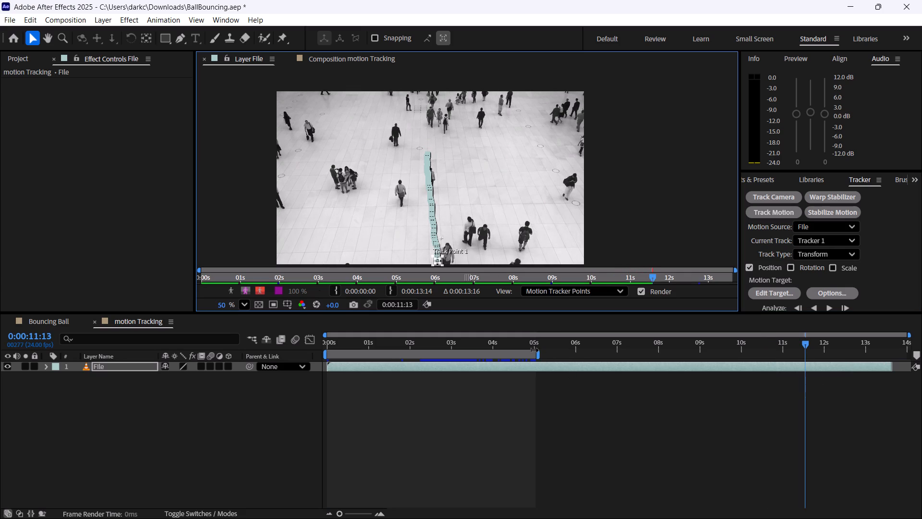
Extend the work area of the motion Tracking composition to end at 0:00:11:13.
drag(538, 350, 806, 353)
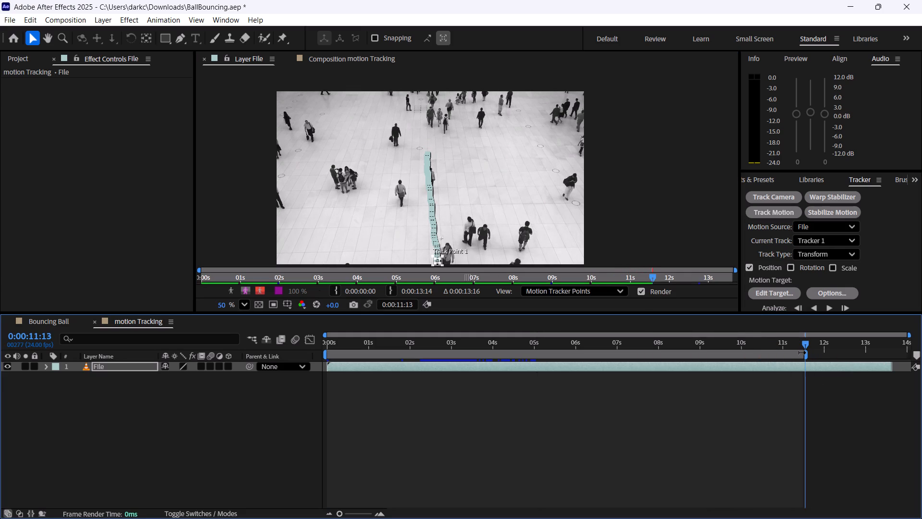
key(n)
Preview the Tracker 1 motion path from the start of the composition.
drag(808, 342, 720, 354)
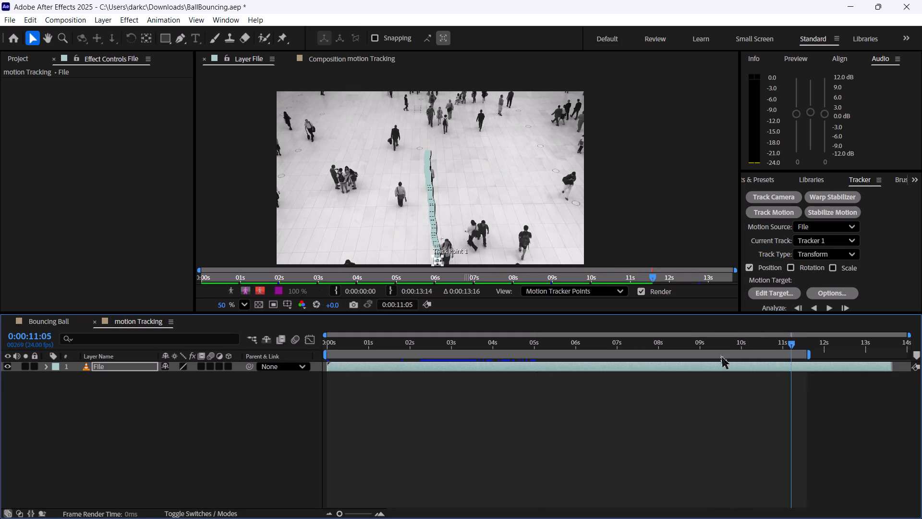
drag(720, 354, 161, 433)
key(space)
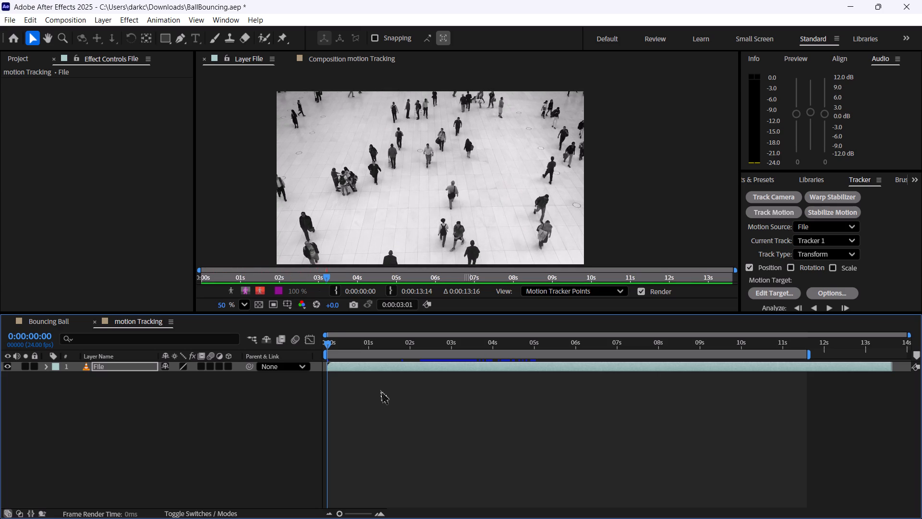
key(space)
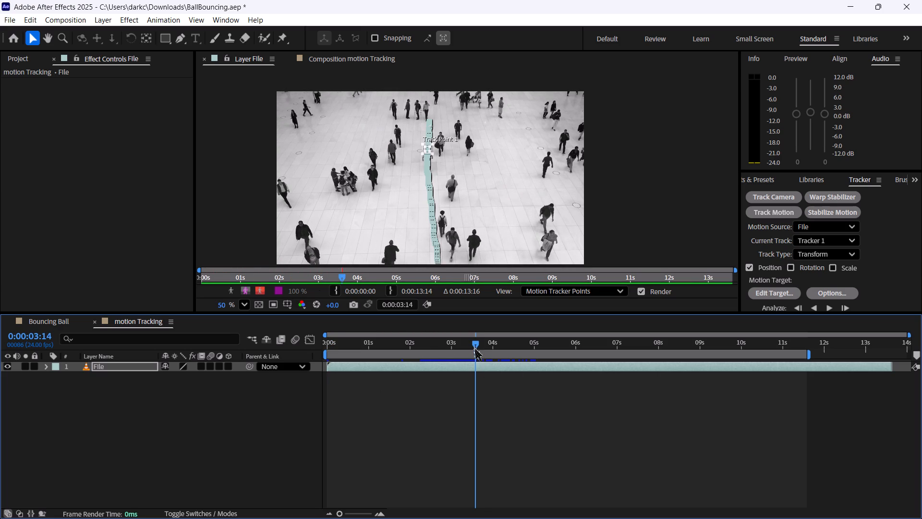
Return to 0:00:00:00 and add a new text layer to the motion Tracking composition.
drag(473, 344, 304, 357)
click(95, 400)
right_click(95, 400)
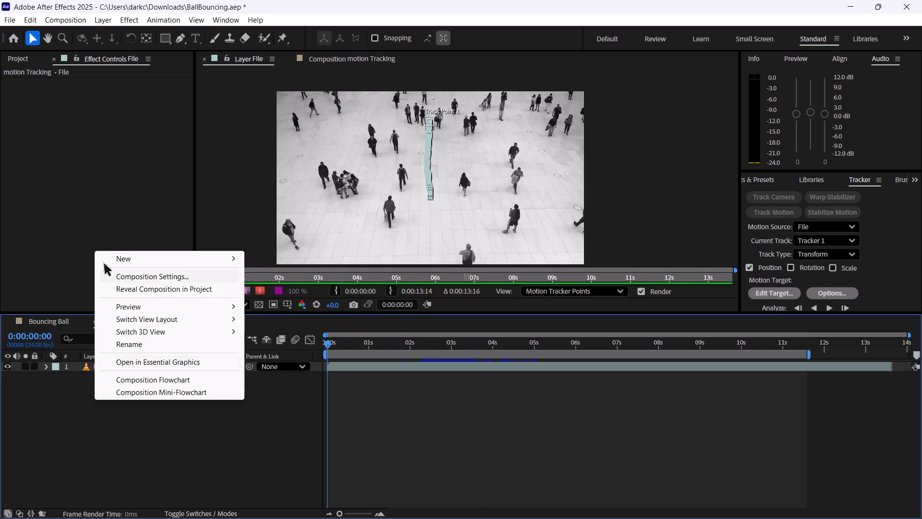
click(123, 253)
click(302, 275)
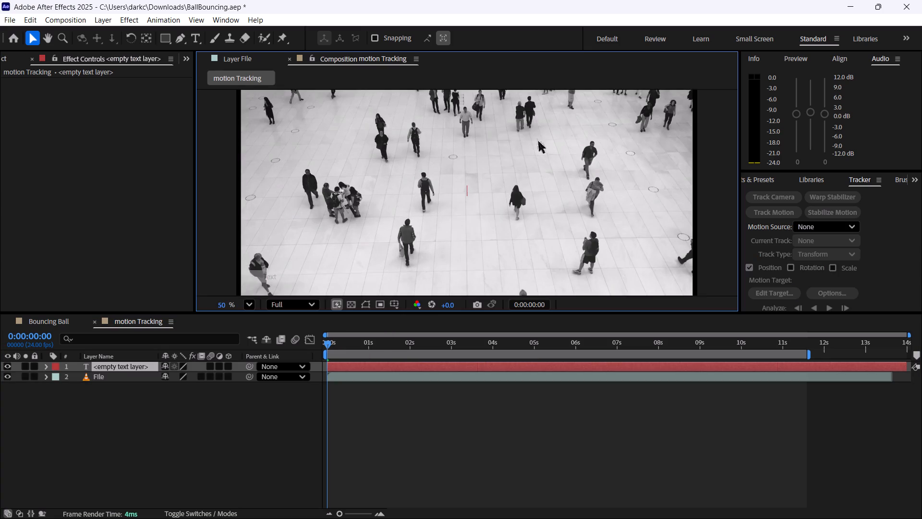
scroll(476, 212, up, 5)
scroll(476, 212, down, 5)
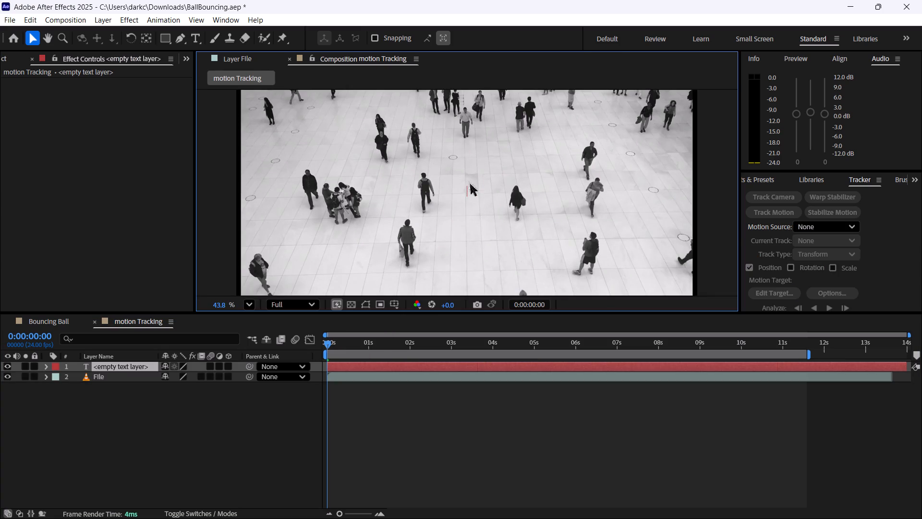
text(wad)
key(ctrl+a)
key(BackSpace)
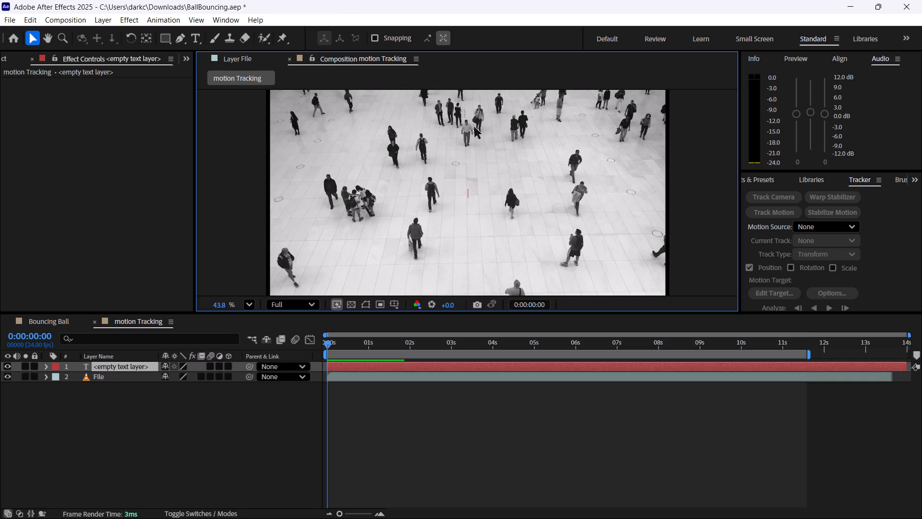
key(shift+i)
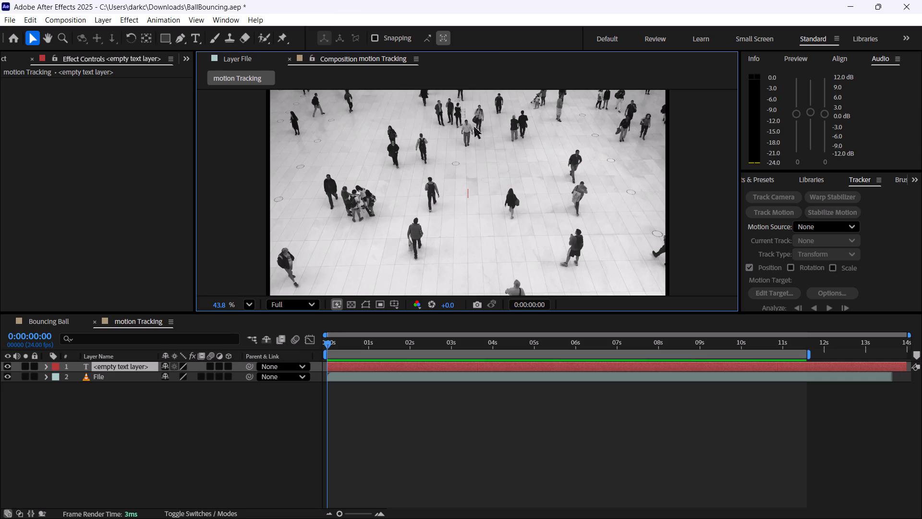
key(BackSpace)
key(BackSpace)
Enter Michel as the content of the new text layer and finish the text entry.
text(Mi)
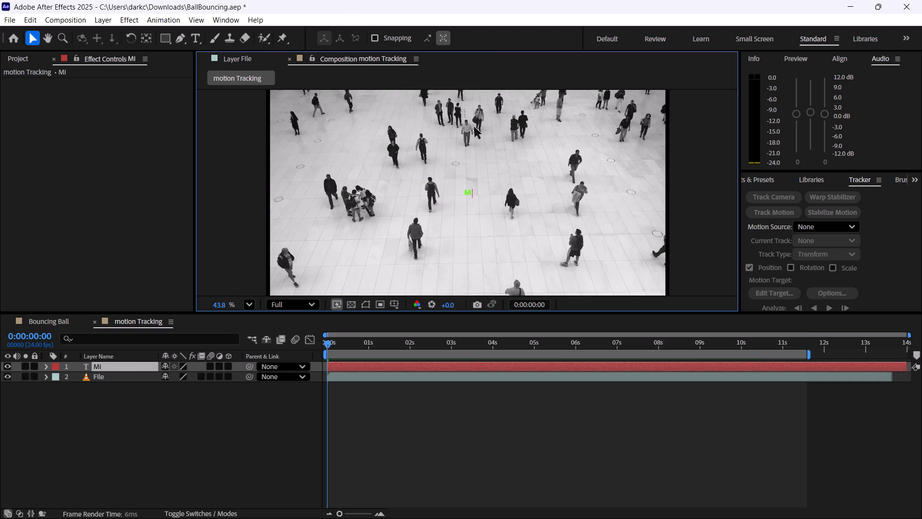
key(BackSpace)
text(che)
key(BackSpace)
key(BackSpace)
key(BackSpace)
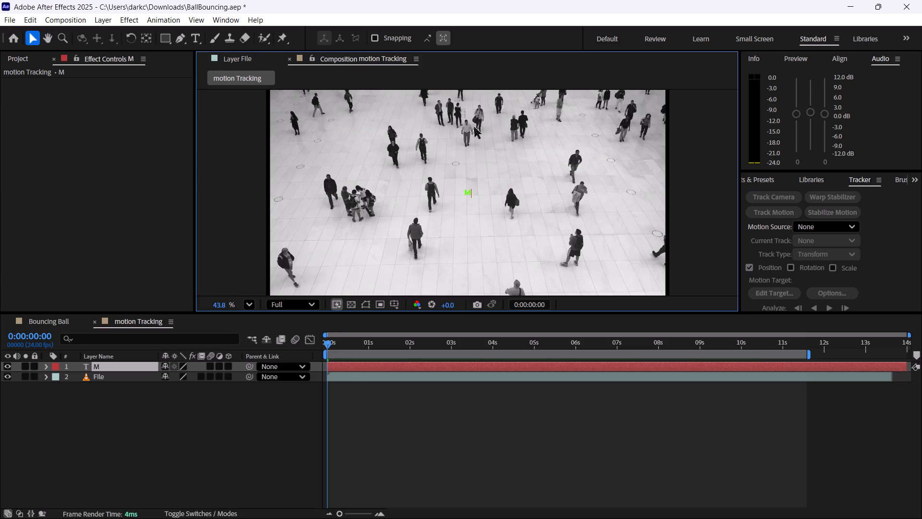
key(i)
text(cj)
key(BackSpace)
key(BackSpace)
text(chea)
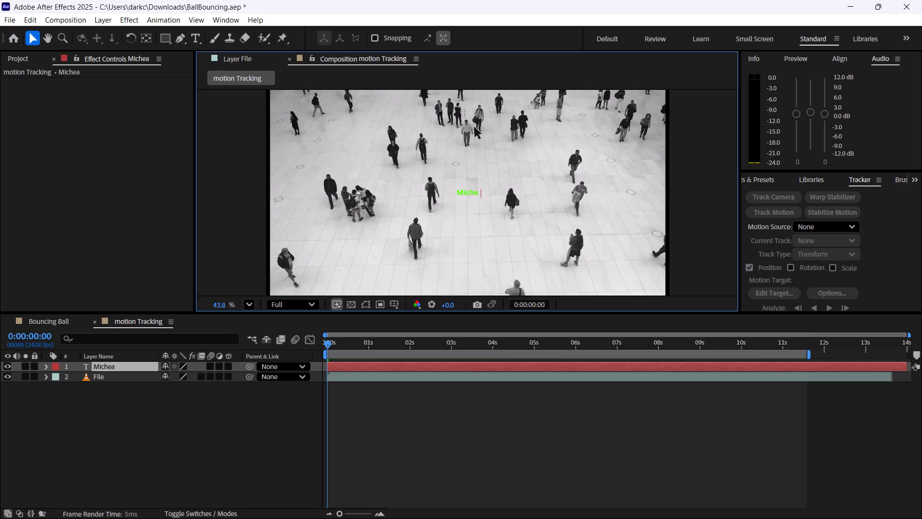
key(equal)
key(BackSpace)
key(BackSpace)
key(a)
text(l)
key(space)
key(BackSpace)
key(BackSpace)
key(BackSpace)
key(BackSpace)
key(a)
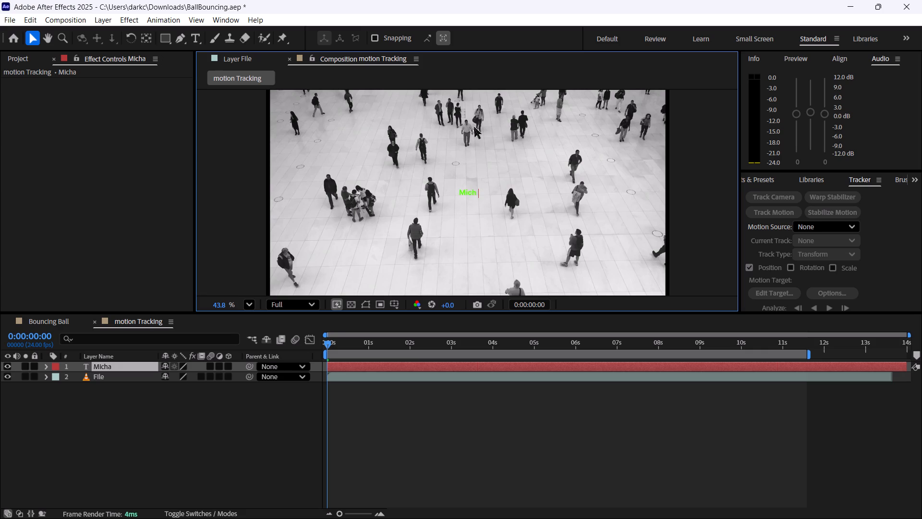
key(BackSpace)
key(BackSpace)
key(a)
key(BackSpace)
text(ha)
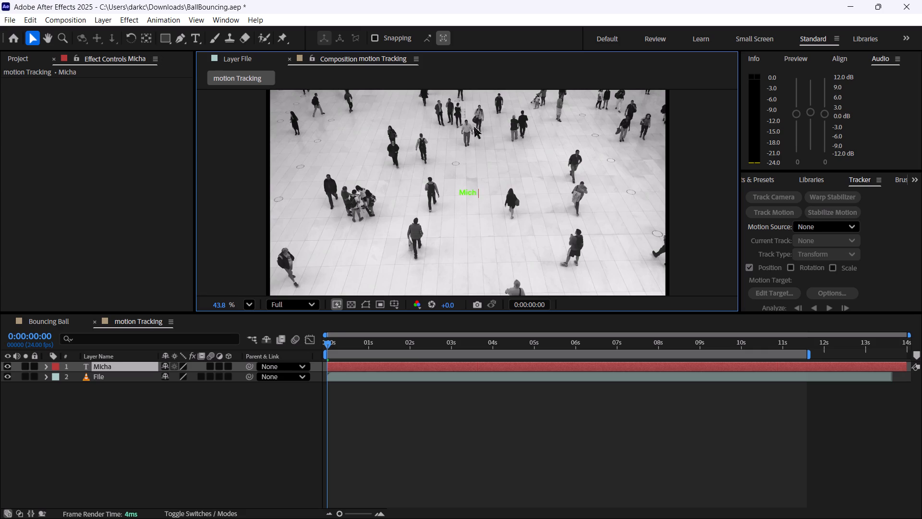
key(l)
key(BackSpace)
key(BackSpace)
text(ea)
key(BackSpace)
key(l)
key(Return)
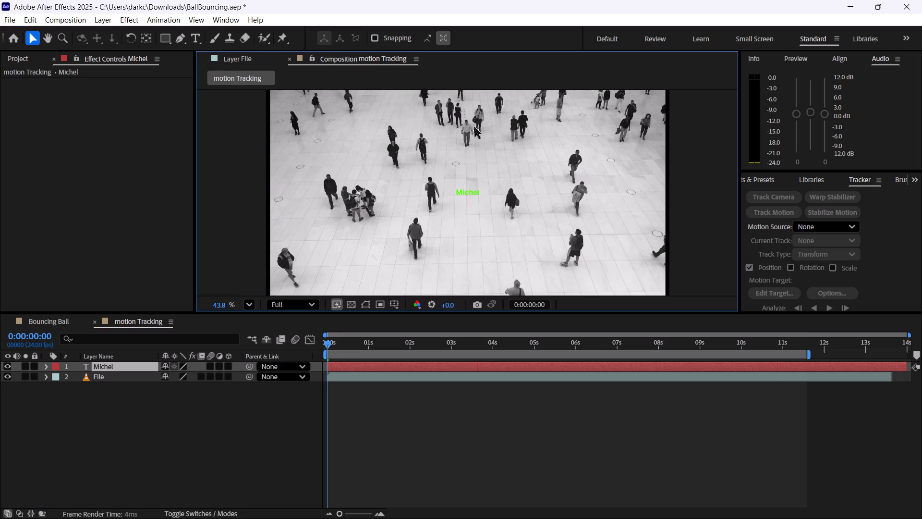
click(178, 446)
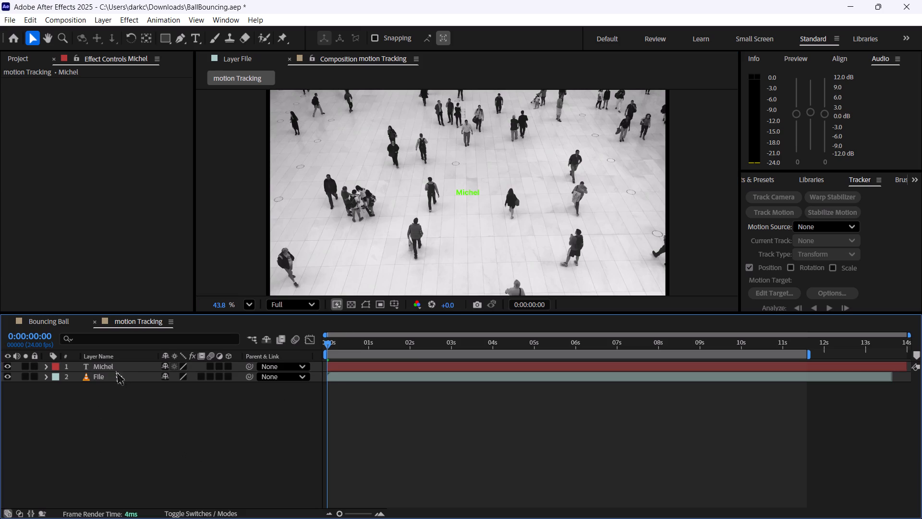
Select the Michel text layer and bring its text formatting properties into view.
click(112, 367)
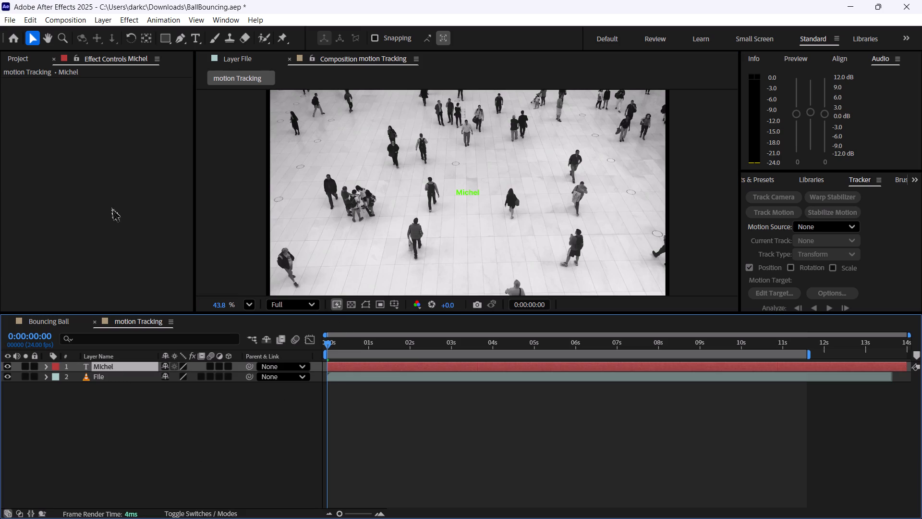
scroll(858, 233, down, 5)
scroll(870, 201, up, 5)
scroll(826, 148, up, 4)
click(840, 60)
click(809, 53)
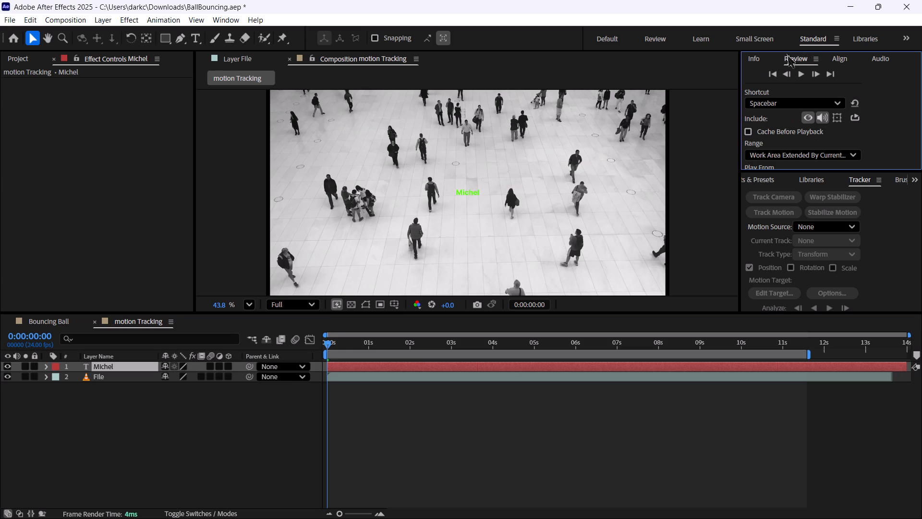
click(762, 56)
click(784, 55)
scroll(814, 131, down, 5)
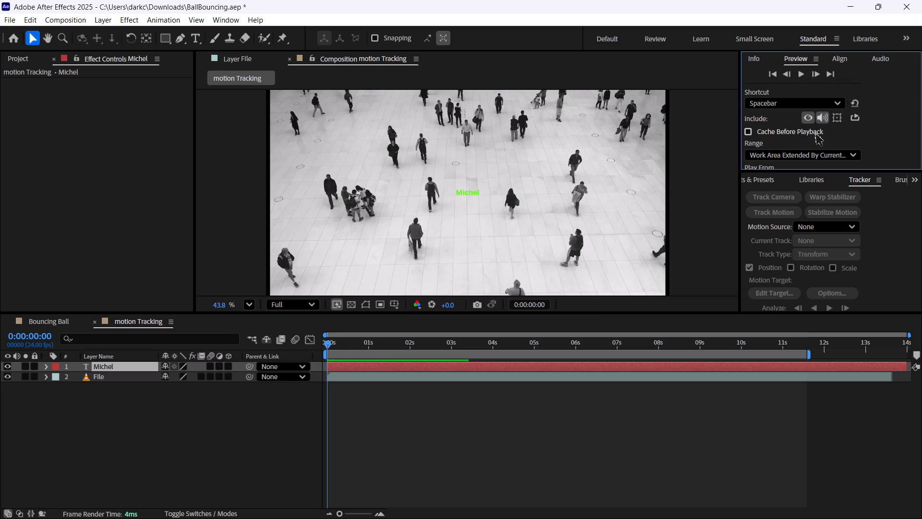
scroll(806, 178, up, 4)
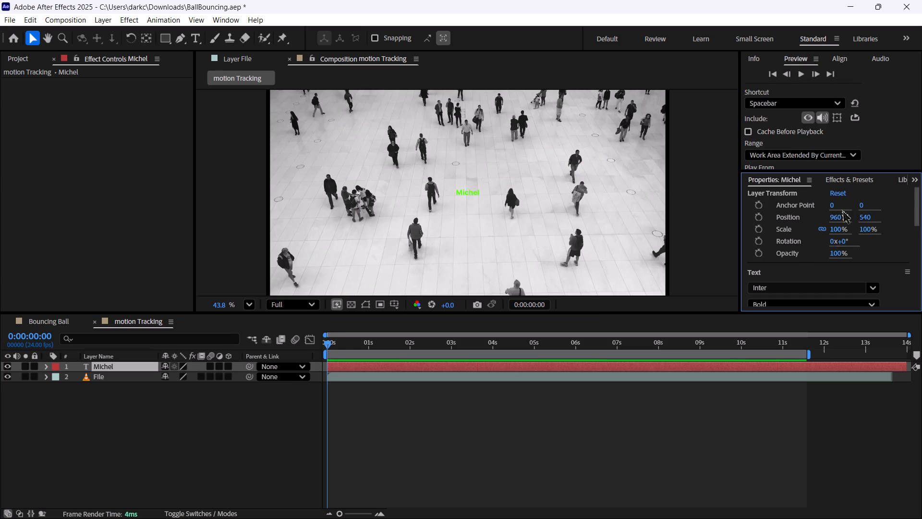
scroll(802, 261, down, 6)
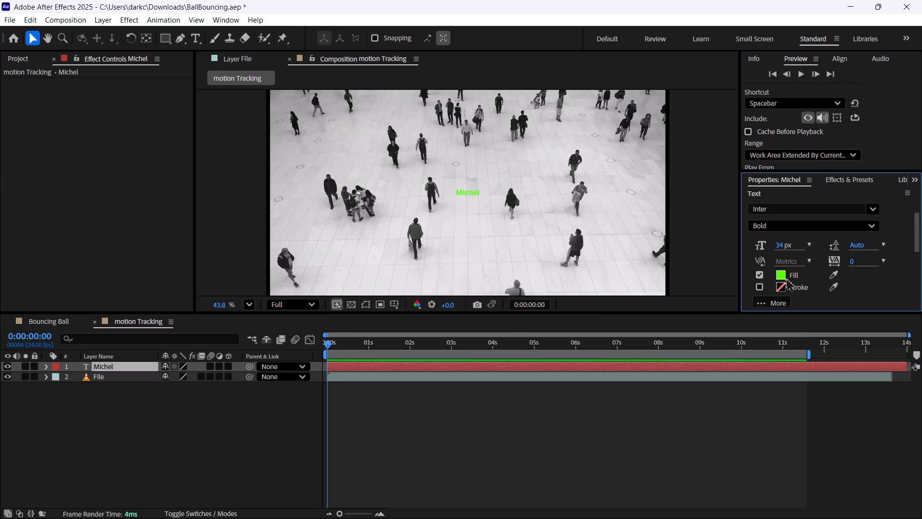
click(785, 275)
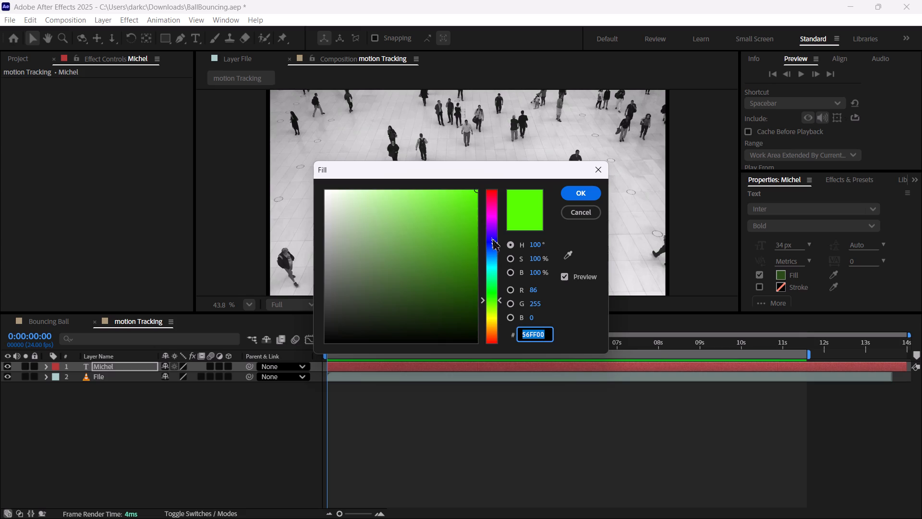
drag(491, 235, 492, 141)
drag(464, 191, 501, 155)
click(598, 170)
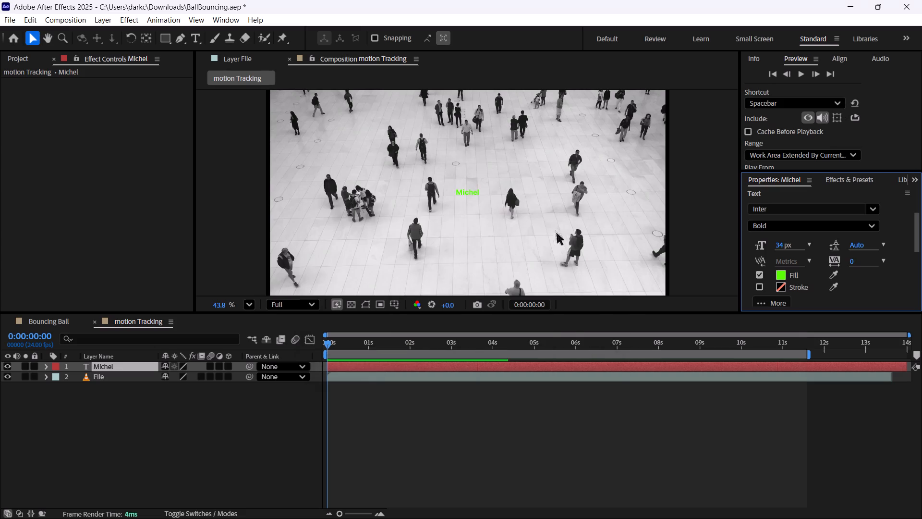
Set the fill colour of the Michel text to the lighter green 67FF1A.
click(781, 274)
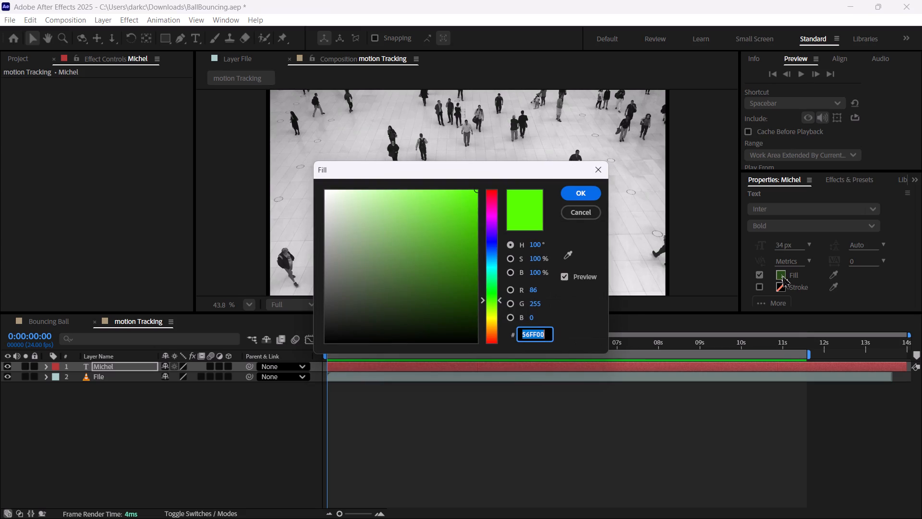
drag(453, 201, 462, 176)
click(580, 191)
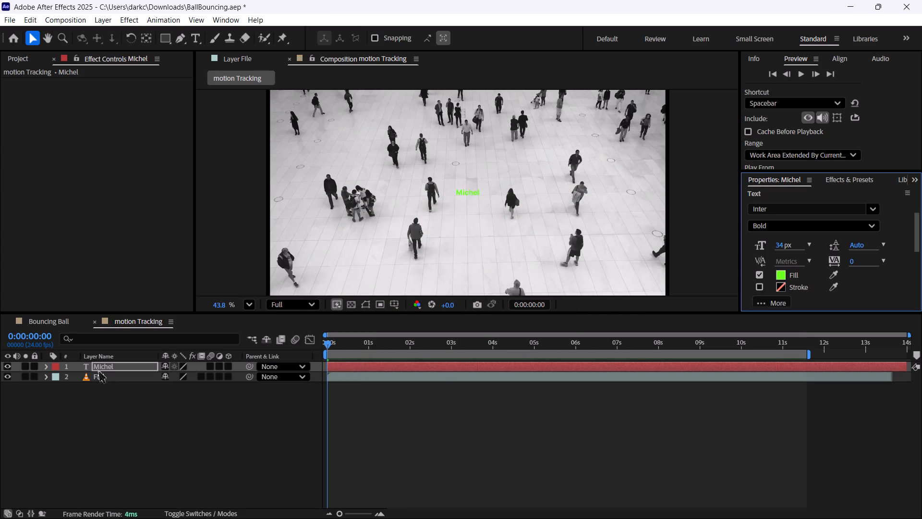
Select all of the Michel text and change its fill to a strong, slightly darkened red.
double_click(103, 365)
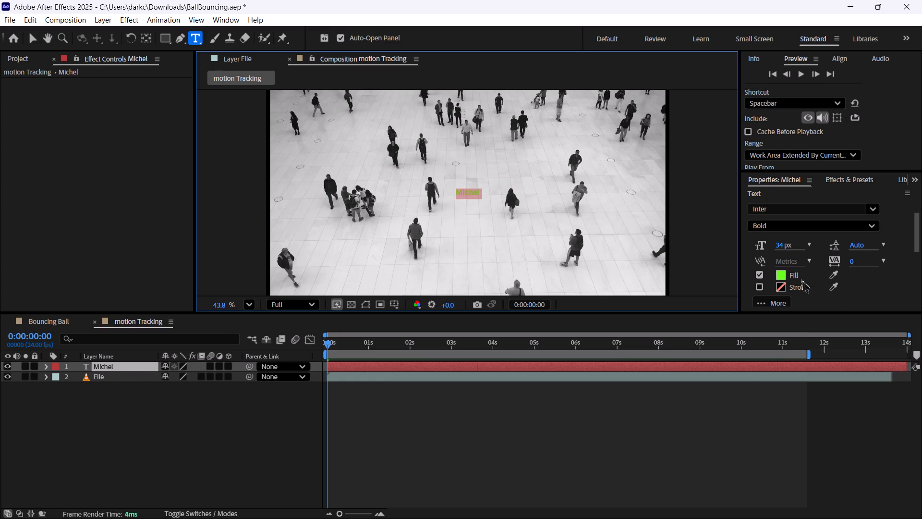
click(781, 276)
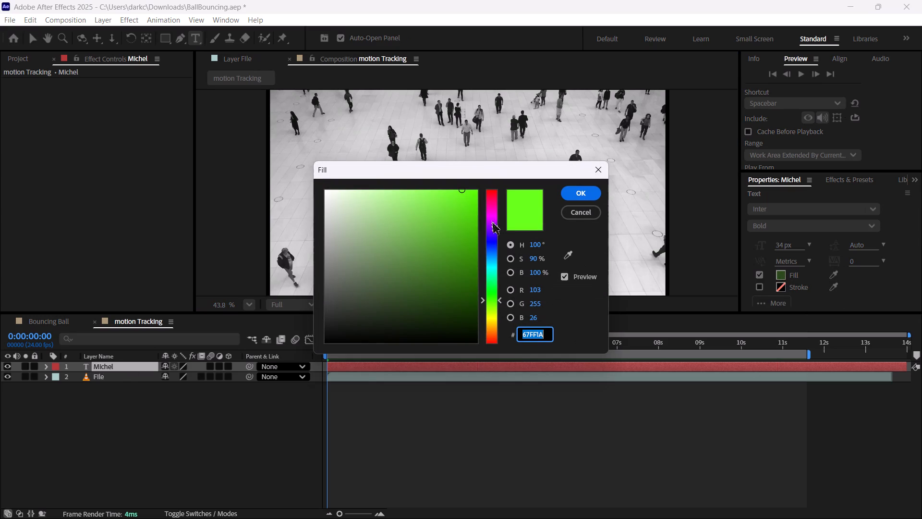
drag(490, 219, 487, 171)
drag(470, 193, 506, 193)
drag(466, 197, 469, 204)
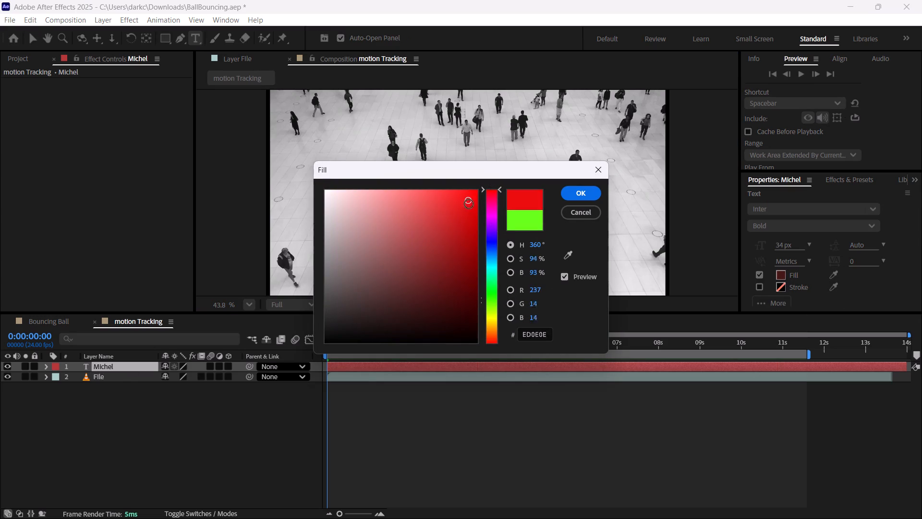
drag(469, 204, 480, 213)
click(583, 193)
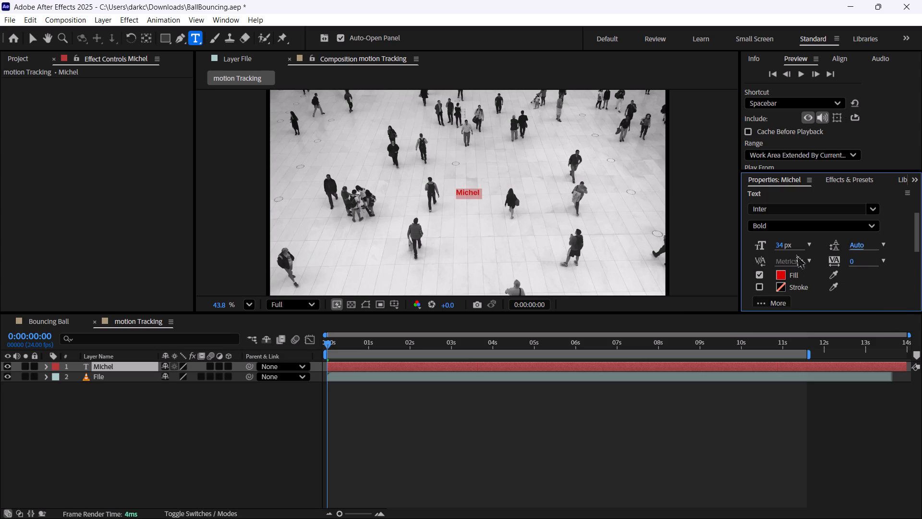
Set the Michel text's font size to 24 px and its tracking to 89.
scroll(814, 241, down, 1)
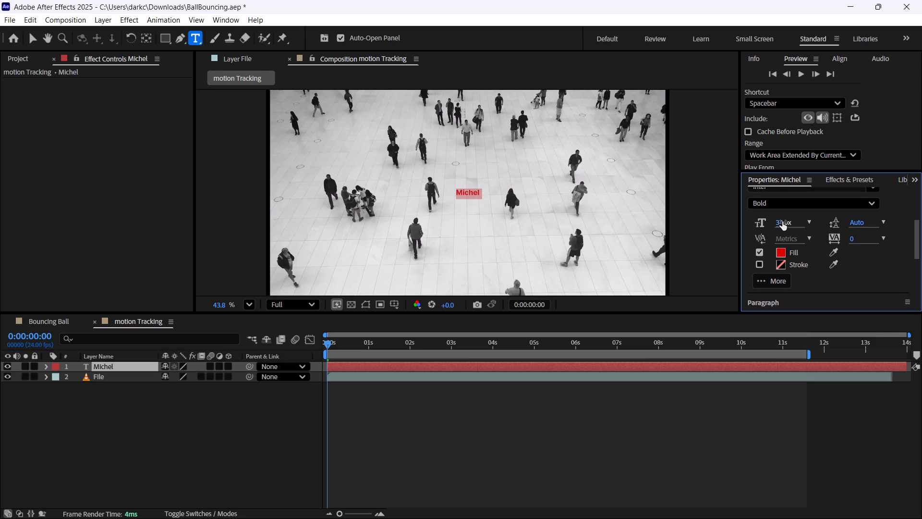
drag(782, 222, 776, 224)
drag(850, 236, 921, 251)
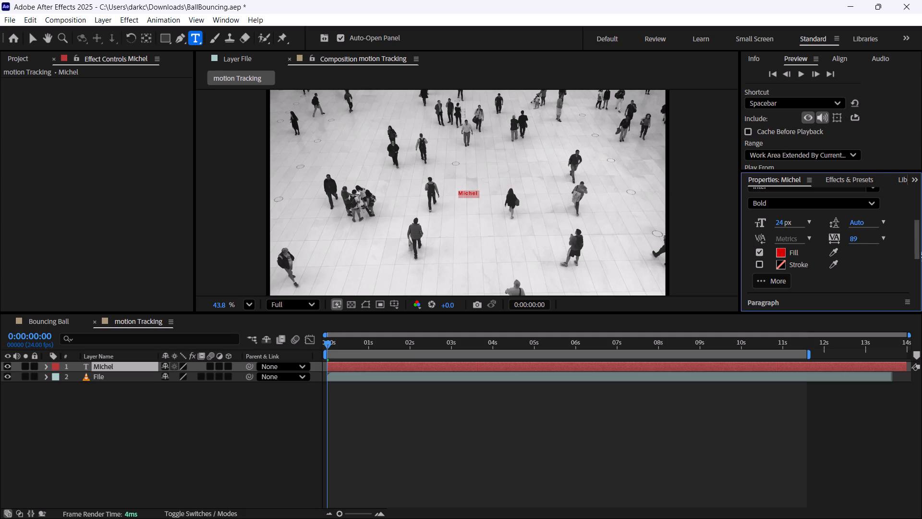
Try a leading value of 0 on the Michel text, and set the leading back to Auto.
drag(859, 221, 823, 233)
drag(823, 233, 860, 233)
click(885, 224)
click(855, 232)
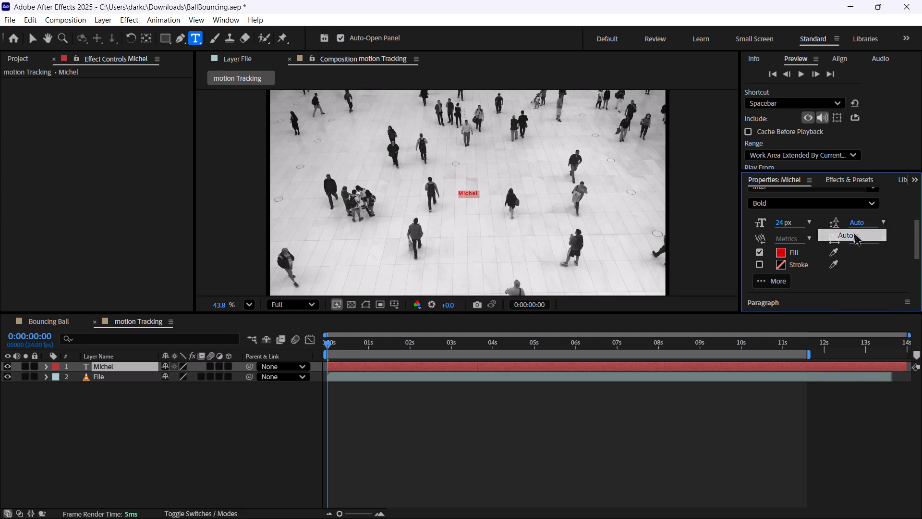
Set the Michel text's vertical scale to 111% and its horizontal scale to 180%.
scroll(813, 276, down, 2)
click(762, 248)
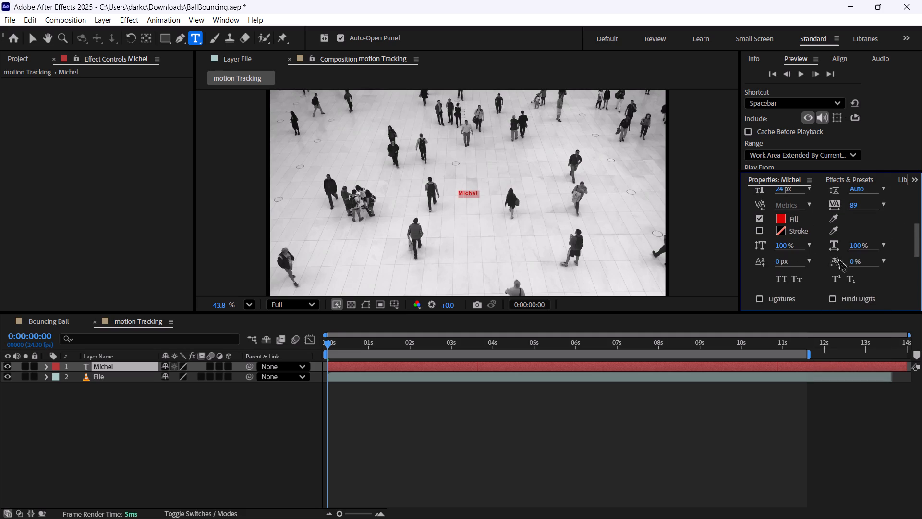
drag(779, 245, 738, 247)
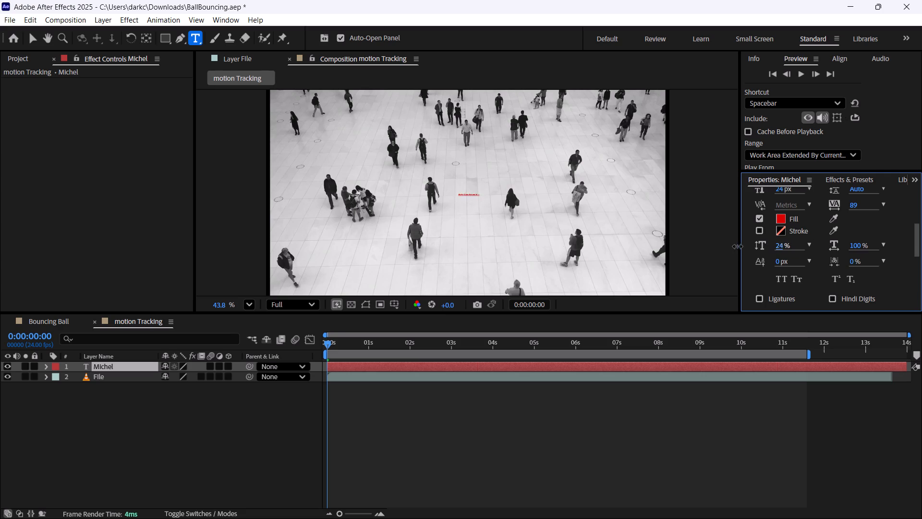
drag(738, 247, 818, 258)
drag(856, 245, 916, 255)
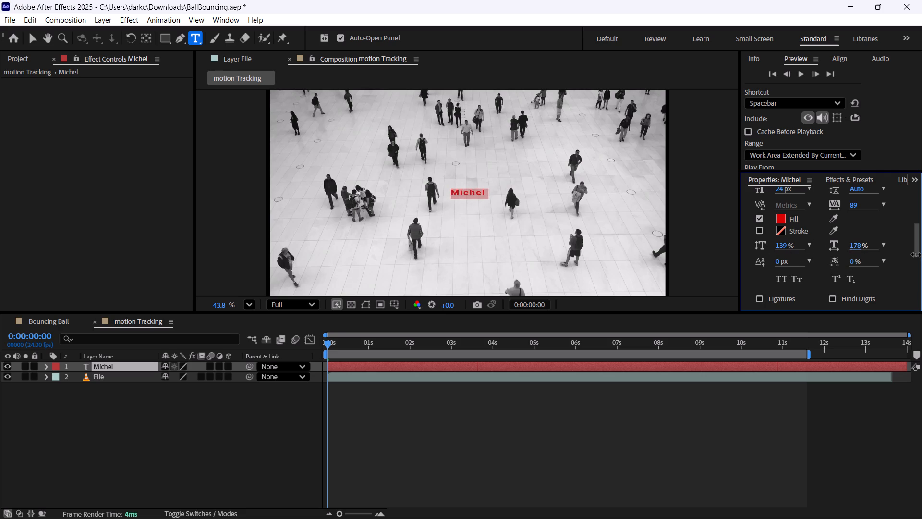
drag(916, 255, 917, 255)
drag(789, 244, 760, 245)
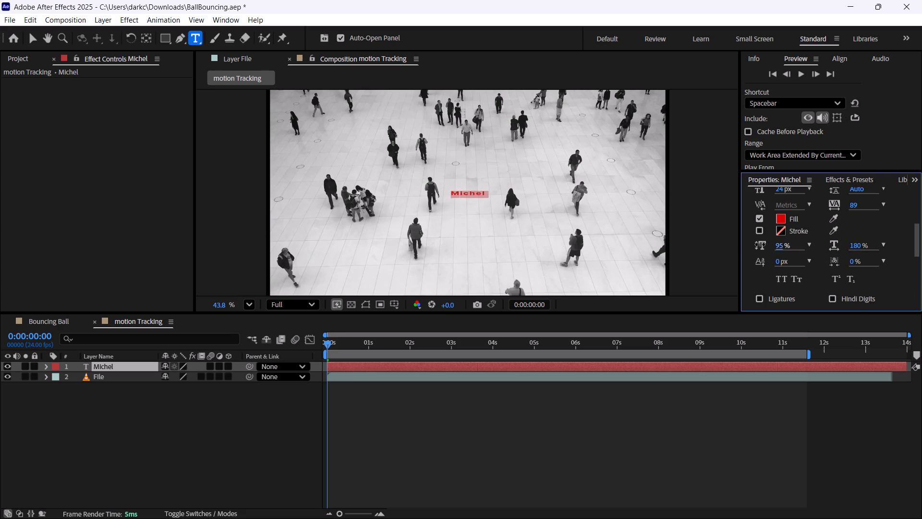
drag(760, 245, 772, 247)
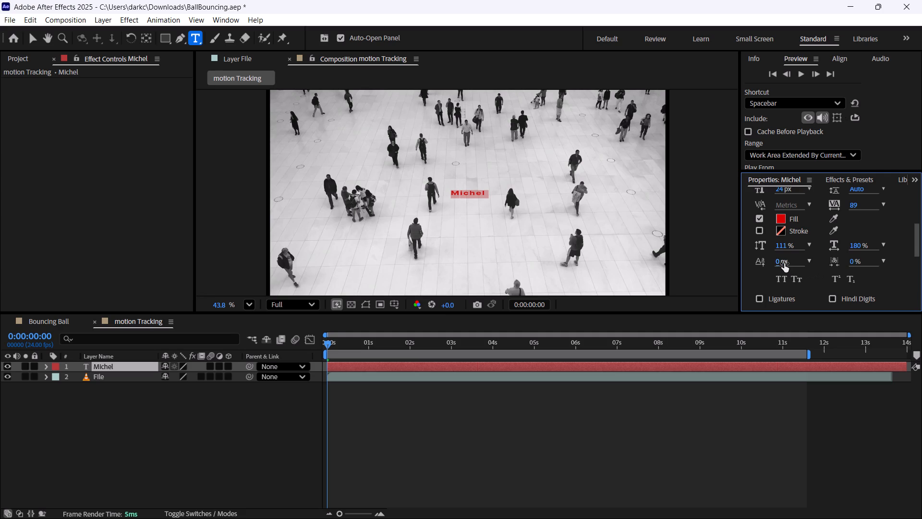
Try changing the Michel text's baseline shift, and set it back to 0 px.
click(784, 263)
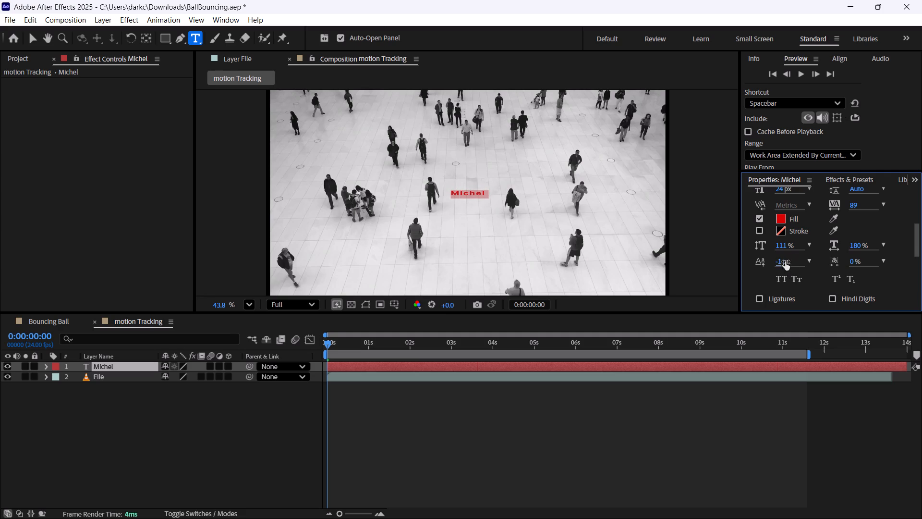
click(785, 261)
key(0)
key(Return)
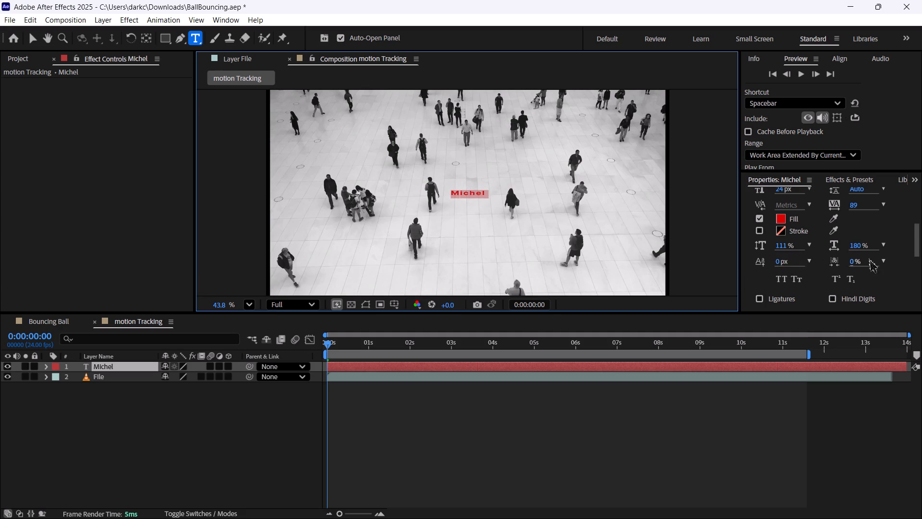
Apply small caps to the Michel text.
scroll(837, 265, down, 3)
click(794, 233)
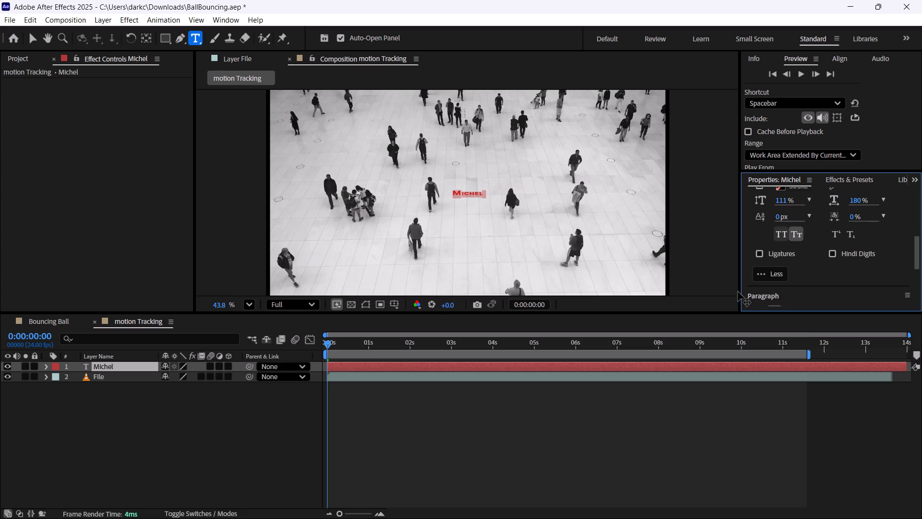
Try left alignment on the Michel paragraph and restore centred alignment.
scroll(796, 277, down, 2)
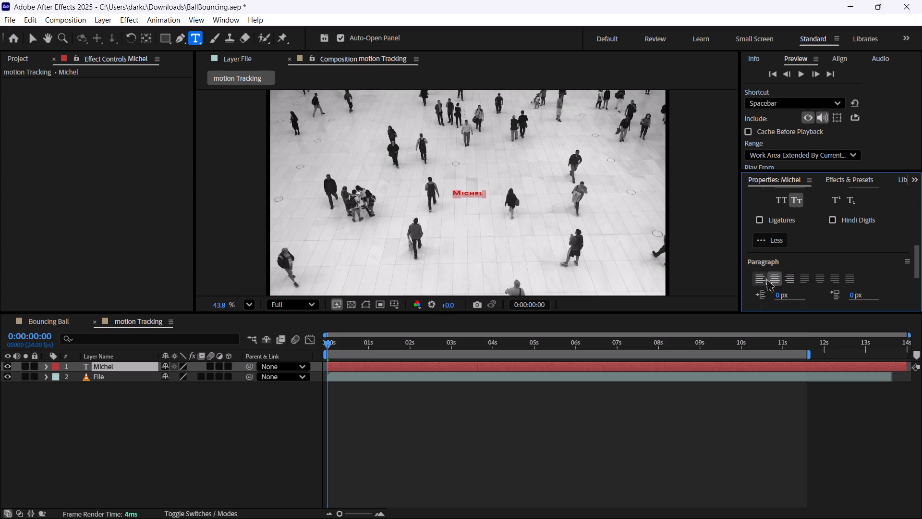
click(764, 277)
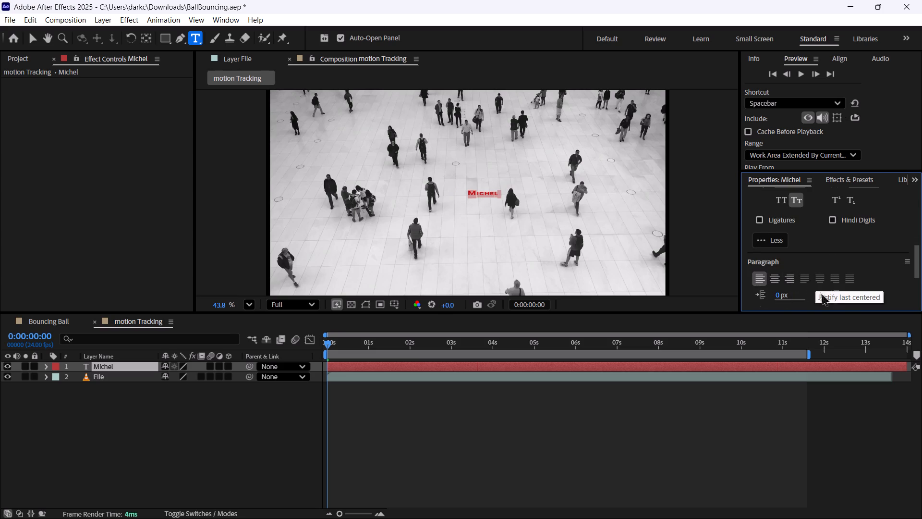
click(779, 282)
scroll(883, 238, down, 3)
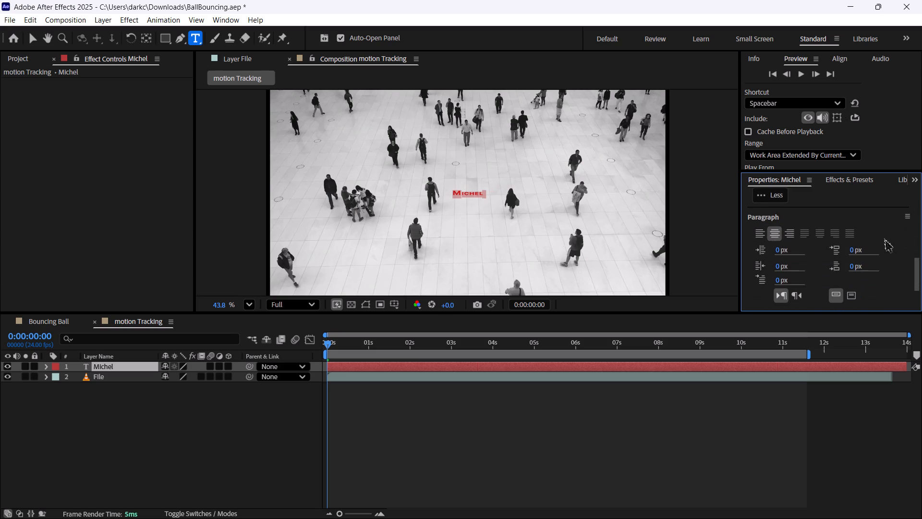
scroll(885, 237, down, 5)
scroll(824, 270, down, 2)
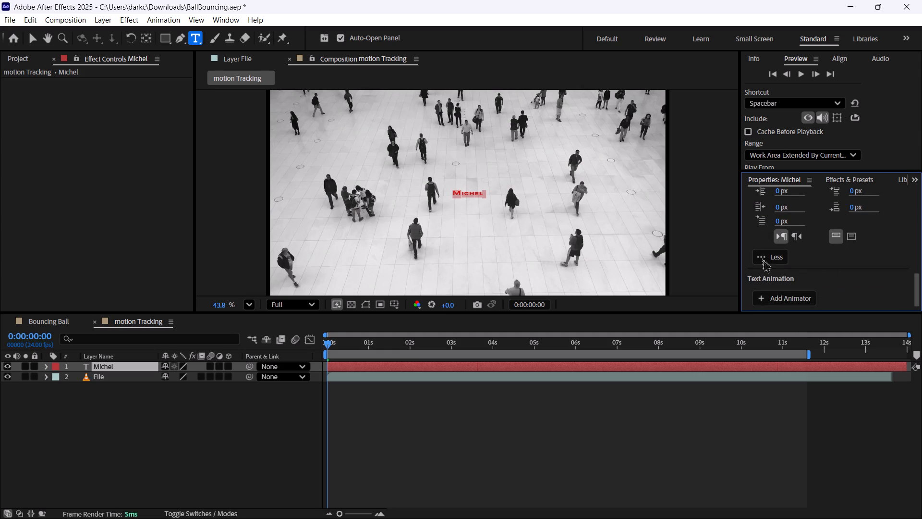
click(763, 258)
Change the Michel text's font style to Inter Extra Bold and deselect the layer.
scroll(857, 249, up, 10)
scroll(898, 252, up, 6)
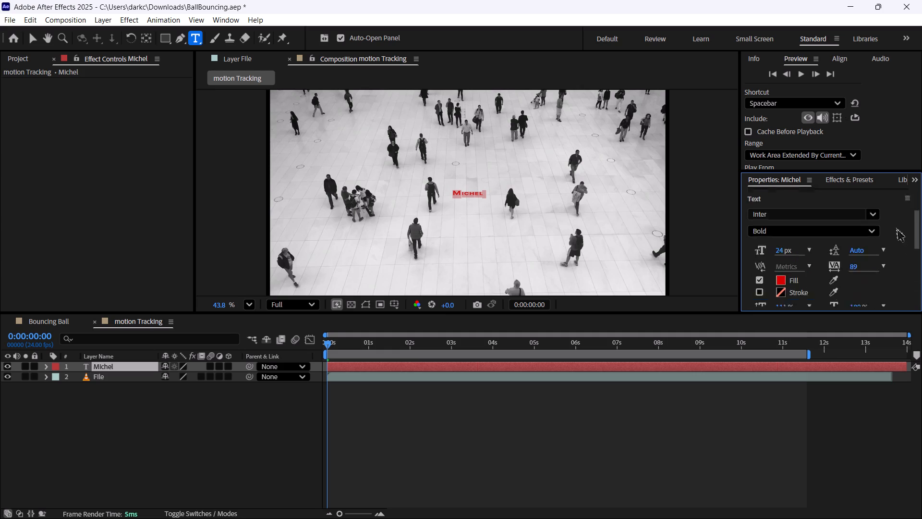
scroll(896, 227, up, 2)
click(863, 249)
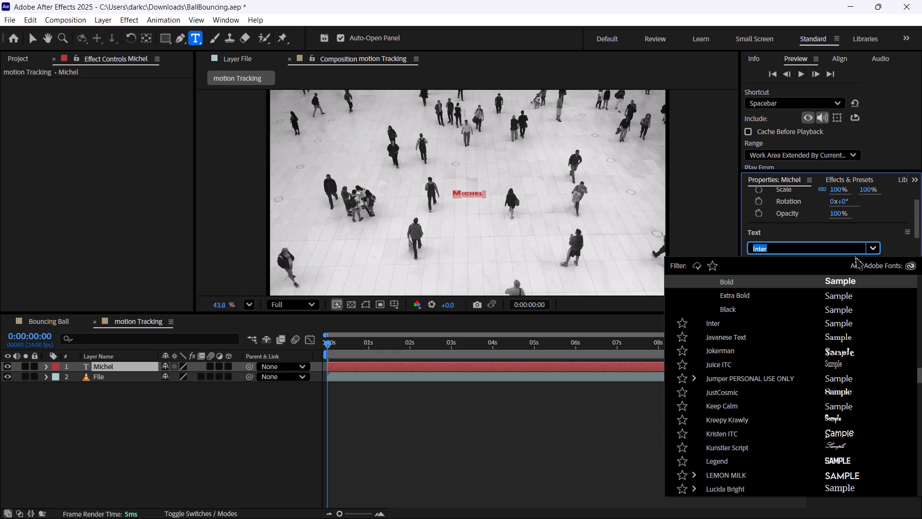
click(744, 296)
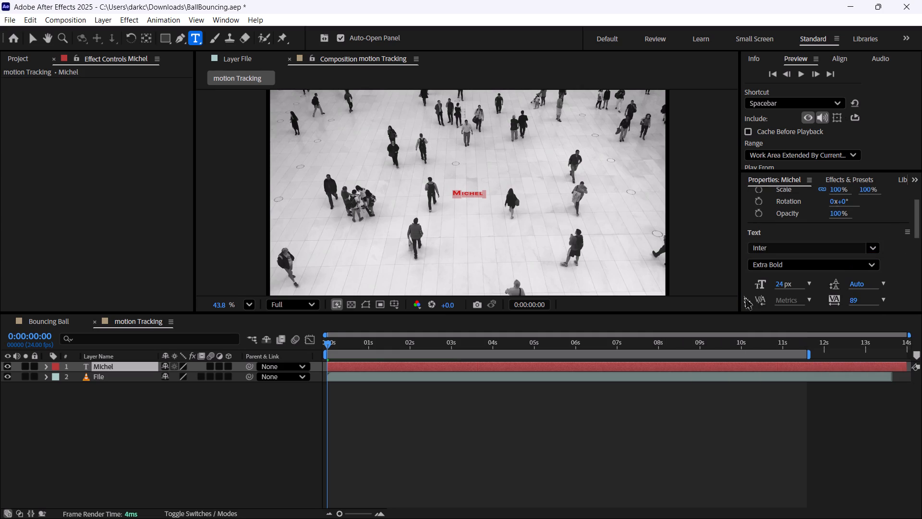
click(619, 409)
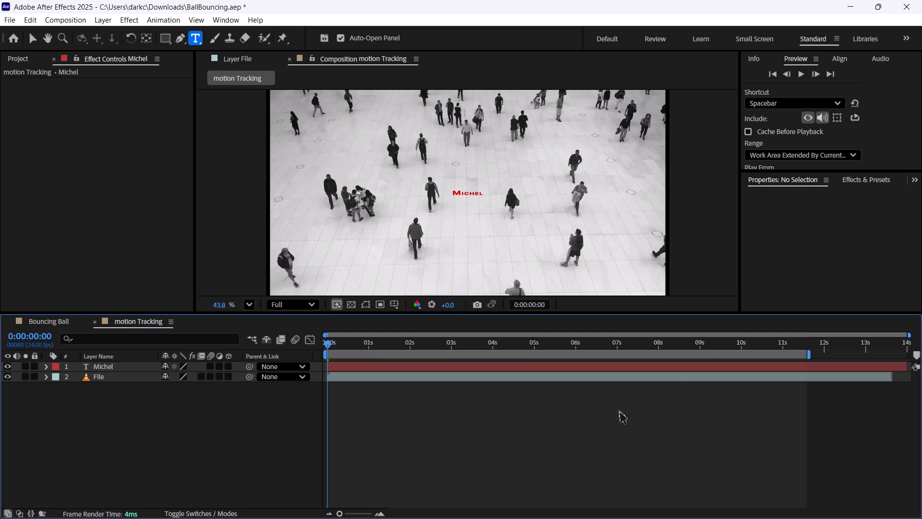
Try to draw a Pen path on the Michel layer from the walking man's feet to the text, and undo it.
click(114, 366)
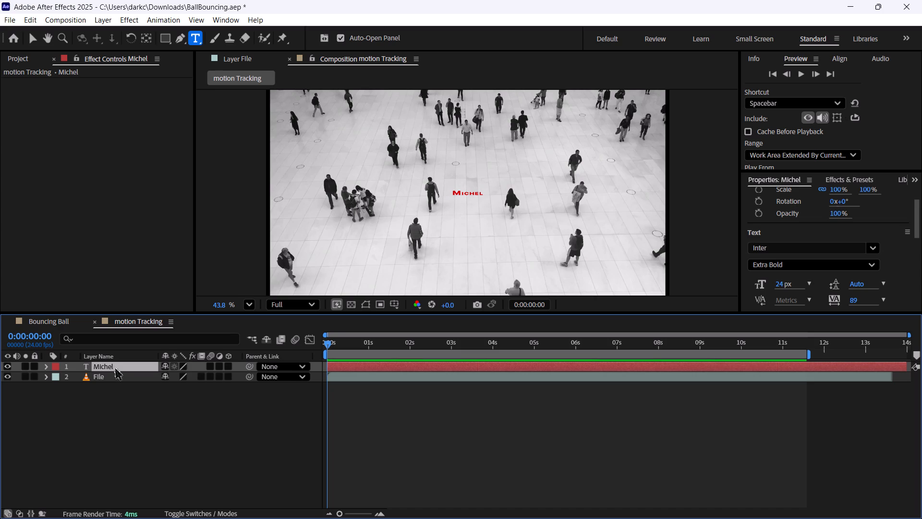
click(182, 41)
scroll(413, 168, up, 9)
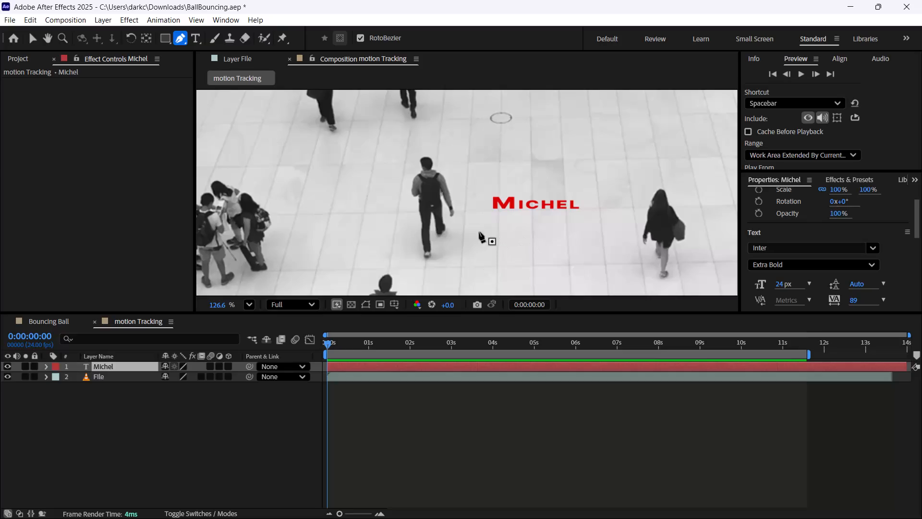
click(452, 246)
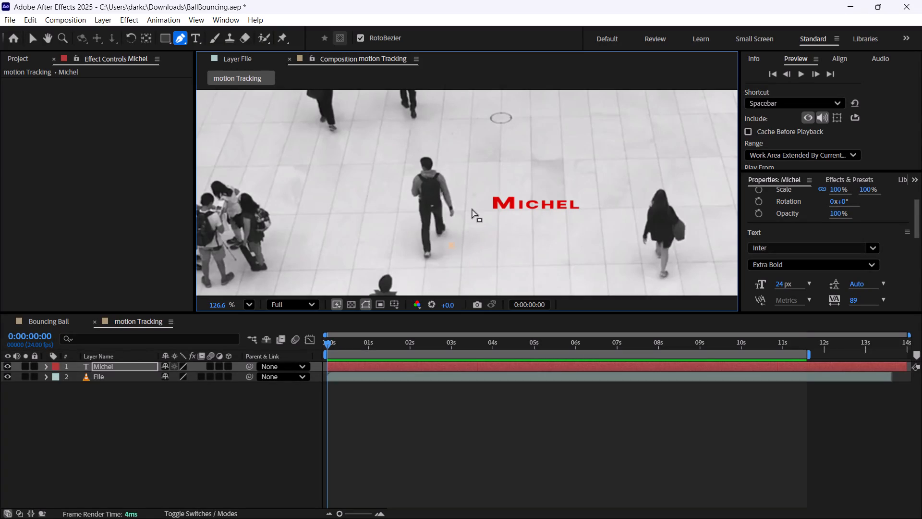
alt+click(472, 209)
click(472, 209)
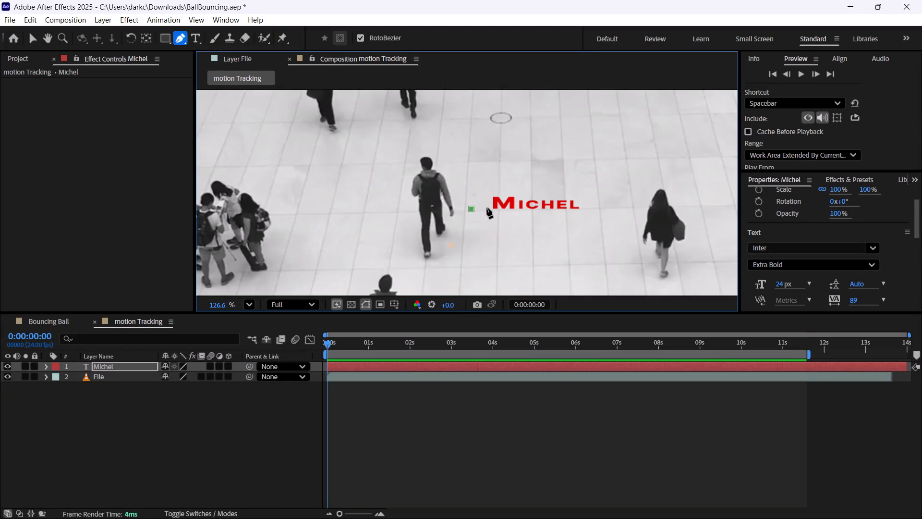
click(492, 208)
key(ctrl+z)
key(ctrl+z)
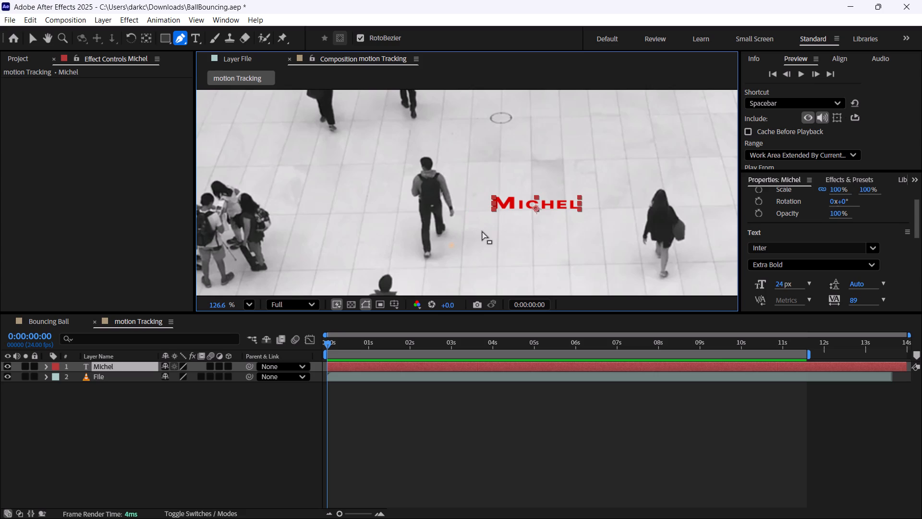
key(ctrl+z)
Draw an open two-segment Pen path on the Michel layer, rising from beside the walking man's feet and running straight across to the text.
click(452, 247)
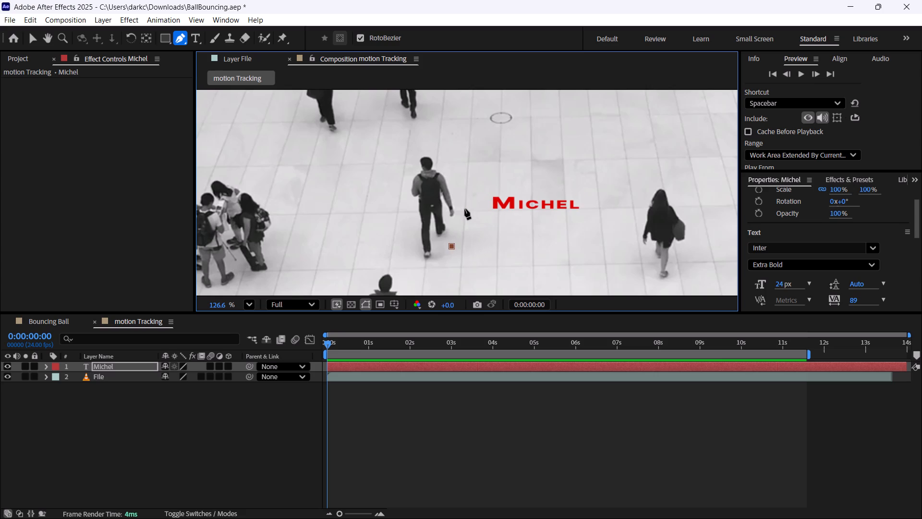
click(465, 209)
click(487, 207)
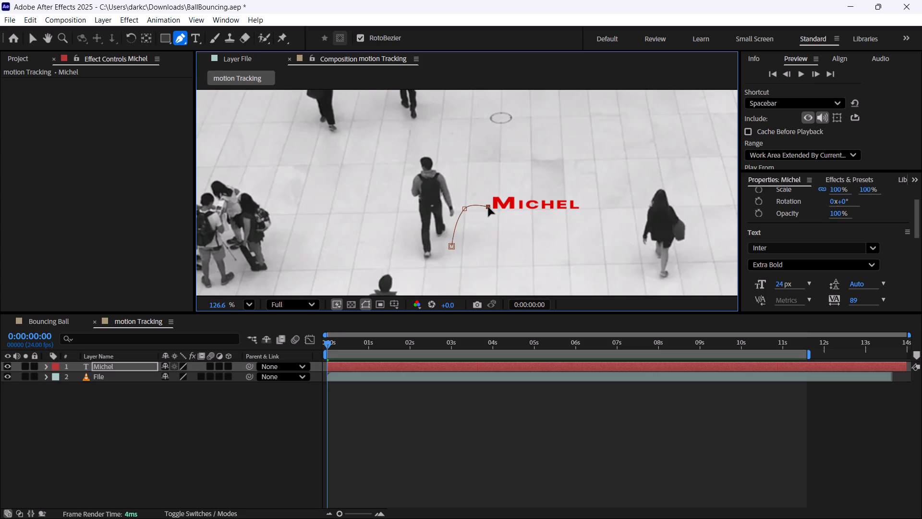
key(ctrl+z)
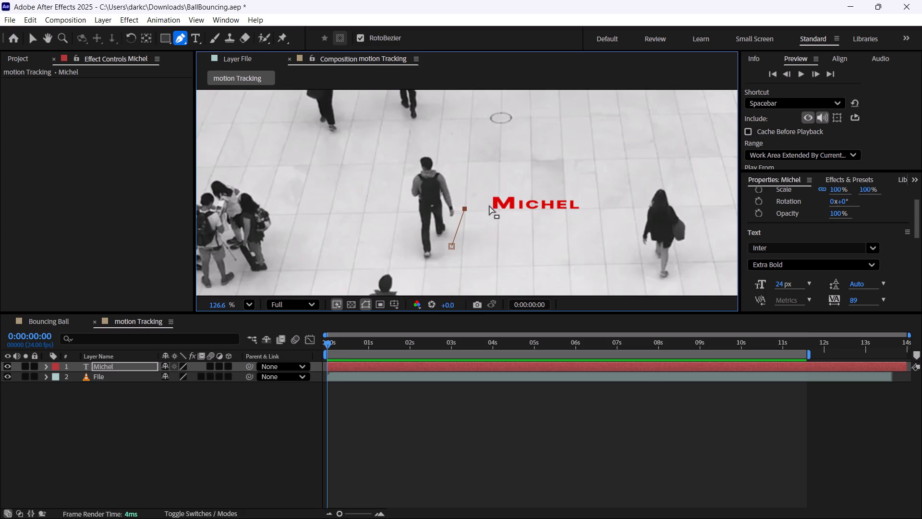
alt+click(489, 206)
key(ctrl+z)
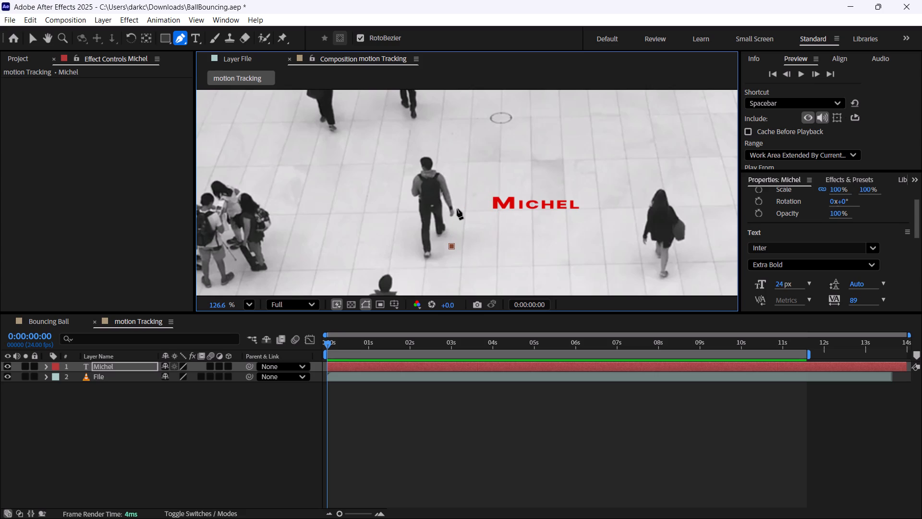
click(458, 209)
alt+click(481, 207)
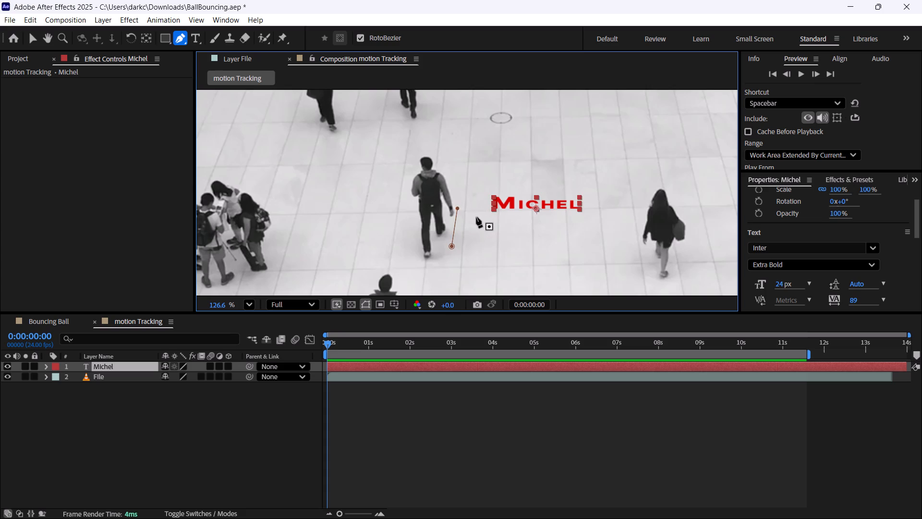
key(ctrl+z)
click(464, 208)
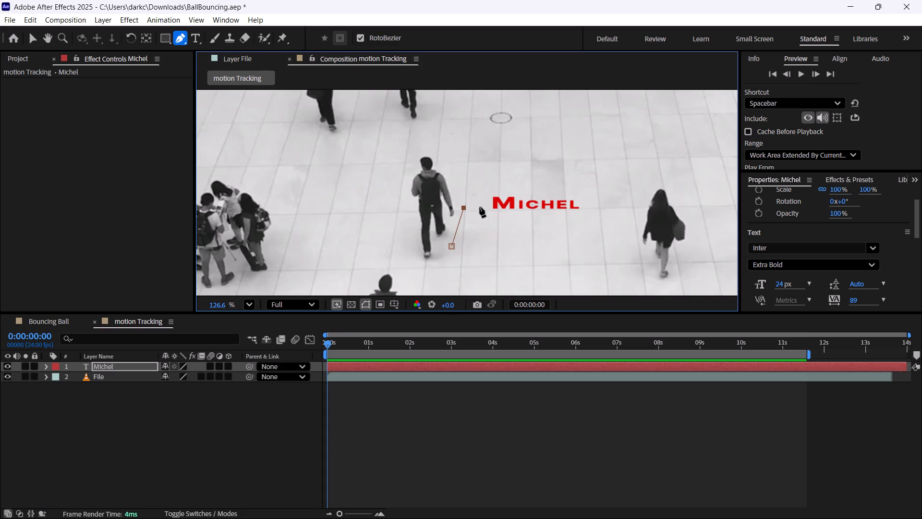
alt+click(465, 208)
click(487, 210)
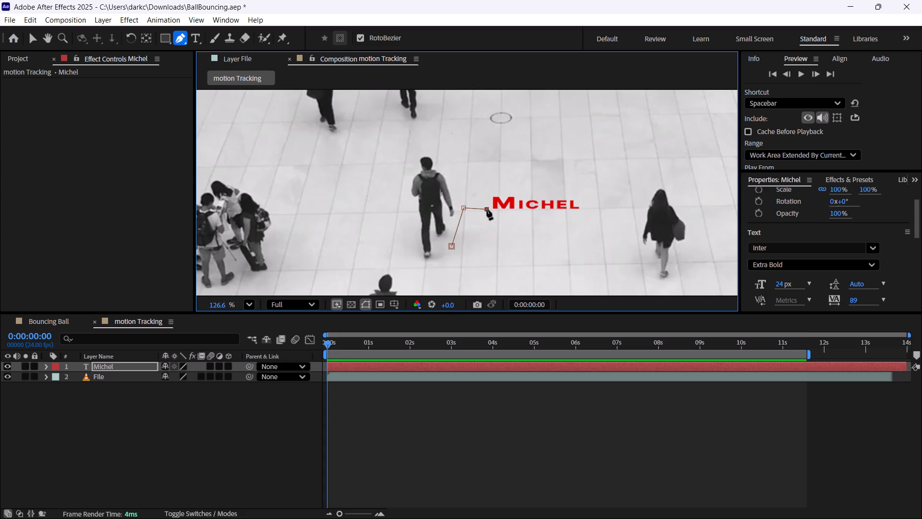
click(488, 210)
click(488, 209)
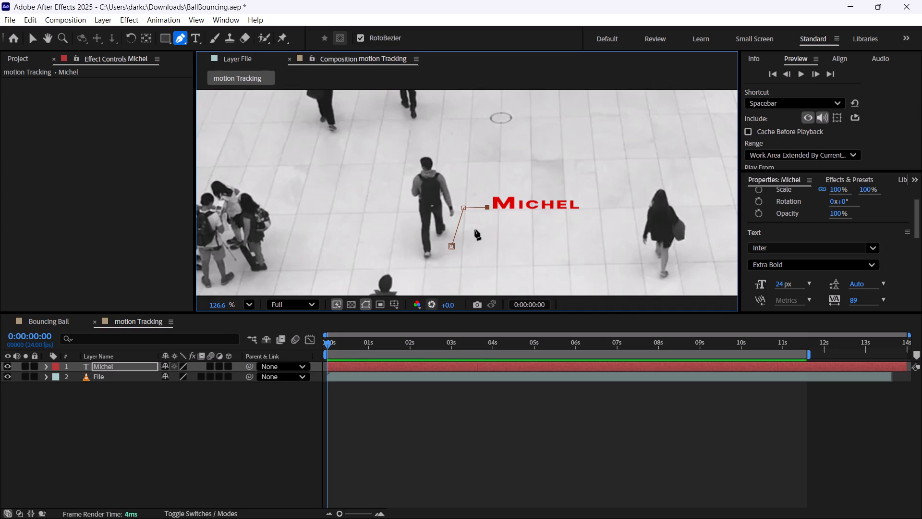
Select the points of the Michel layer's path and examine the layer's transform, text, fill and stroke properties.
key(v)
click(459, 223)
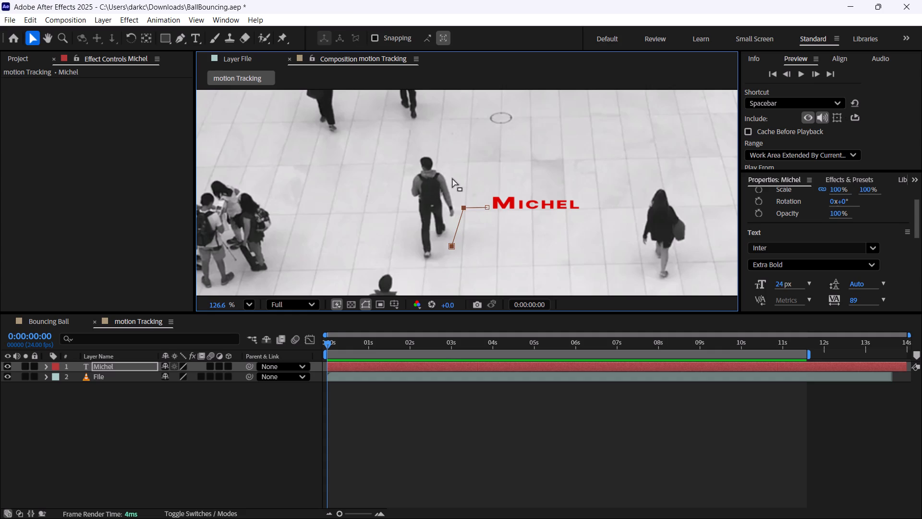
drag(452, 178, 514, 260)
drag(508, 272, 379, 148)
scroll(788, 241, up, 3)
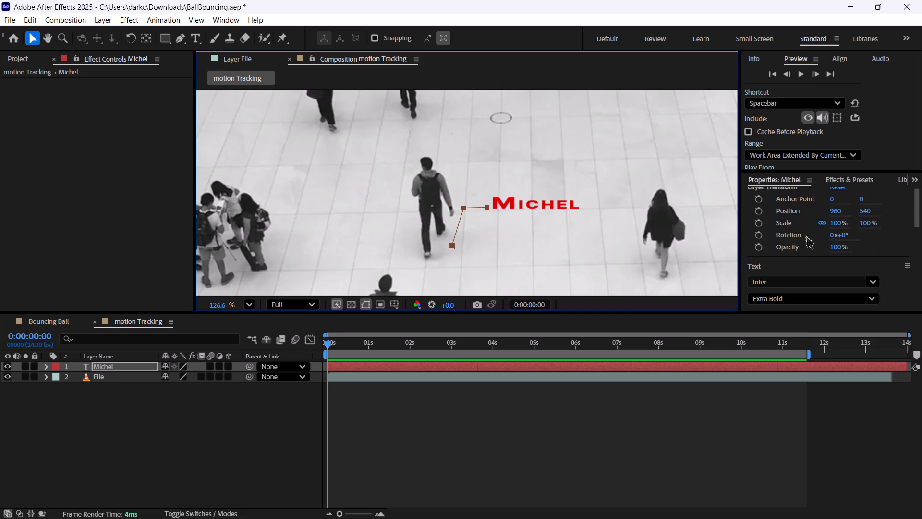
scroll(805, 235, down, 6)
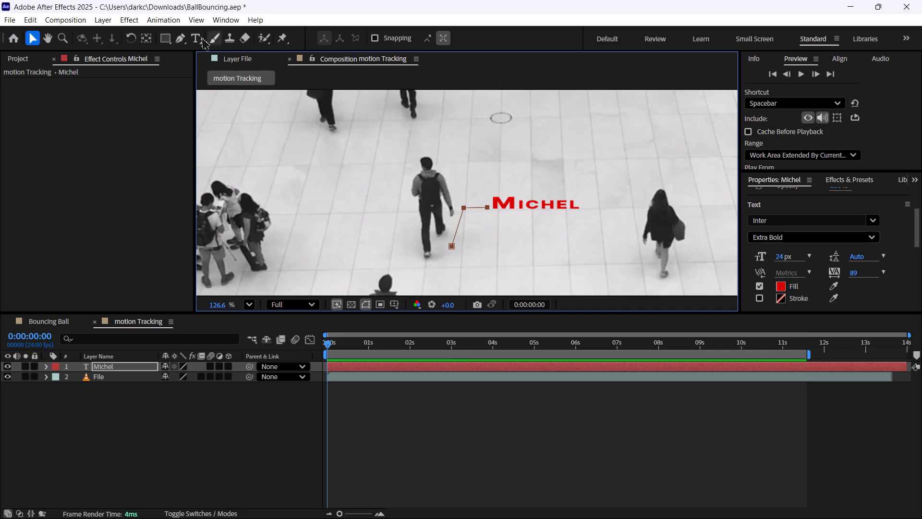
click(182, 39)
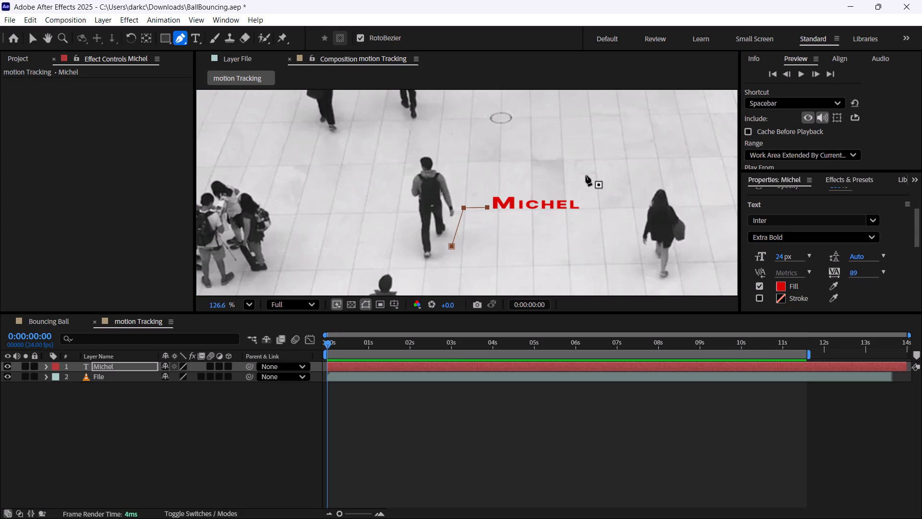
scroll(774, 192, up, 7)
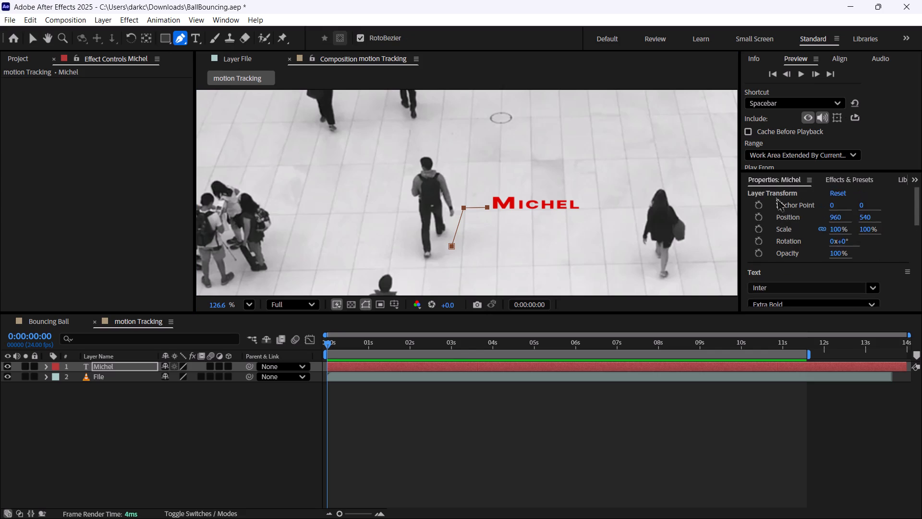
scroll(776, 197, up, 2)
scroll(776, 197, down, 7)
scroll(906, 234, up, 2)
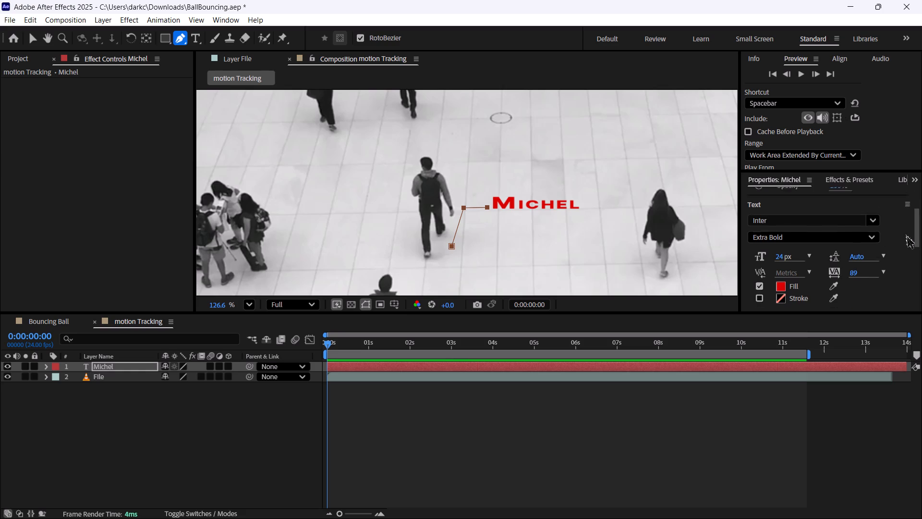
scroll(906, 234, up, 9)
scroll(783, 104, up, 4)
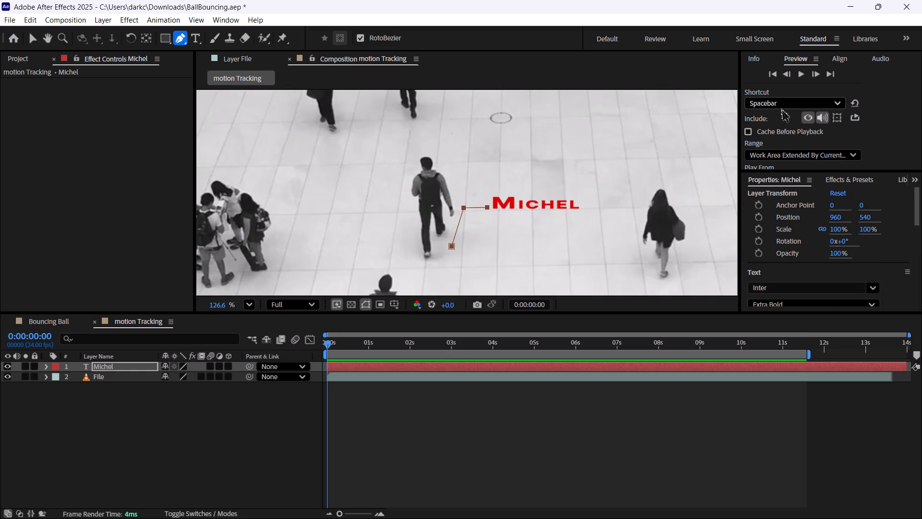
scroll(835, 58, down, 3)
scroll(843, 60, up, 3)
scroll(843, 60, down, 1)
scroll(843, 60, up, 1)
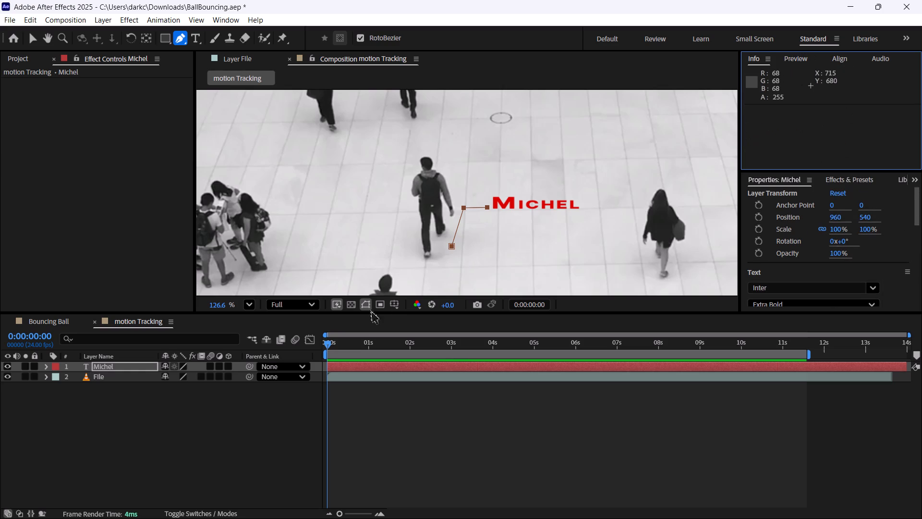
Examine the Michel layer's path by reselecting the layer, scrubbing the footage's opening second and checking its property groups.
double_click(99, 365)
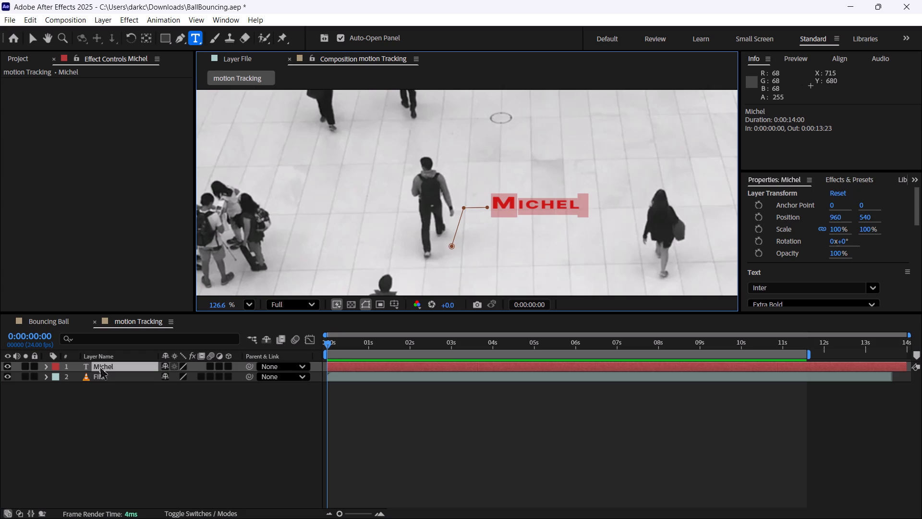
click(108, 398)
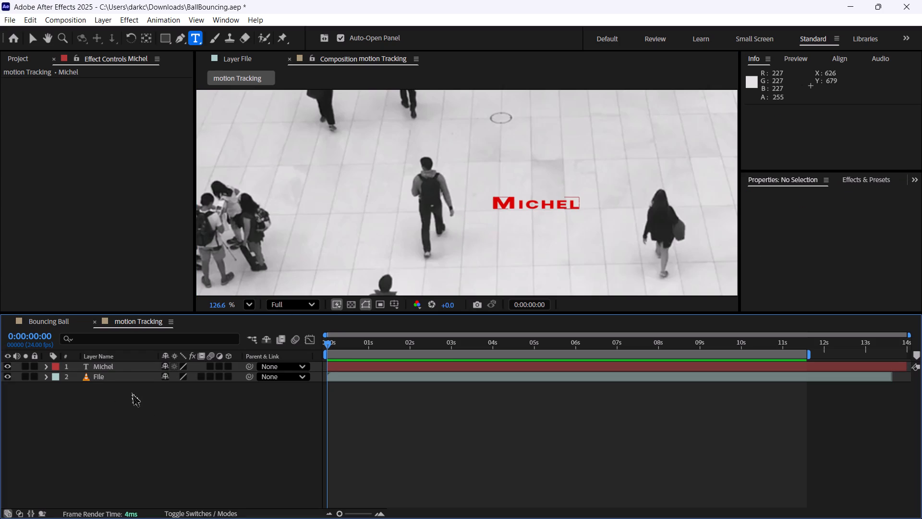
click(113, 371)
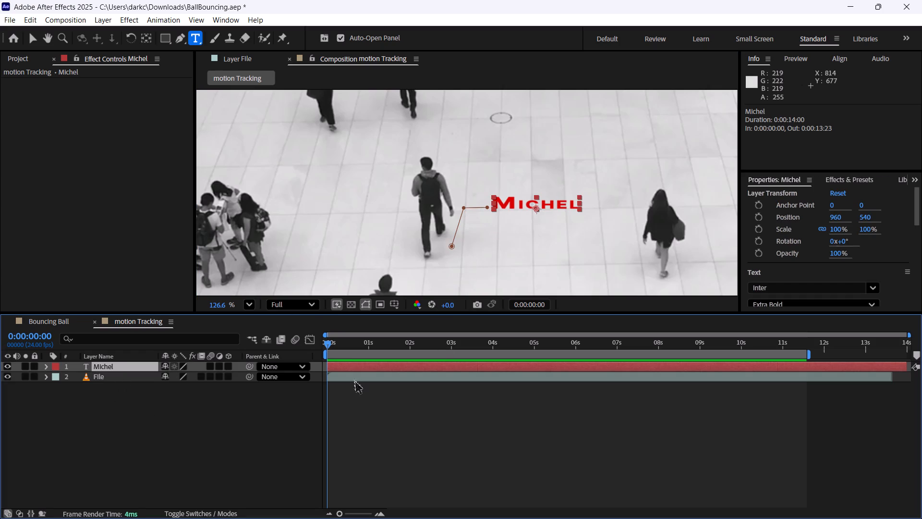
click(164, 417)
click(124, 366)
drag(326, 344, 384, 348)
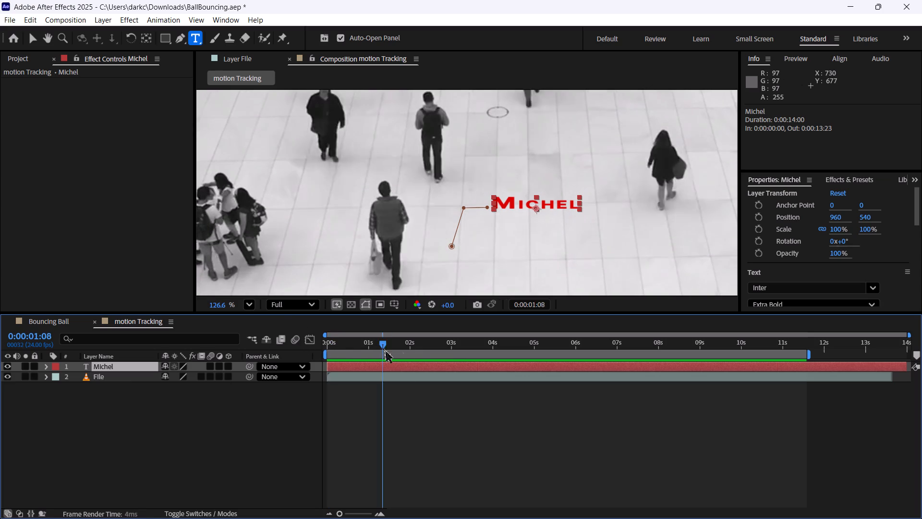
drag(384, 348, 299, 356)
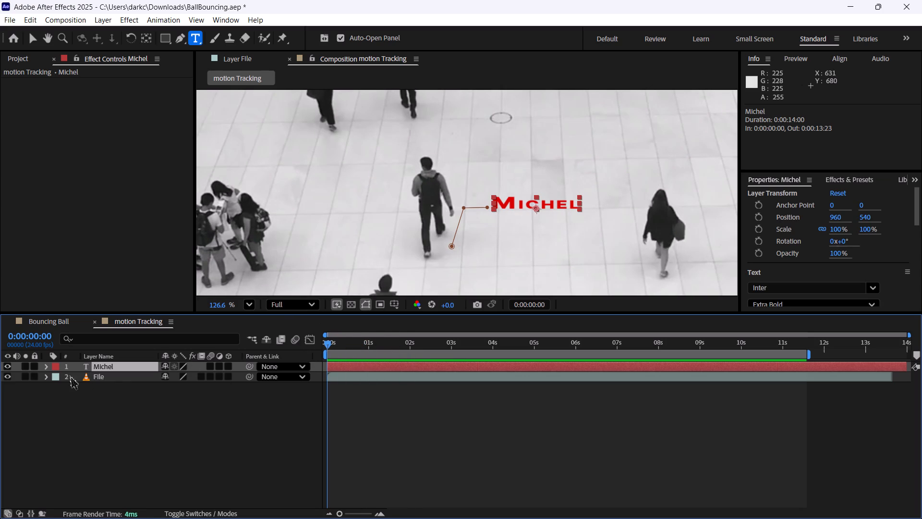
click(49, 370)
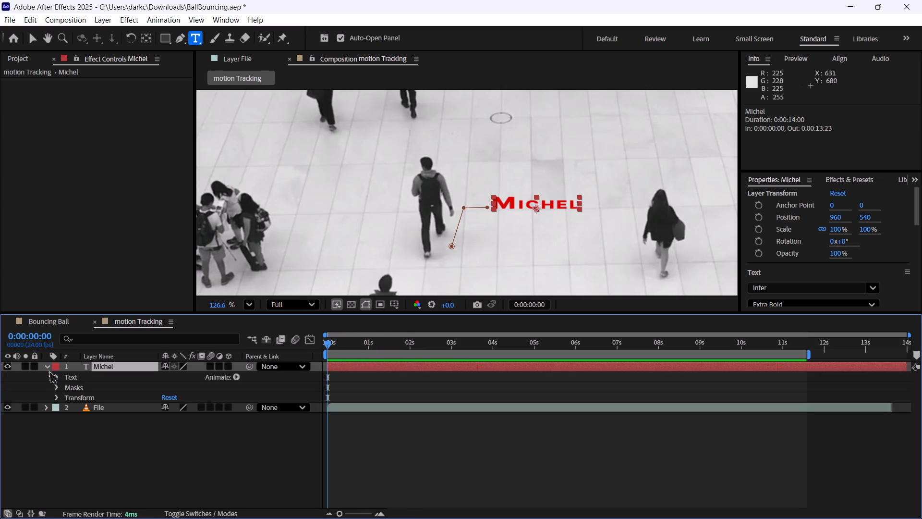
click(49, 370)
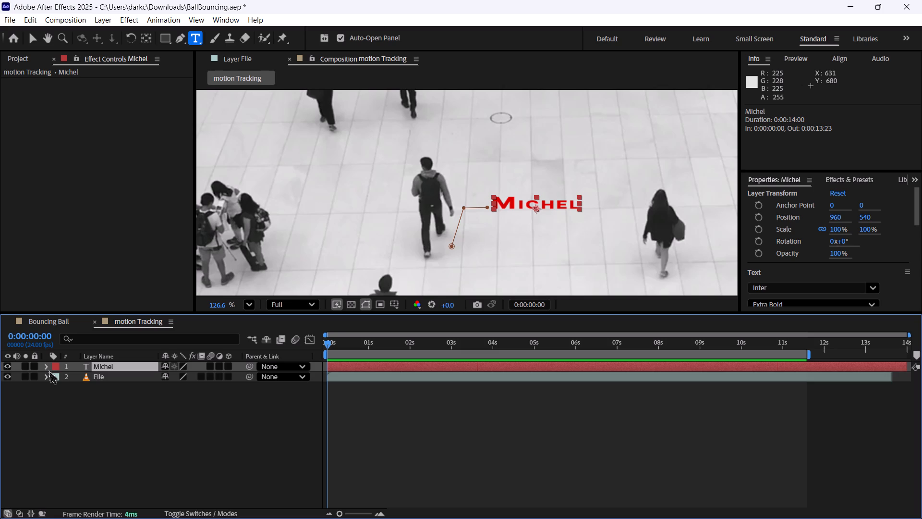
Undo the whole Pen path drawn on the Michel layer and leave no layer selected.
key(ctrl+z)
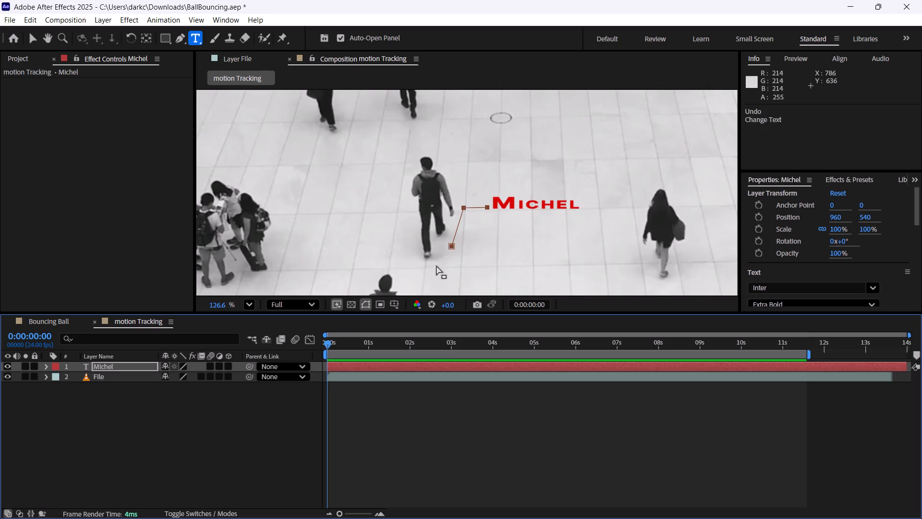
key(ctrl+z)
key(ctrl+z)
key(ctrl+z)
key(ctrl+z)
key(ctrl+z)
key(ctrl+z)
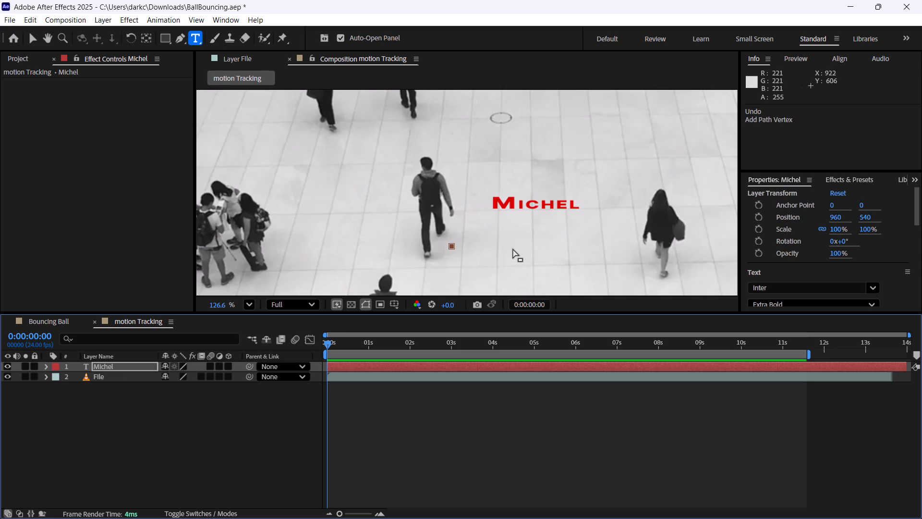
key(ctrl+z)
click(413, 408)
click(100, 443)
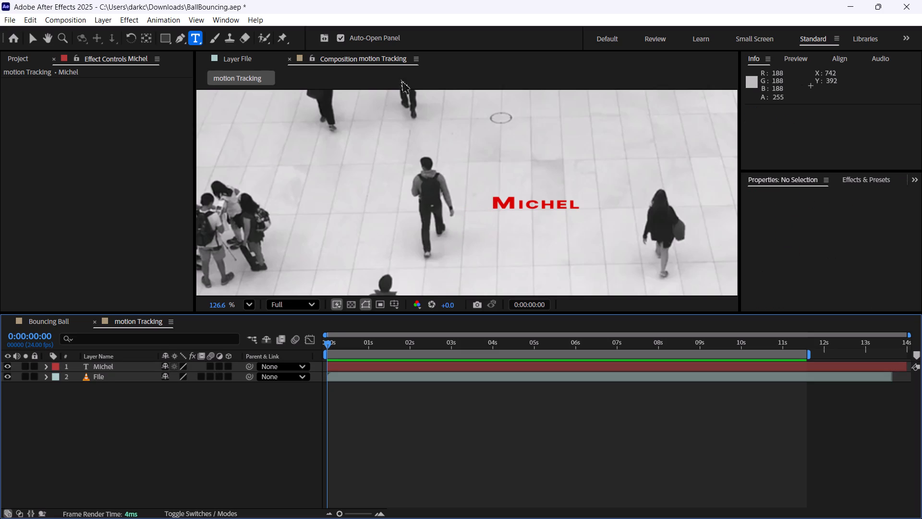
Draw an open two-segment Pen path on a new shape layer, rising from beside the walking man's feet and running across to the Michel text.
click(176, 41)
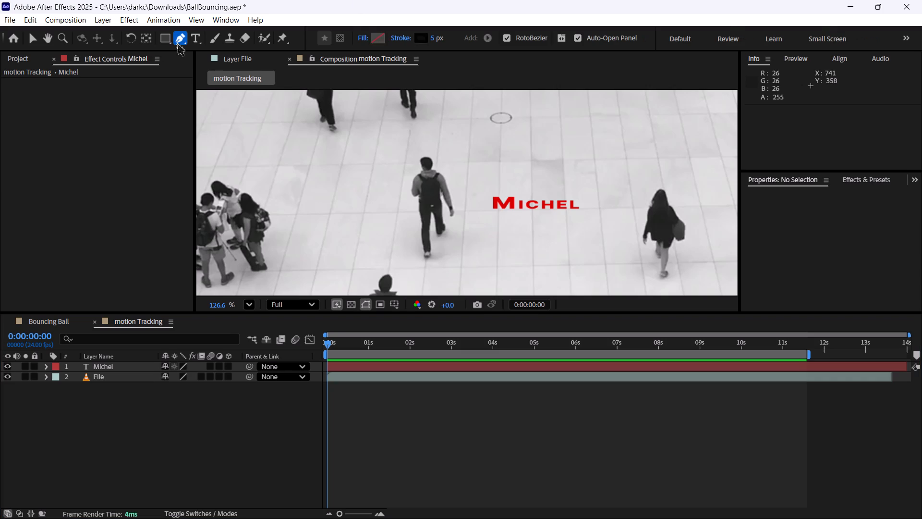
click(465, 221)
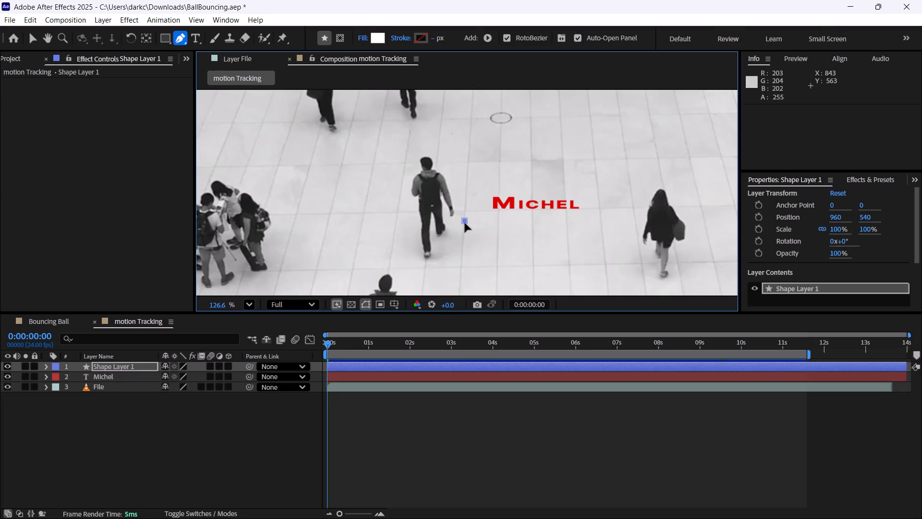
drag(465, 223, 461, 253)
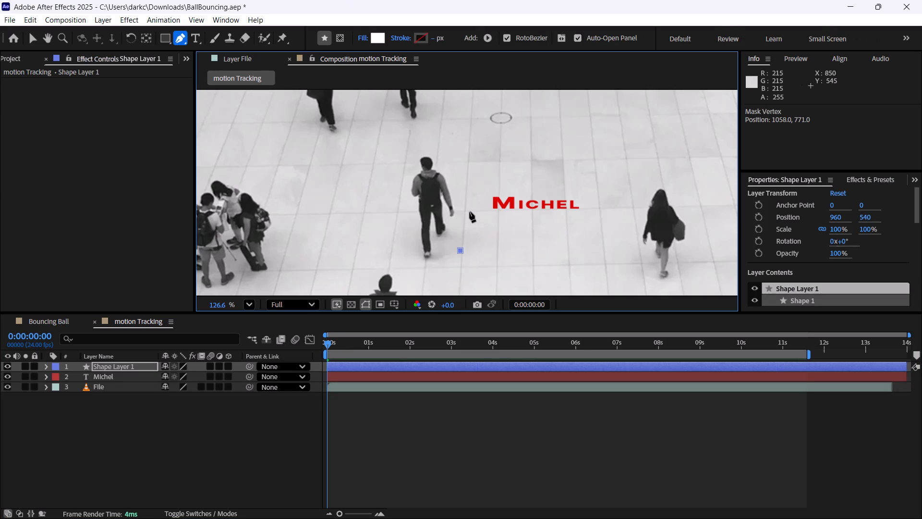
click(470, 206)
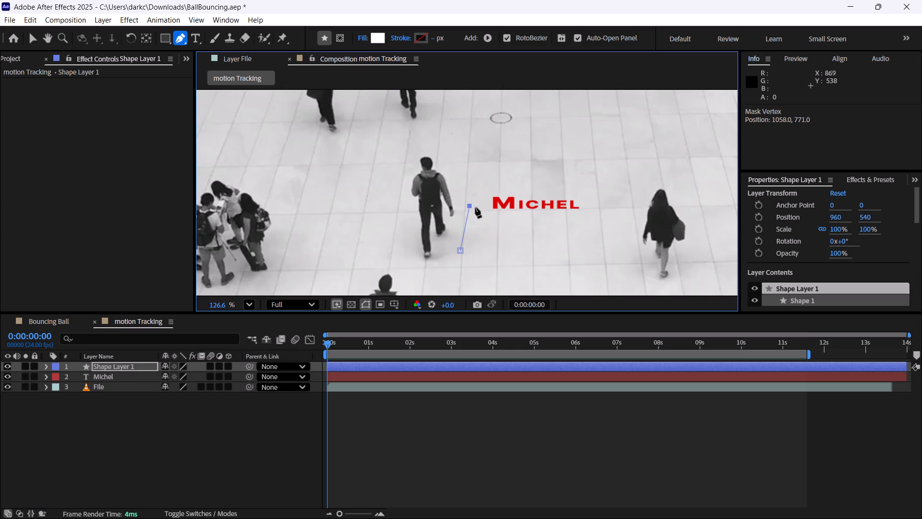
alt+click(469, 206)
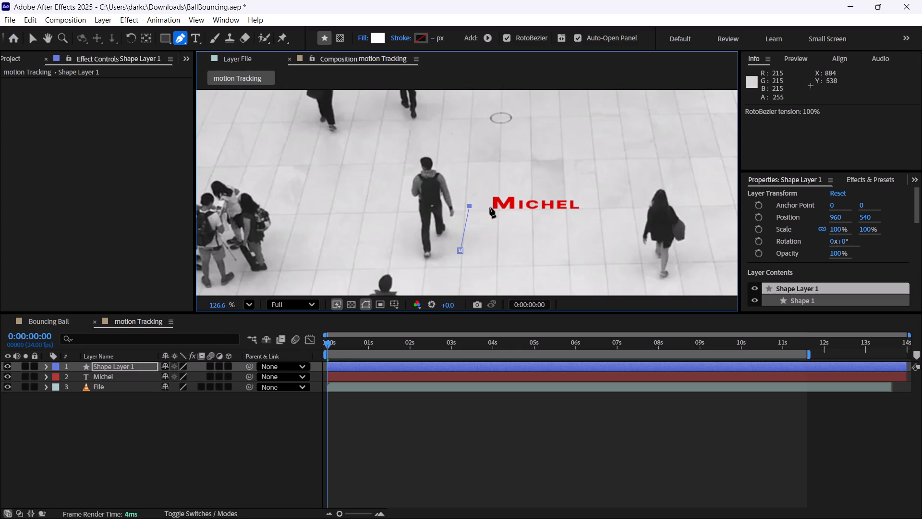
drag(488, 206, 493, 205)
Set the connector line shape's fill to None.
click(379, 41)
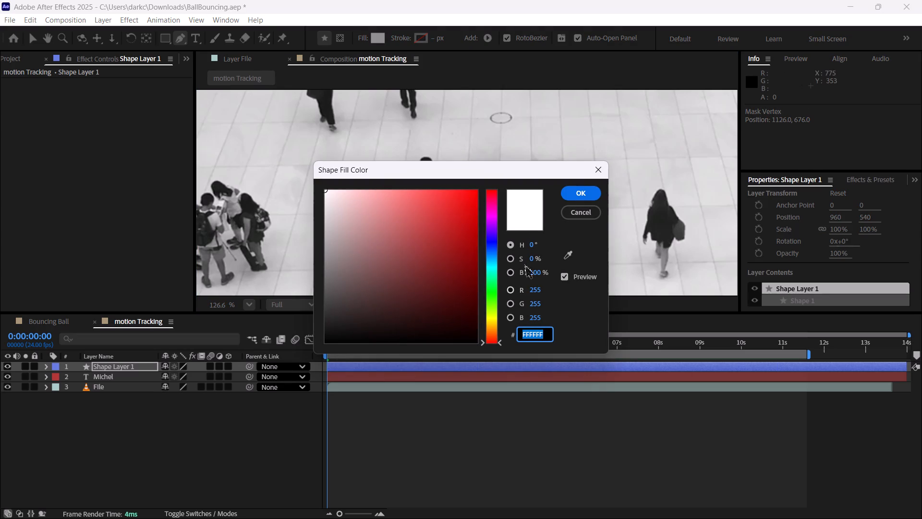
click(582, 193)
click(364, 34)
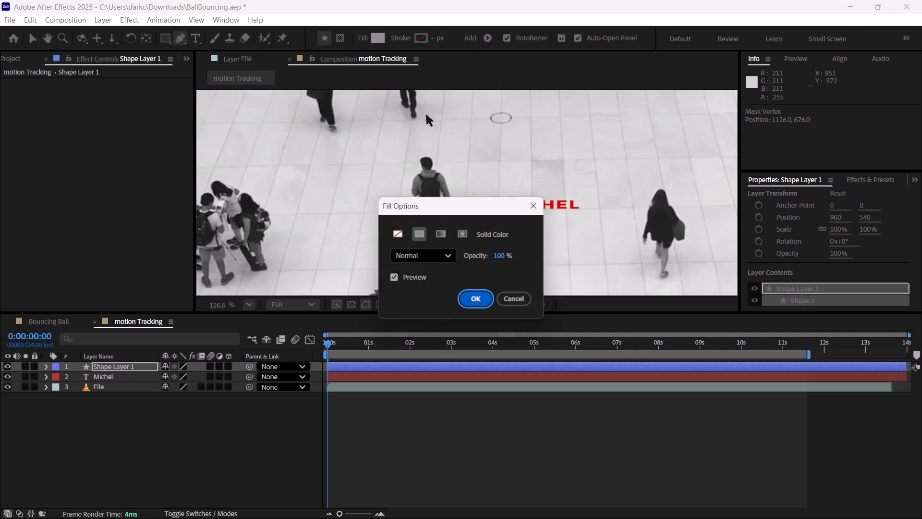
click(395, 232)
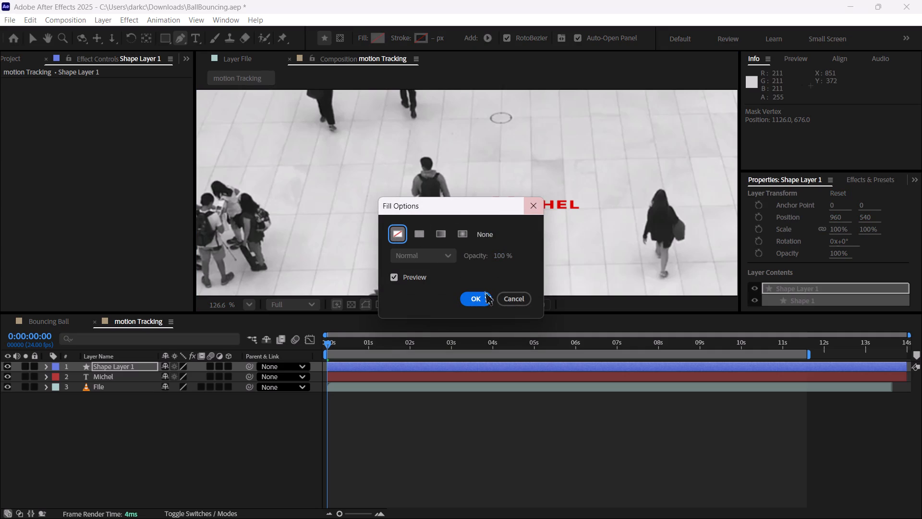
click(473, 298)
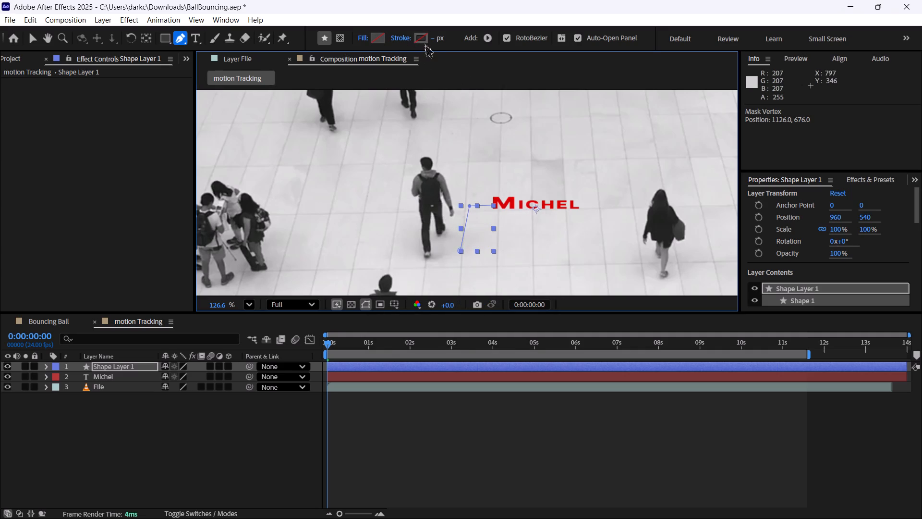
Give the connector line shape a Solid Color stroke.
click(424, 37)
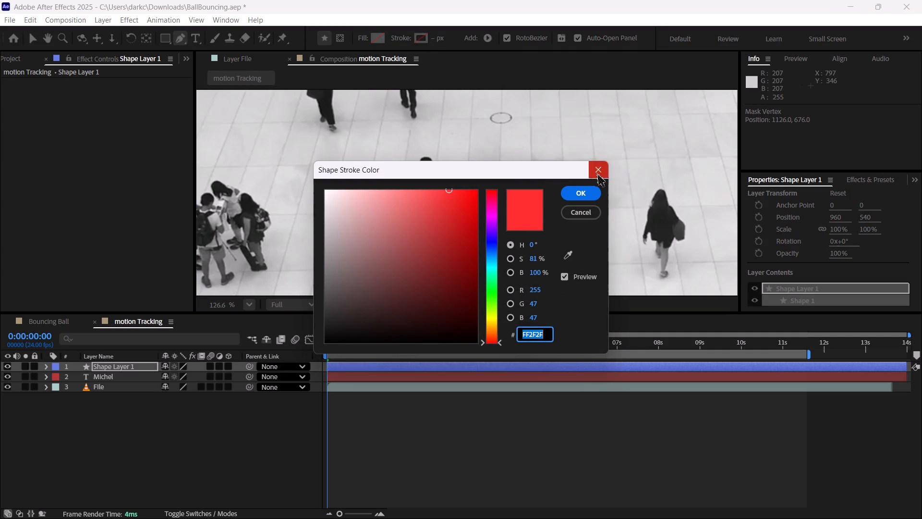
click(596, 172)
click(407, 34)
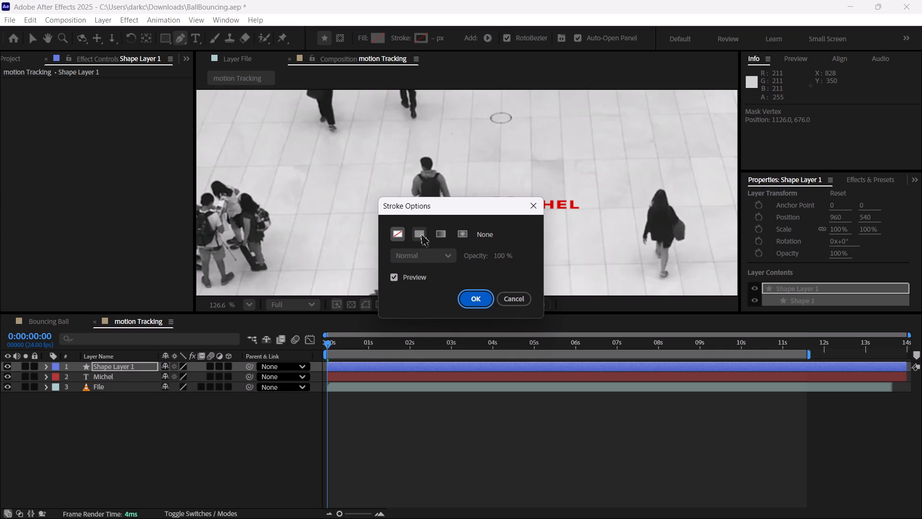
click(420, 232)
click(475, 297)
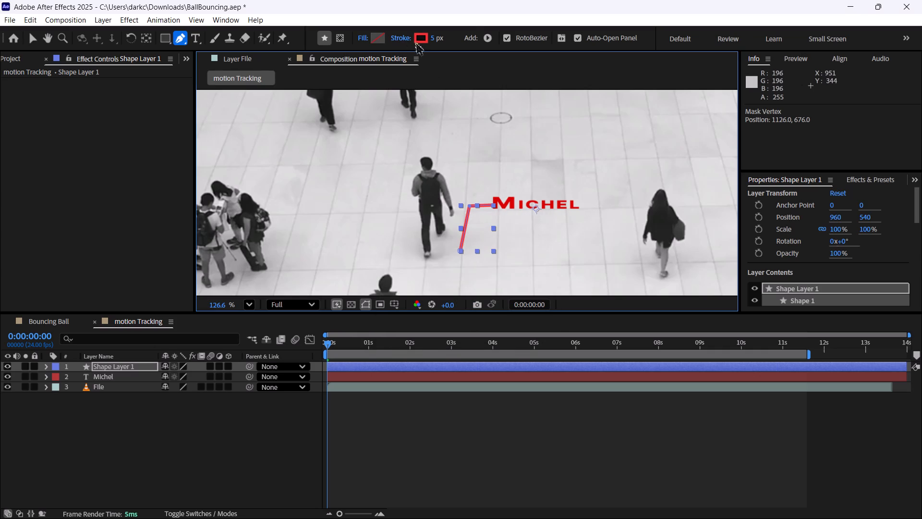
Set the connector line's stroke colour to black, 000000.
click(423, 39)
drag(437, 206, 263, 393)
click(596, 185)
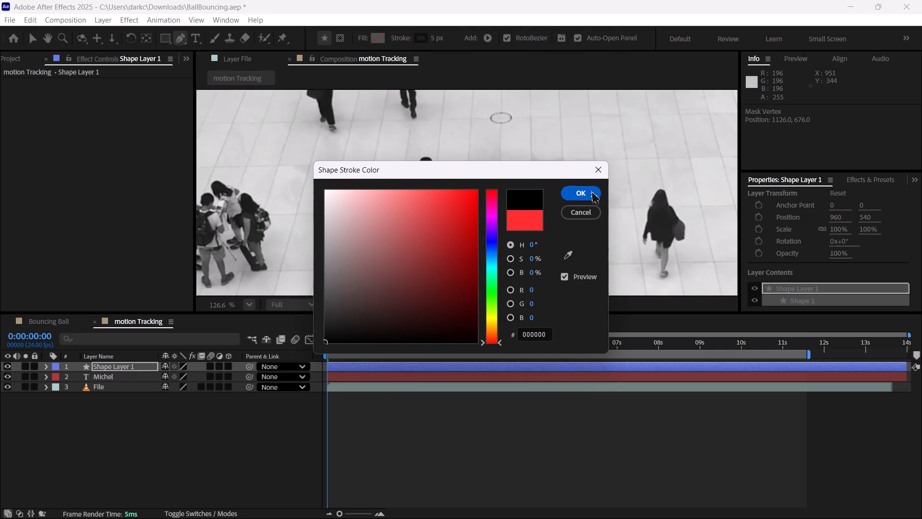
click(591, 190)
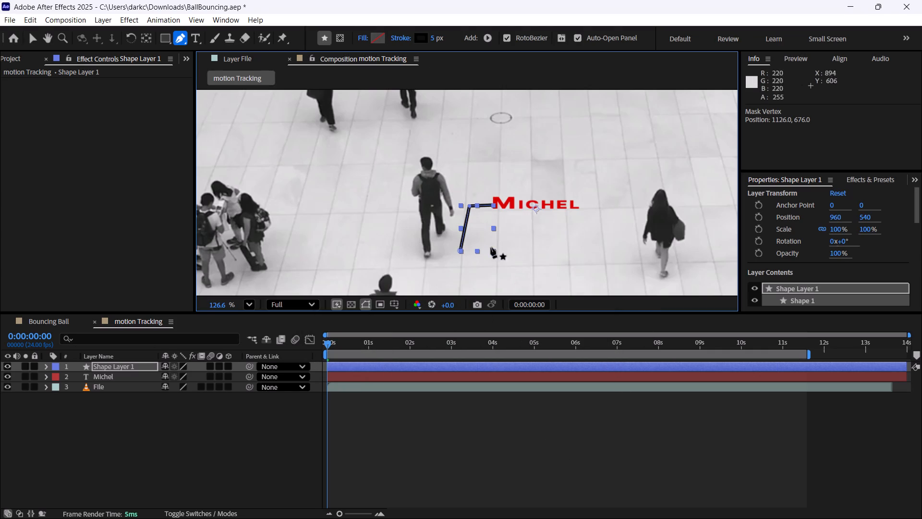
Reshape the connector path by lowering its bend slightly and raising its lower end, keeping the path open at the Michel text.
drag(471, 208, 471, 216)
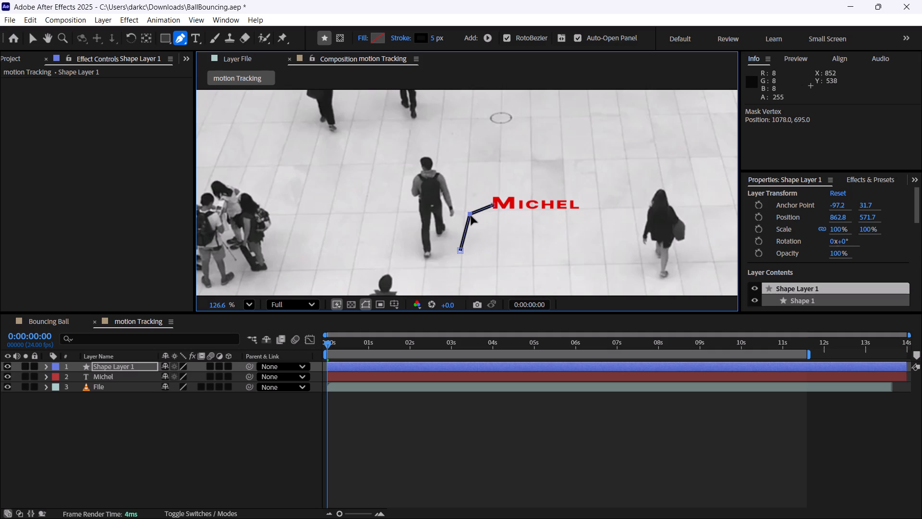
drag(471, 216, 468, 213)
drag(460, 249, 456, 234)
click(493, 204)
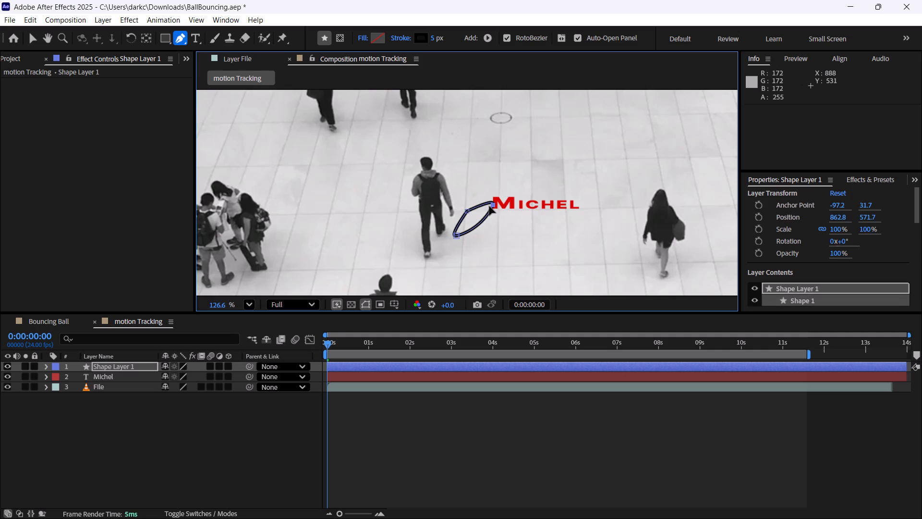
key(ctrl+z)
click(443, 400)
Scale the connector line to about 136.2% by 108.3% and move it to about 851.7, 571.2 against the Michel text.
key(v)
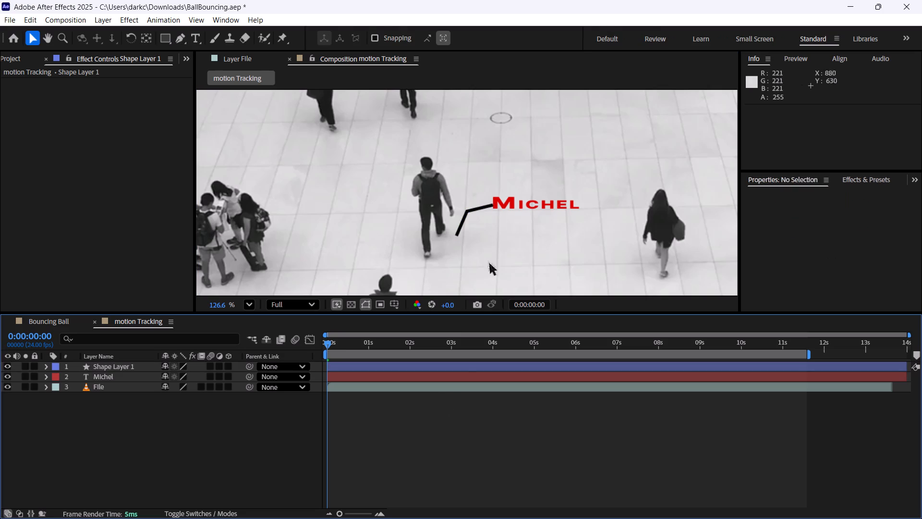
scroll(494, 194, up, 5)
click(452, 225)
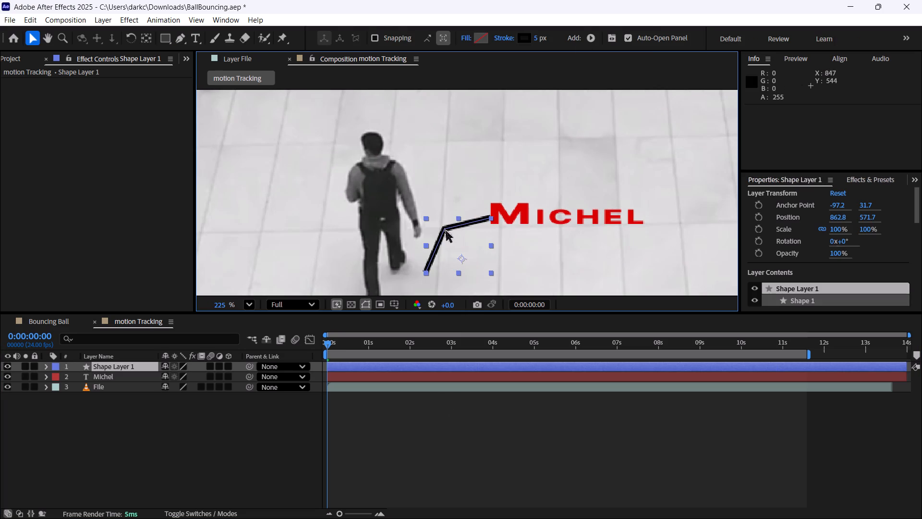
drag(429, 217, 420, 214)
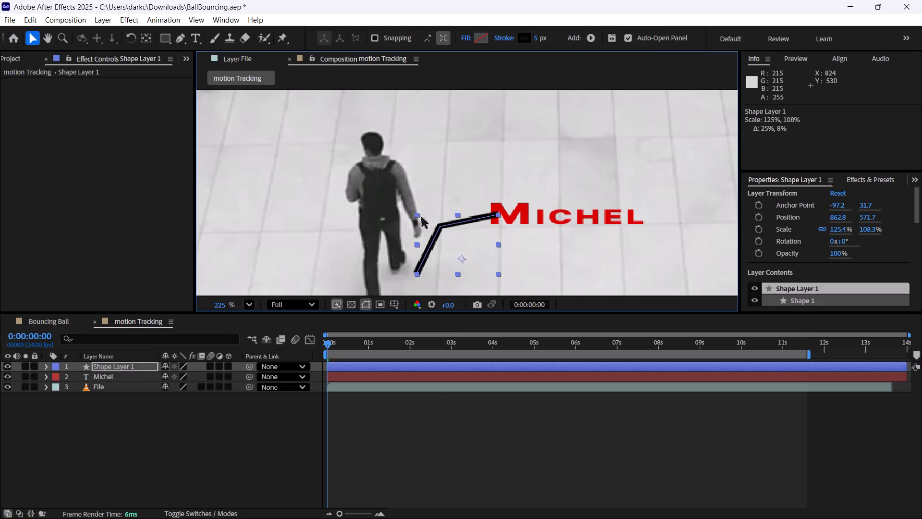
drag(420, 214, 416, 214)
drag(432, 226, 416, 226)
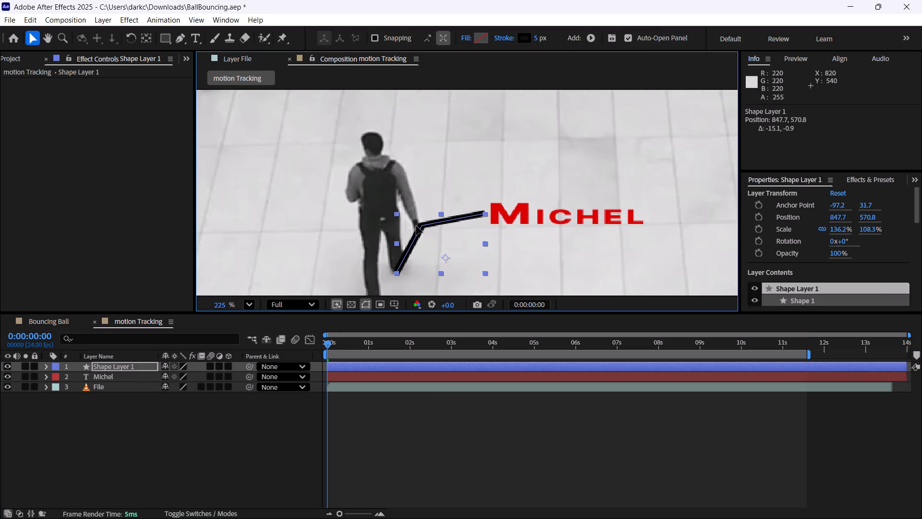
drag(416, 226, 420, 226)
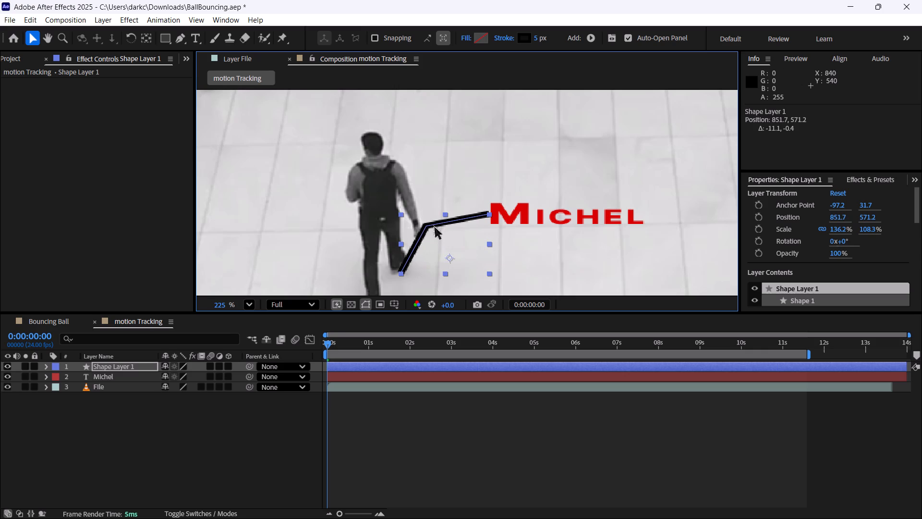
Move the connector's bend nearly level with its Michel end, and shift its lower end away from the walking man's foot.
double_click(433, 224)
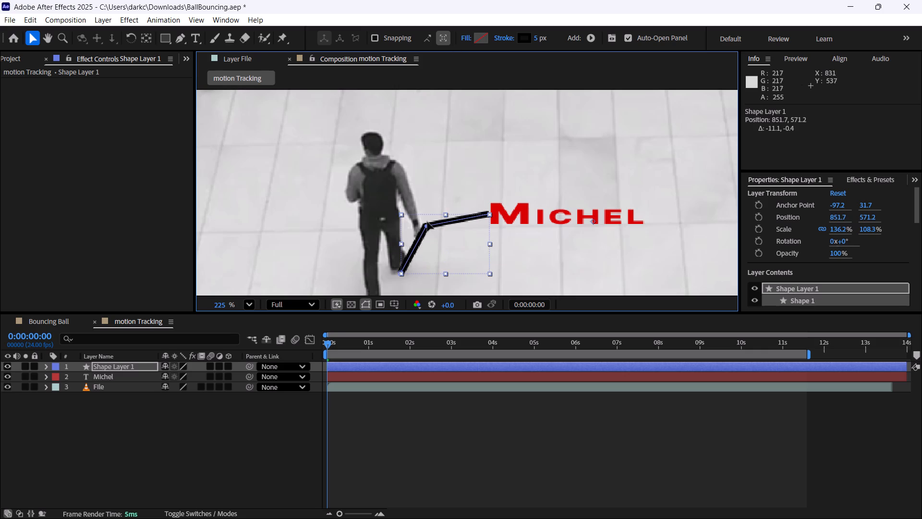
drag(427, 226, 450, 215)
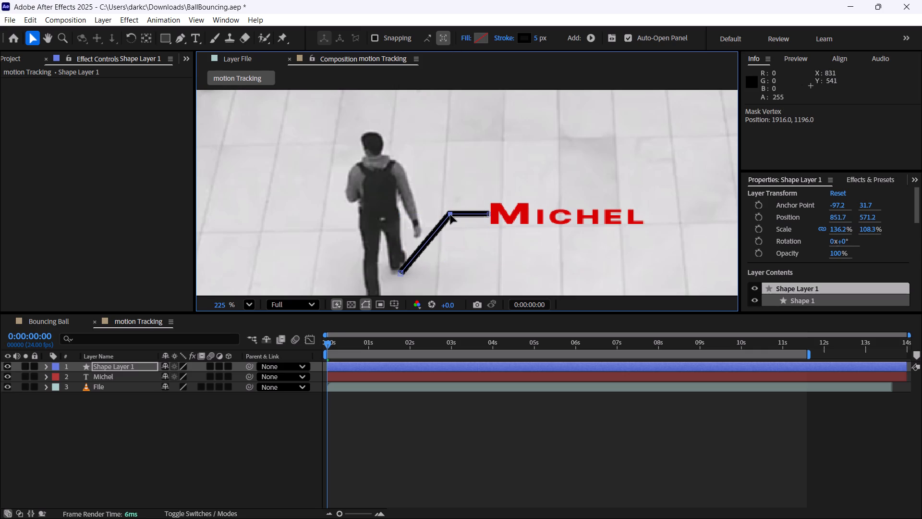
drag(450, 215, 449, 216)
drag(400, 274, 430, 271)
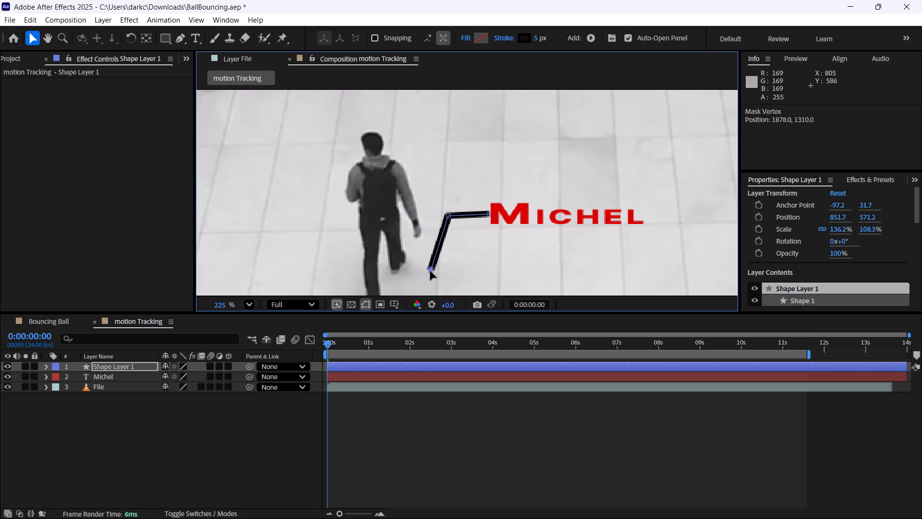
drag(430, 271, 426, 270)
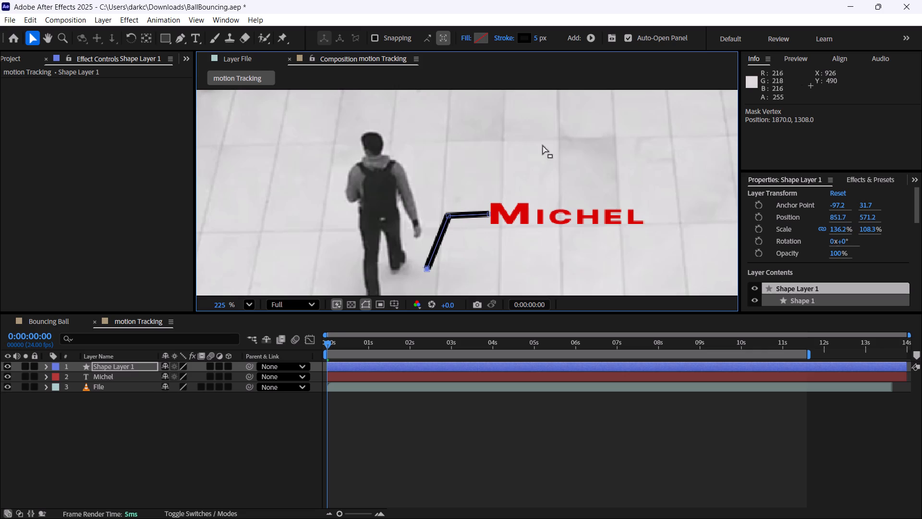
click(479, 465)
Set the connector line's stroke width to 3 px.
click(451, 220)
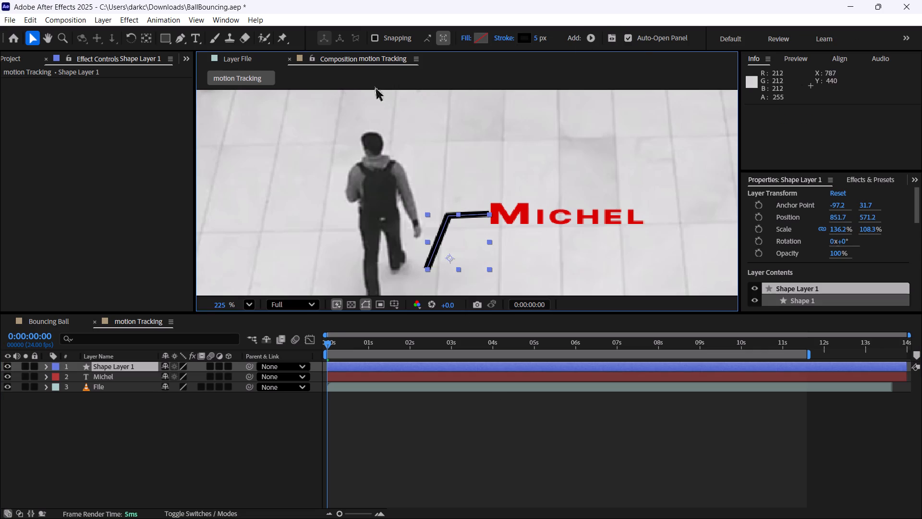
click(183, 37)
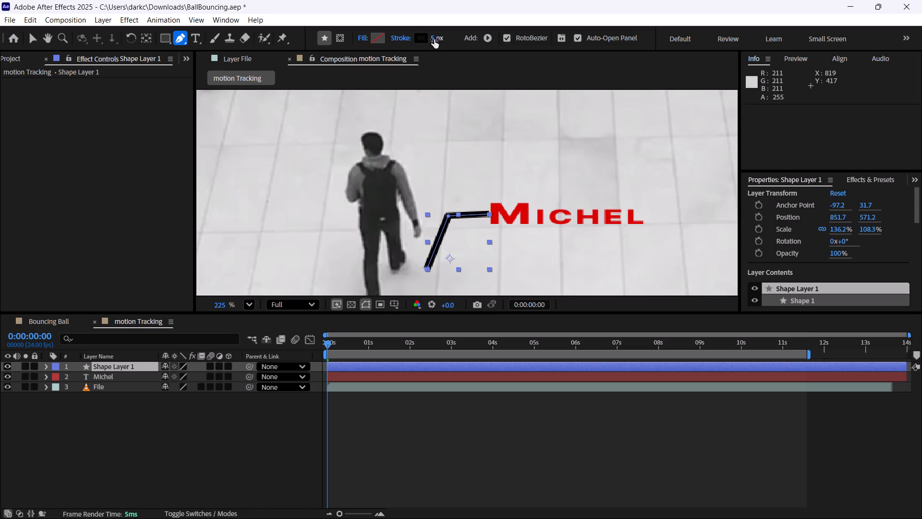
drag(434, 39, 426, 39)
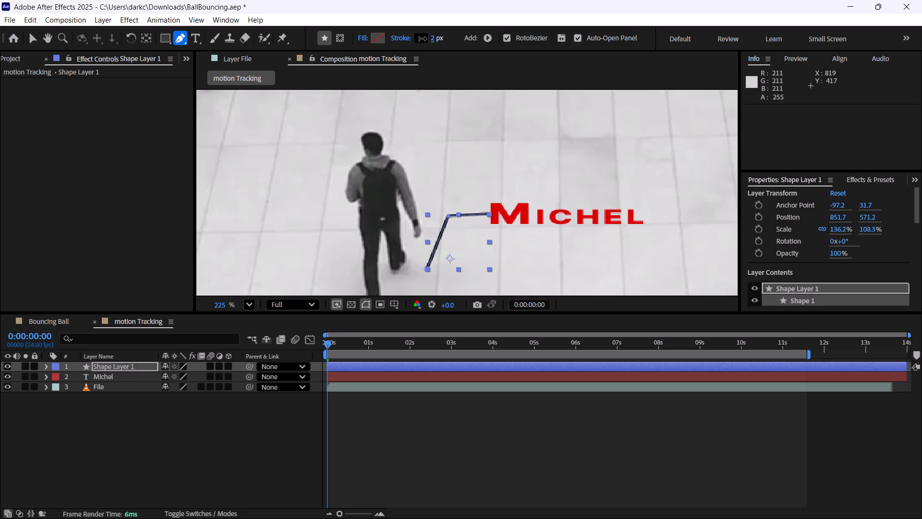
drag(426, 39, 428, 39)
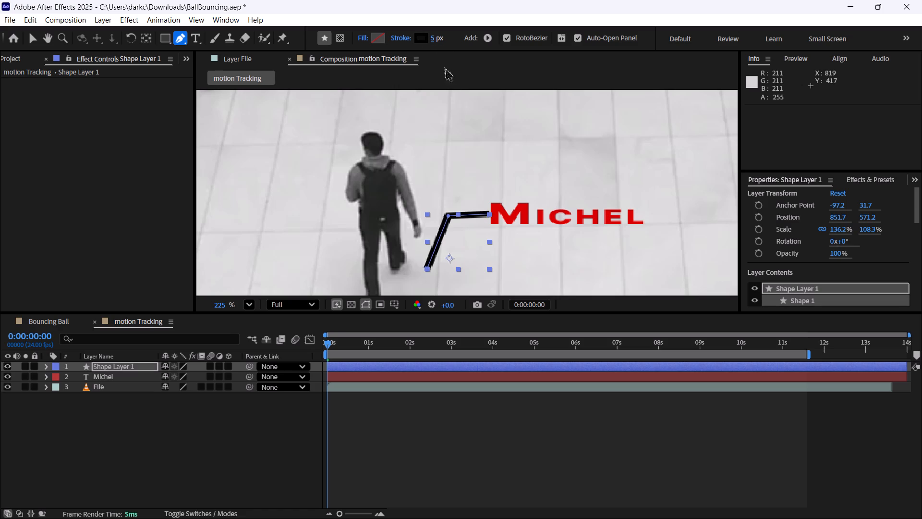
click(430, 38)
click(434, 37)
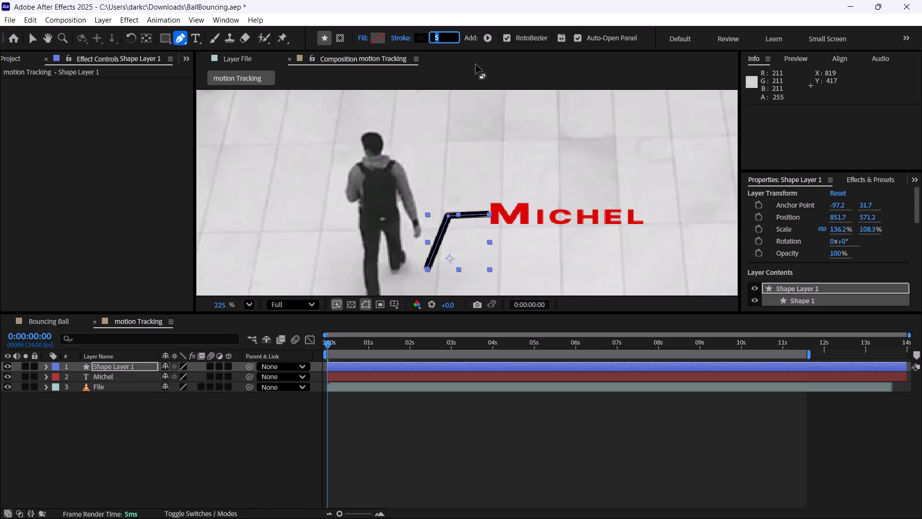
text(33)
key(Return)
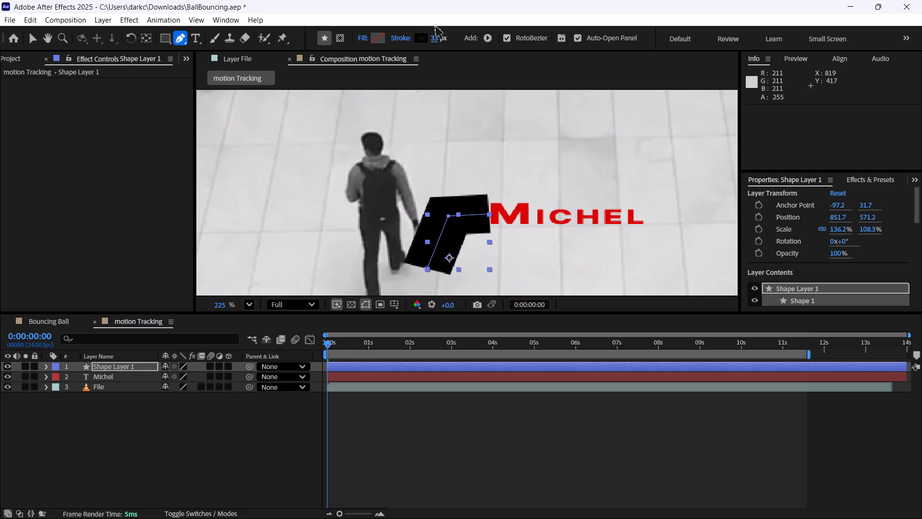
click(437, 39)
text(33)
key(Return)
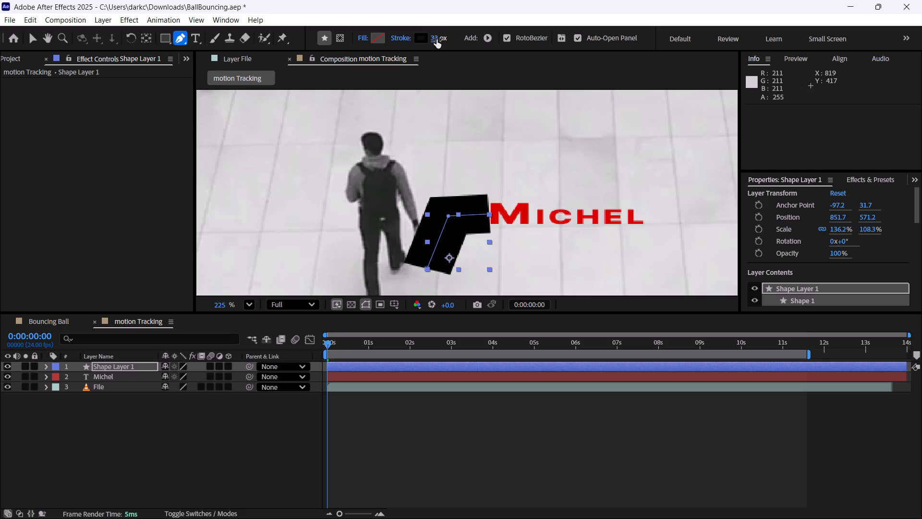
double_click(437, 39)
key(ctrl+a)
key(3)
key(Return)
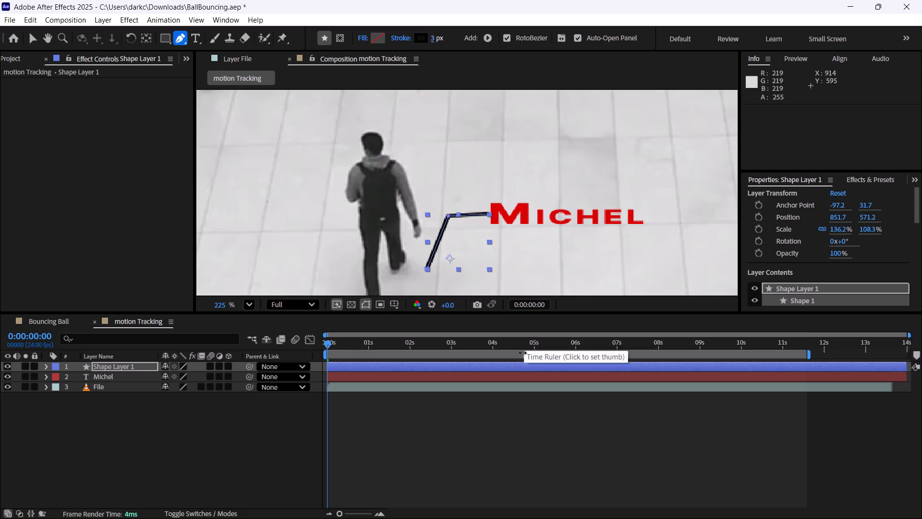
drag(516, 420, 517, 431)
Examine how the Michel text and the connector line sit together beside the walking man.
alt+scroll(528, 213, down, 10)
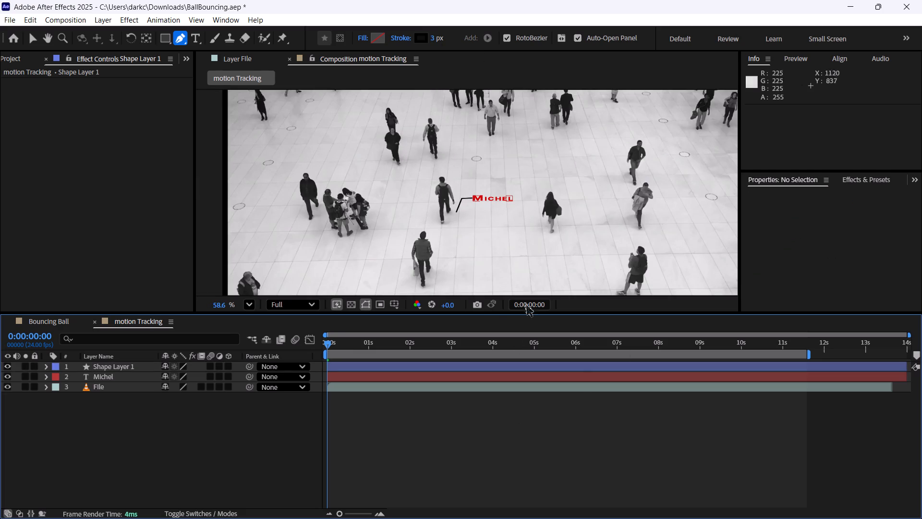
click(497, 456)
click(112, 378)
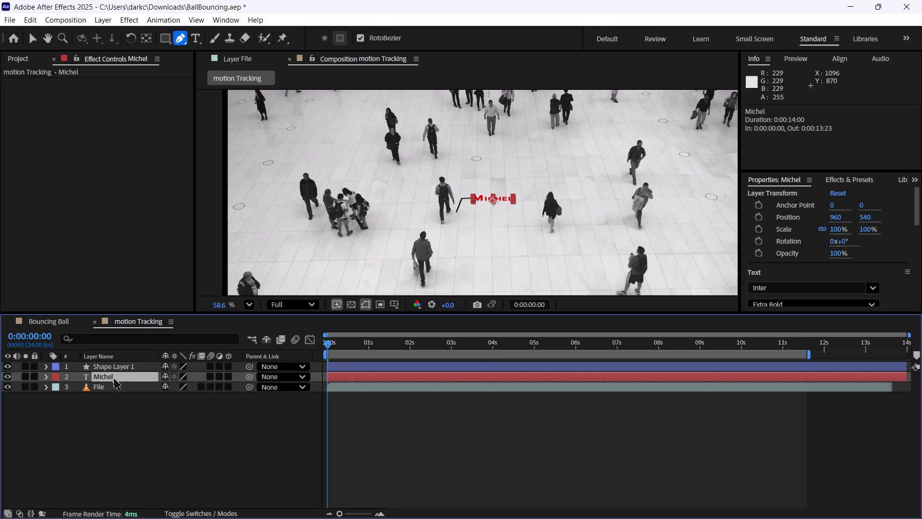
shift+click(126, 361)
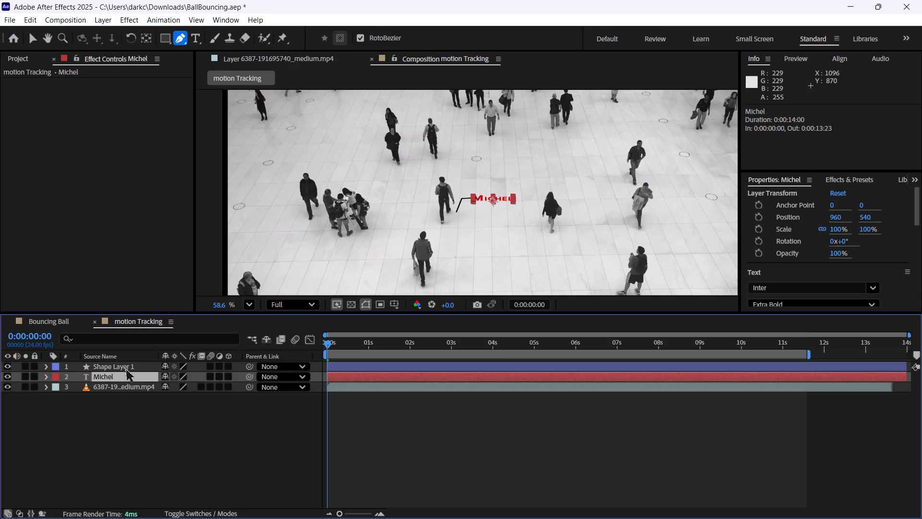
shift+click(120, 366)
alt+scroll(476, 194, up, 7)
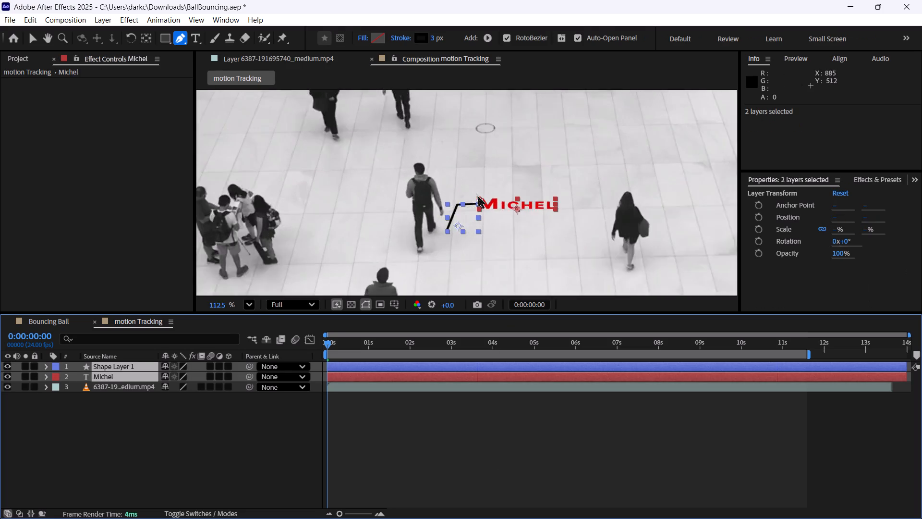
alt+scroll(476, 194, up, 4)
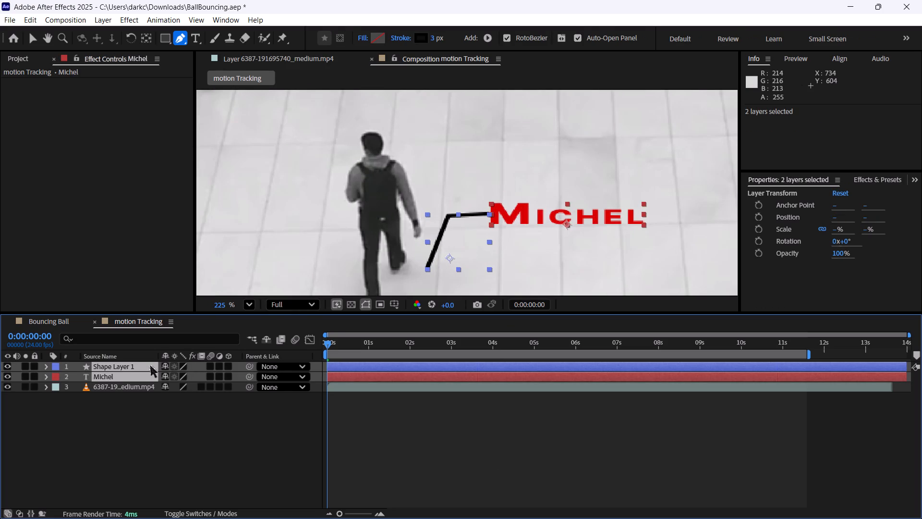
click(395, 429)
click(127, 375)
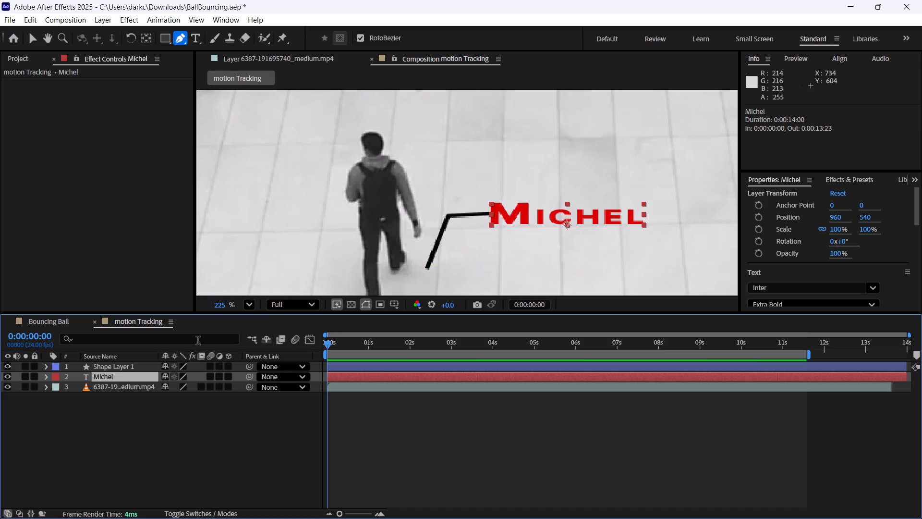
click(470, 470)
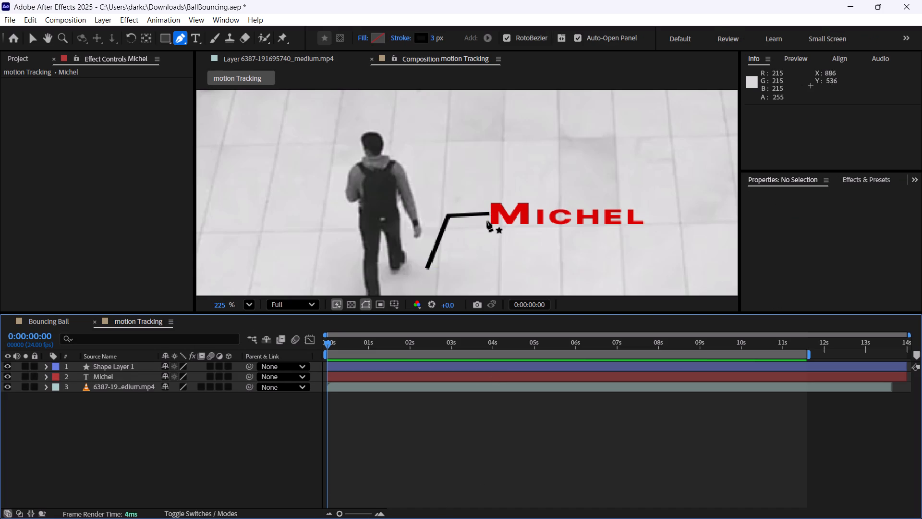
Save the project.
key(ctrl+s)
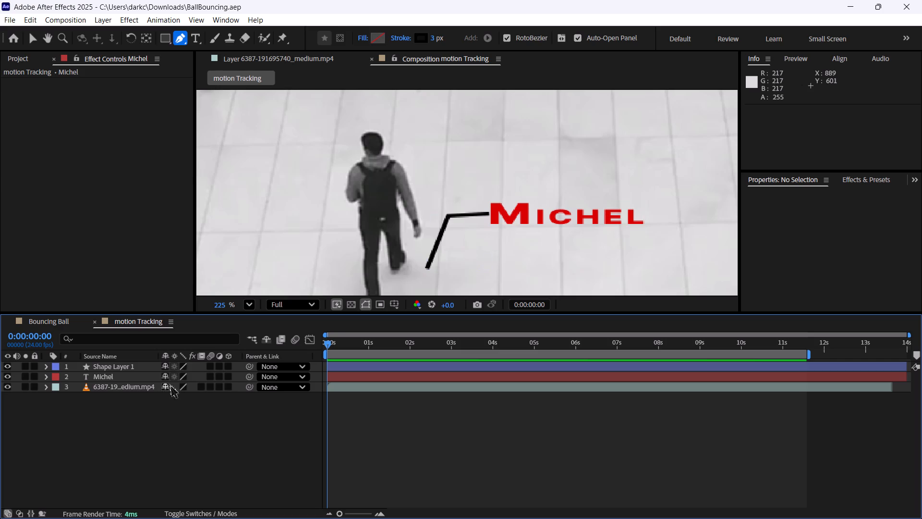
Inspect the Michel layer's Text, Path Options and Transform properties, including the choices for Path.
key(v)
click(121, 371)
click(114, 375)
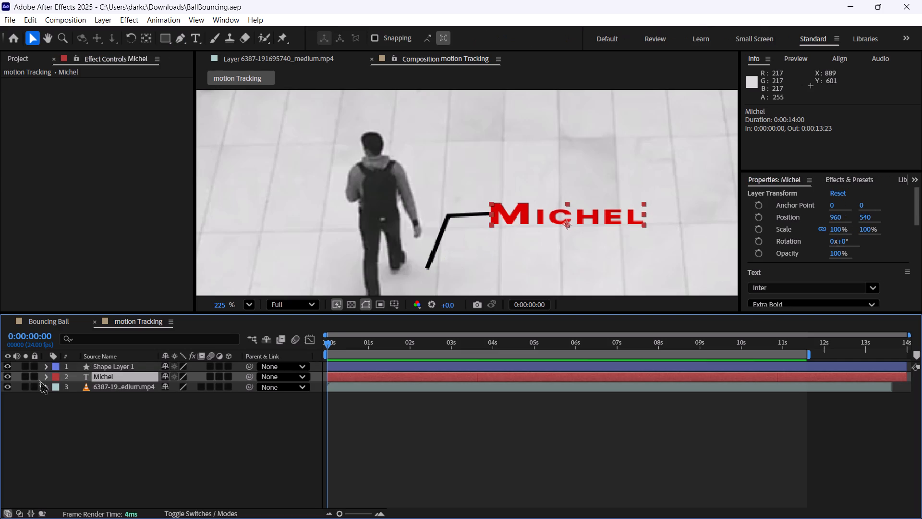
click(42, 379)
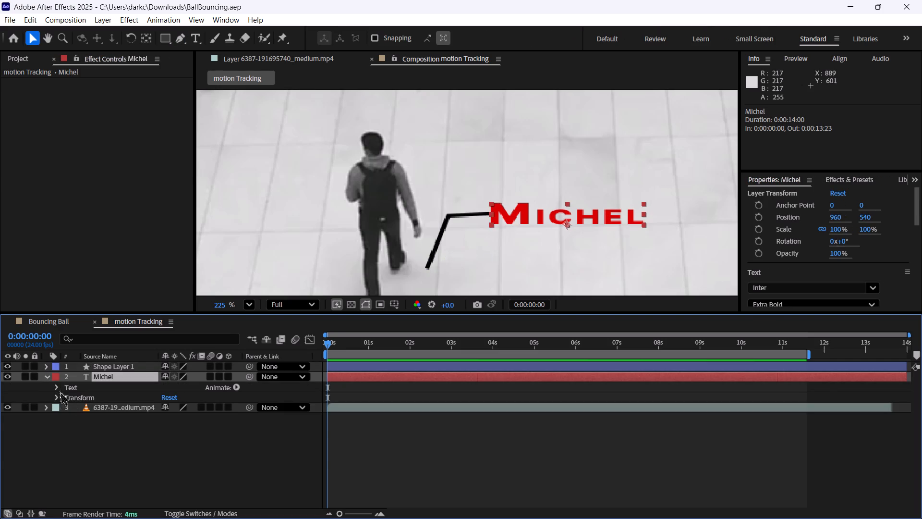
click(59, 400)
click(61, 389)
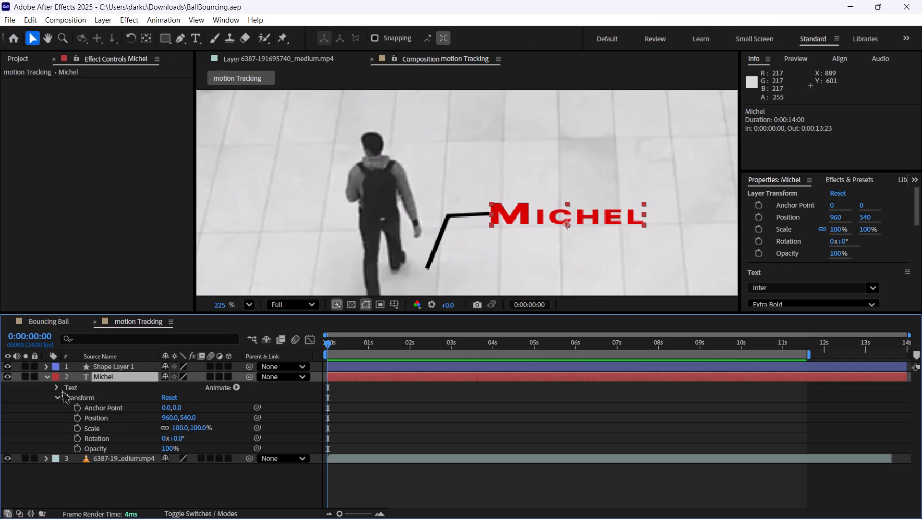
click(53, 387)
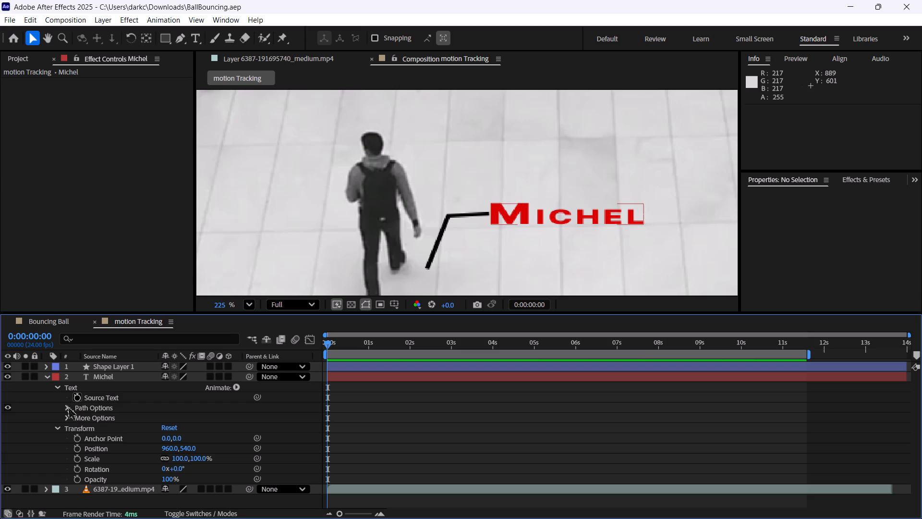
click(68, 407)
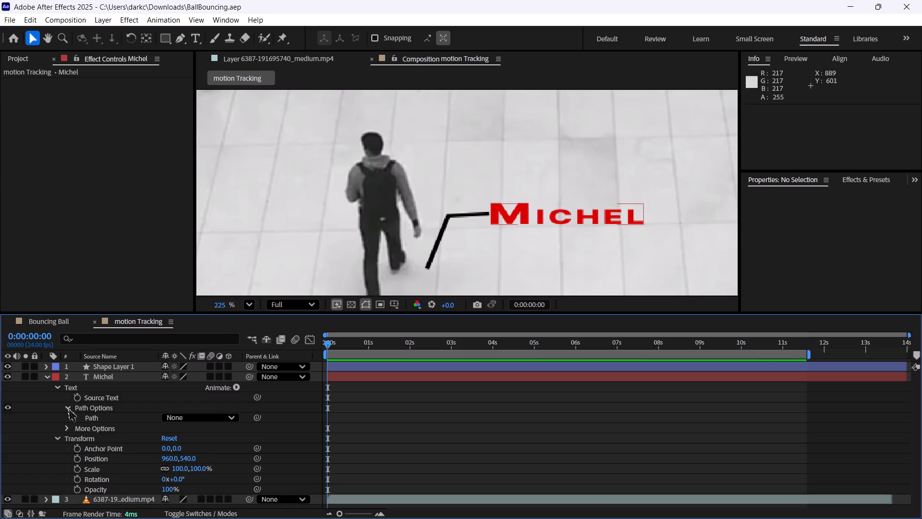
click(93, 419)
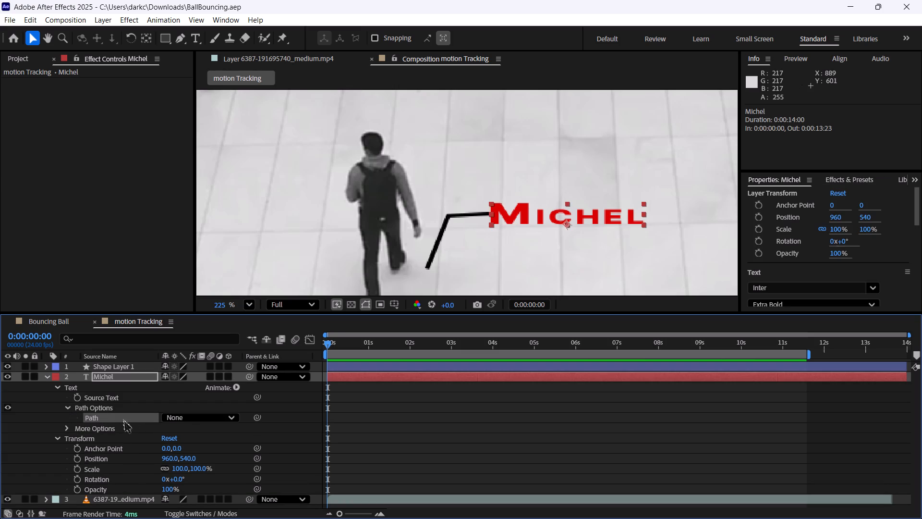
click(199, 418)
click(199, 418)
click(174, 403)
Inspect the Michel layer's More Options, the choices for Path, and the text properties that can be animated.
click(69, 428)
scroll(164, 402, down, 1)
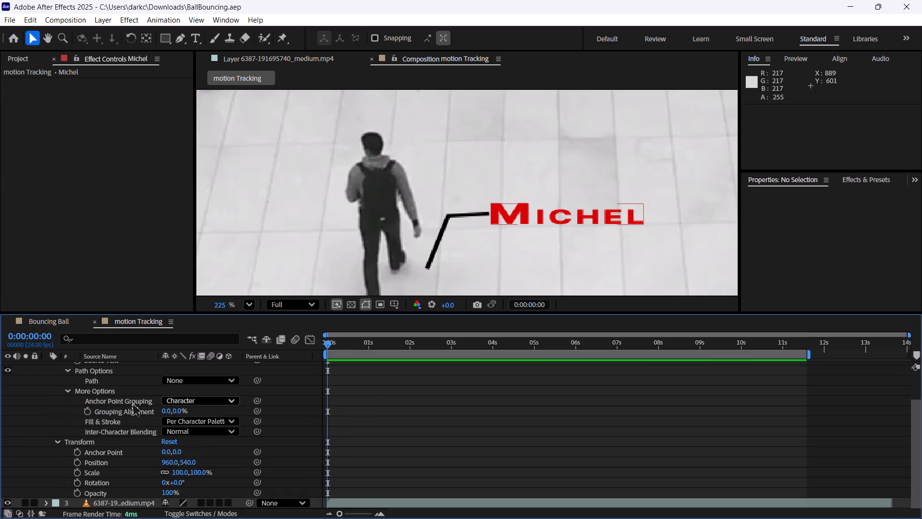
scroll(118, 402, up, 1)
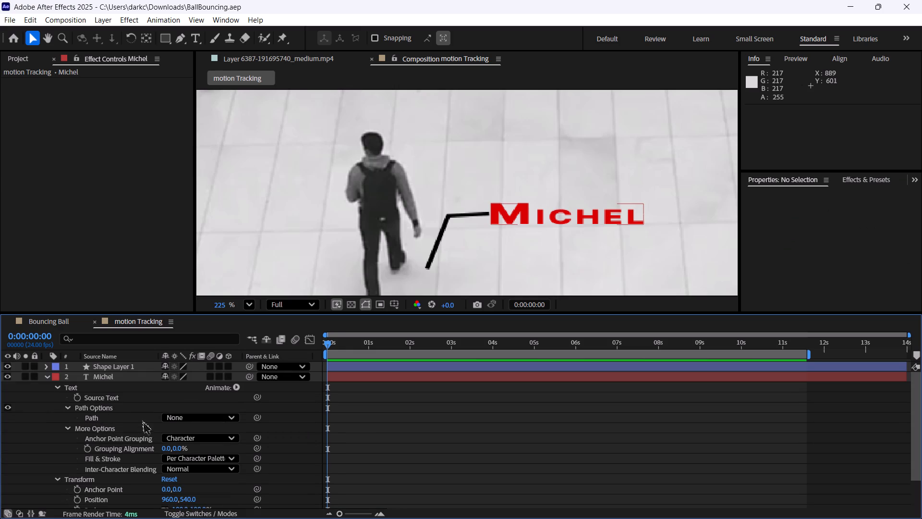
click(189, 417)
click(190, 417)
click(110, 417)
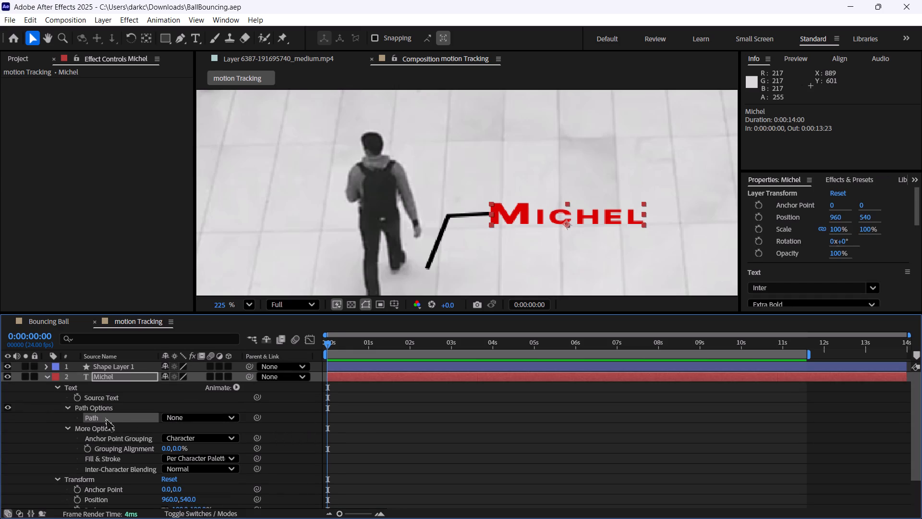
double_click(105, 417)
double_click(105, 417)
click(230, 382)
click(234, 385)
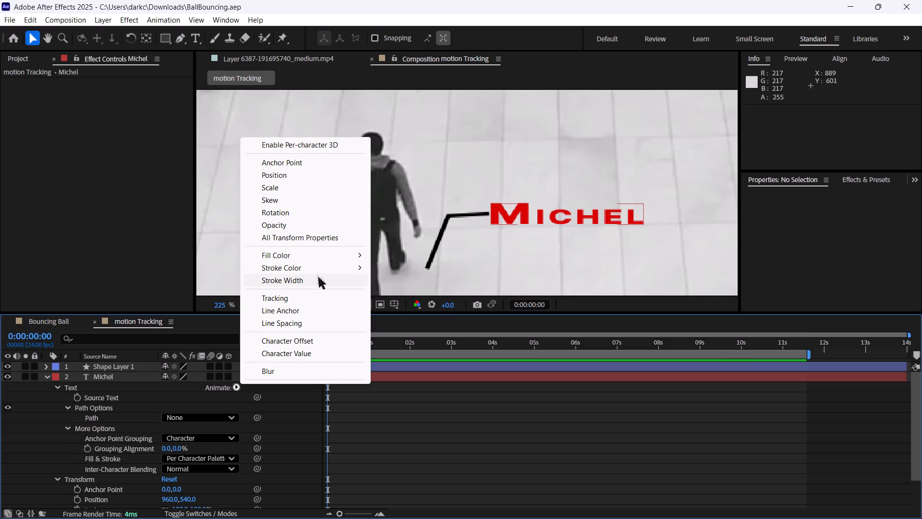
click(421, 431)
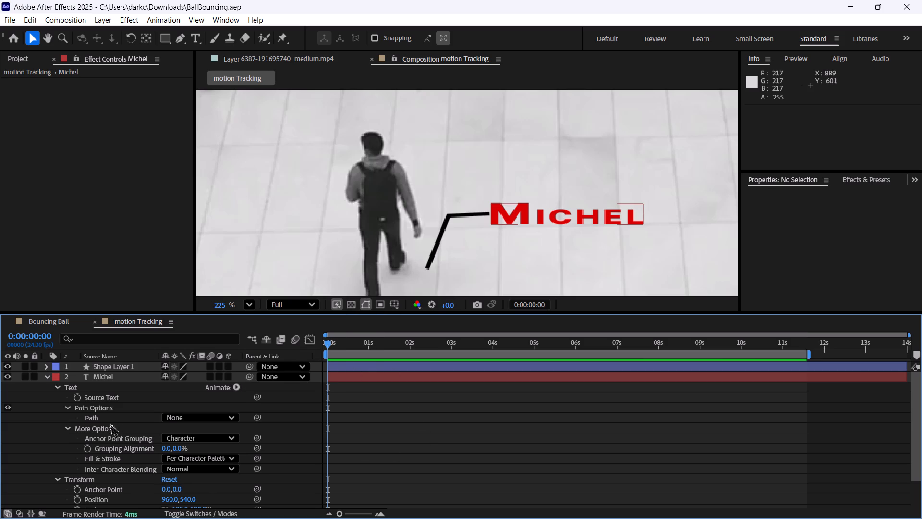
click(110, 423)
scroll(119, 442, down, 1)
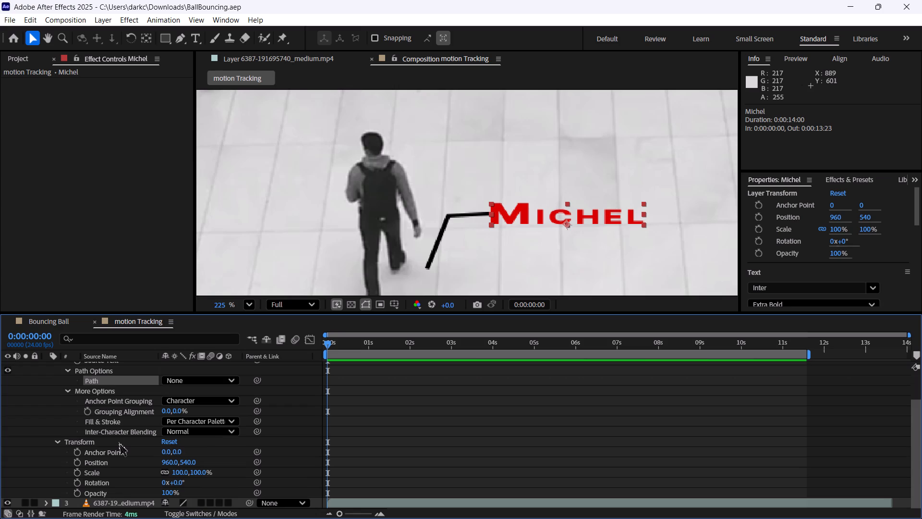
scroll(120, 448, down, 8)
scroll(96, 443, up, 4)
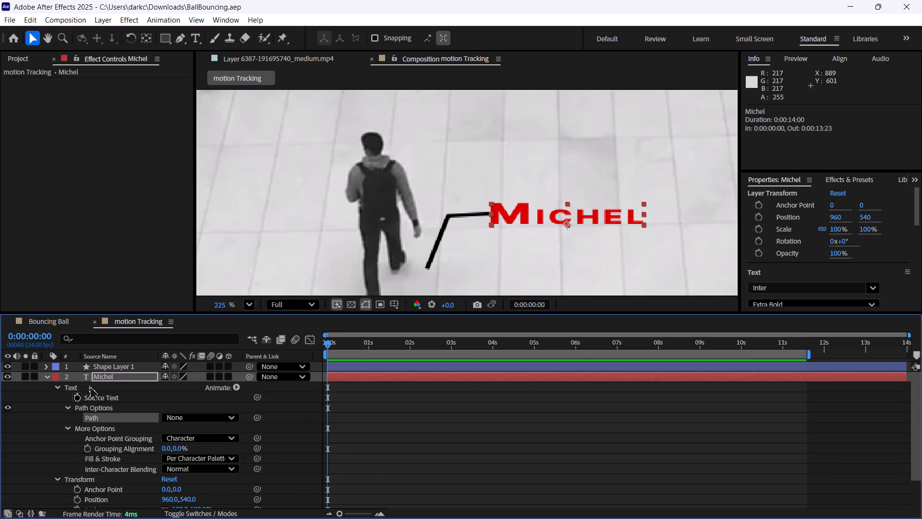
Enable keyframing for the connector line's Path property in Shape Layer 1, Shape 1, at 0:00:00:00.
click(106, 379)
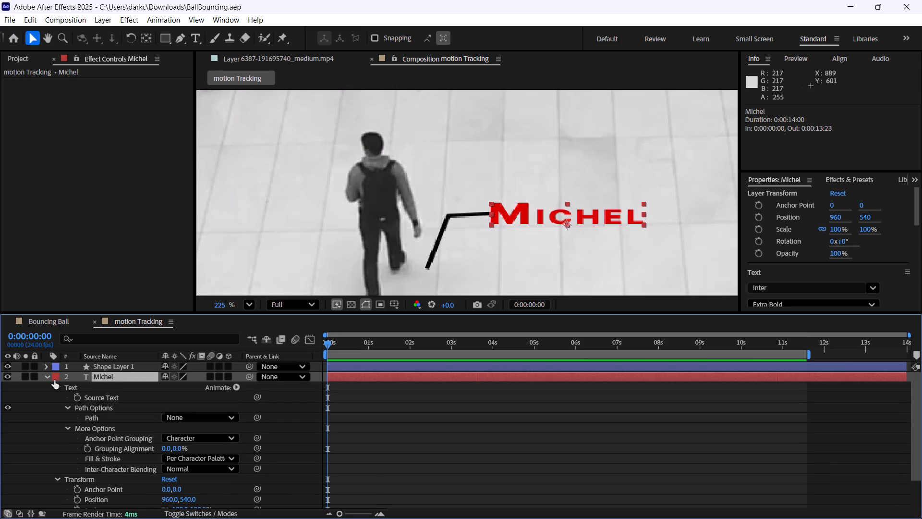
click(51, 379)
click(87, 410)
click(47, 379)
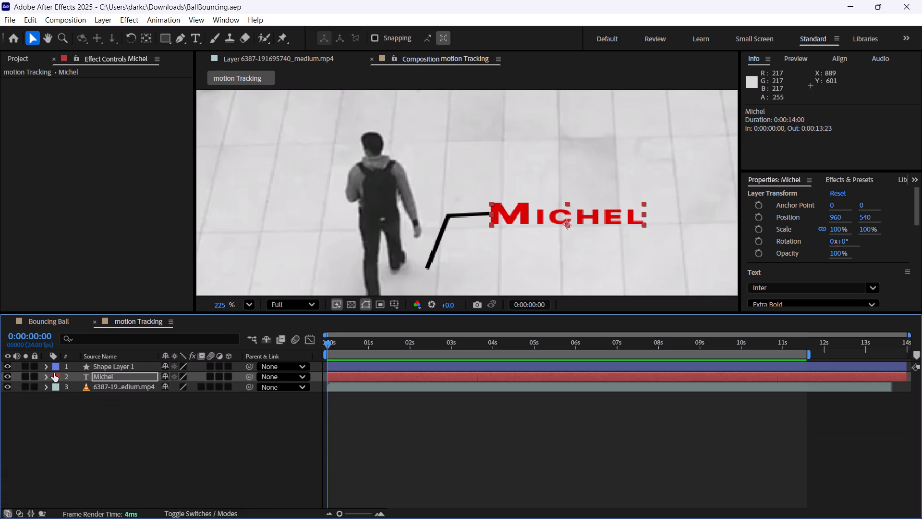
click(47, 364)
click(105, 358)
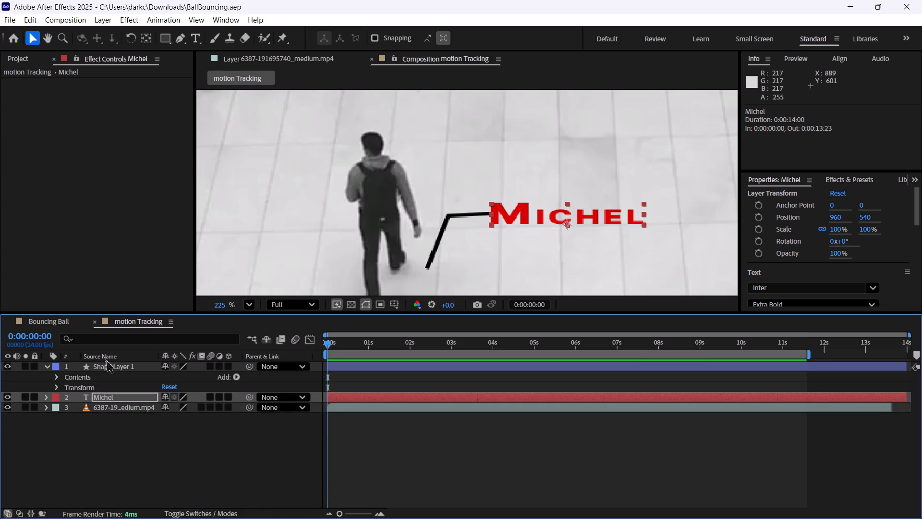
click(99, 362)
click(57, 379)
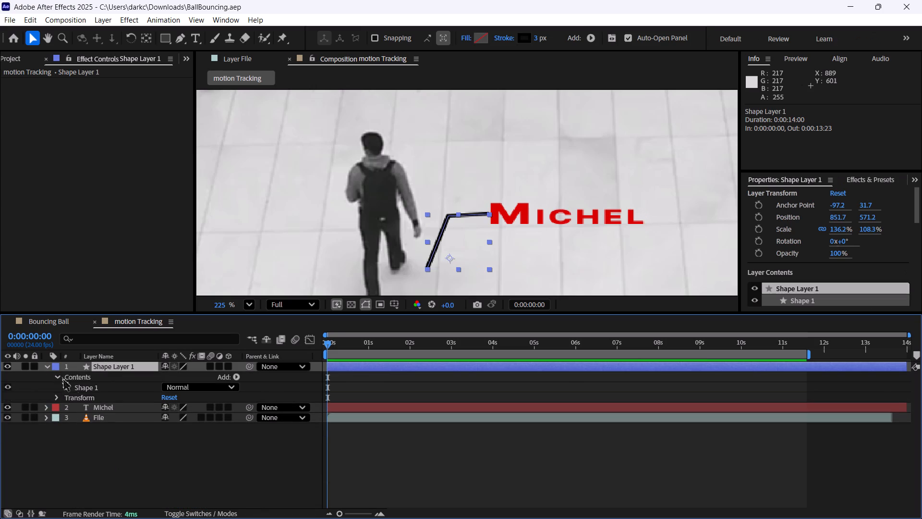
click(70, 390)
click(100, 402)
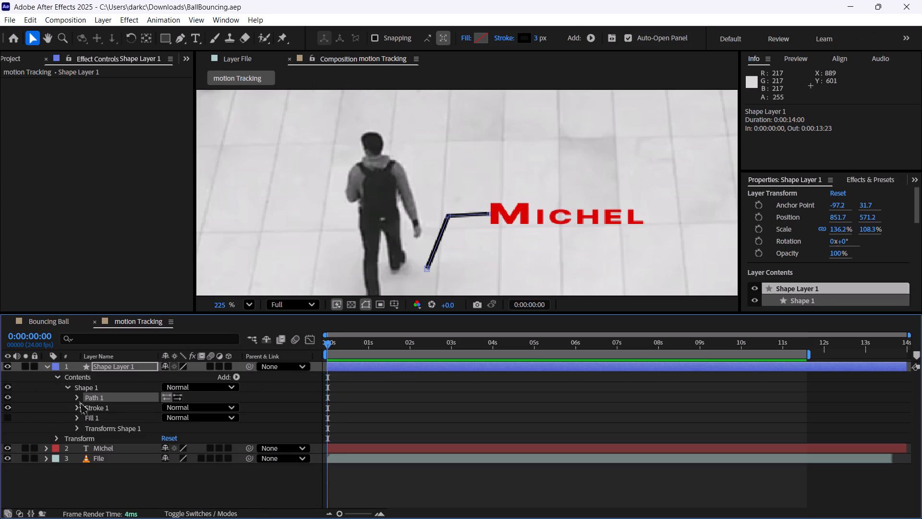
click(78, 398)
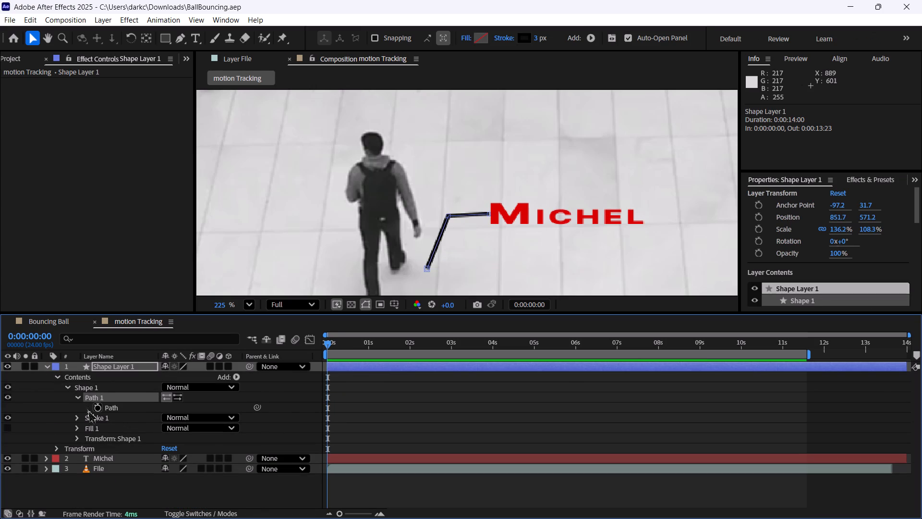
click(102, 410)
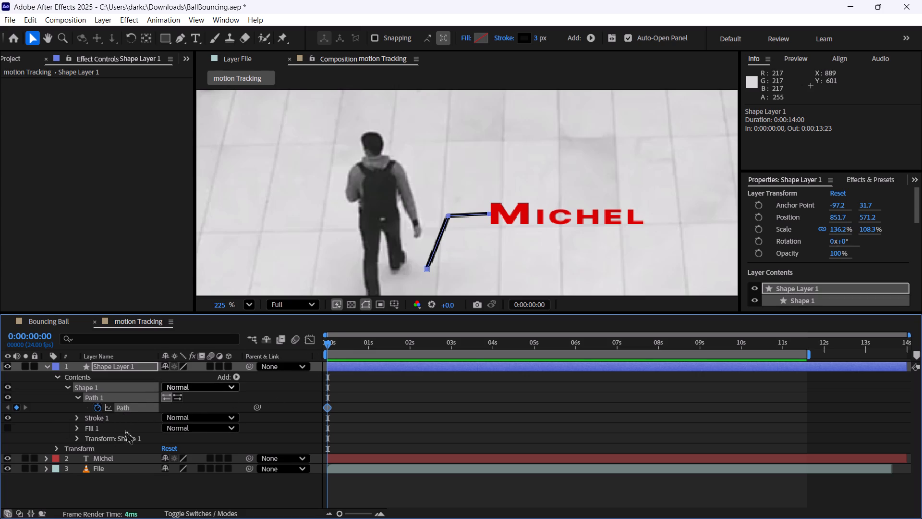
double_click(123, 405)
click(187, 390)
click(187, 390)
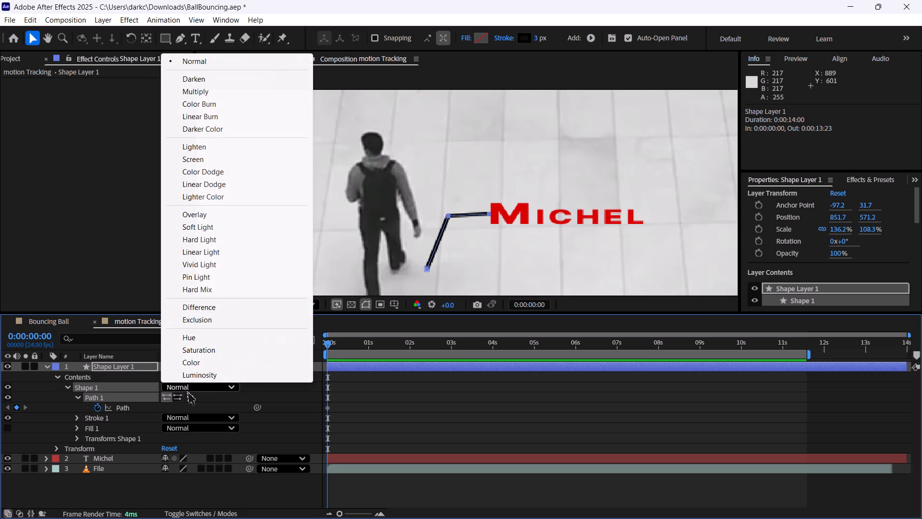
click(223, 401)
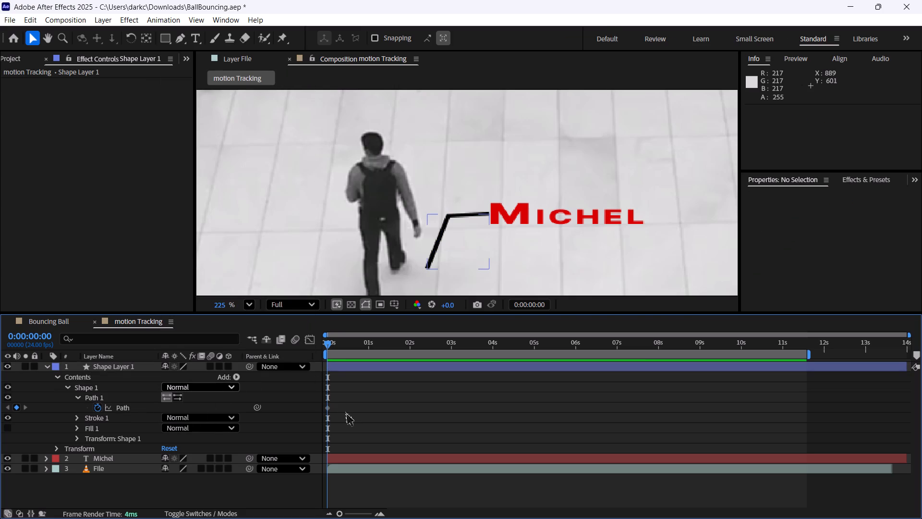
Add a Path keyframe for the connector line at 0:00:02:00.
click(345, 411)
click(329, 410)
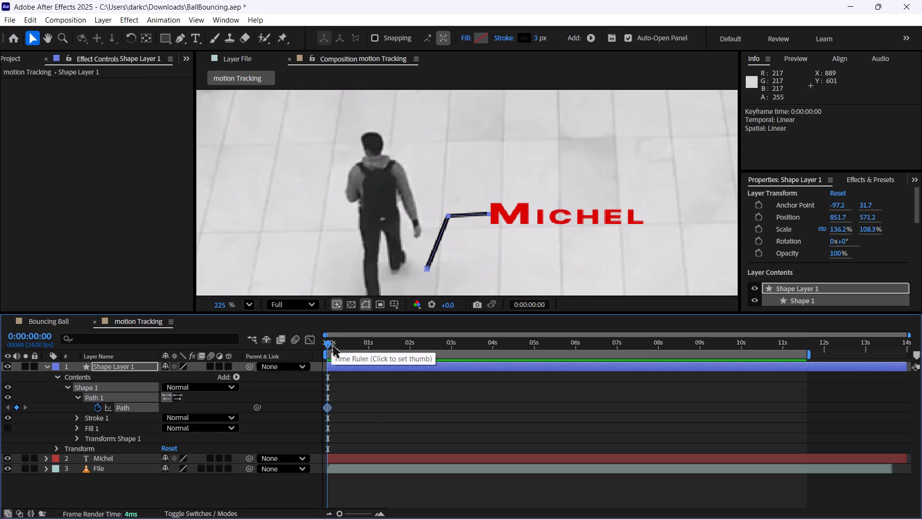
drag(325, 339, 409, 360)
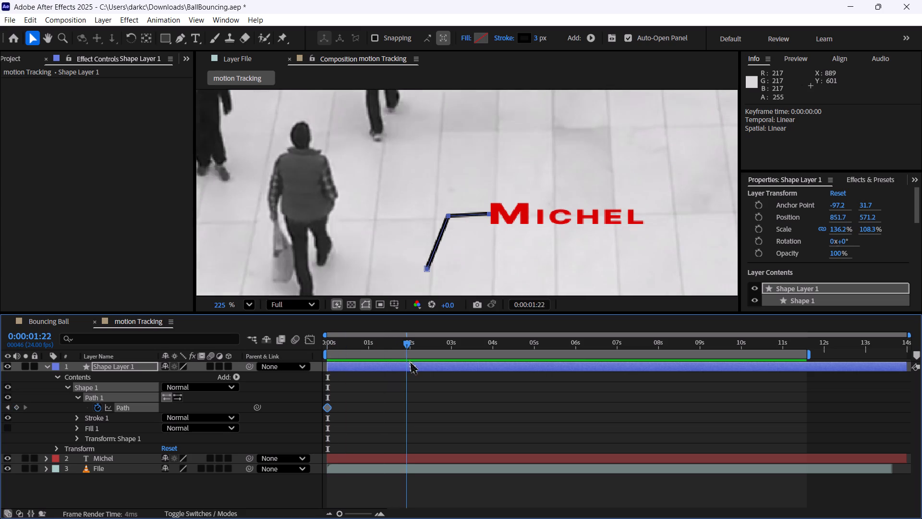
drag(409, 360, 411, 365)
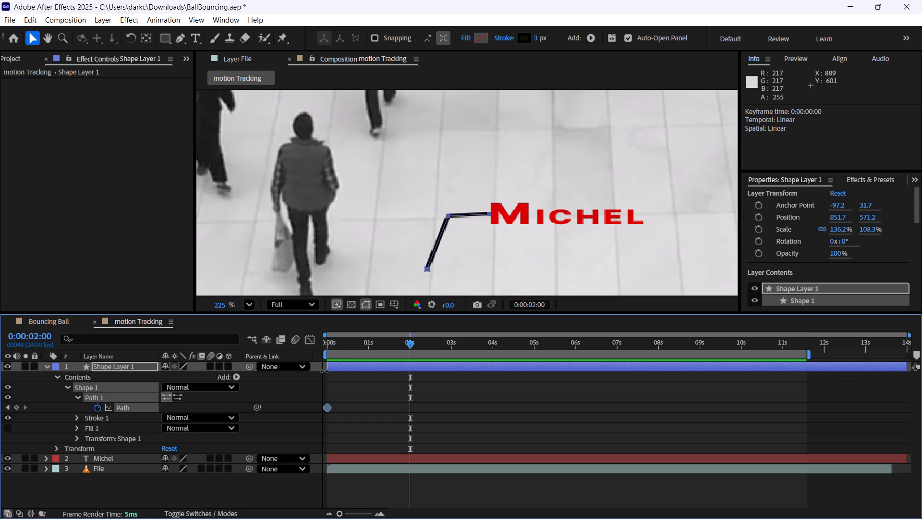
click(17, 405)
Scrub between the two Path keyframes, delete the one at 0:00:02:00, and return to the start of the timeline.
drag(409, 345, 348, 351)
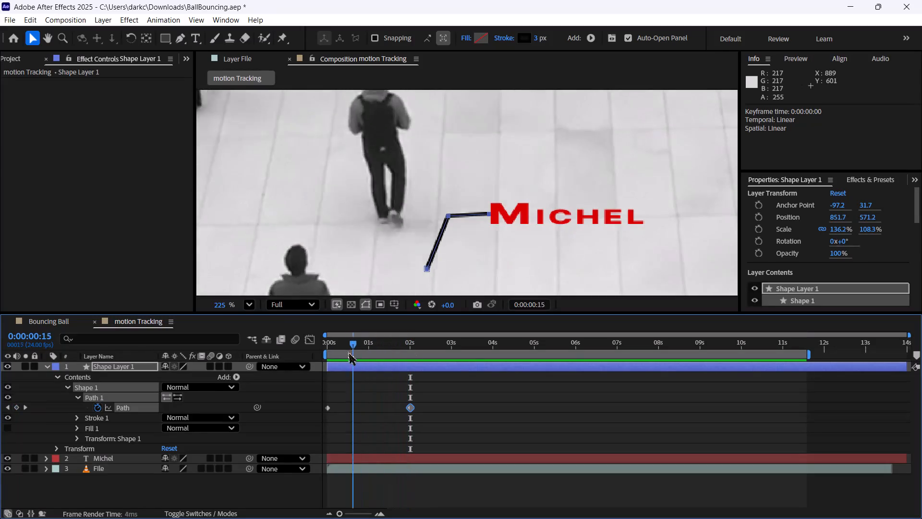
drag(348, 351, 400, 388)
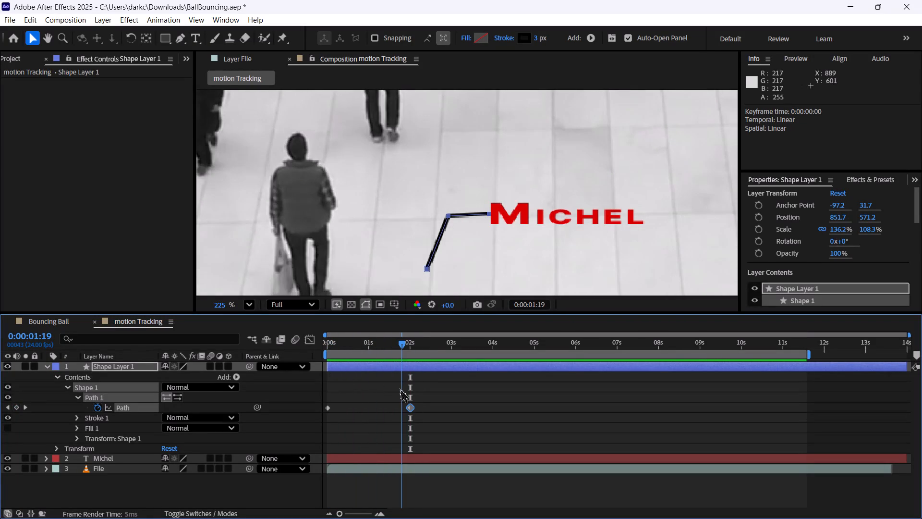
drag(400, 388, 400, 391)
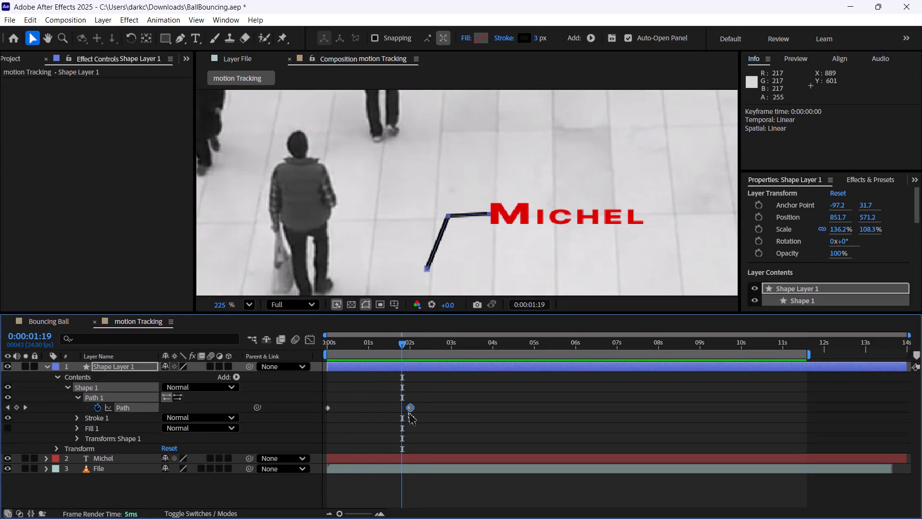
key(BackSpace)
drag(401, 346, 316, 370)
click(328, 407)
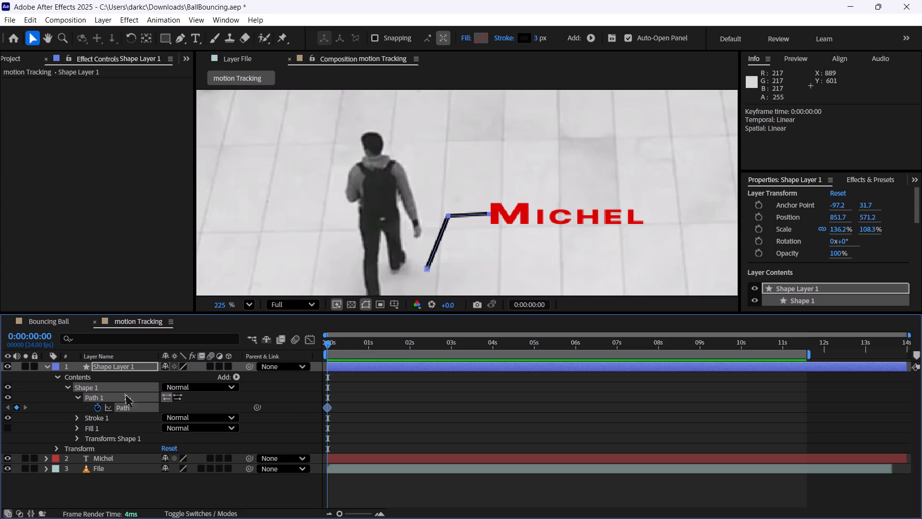
Add an expression to the connector line's Path property, keeping the default content("Shape 1").content("Path 1").path.
click(77, 399)
click(83, 395)
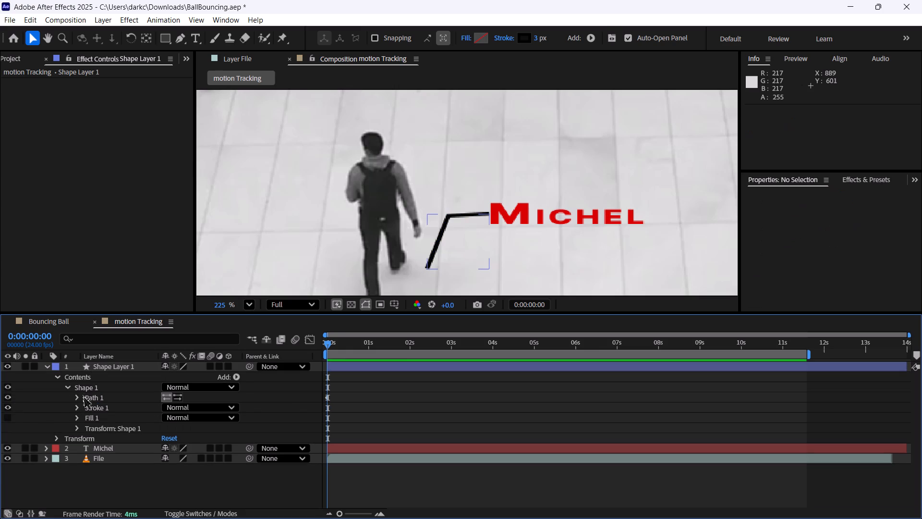
click(77, 401)
click(113, 405)
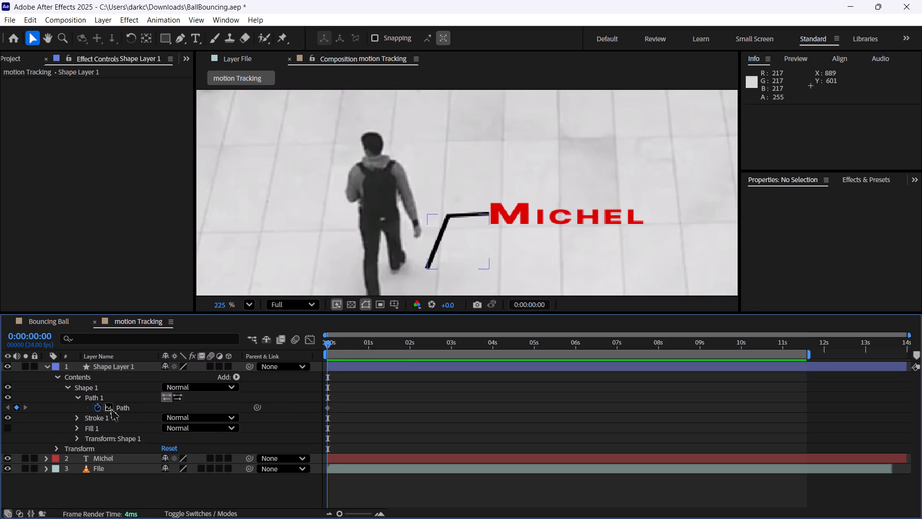
click(110, 407)
click(110, 407)
right_click(127, 406)
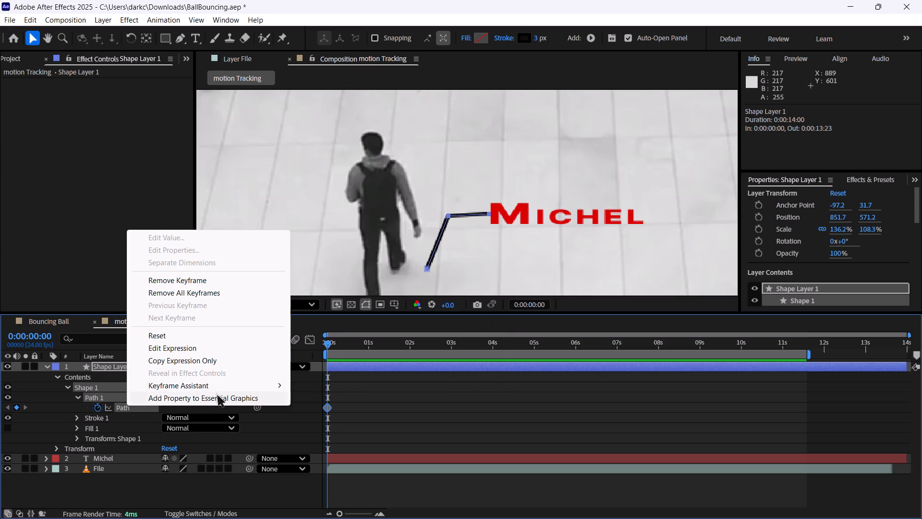
click(207, 344)
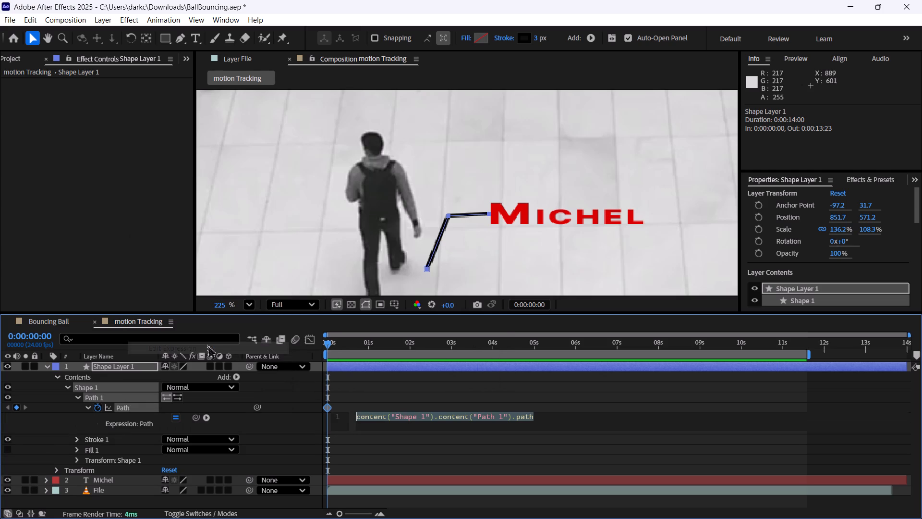
click(149, 424)
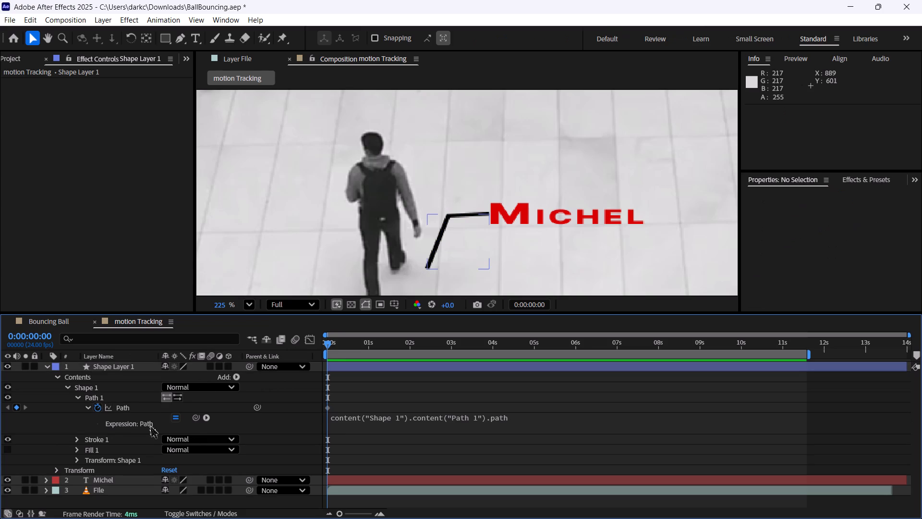
Examine the Path expression row and the available expression language categories for the connector line.
click(151, 426)
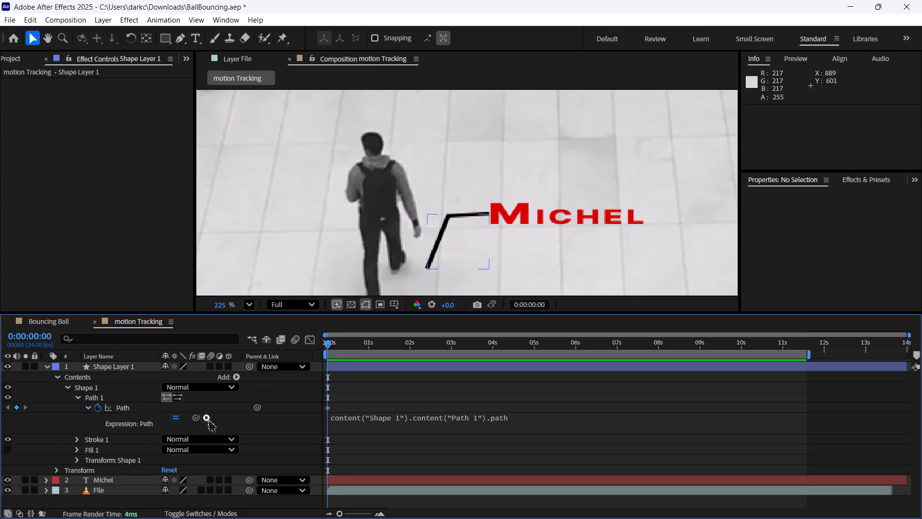
click(207, 418)
click(208, 419)
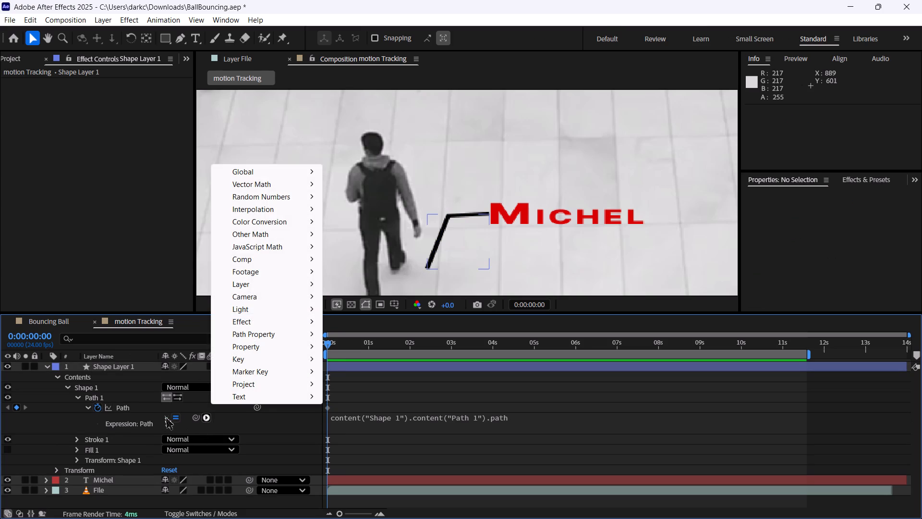
click(150, 425)
double_click(142, 426)
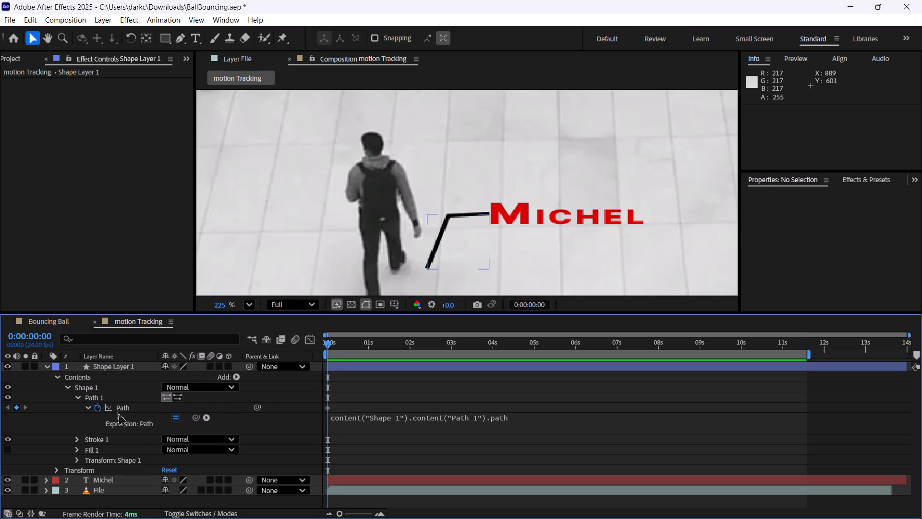
click(117, 412)
scroll(615, 259, up, 1)
scroll(474, 230, down, 2)
scroll(506, 235, up, 2)
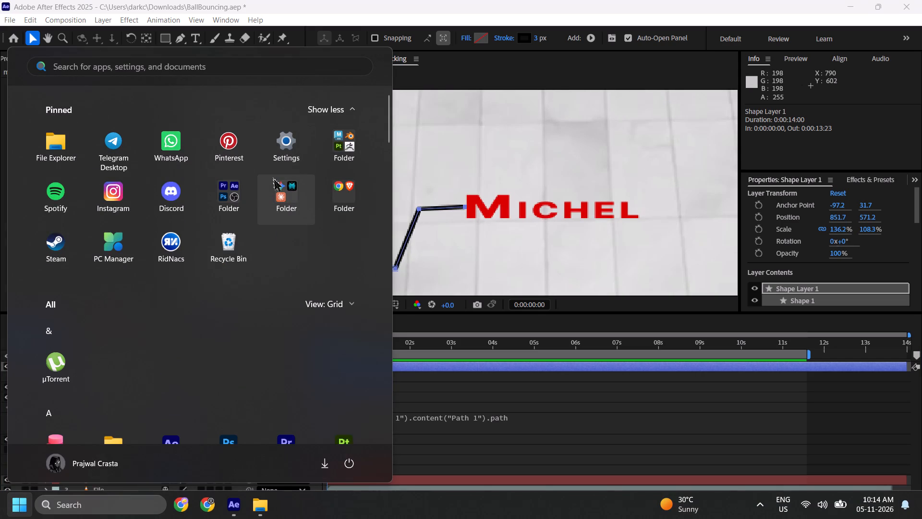
click(280, 211)
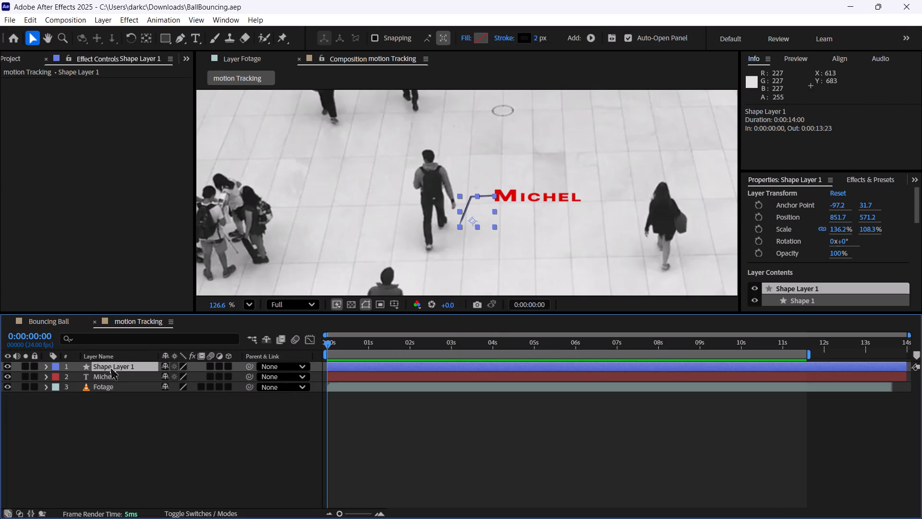
click(46, 368)
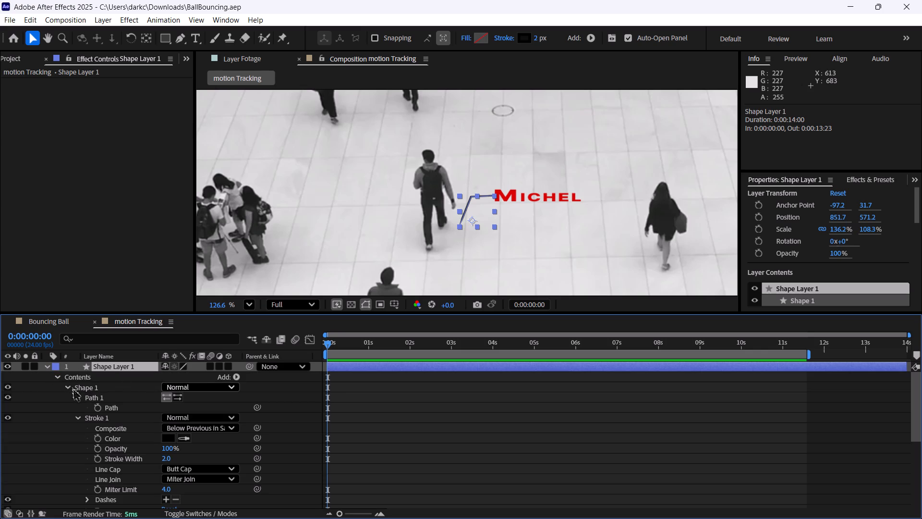
click(67, 386)
click(235, 381)
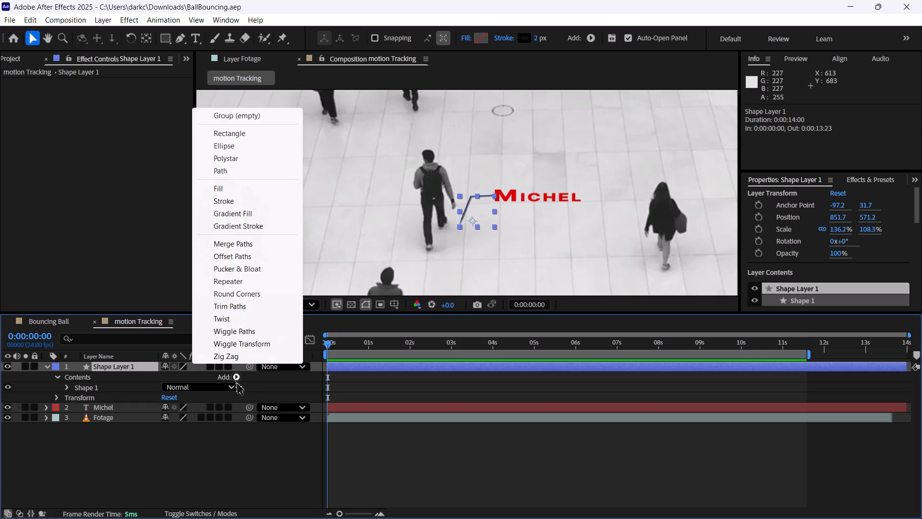
click(241, 305)
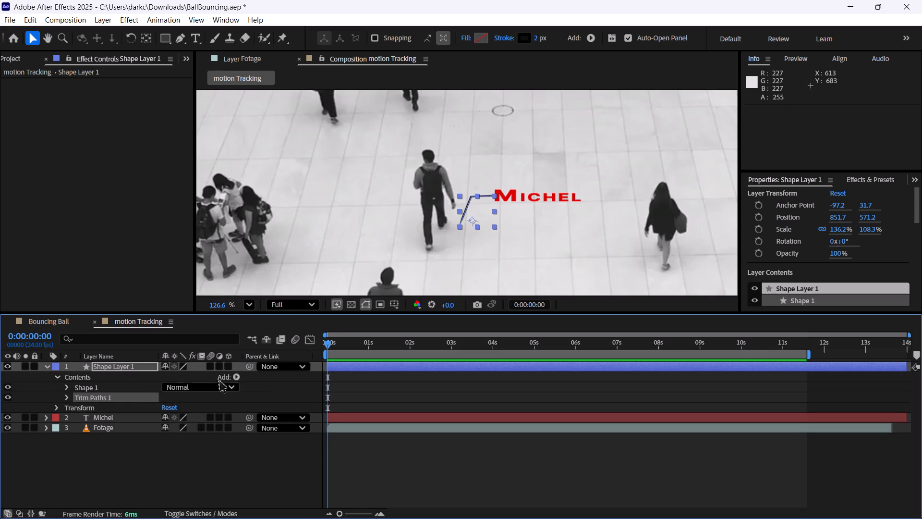
Set the connector line's Trim Paths End to 0% and keyframe both Start and End at 0:00:00:00.
click(69, 398)
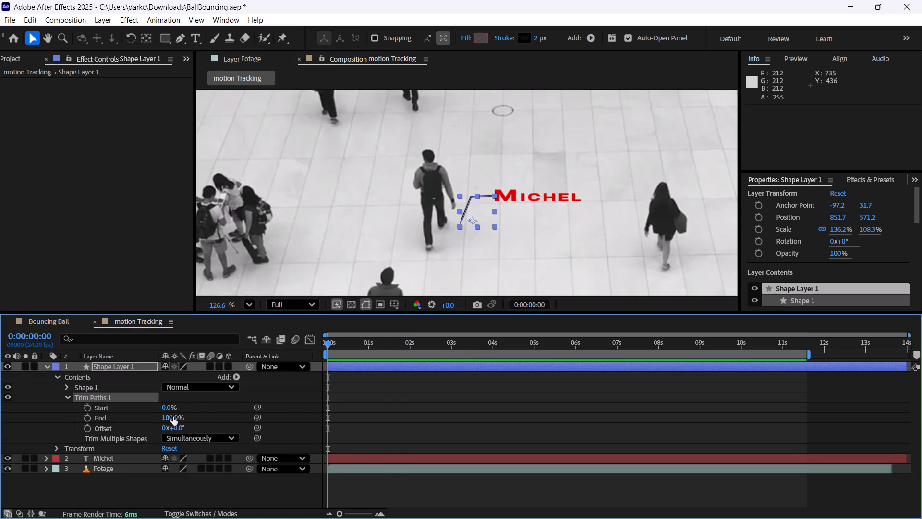
drag(173, 417, 116, 418)
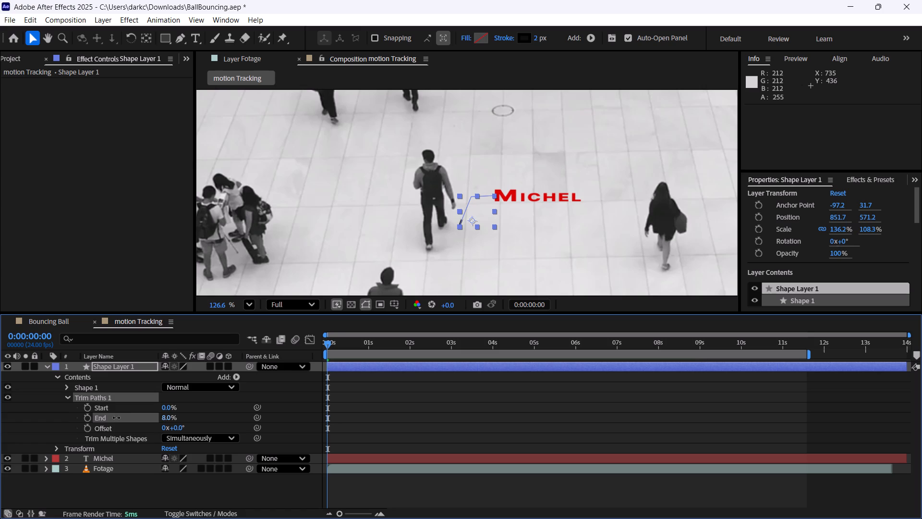
drag(116, 418, 114, 418)
alt+scroll(447, 385, down, 5)
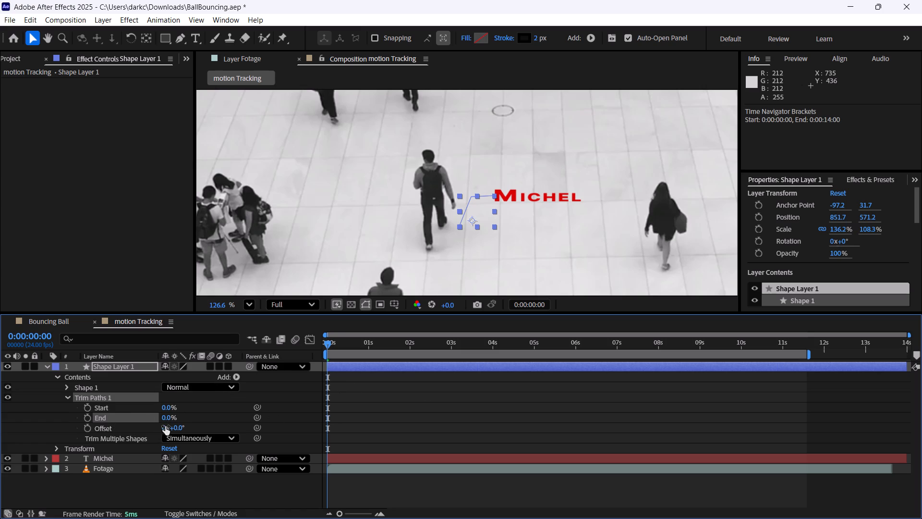
click(87, 408)
click(87, 414)
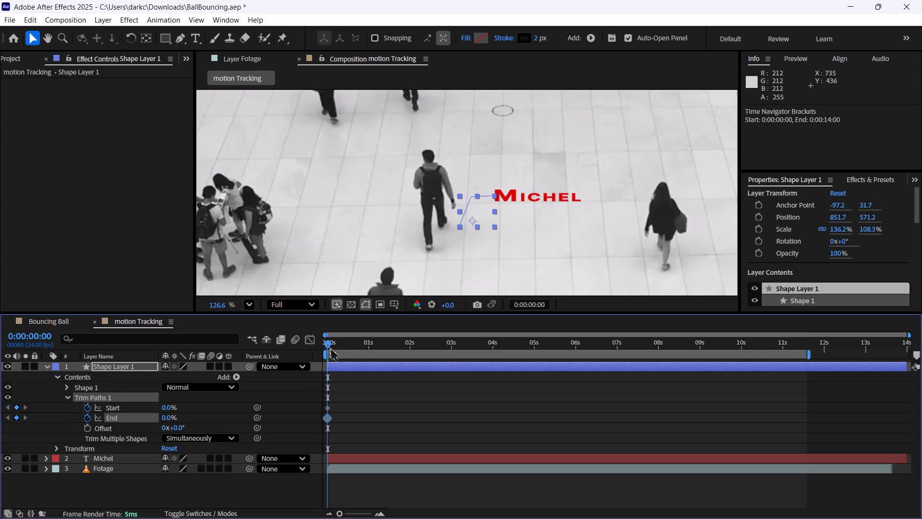
Keyframe the Trim Paths End at 100% at 0:00:00:23, and preview the line animation from the start.
drag(329, 345, 368, 356)
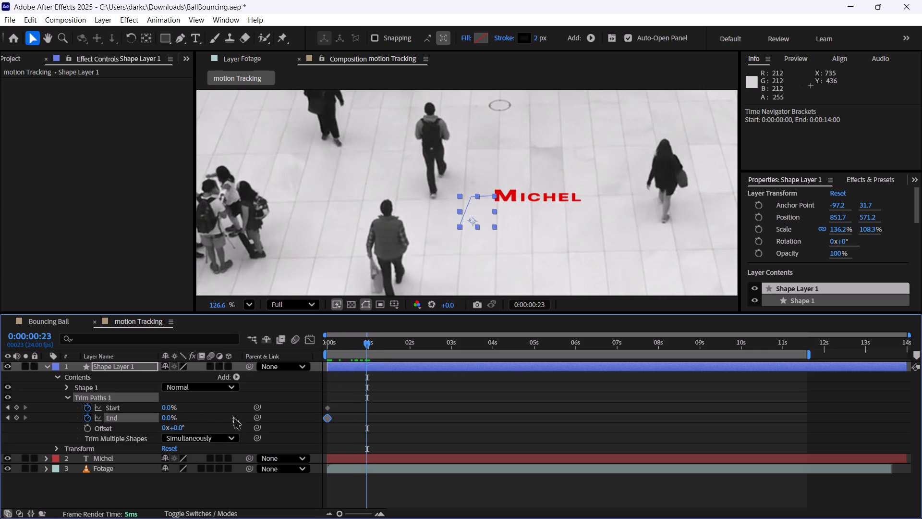
drag(163, 418, 311, 425)
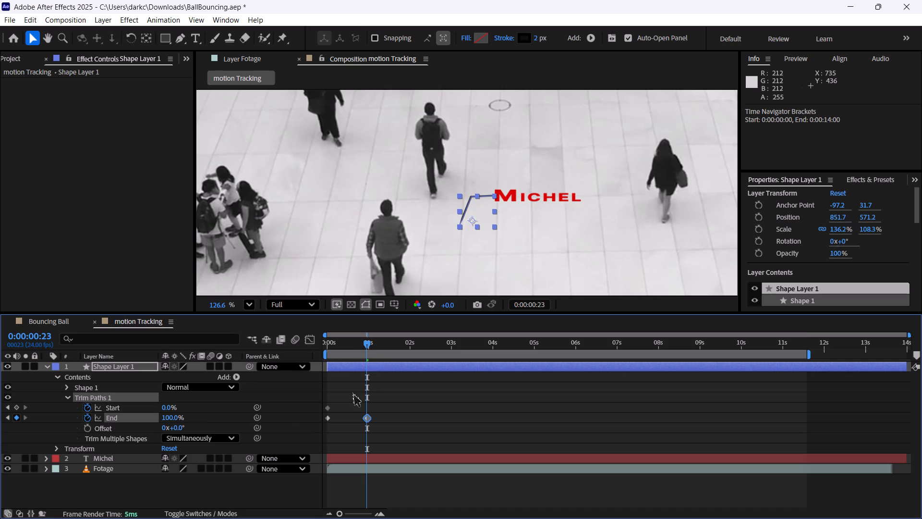
drag(371, 342, 271, 346)
key(space)
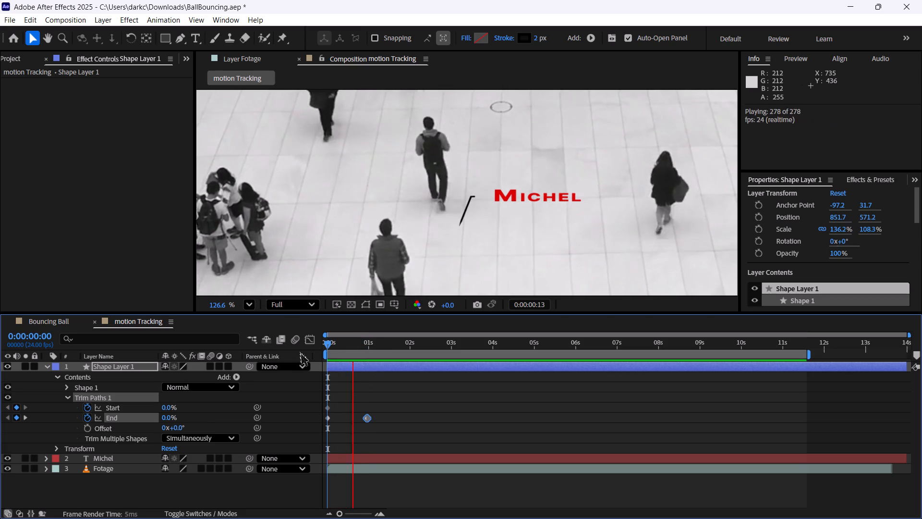
key(space)
Move the 100% End keyframe to 0:00:00:15 and preview the faster line animation from the start.
drag(359, 420, 351, 420)
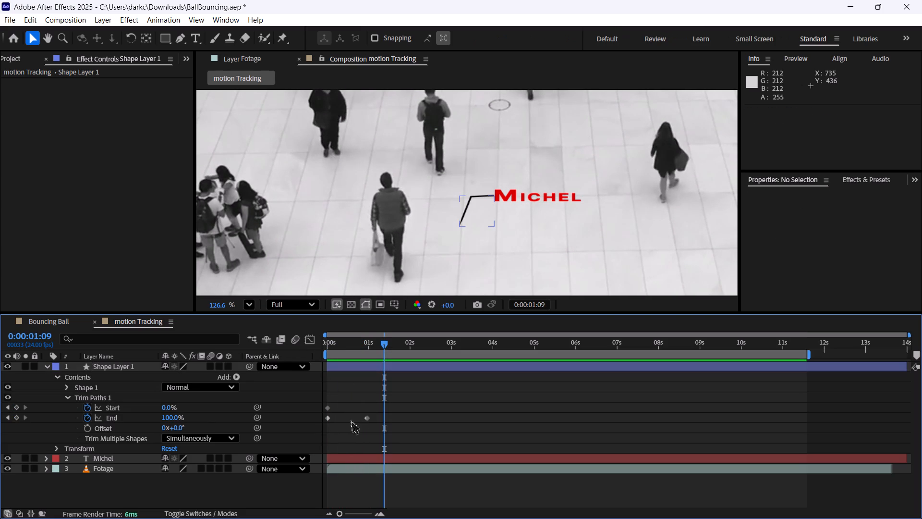
drag(351, 420, 351, 420)
drag(366, 419, 352, 420)
drag(381, 344, 372, 344)
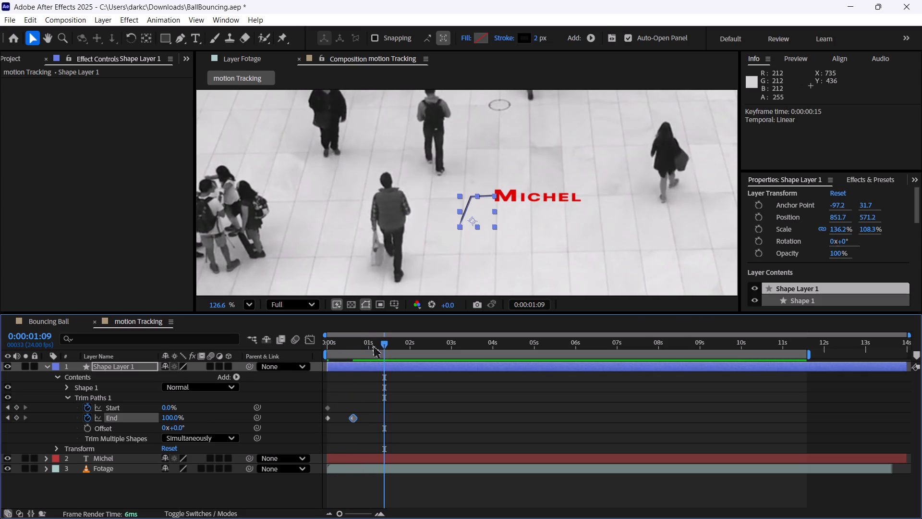
drag(372, 344, 285, 358)
key(space)
key(space)
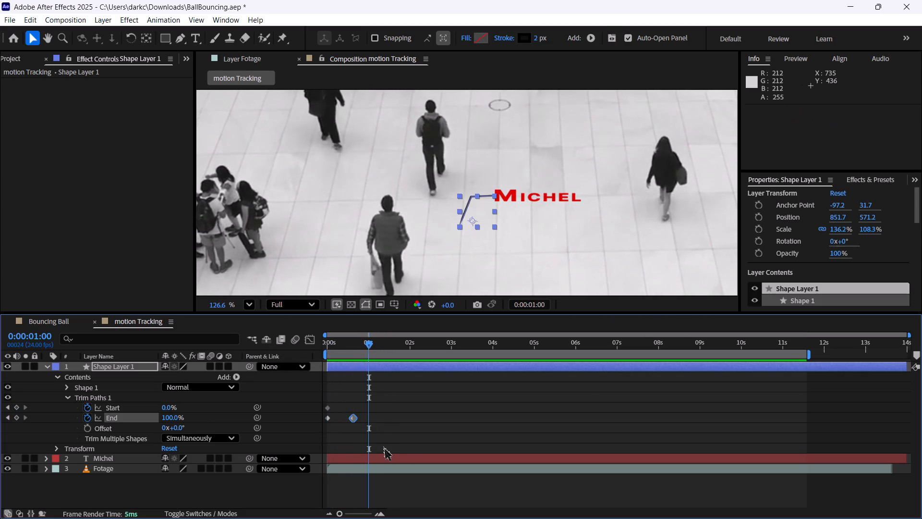
Apply Easy Ease to all Trim Paths Start and End keyframes of Shape Layer 1, and scrub the eased line animation.
drag(406, 440, 311, 406)
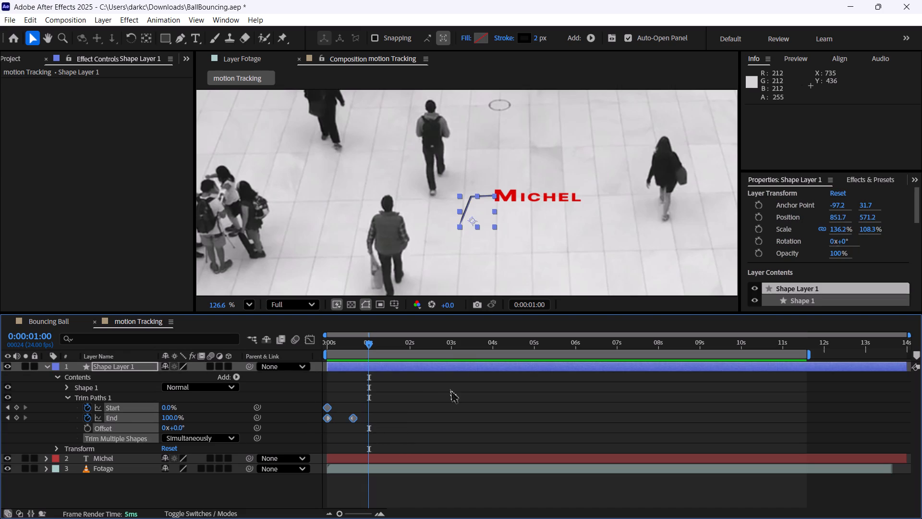
key(F9)
click(438, 409)
drag(351, 346, 329, 346)
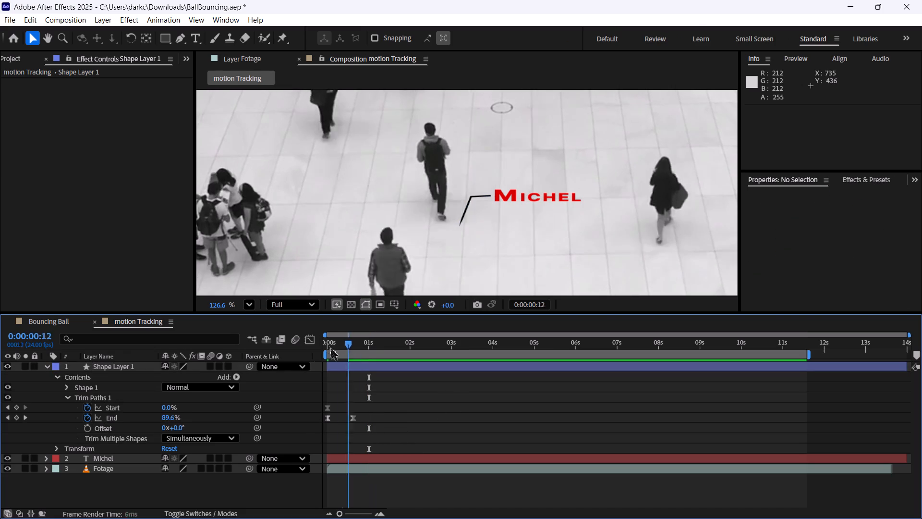
drag(329, 346, 295, 354)
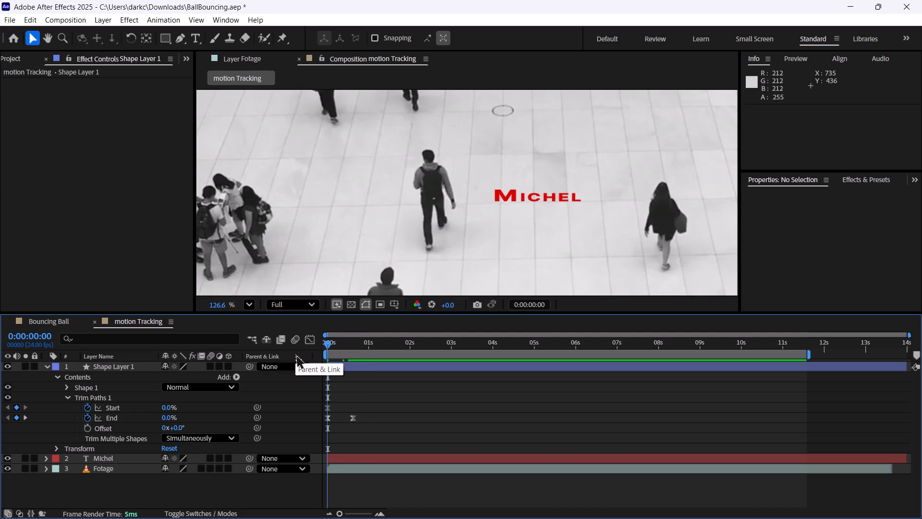
click(49, 368)
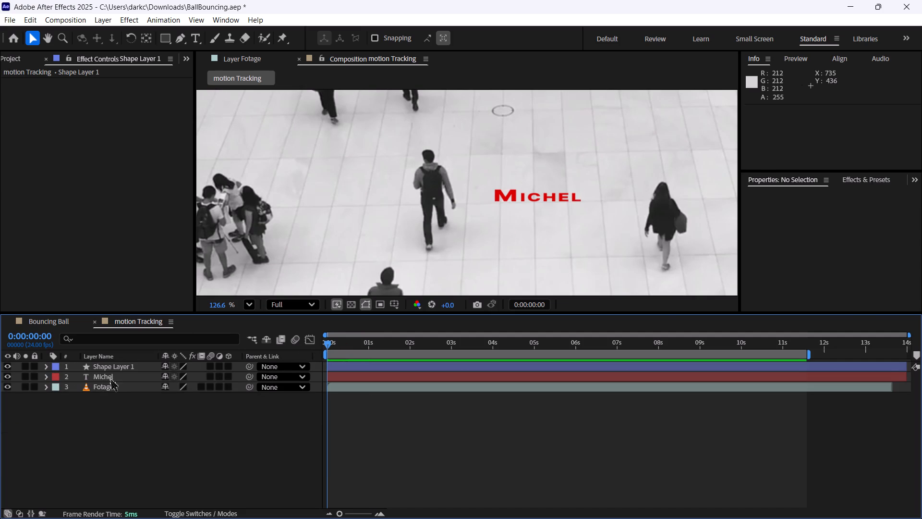
Preview the eased line, and pre-compose Shape Layer 1 and the Michel text layer together, moving all attributes into the new composition.
click(109, 377)
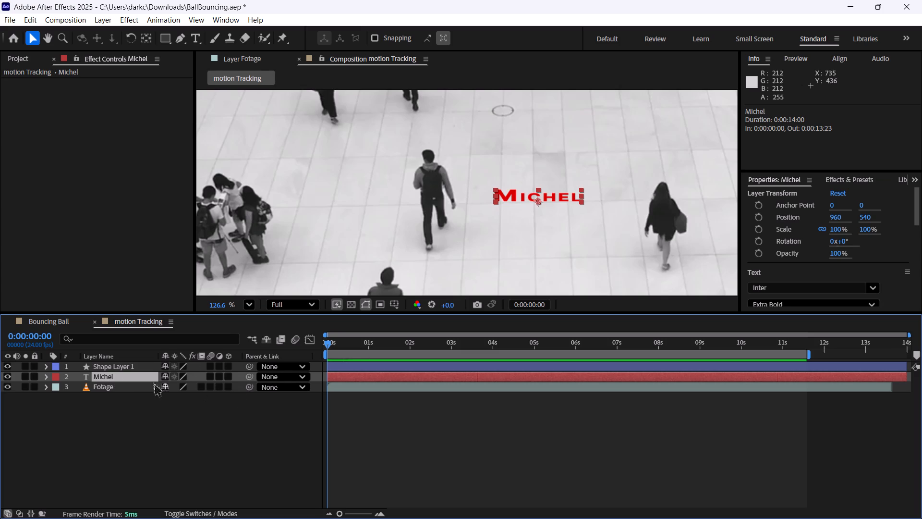
key(space)
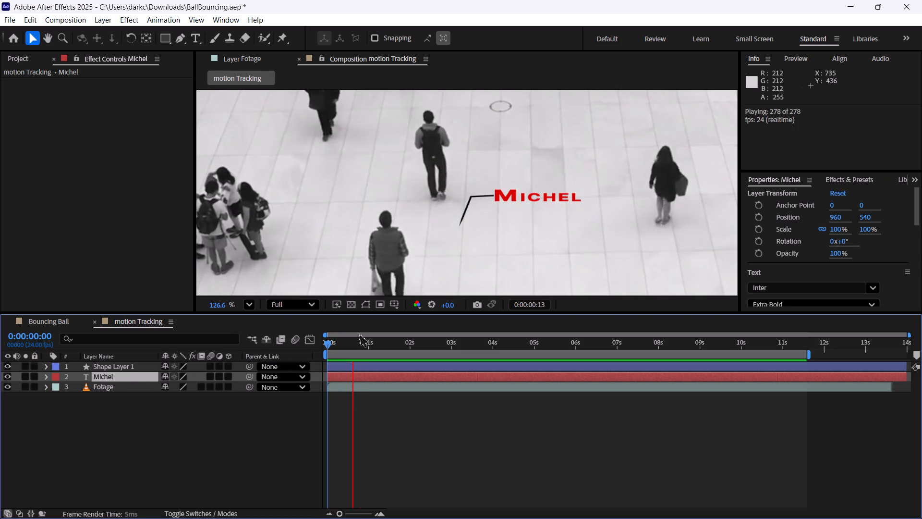
key(space)
shift+click(110, 367)
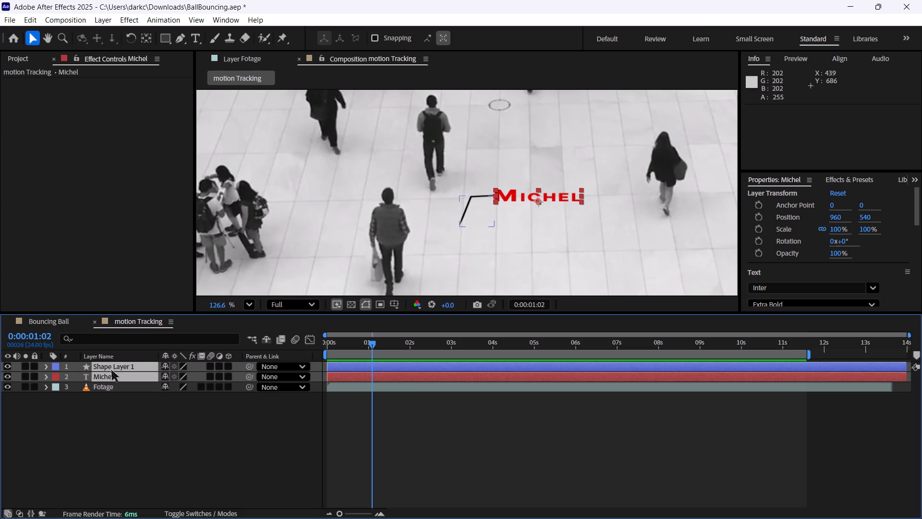
right_click(110, 367)
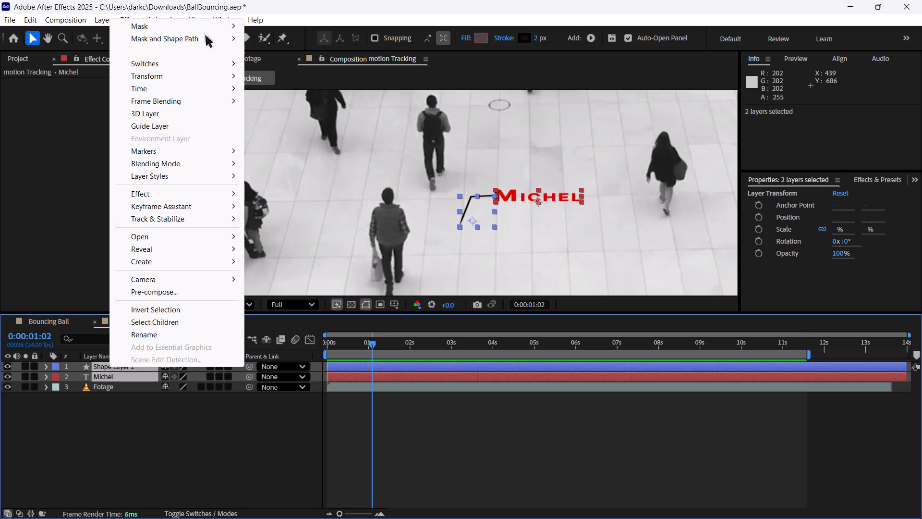
click(175, 291)
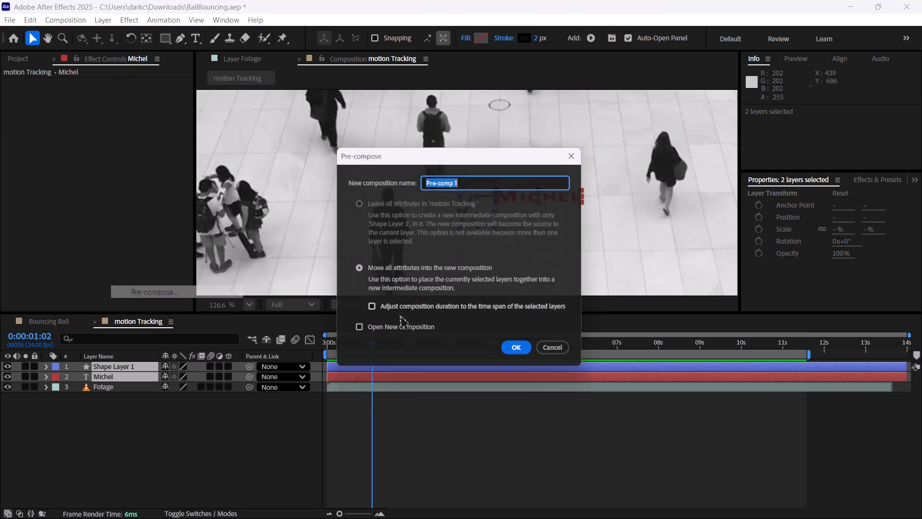
click(528, 355)
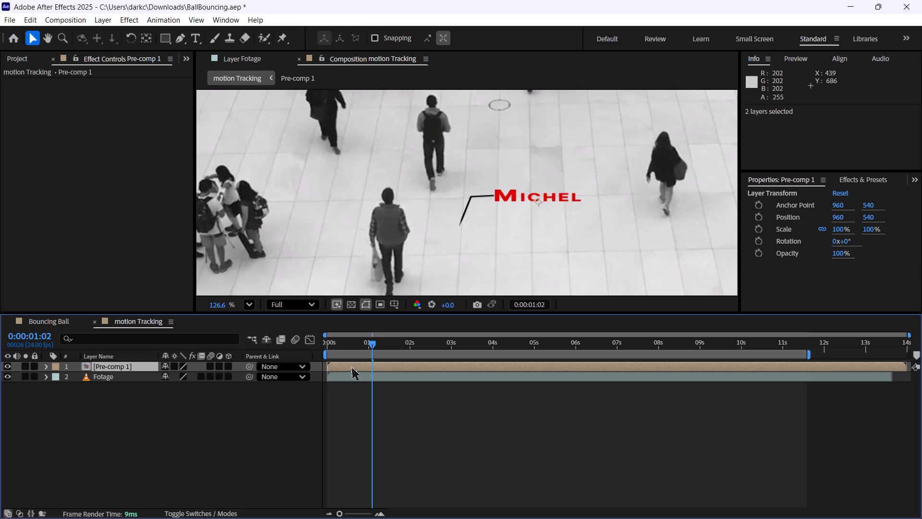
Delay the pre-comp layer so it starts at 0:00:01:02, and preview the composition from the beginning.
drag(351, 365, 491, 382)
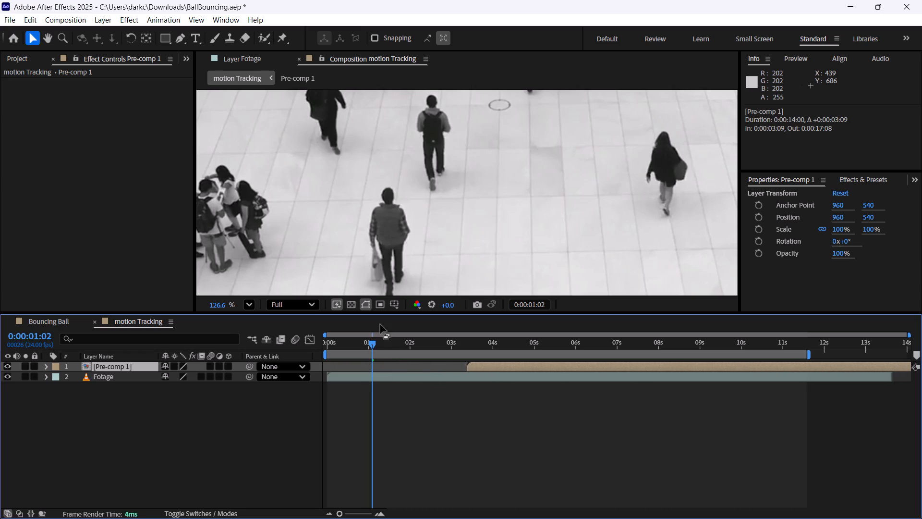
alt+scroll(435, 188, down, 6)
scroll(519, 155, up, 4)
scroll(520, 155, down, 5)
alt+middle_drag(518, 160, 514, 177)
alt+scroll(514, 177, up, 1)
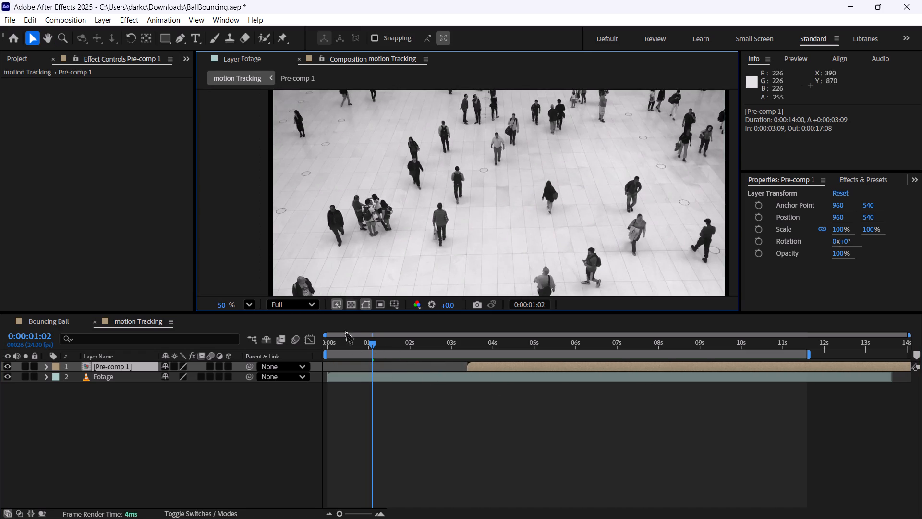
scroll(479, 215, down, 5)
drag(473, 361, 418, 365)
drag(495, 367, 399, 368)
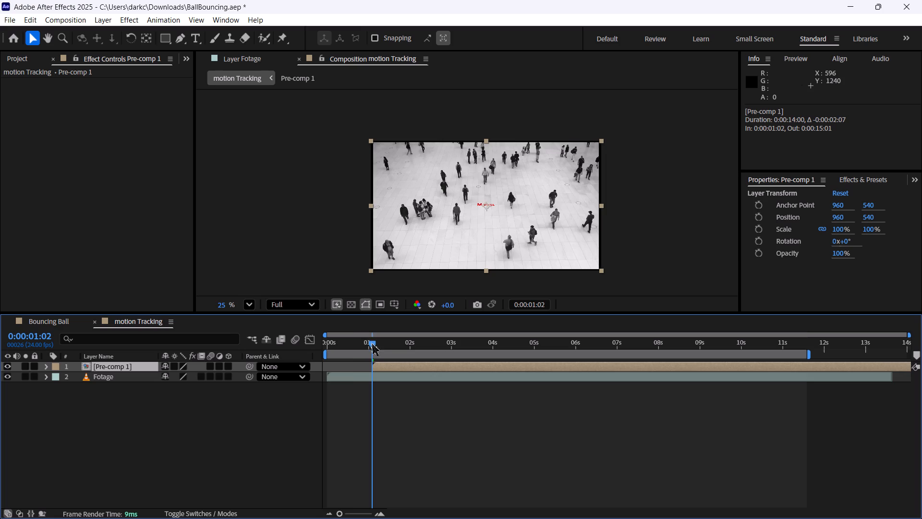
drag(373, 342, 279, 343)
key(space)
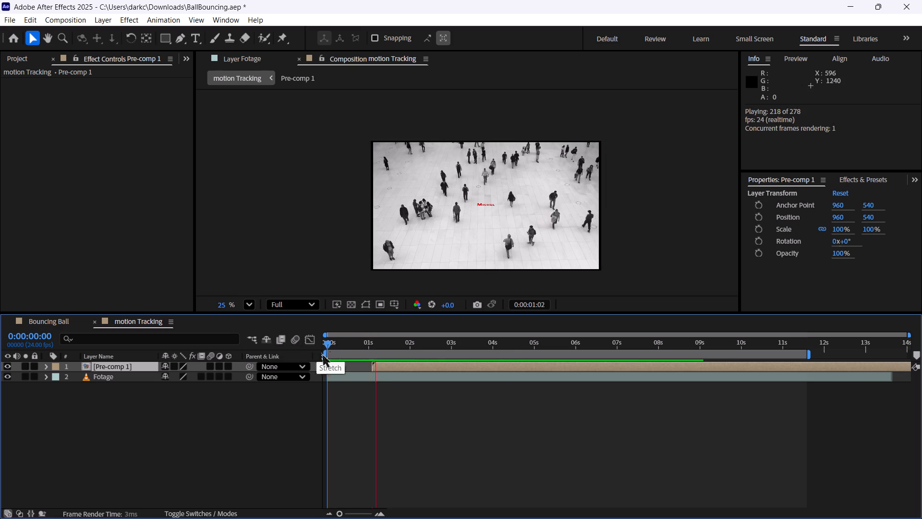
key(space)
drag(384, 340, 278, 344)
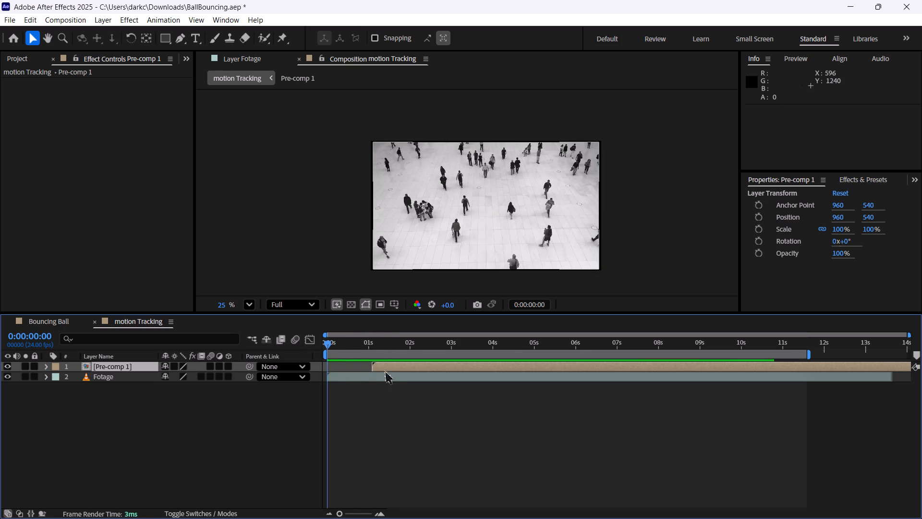
Move the pre-comp layer's start to 0:00:00:14 and preview the composition again from the beginning.
drag(388, 368, 367, 368)
key(space)
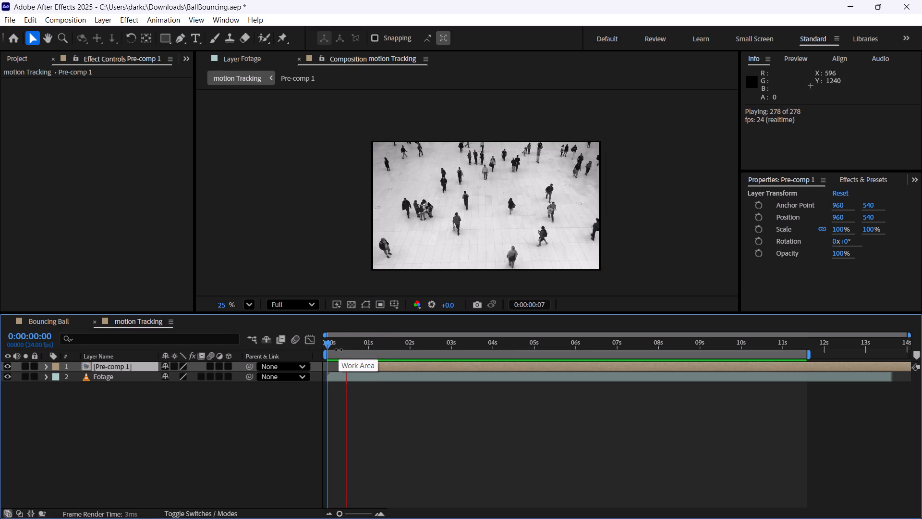
key(space)
click(372, 368)
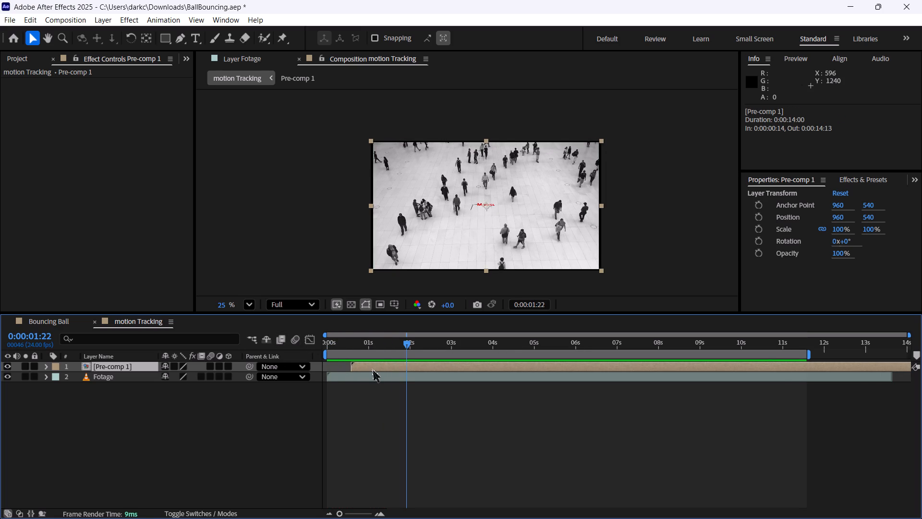
Open the pre-comp and preview its Michel label and connector line from 0:00:00:00.
double_click(102, 368)
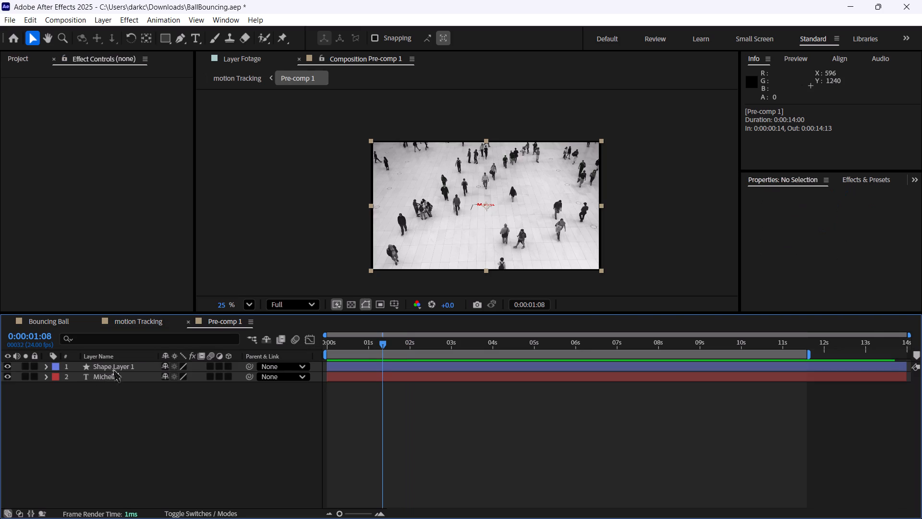
click(100, 380)
alt+scroll(334, 380, up, 4)
scroll(394, 372, down, 2)
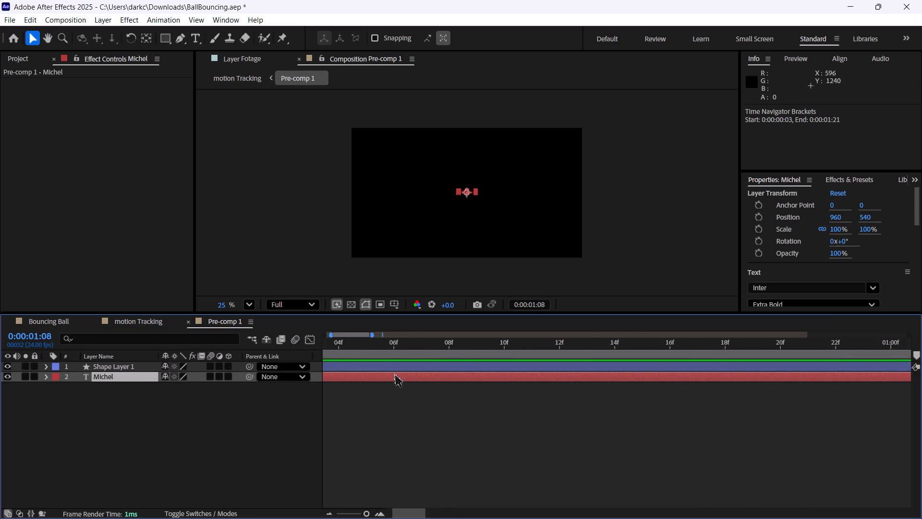
scroll(394, 372, down, 6)
drag(454, 342, 314, 359)
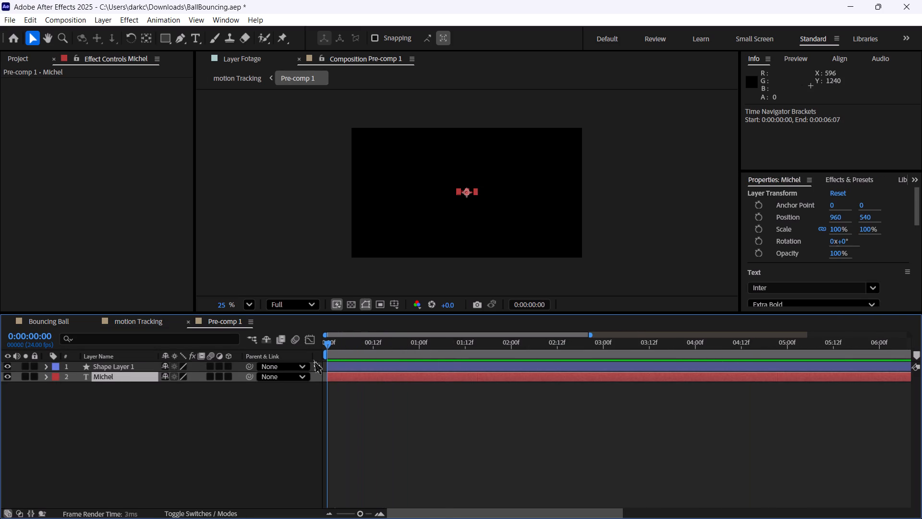
drag(314, 359, 273, 366)
key(space)
key(space)
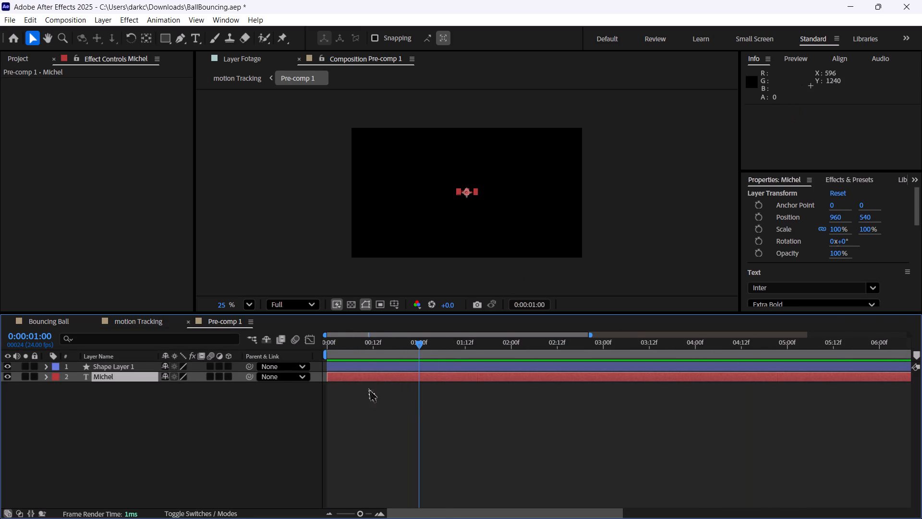
click(351, 378)
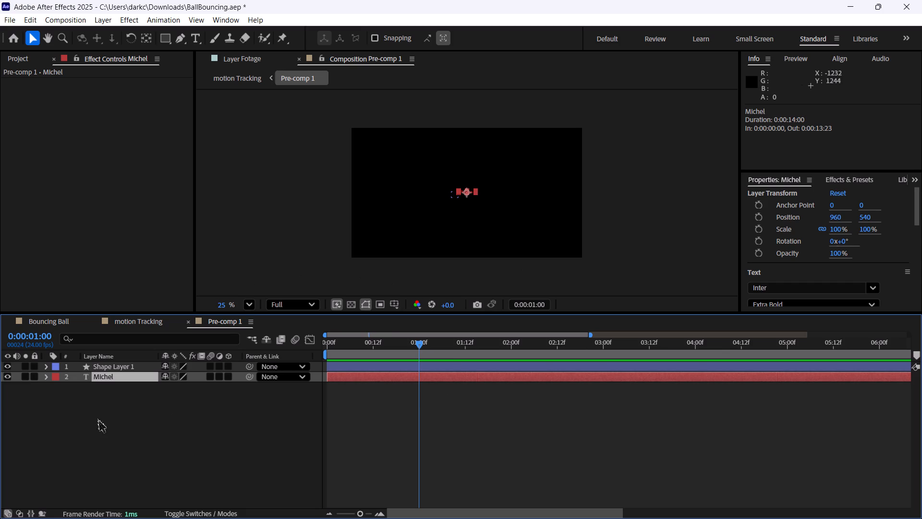
Add a white 1920 x 1080 px solid to the pre-comp and place it beneath the Michel text layer.
right_click(97, 418)
click(146, 274)
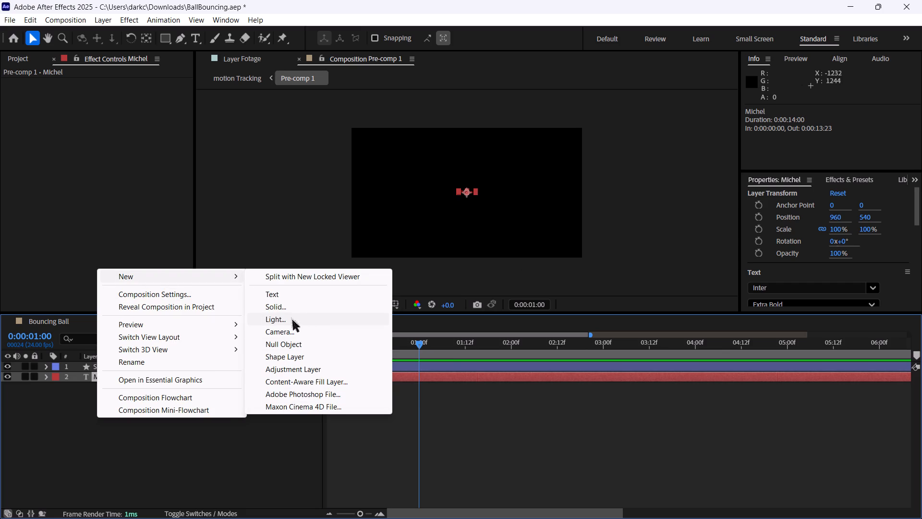
click(290, 309)
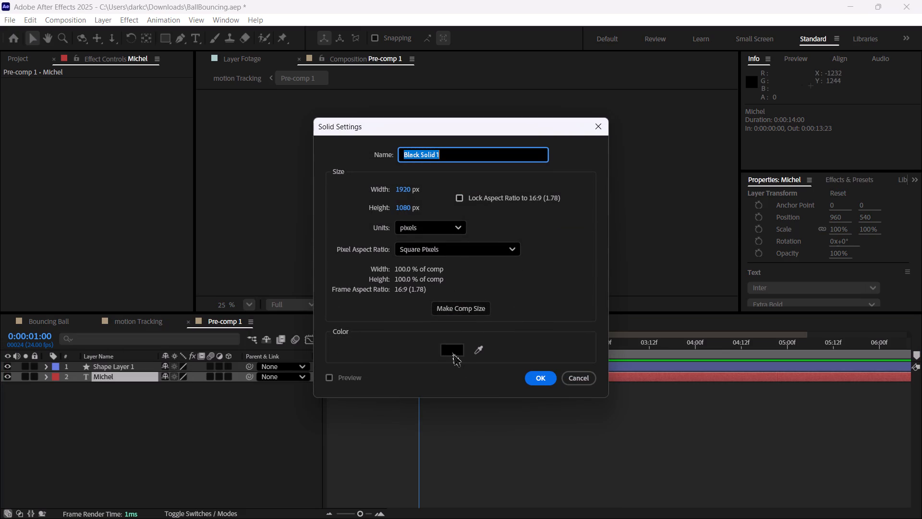
click(452, 352)
drag(416, 278, 293, 127)
click(575, 197)
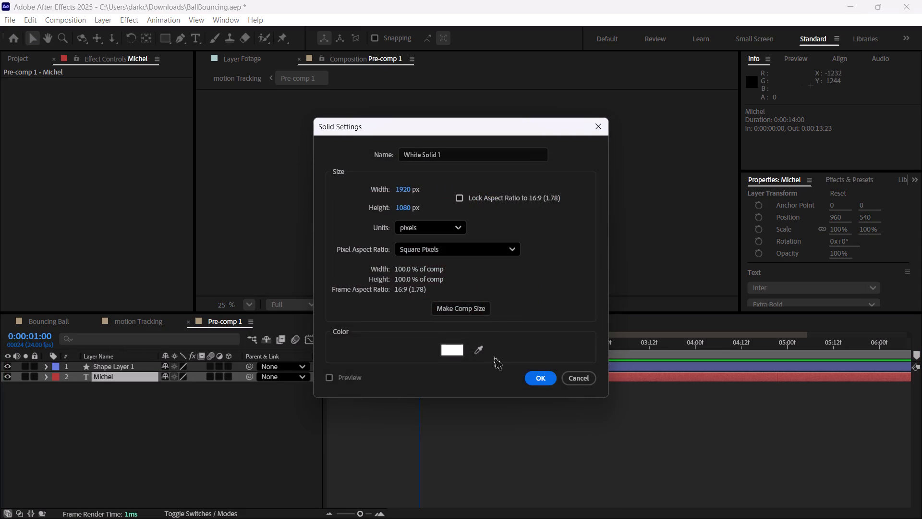
click(539, 382)
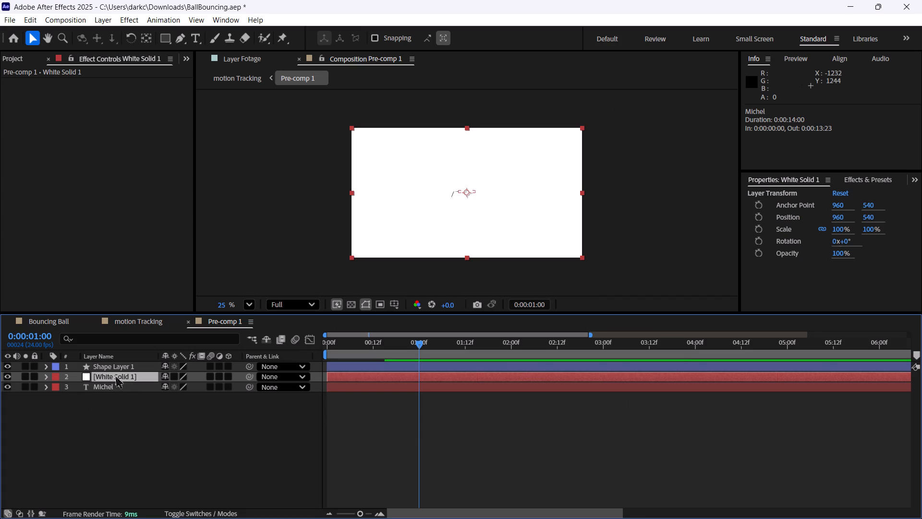
drag(111, 373, 105, 402)
Preview the connector line animation against the white background from 0:00:00:00.
alt+scroll(479, 428, up, 13)
alt+scroll(454, 201, up, 6)
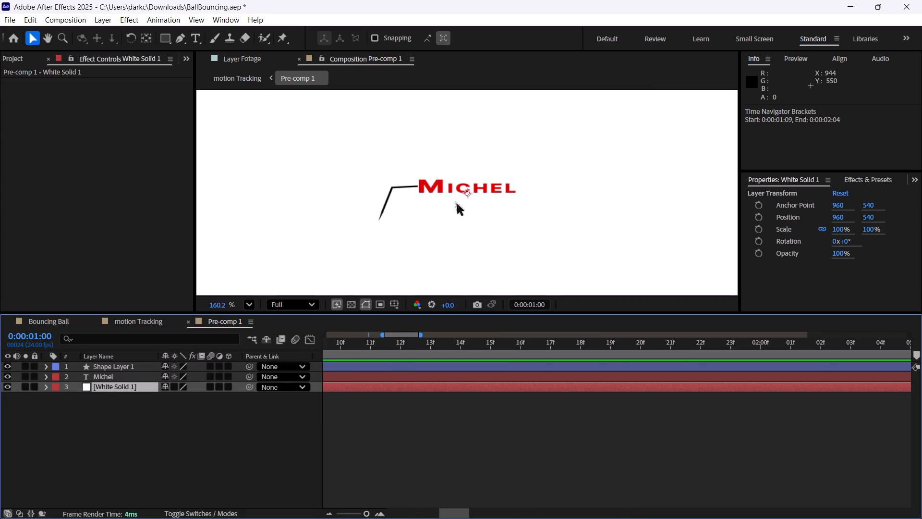
drag(362, 346, 70, 382)
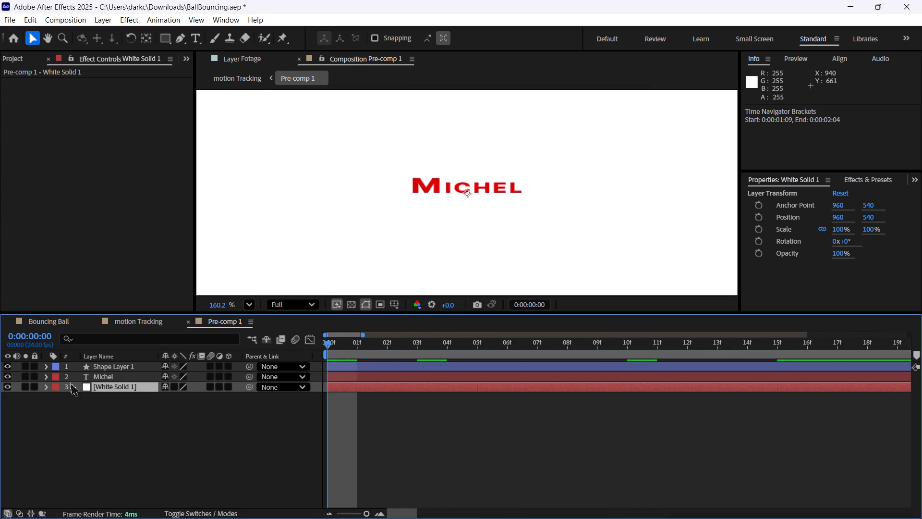
drag(70, 382, 65, 382)
key(space)
key(space)
alt+scroll(417, 368, down, 1)
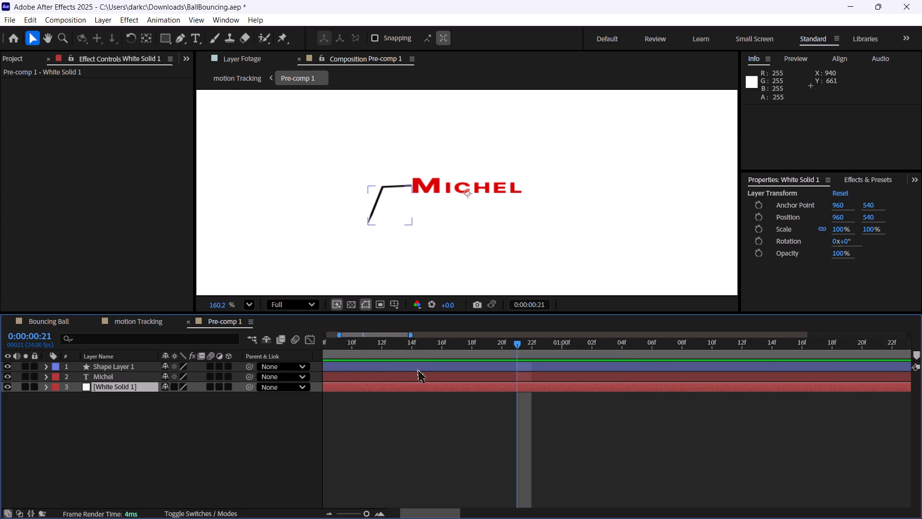
Draw a rectangular mask around the whole Michel text on its layer at 0:00:00:14.
drag(393, 345, 337, 393)
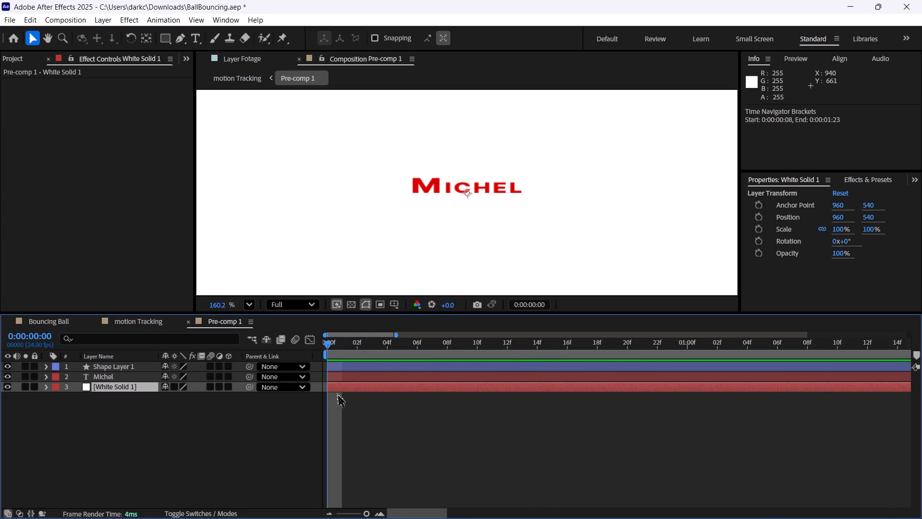
drag(337, 393, 383, 403)
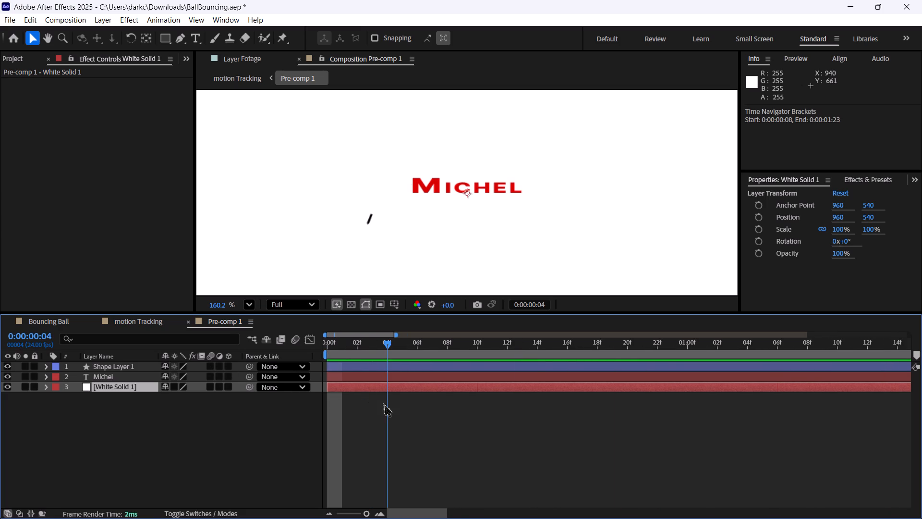
drag(383, 403, 478, 432)
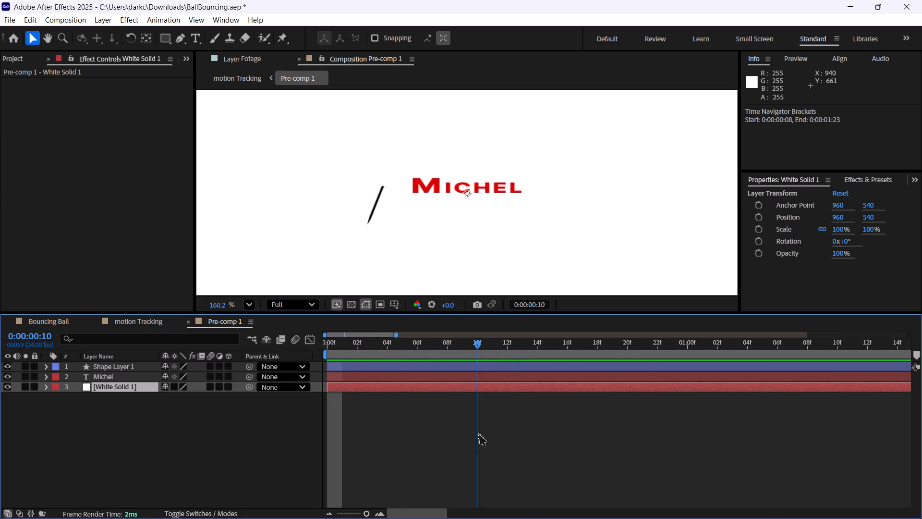
drag(478, 432, 556, 460)
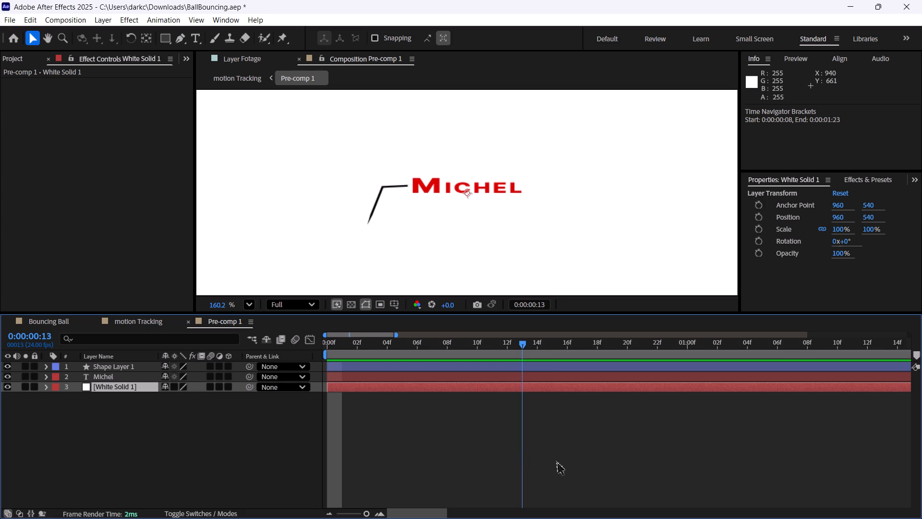
drag(556, 460, 586, 469)
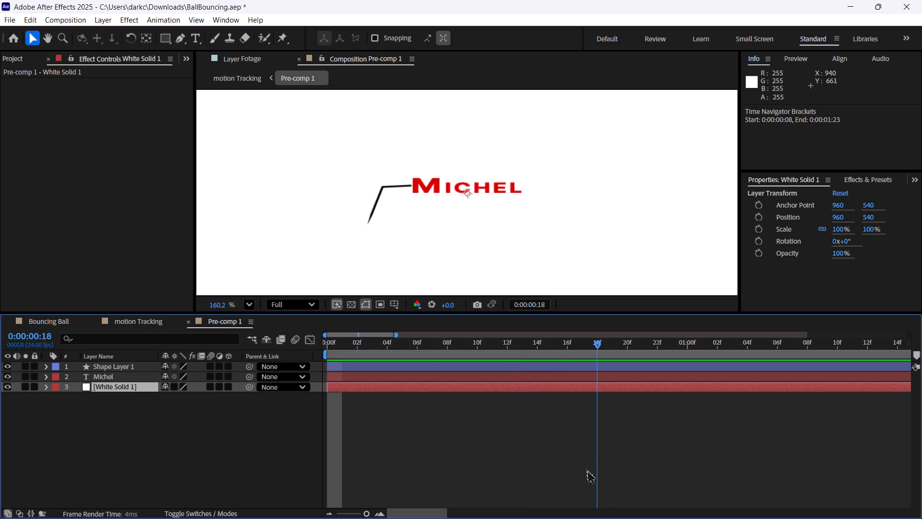
drag(586, 469, 544, 478)
click(109, 376)
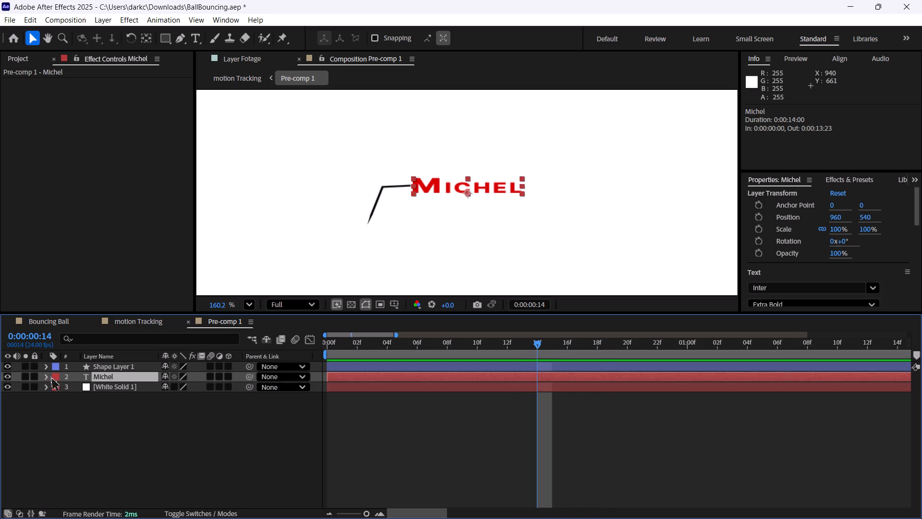
click(41, 377)
click(49, 377)
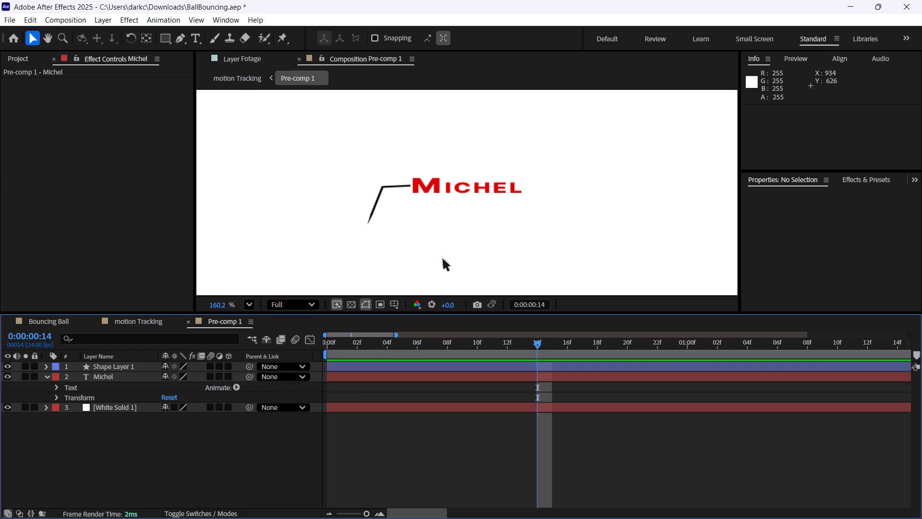
click(111, 381)
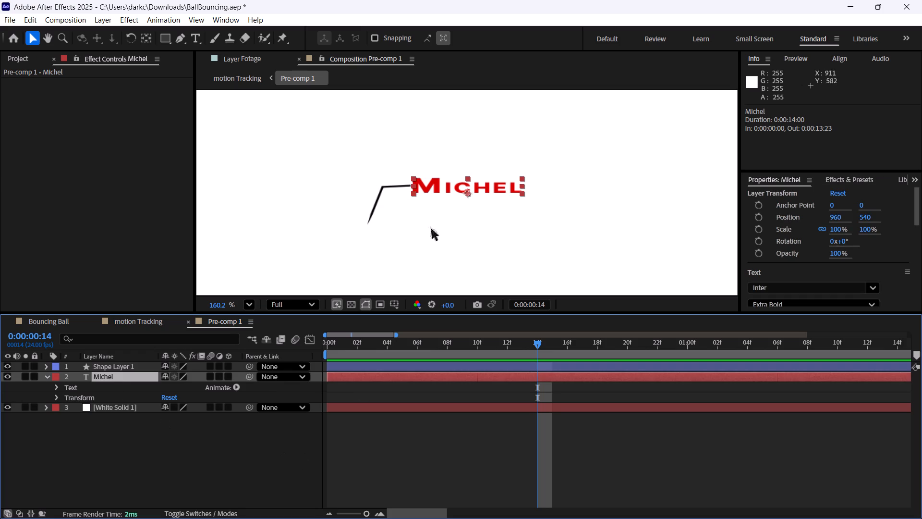
click(166, 34)
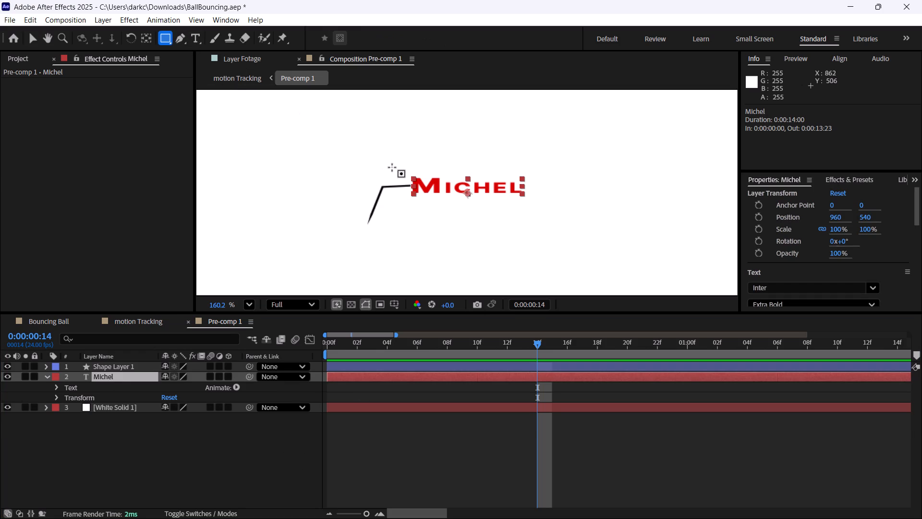
drag(392, 167, 533, 210)
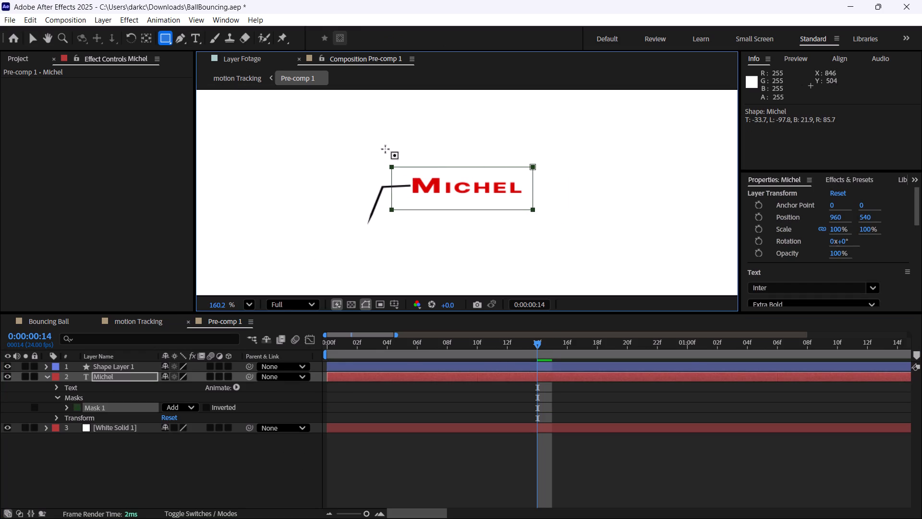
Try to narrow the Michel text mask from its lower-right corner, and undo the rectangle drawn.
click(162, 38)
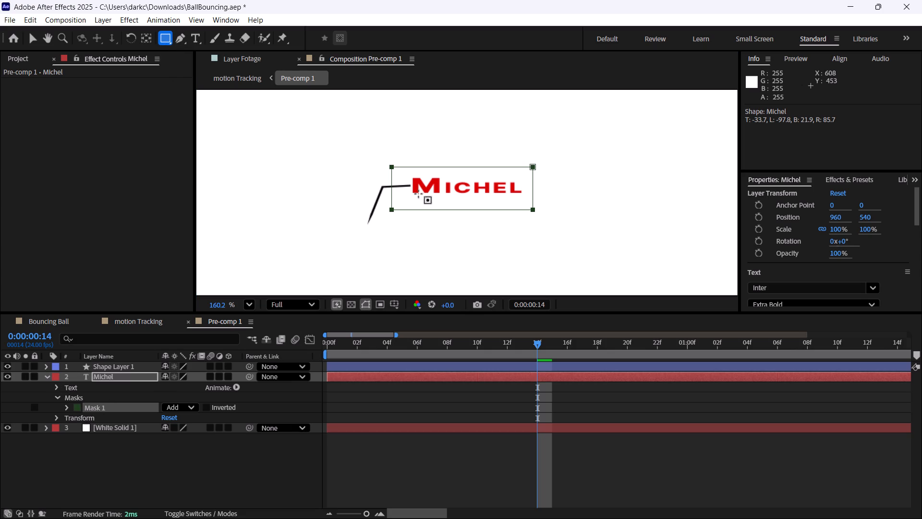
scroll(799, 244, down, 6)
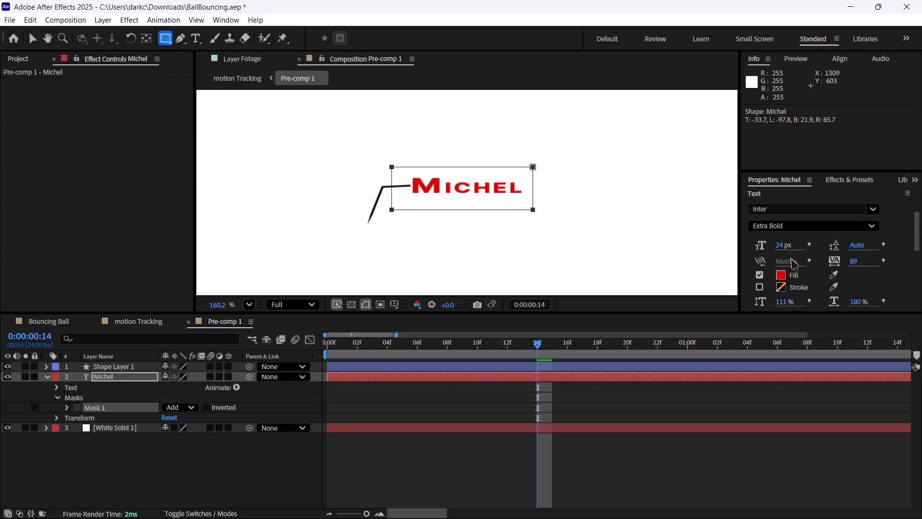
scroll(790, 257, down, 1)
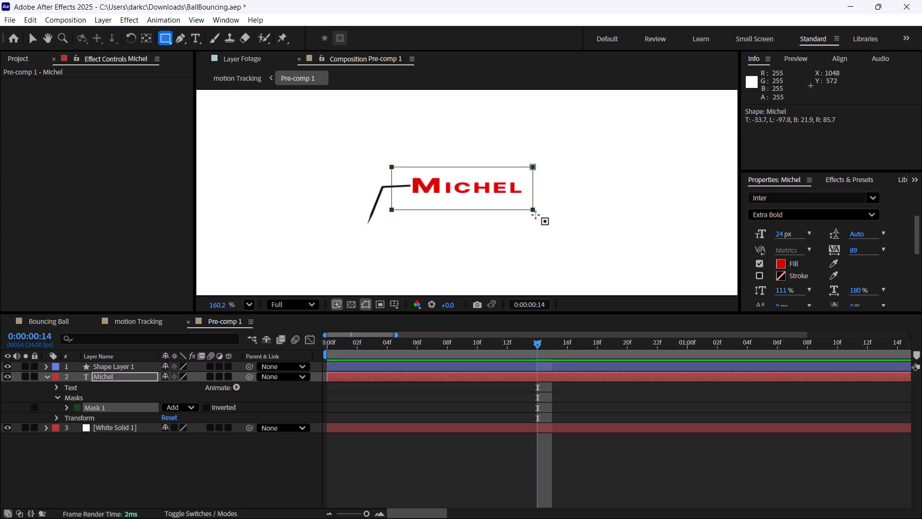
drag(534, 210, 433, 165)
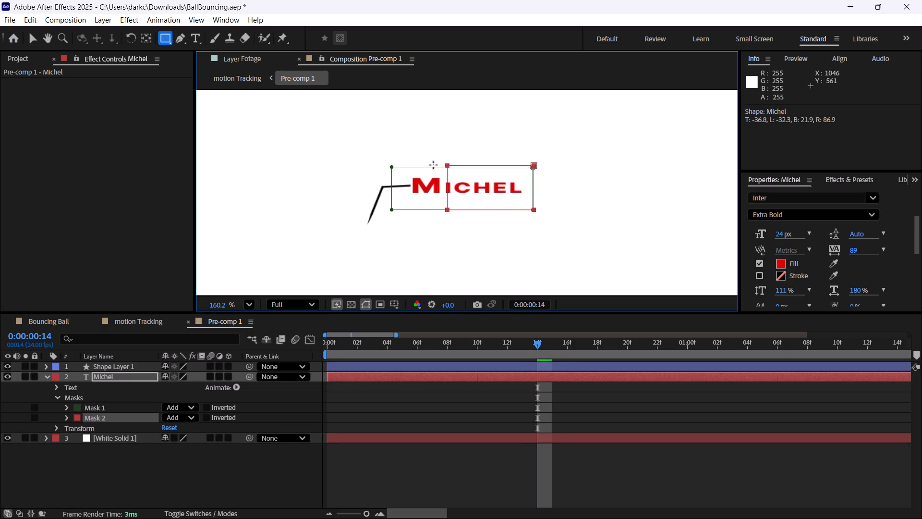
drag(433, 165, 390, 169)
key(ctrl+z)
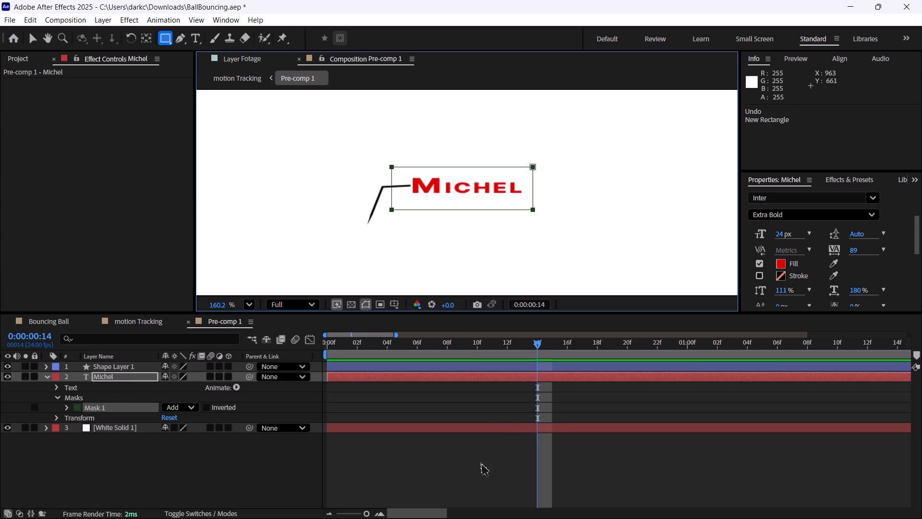
Set a Mask Path keyframe for Mask 1 on the Michel layer at 0:00:00:14.
click(458, 517)
click(106, 372)
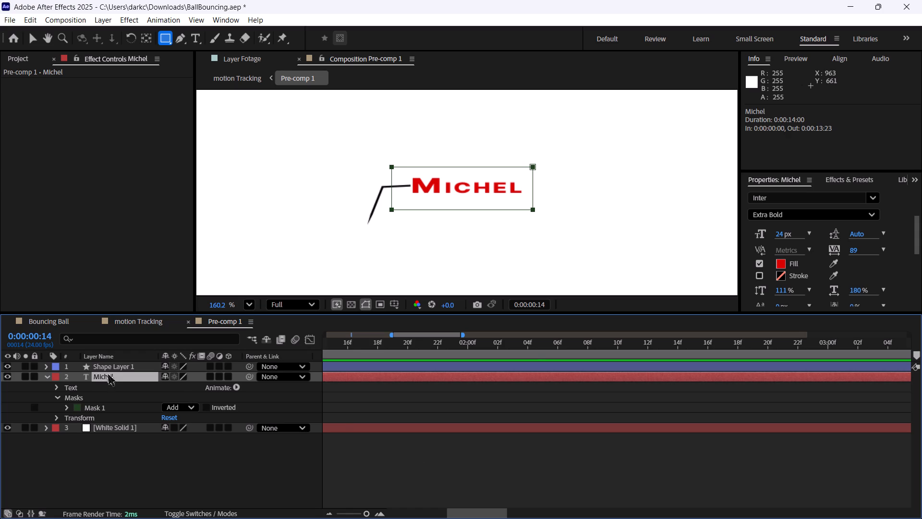
click(113, 373)
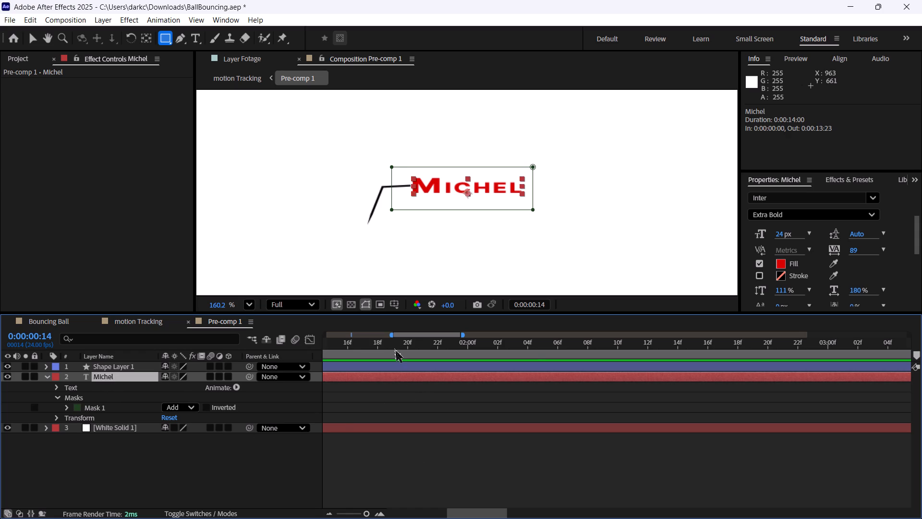
drag(394, 348, 346, 351)
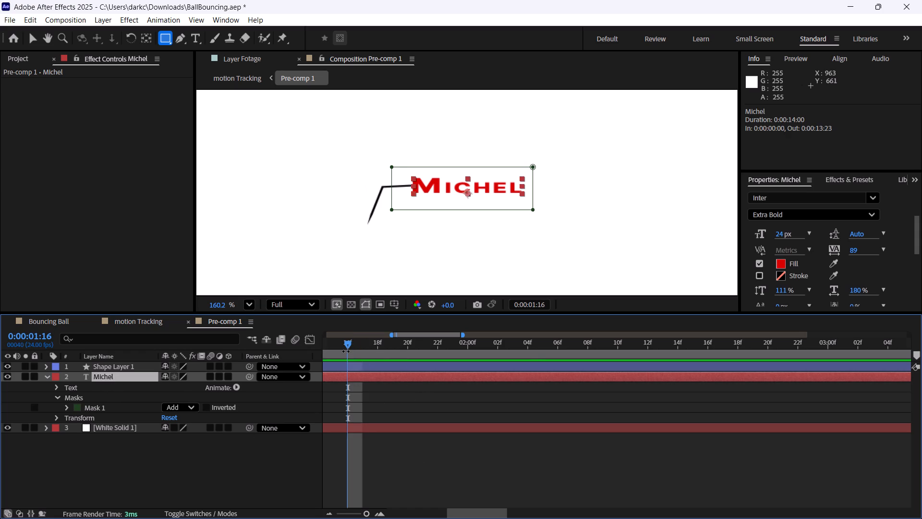
shift+scroll(381, 357, up, 5)
drag(466, 345, 436, 346)
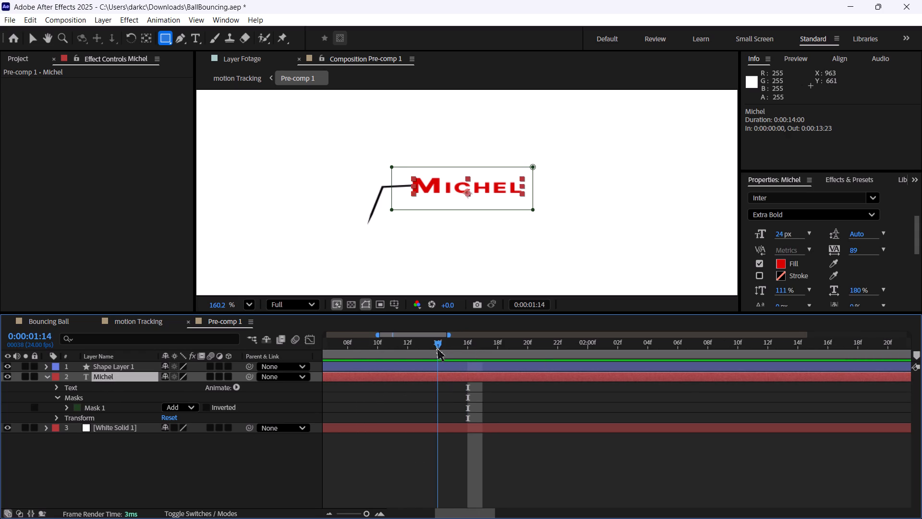
drag(436, 346, 323, 374)
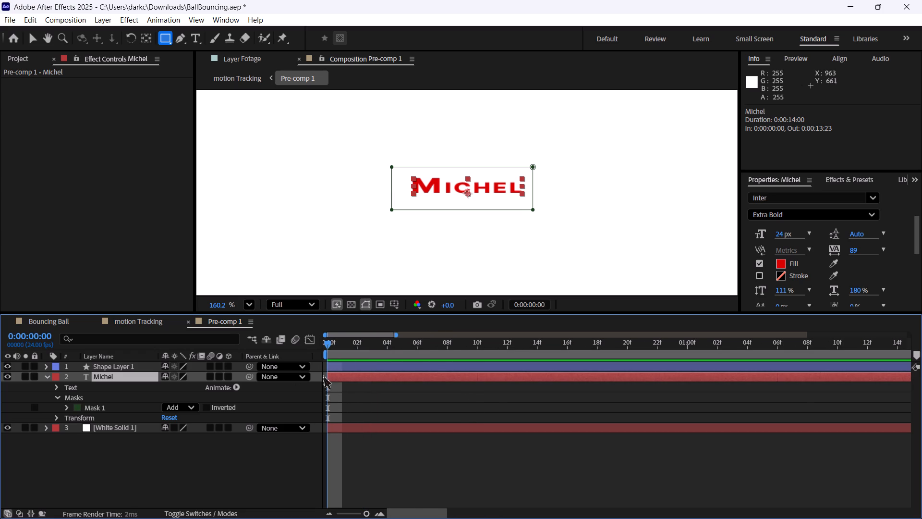
drag(323, 374, 559, 405)
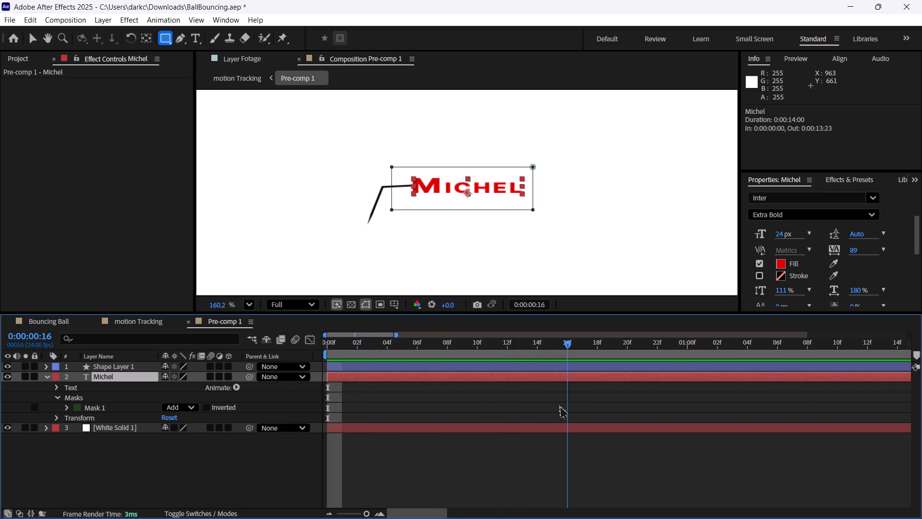
drag(559, 405, 532, 405)
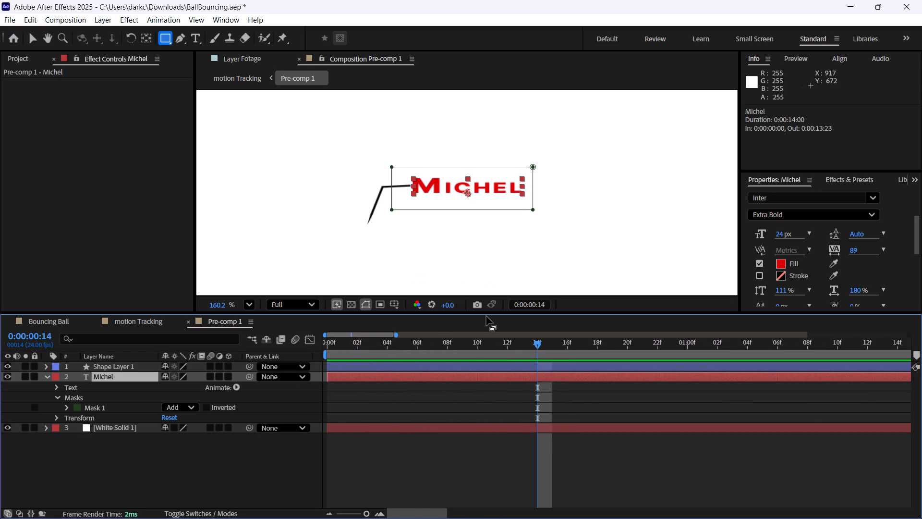
click(64, 406)
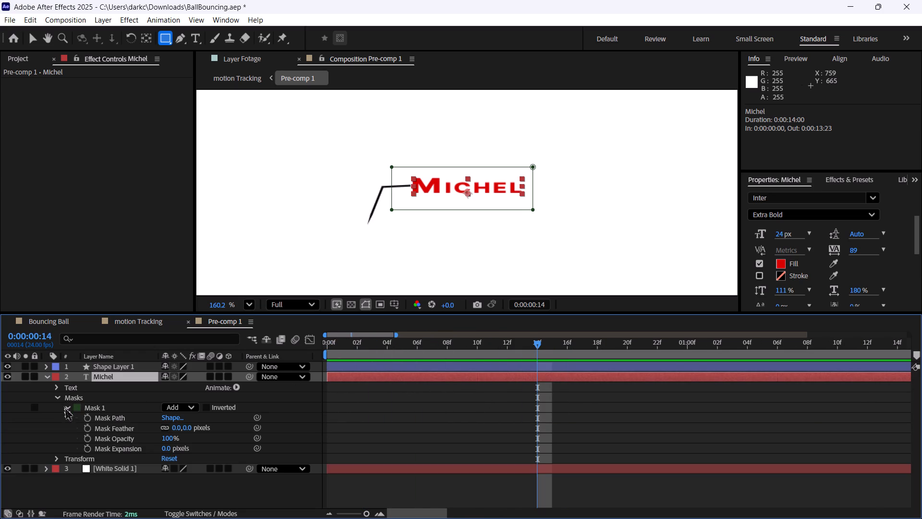
click(85, 421)
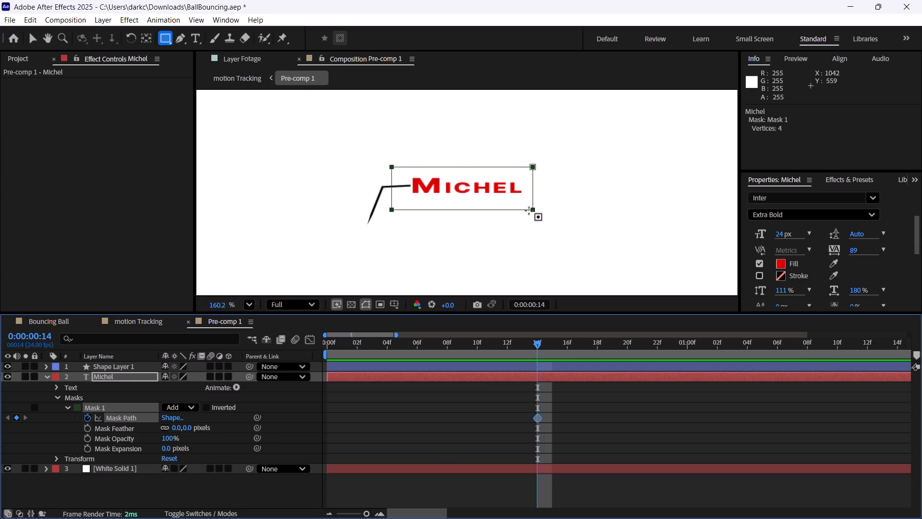
At 0:00:00:14, pull the mask's right edge back to just before the letter M, hiding the whole text.
key(v)
drag(519, 153, 557, 231)
drag(532, 167, 514, 167)
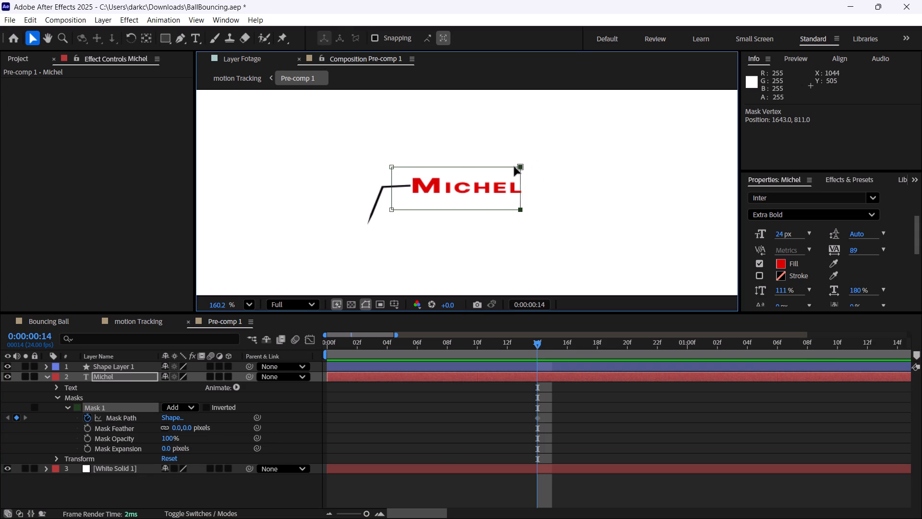
drag(514, 167, 413, 165)
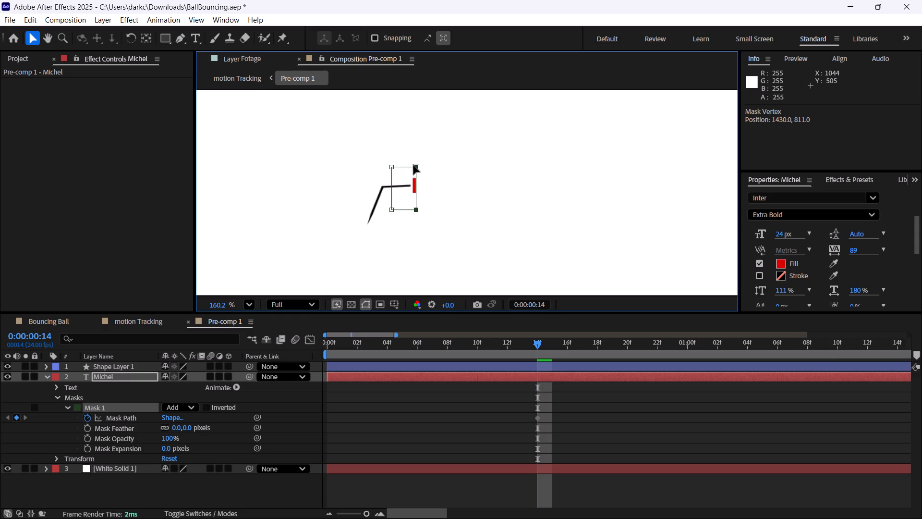
drag(413, 165, 410, 167)
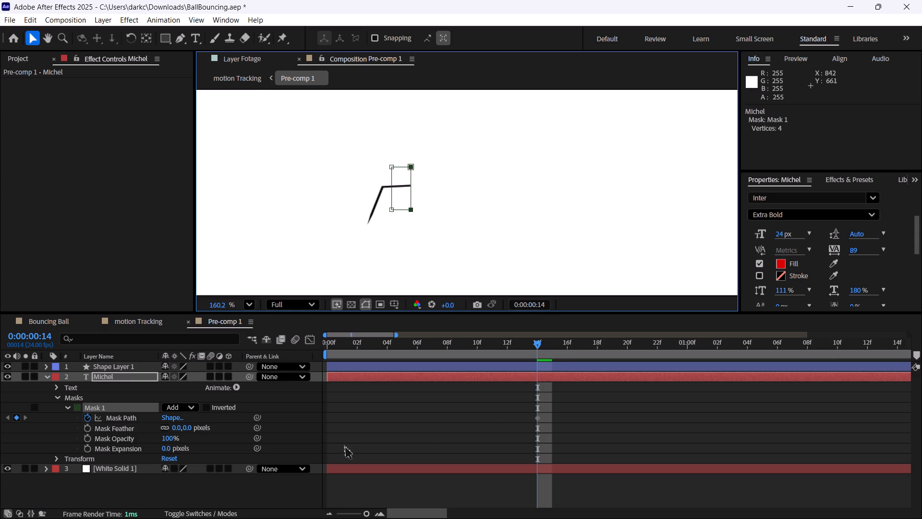
At 0:00:00:18, extend the mask's right edge past the letter L to reveal the full Michel text.
drag(536, 345, 551, 346)
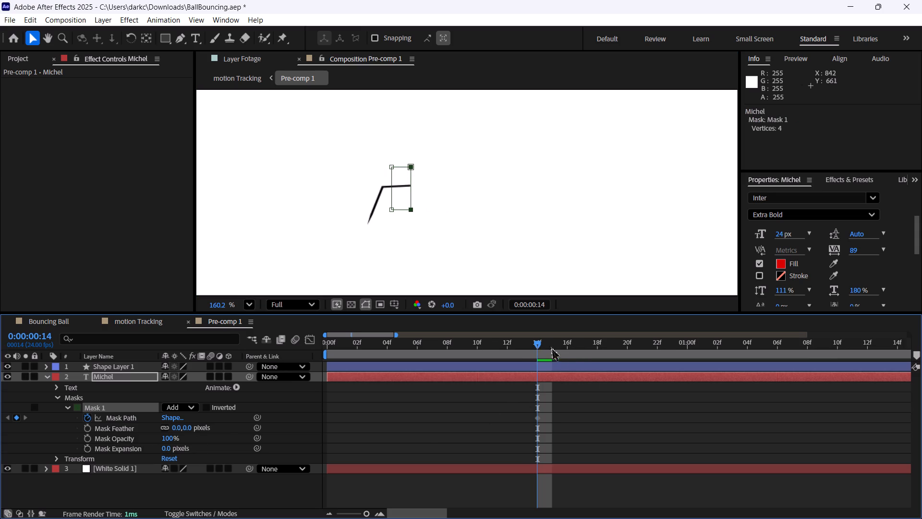
drag(551, 346, 601, 362)
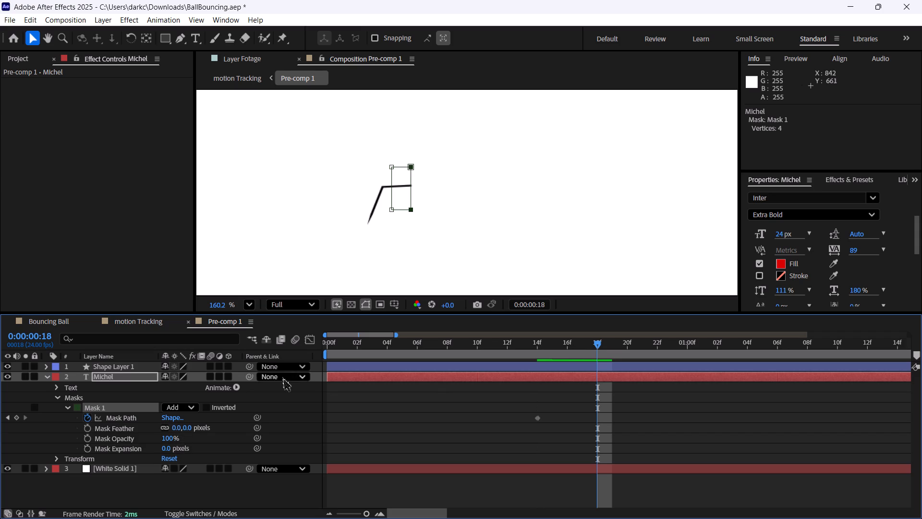
shift+drag(410, 166, 464, 180)
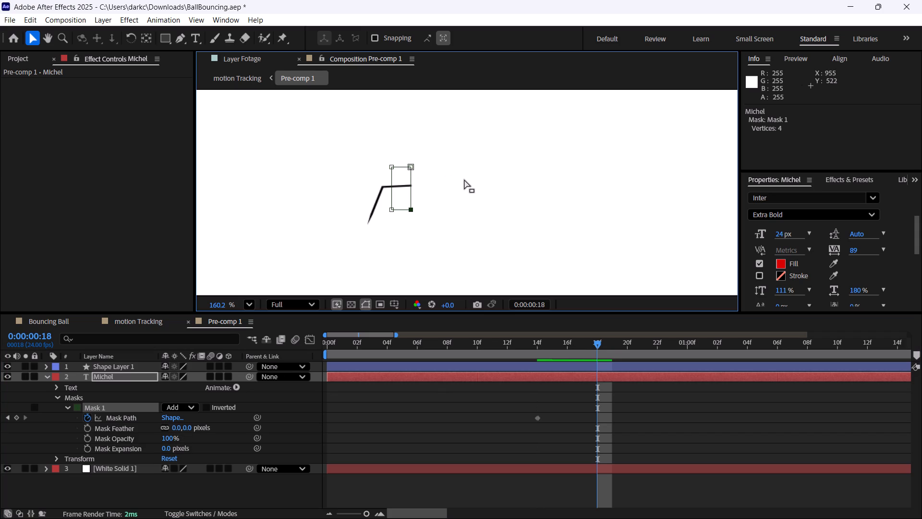
shift+drag(464, 180, 459, 179)
click(412, 168)
shift+click(412, 208)
drag(410, 166, 439, 165)
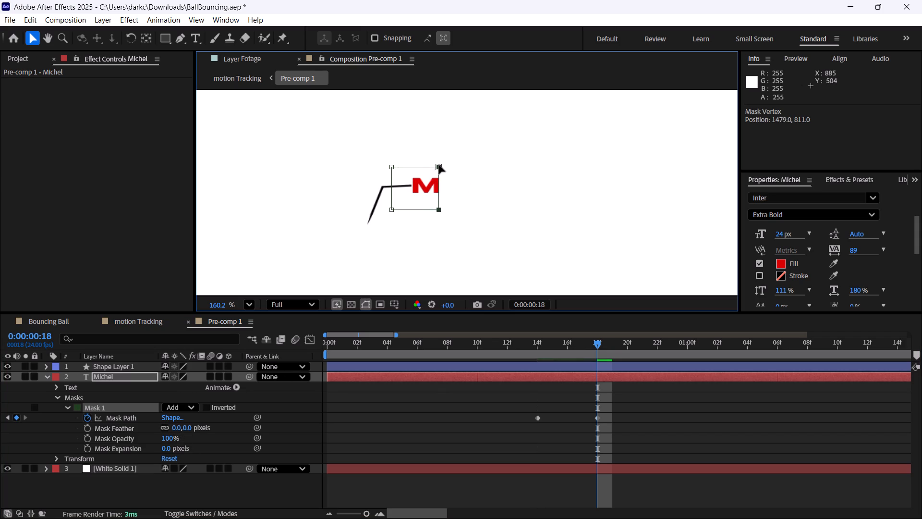
drag(439, 165, 528, 166)
click(639, 436)
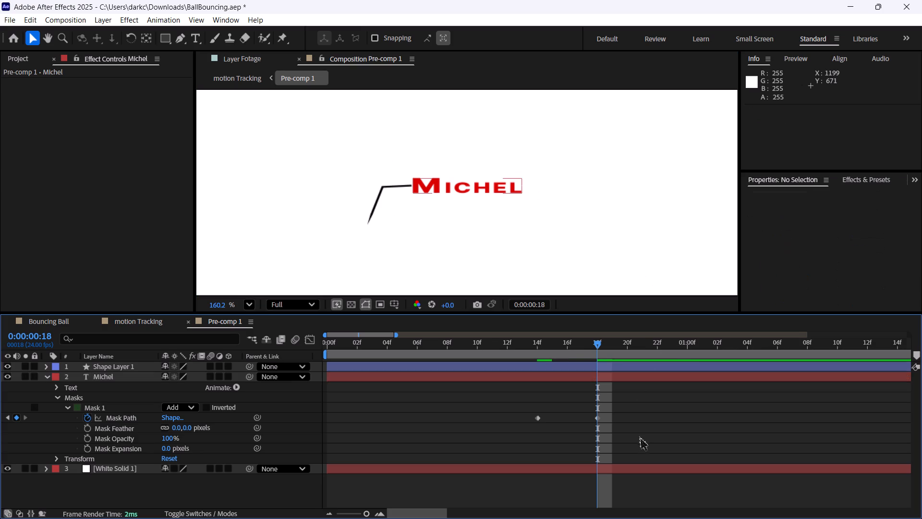
Apply Easy Ease to both Mask Path keyframes of the Michel layer.
drag(653, 423, 480, 422)
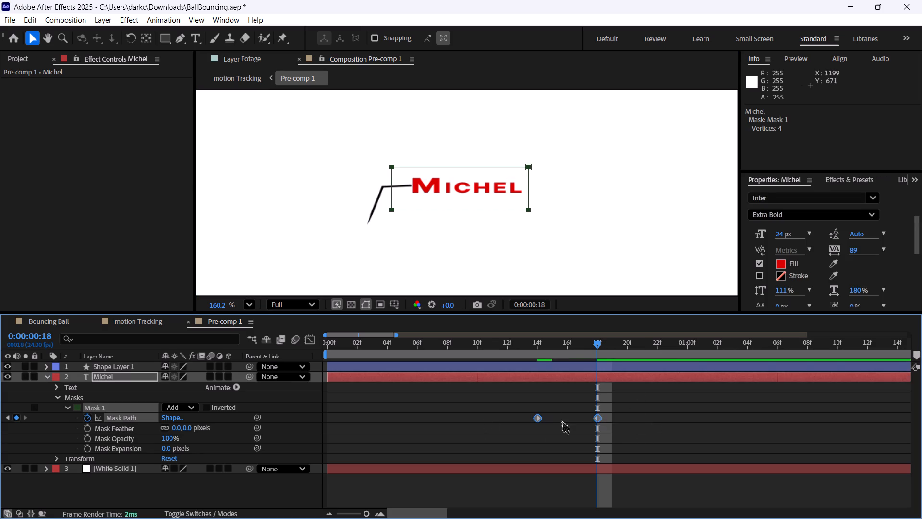
key(F9)
Preview the masked text reveal from 0:00:00:11.
drag(597, 346, 491, 362)
key(space)
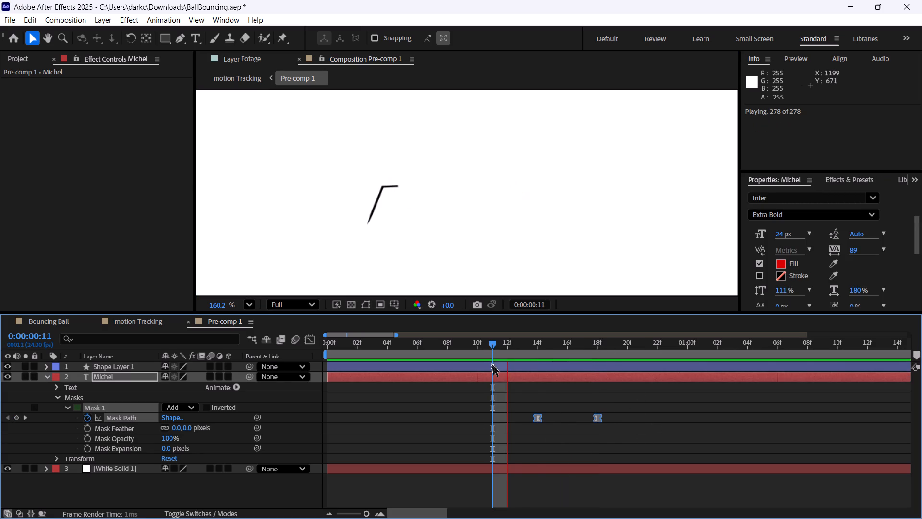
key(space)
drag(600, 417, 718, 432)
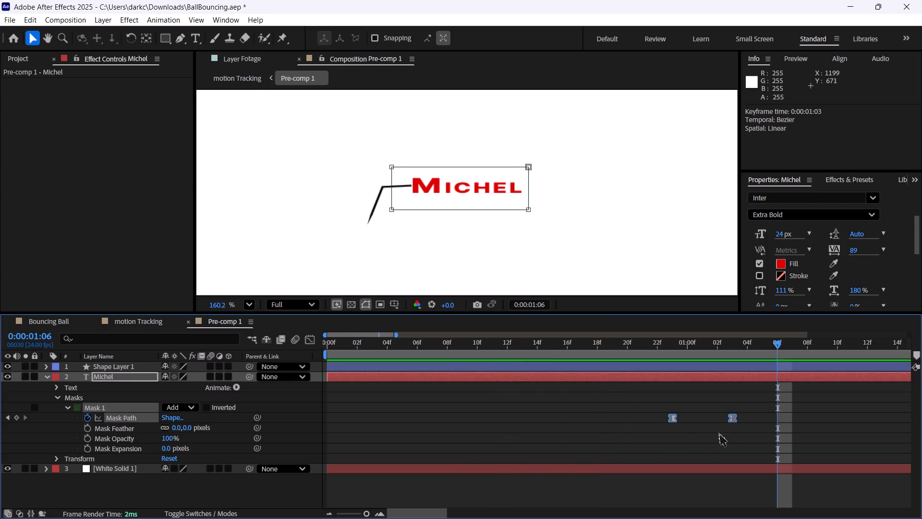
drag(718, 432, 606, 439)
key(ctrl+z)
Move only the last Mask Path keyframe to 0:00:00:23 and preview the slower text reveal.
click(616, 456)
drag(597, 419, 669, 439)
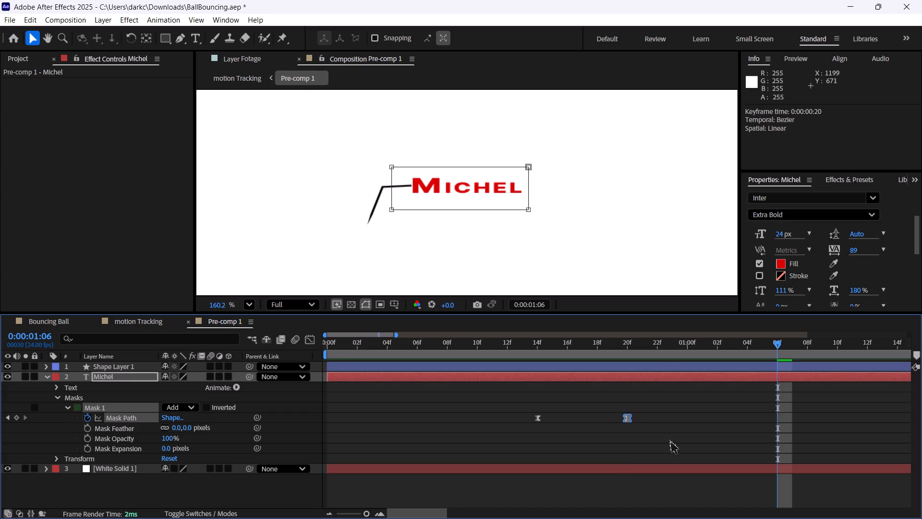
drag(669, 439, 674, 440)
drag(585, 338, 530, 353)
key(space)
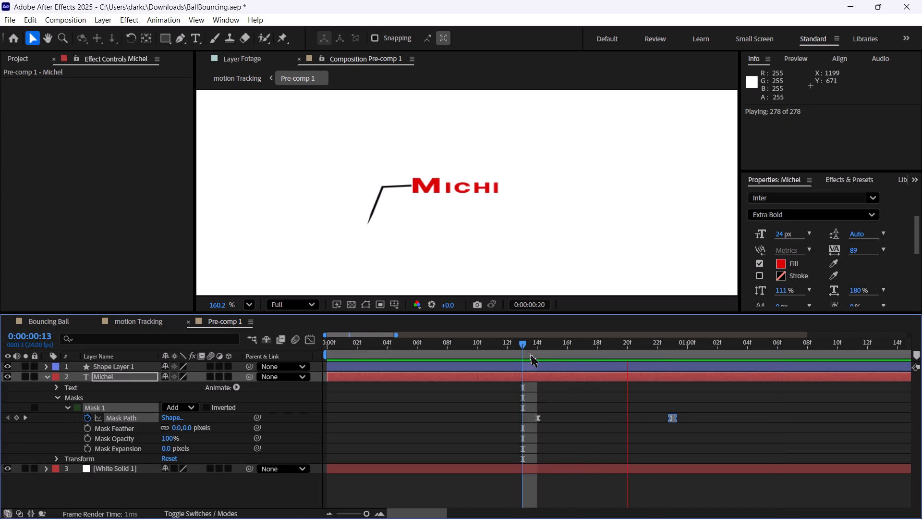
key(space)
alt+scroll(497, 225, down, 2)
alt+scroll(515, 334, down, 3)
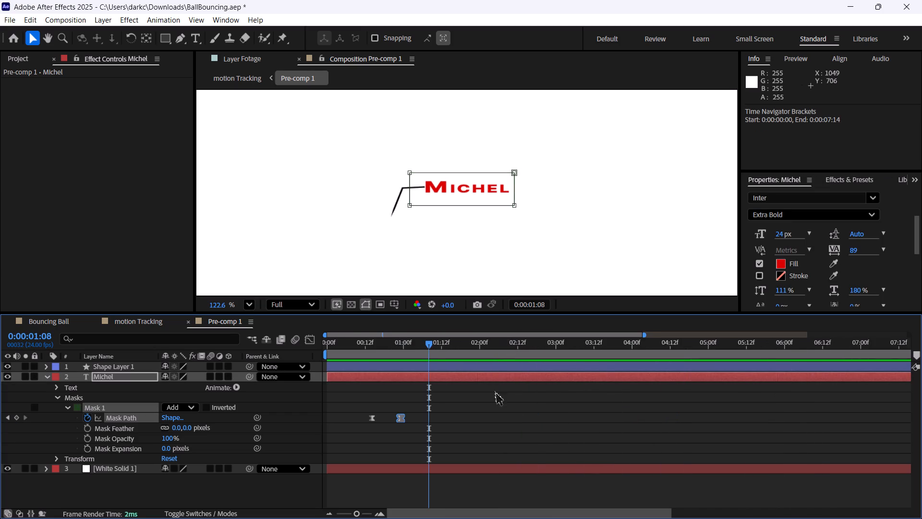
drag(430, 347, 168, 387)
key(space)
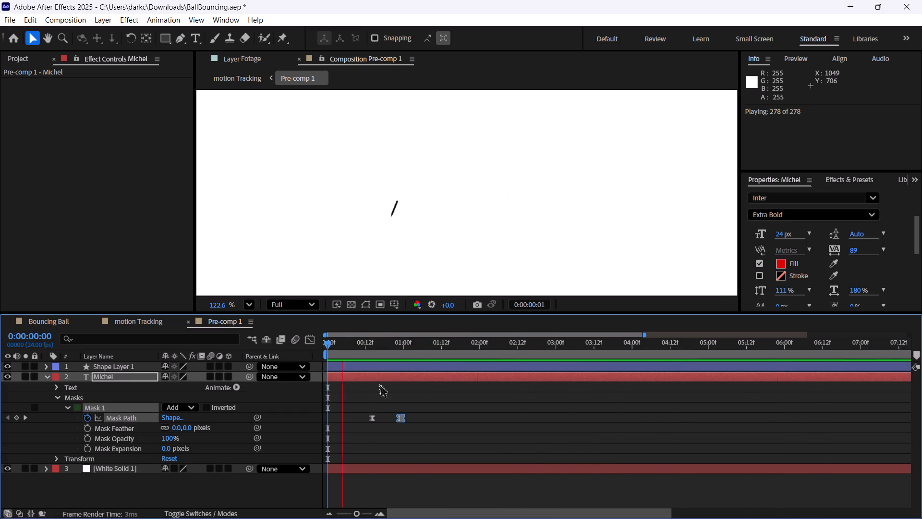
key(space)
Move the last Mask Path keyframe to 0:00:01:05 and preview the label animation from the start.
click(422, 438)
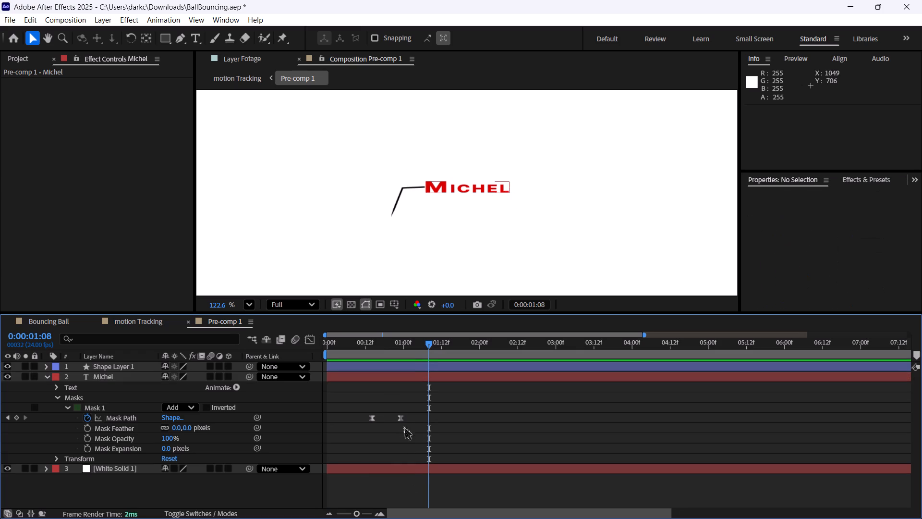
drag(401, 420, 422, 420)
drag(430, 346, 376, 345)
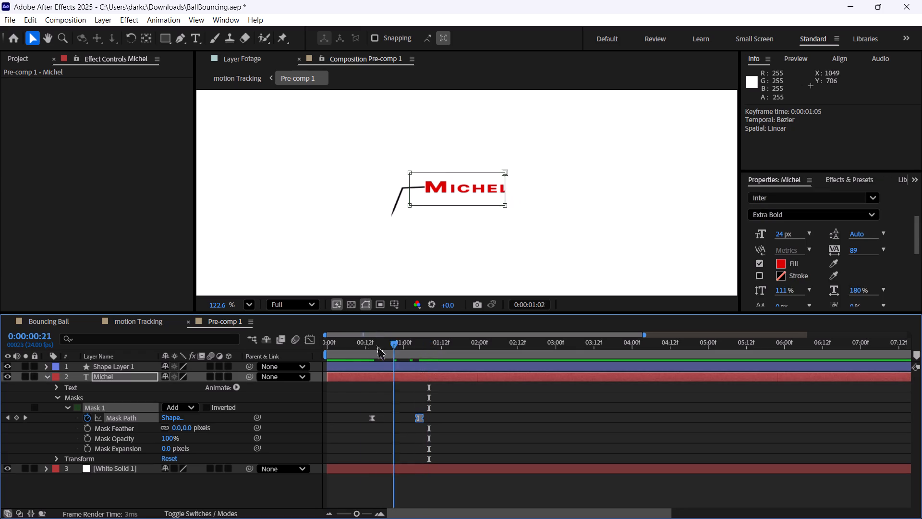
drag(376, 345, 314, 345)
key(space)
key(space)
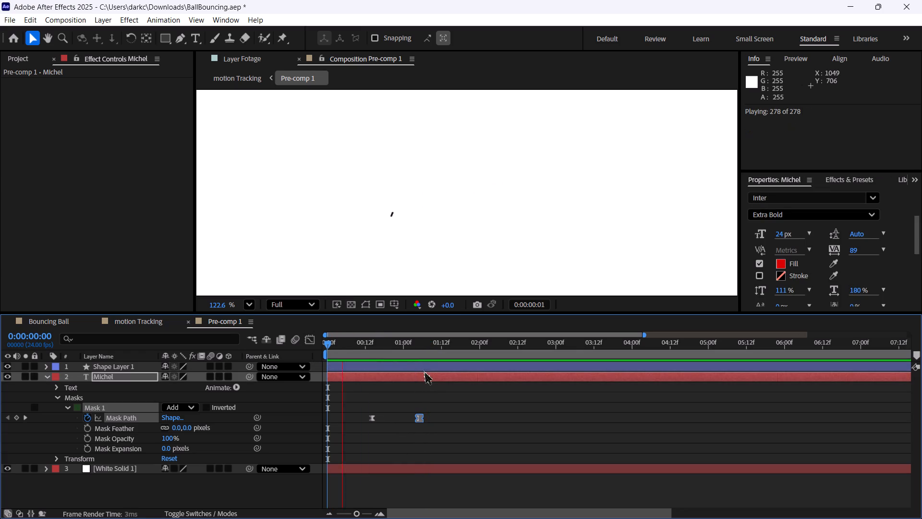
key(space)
Move the last Mask Path keyframe to 0:00:01:11 and preview the text reveal from 0:00:00:12.
click(410, 464)
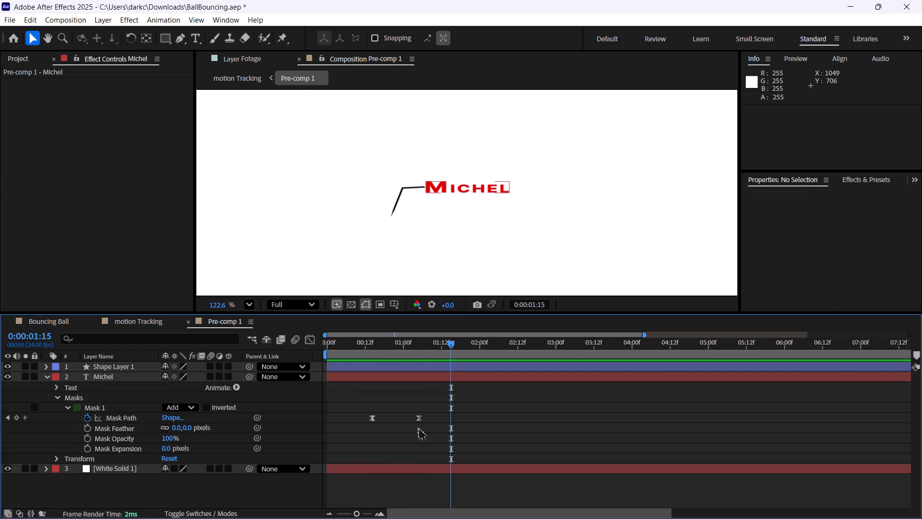
drag(423, 417, 435, 422)
drag(421, 418, 439, 427)
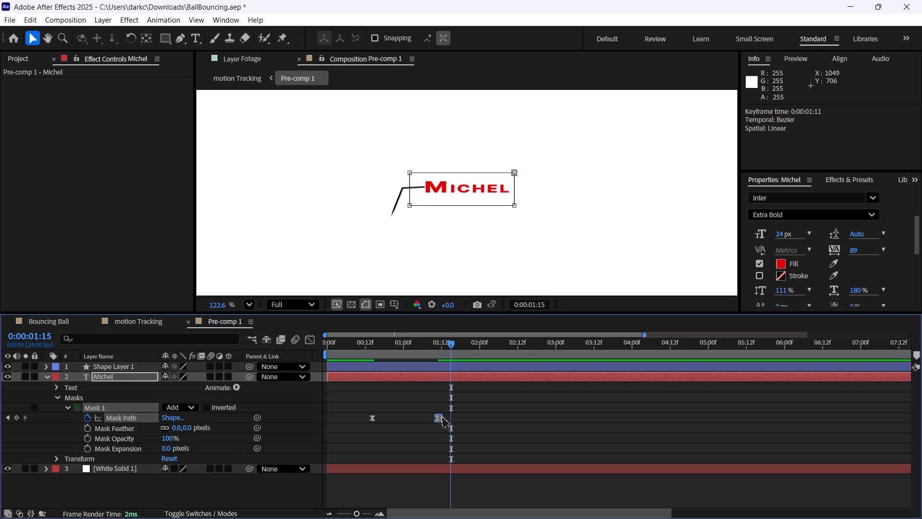
drag(451, 347, 365, 346)
key(space)
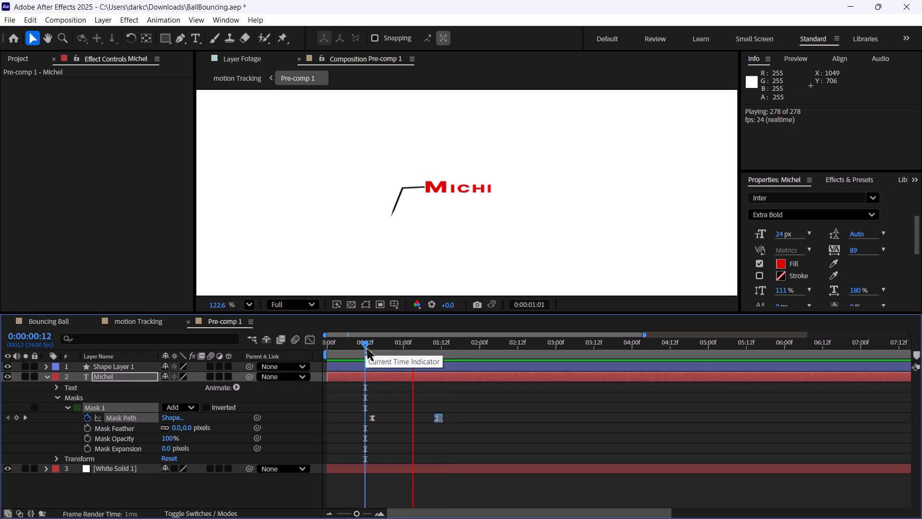
key(space)
Reapply Easy Ease to both Mask Path keyframes of the Michel layer.
drag(493, 430, 331, 387)
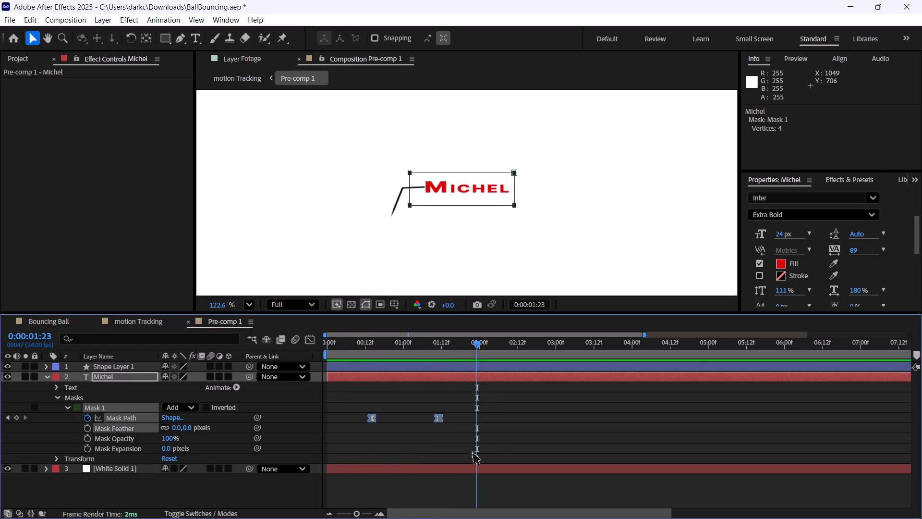
key(F9)
key(F9)
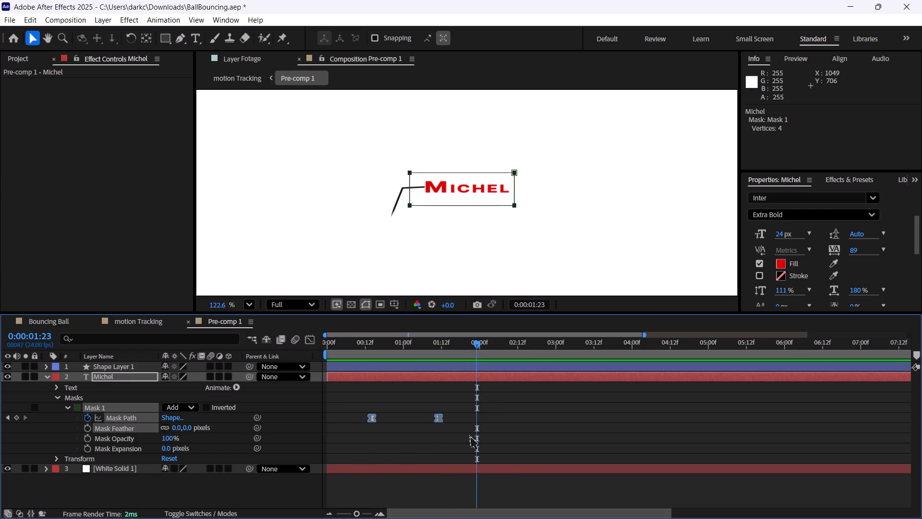
click(467, 434)
Collapse the Michel layer, delete the White Solid 1 background layer and save the project.
click(47, 376)
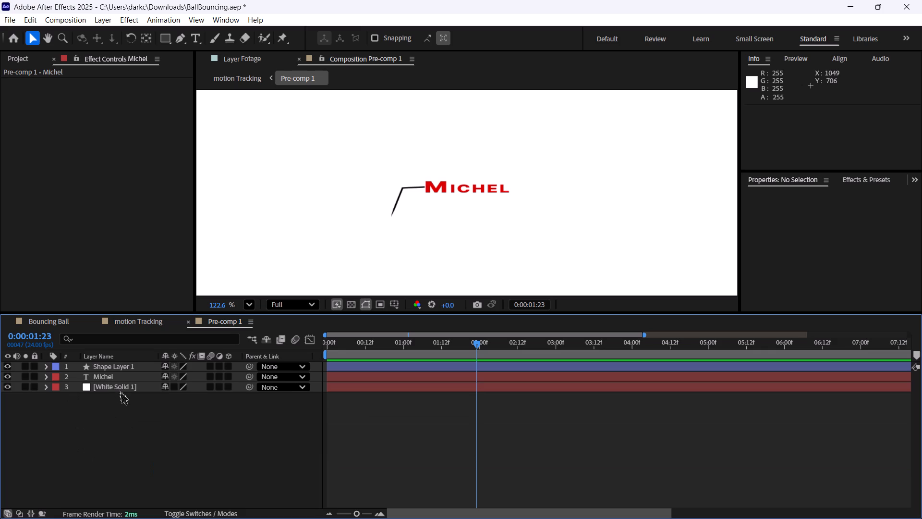
click(120, 390)
key(BackSpace)
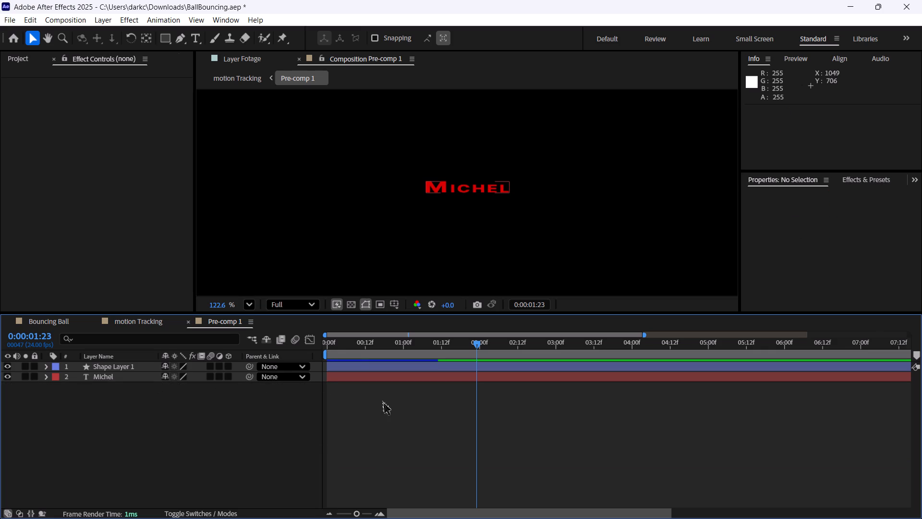
key(ctrl+s)
Preview the label animation in Pre-comp 1 from the start.
drag(363, 342, 318, 342)
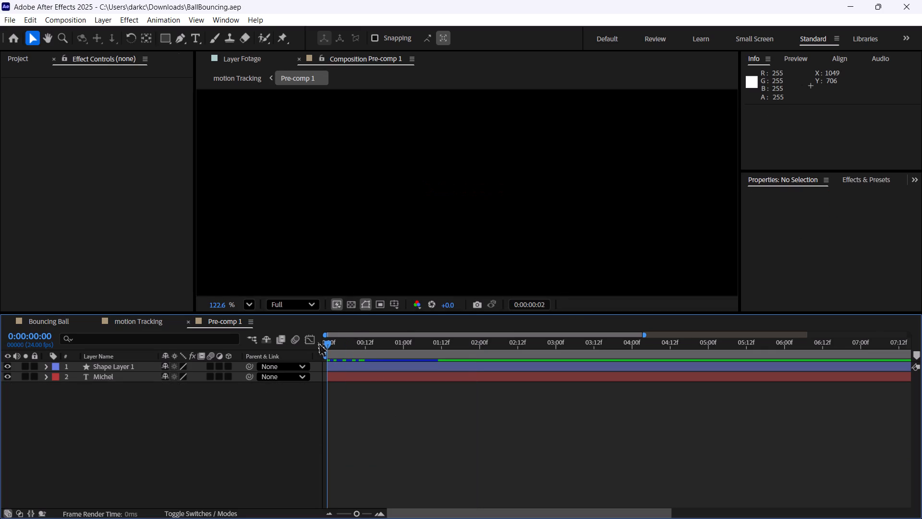
drag(318, 342, 296, 341)
key(space)
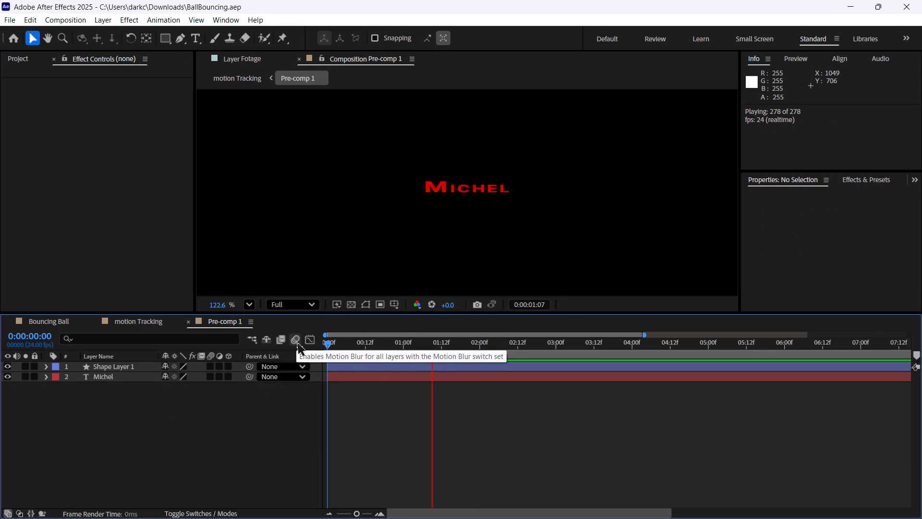
key(space)
Open the motion Tracking composition and preview from the start how the label appears over the footage.
click(127, 320)
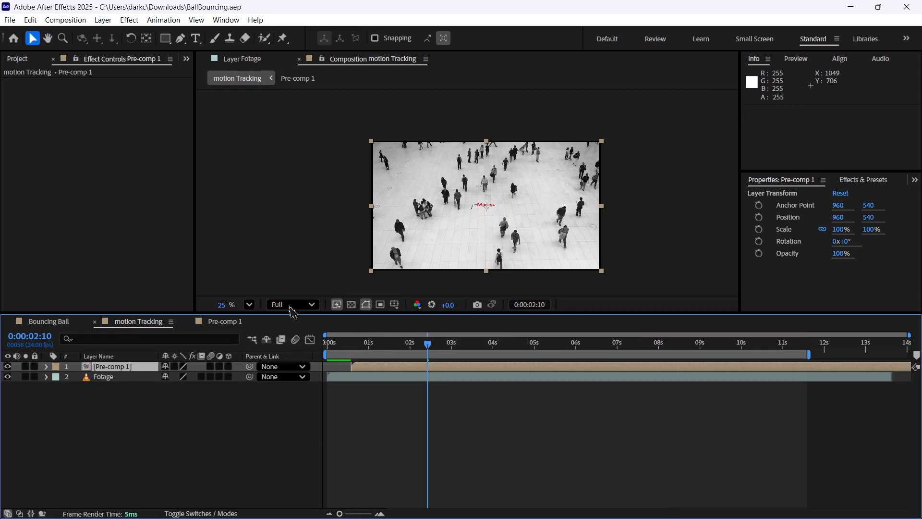
click(371, 432)
drag(384, 346, 288, 346)
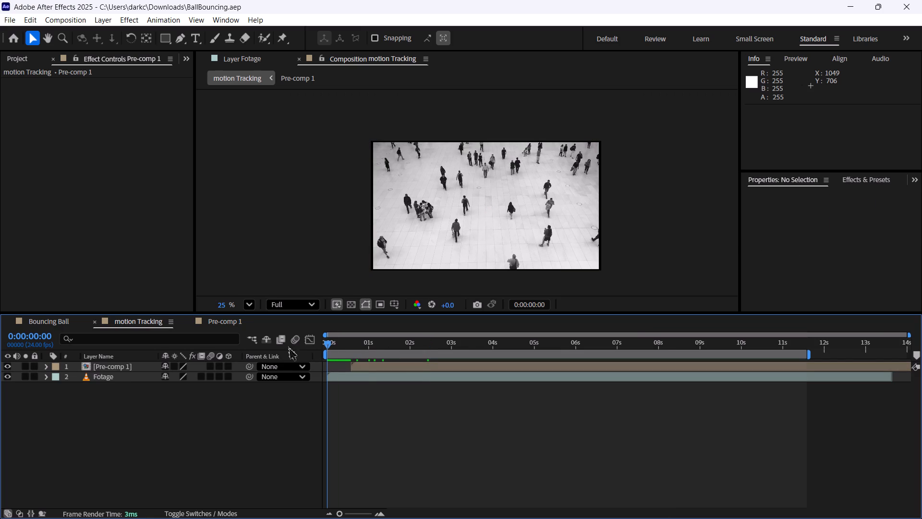
drag(288, 346, 283, 346)
key(space)
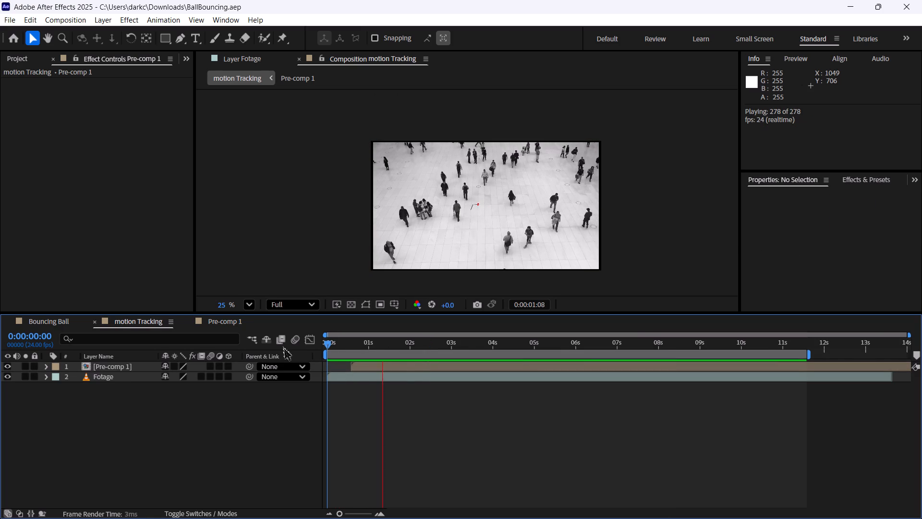
key(space)
alt+scroll(354, 414, up, 5)
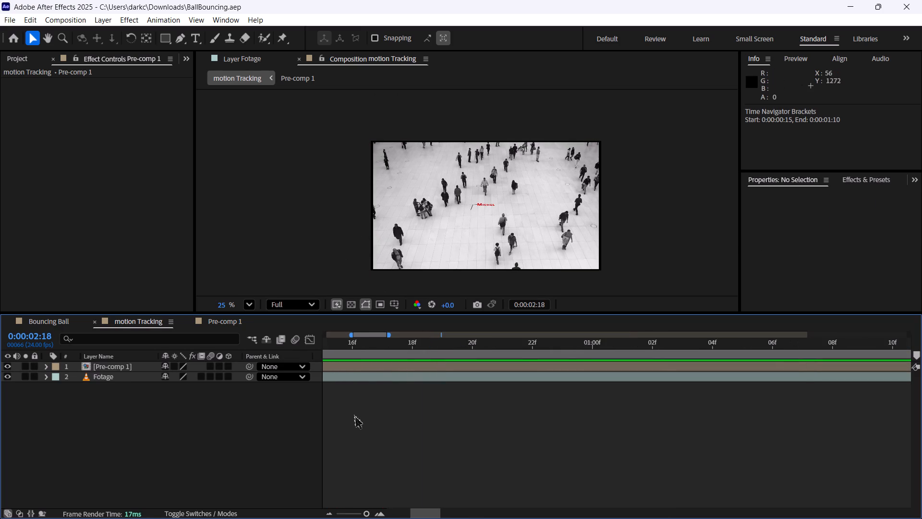
shift+scroll(407, 383, up, 11)
alt+scroll(407, 383, down, 3)
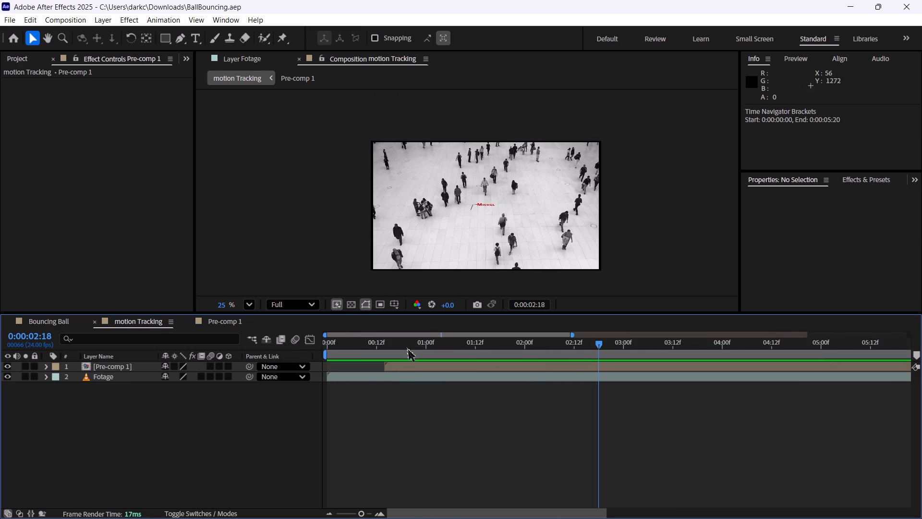
drag(412, 340, 470, 370)
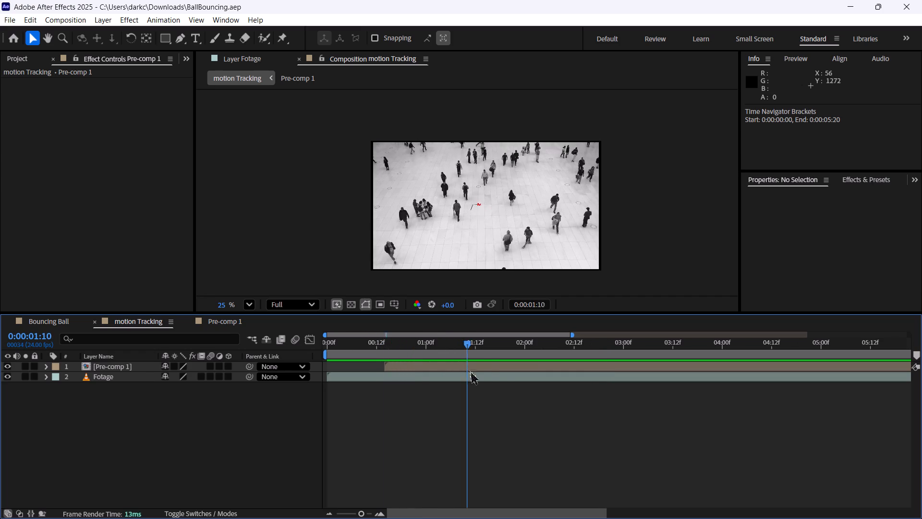
drag(470, 370, 250, 446)
key(space)
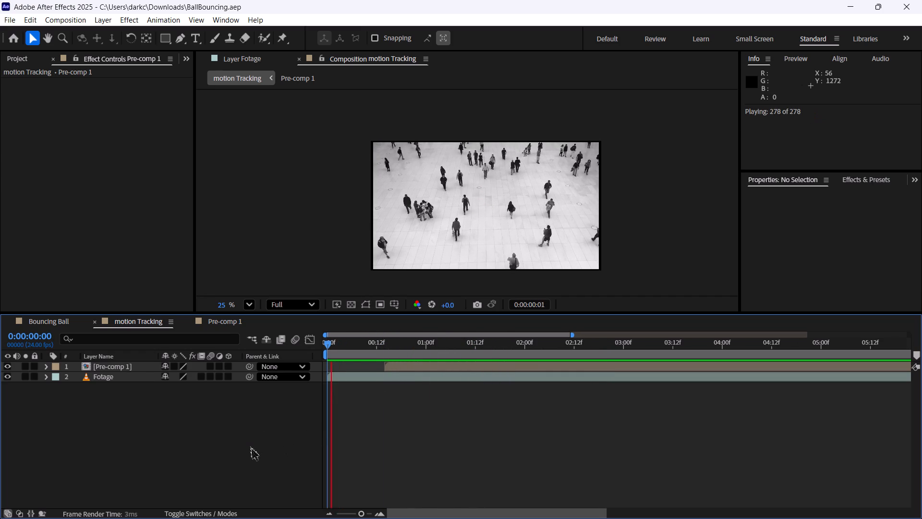
key(space)
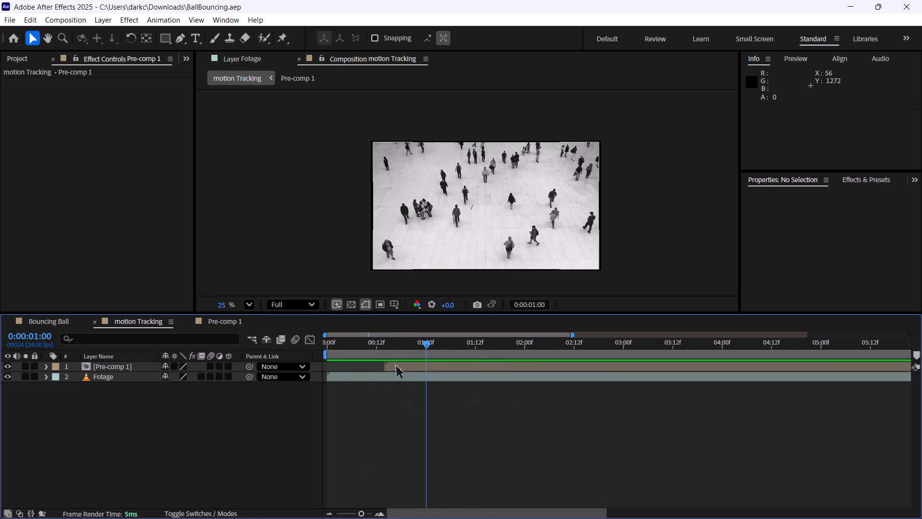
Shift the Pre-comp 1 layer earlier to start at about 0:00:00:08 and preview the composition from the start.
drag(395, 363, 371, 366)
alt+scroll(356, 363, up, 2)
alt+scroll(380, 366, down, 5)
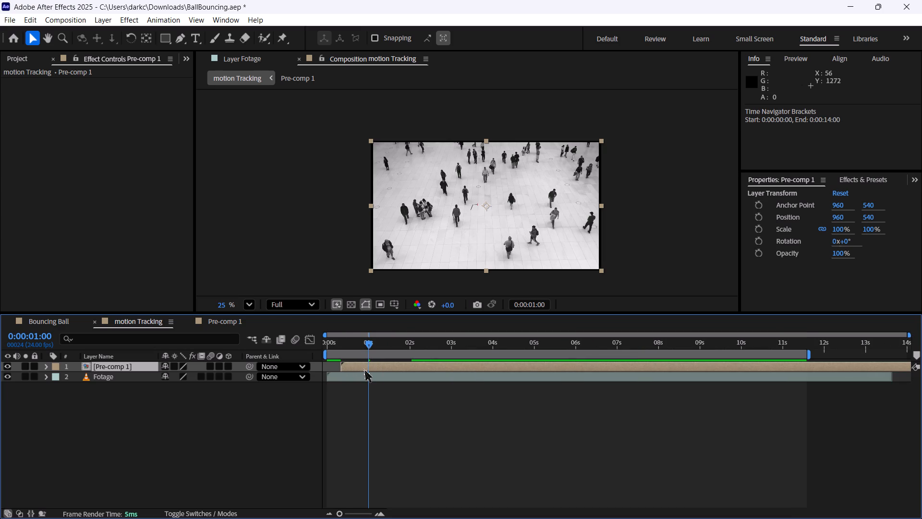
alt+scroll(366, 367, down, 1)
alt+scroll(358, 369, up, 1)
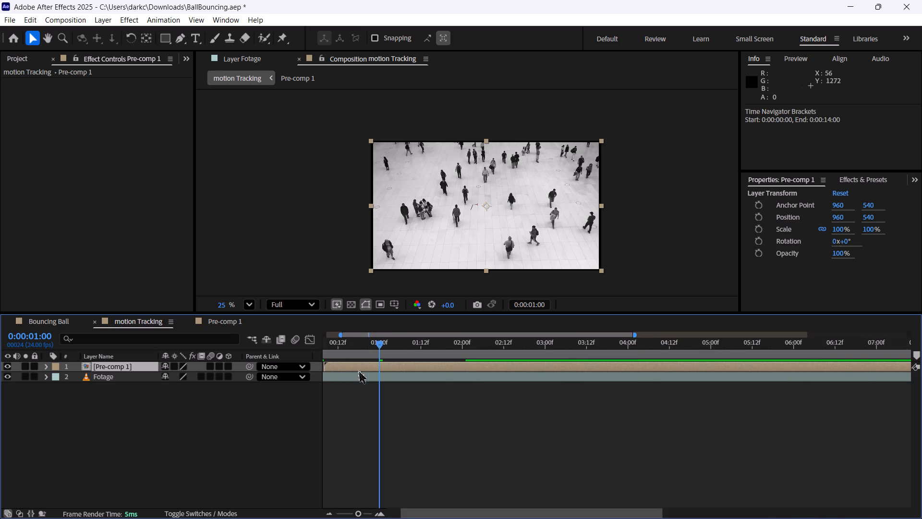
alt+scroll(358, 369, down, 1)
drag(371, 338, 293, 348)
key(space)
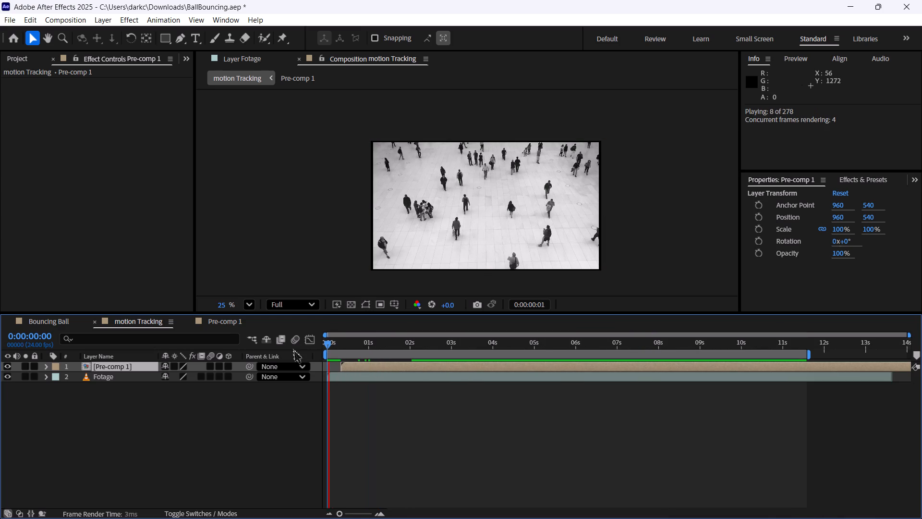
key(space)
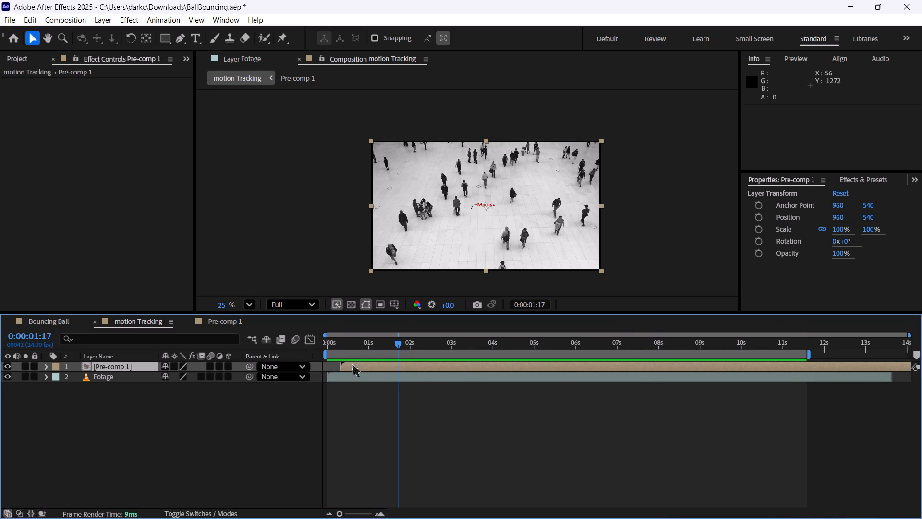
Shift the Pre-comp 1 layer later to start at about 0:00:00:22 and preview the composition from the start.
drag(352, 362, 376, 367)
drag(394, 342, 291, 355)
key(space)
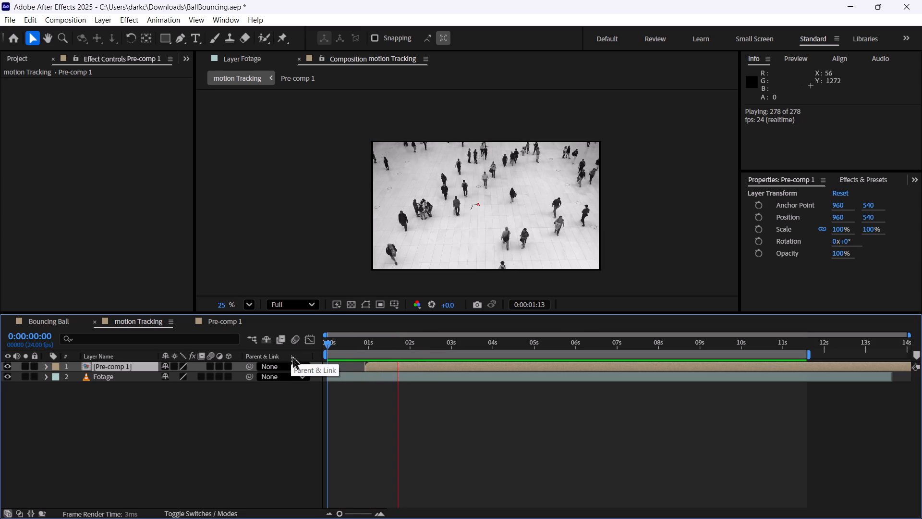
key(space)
Align the start of the Pre-comp 1 layer to 0:00:00:23 and preview from there.
click(353, 416)
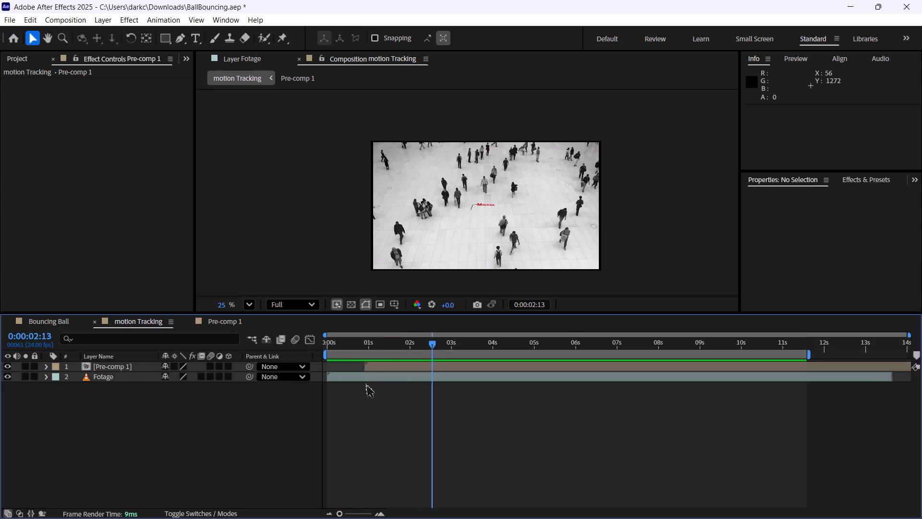
drag(375, 339, 367, 343)
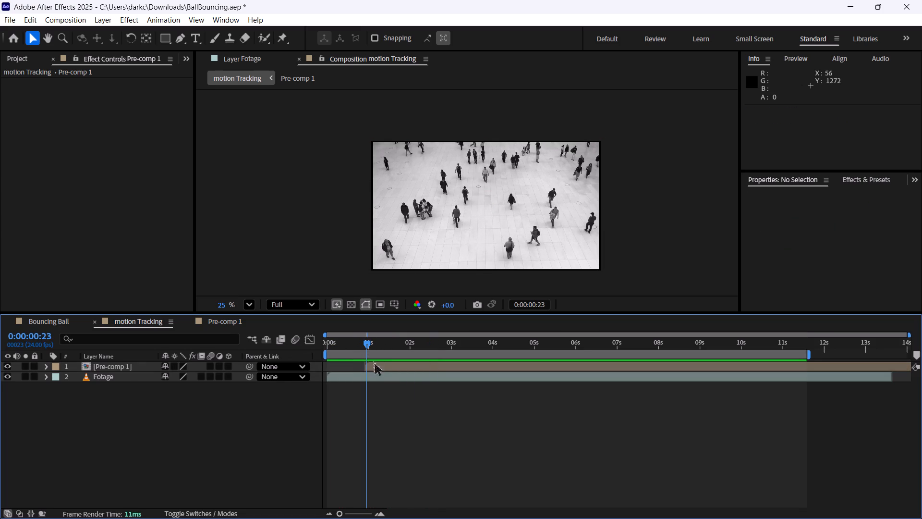
click(373, 367)
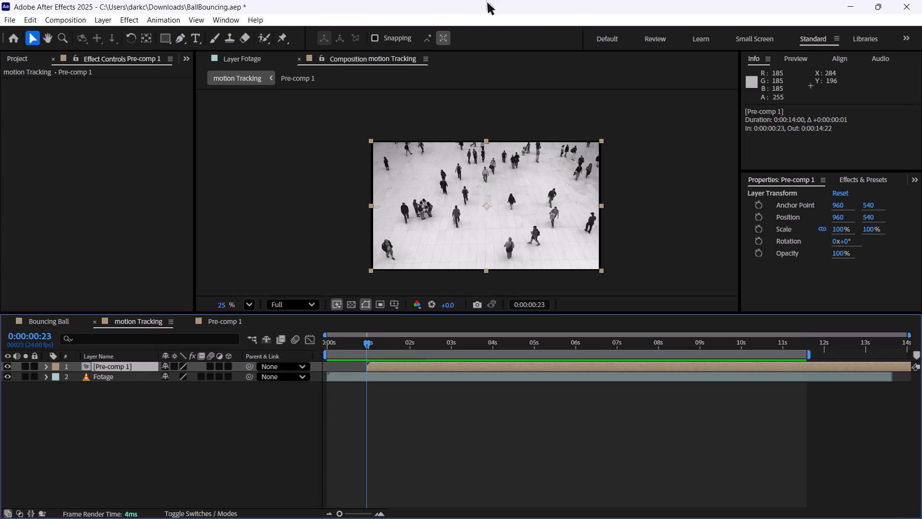
key(space)
key(space)
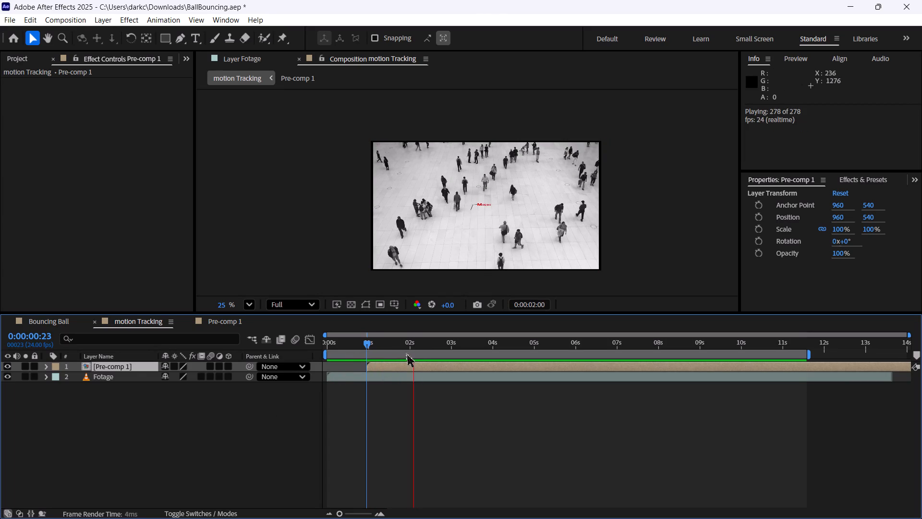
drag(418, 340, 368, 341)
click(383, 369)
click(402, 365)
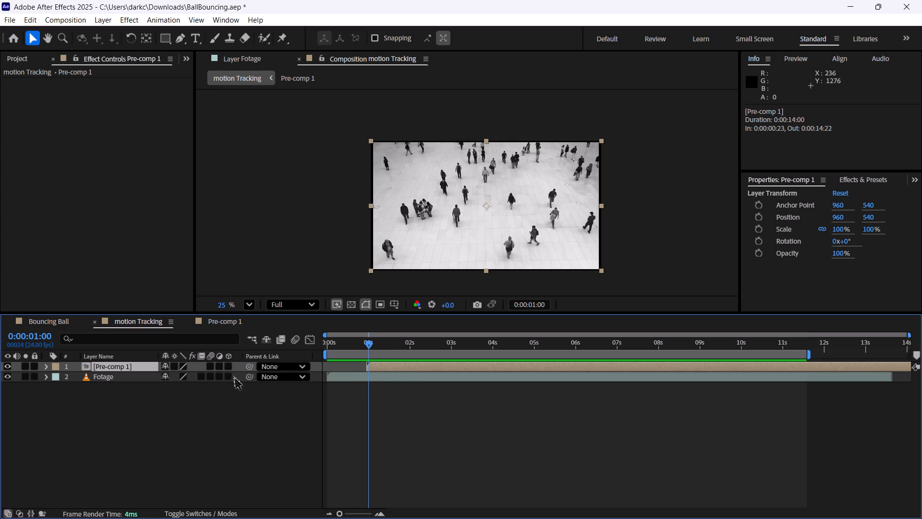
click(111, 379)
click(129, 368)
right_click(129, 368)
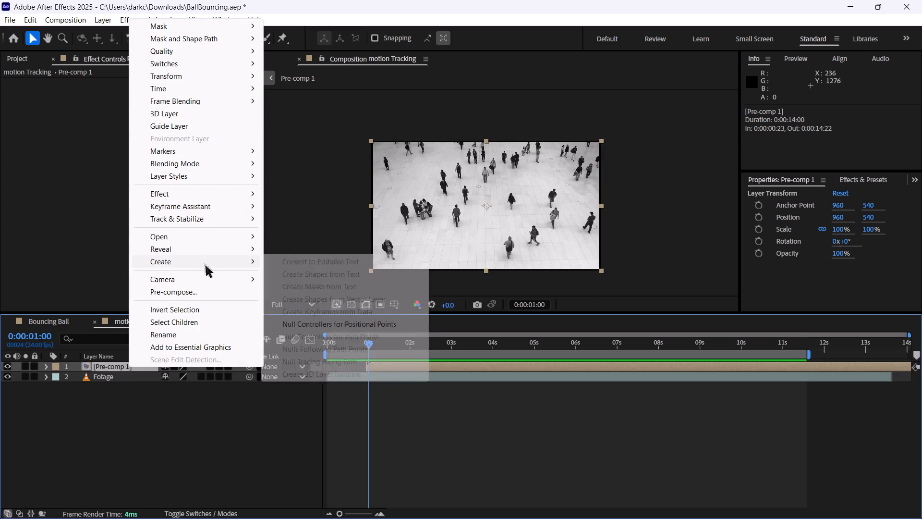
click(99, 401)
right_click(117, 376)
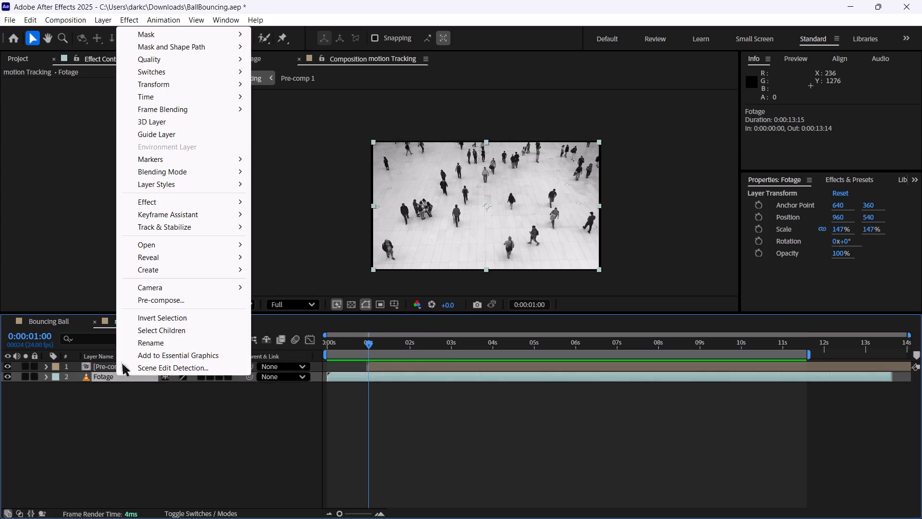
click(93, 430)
Add a null object to the motion Tracking composition.
right_click(89, 430)
click(148, 284)
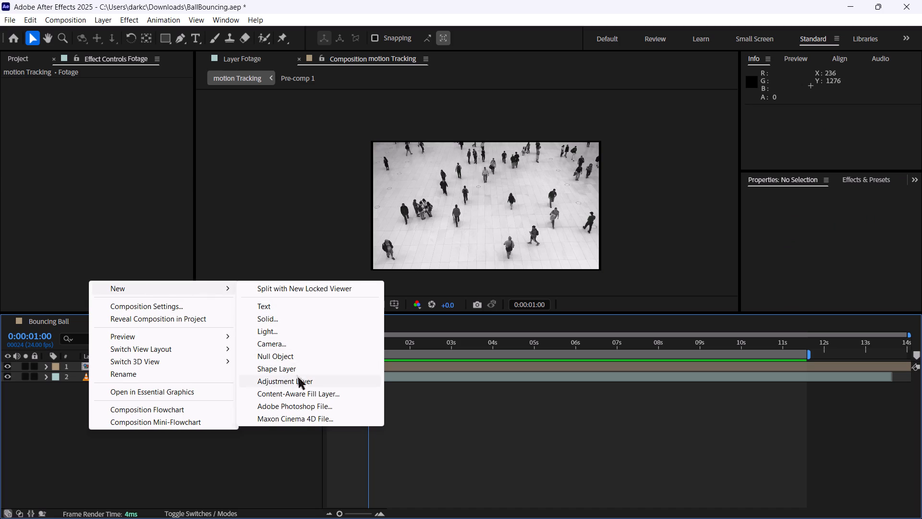
click(293, 357)
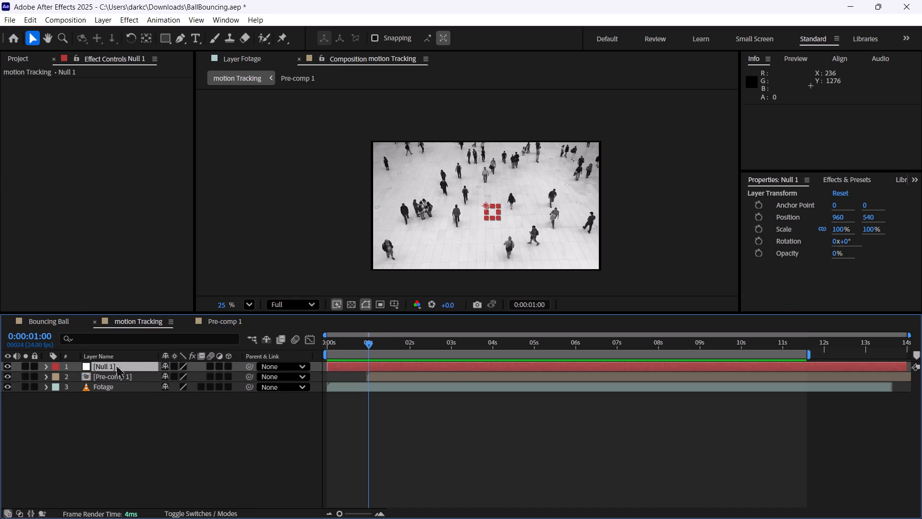
Parent the Pre-comp 1 layer to Null 1.
click(115, 364)
click(291, 374)
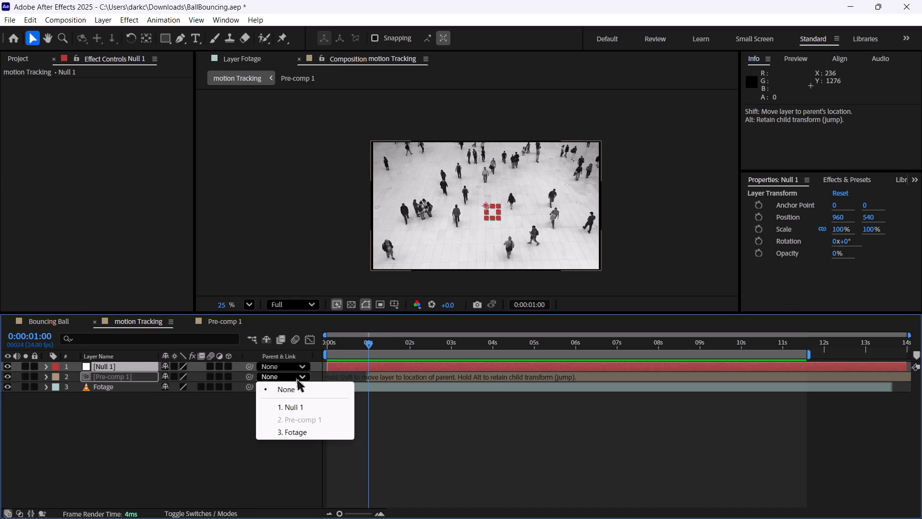
click(295, 408)
click(170, 424)
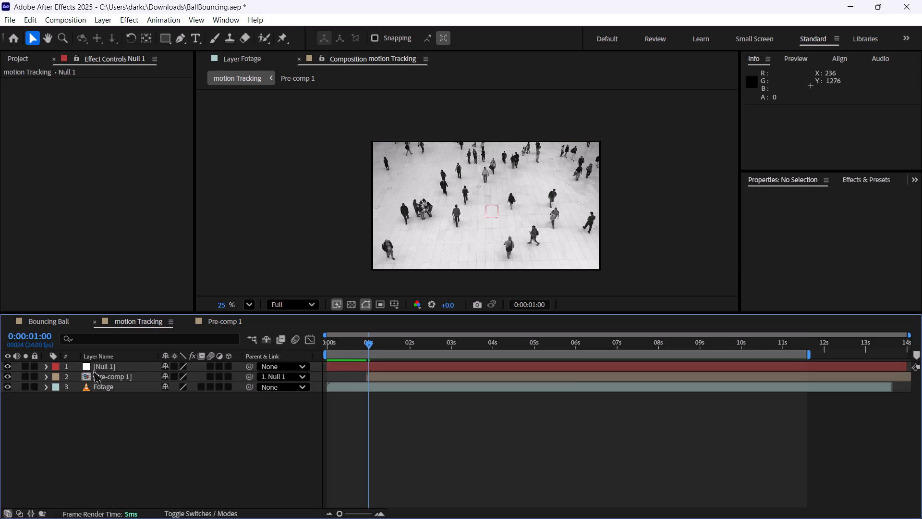
Select the Fotage layer and bring up the Tracker controls.
click(89, 367)
click(116, 389)
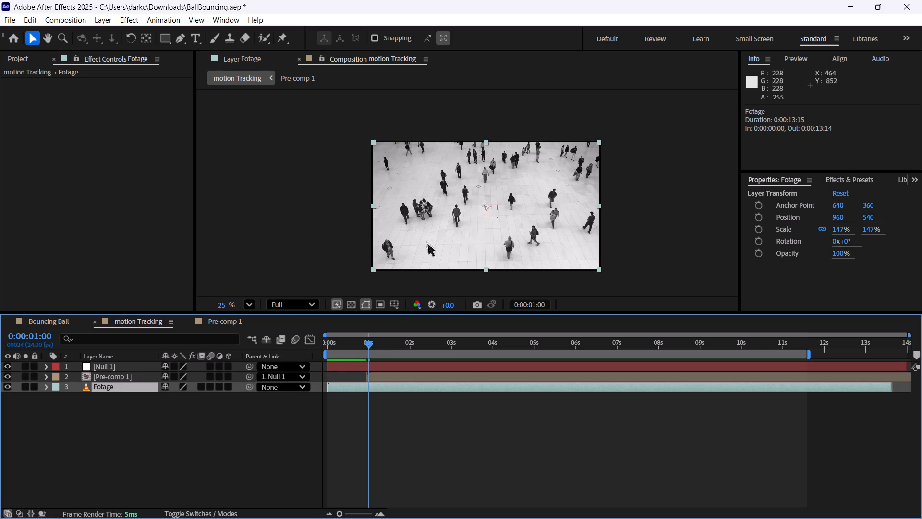
scroll(835, 185, down, 1)
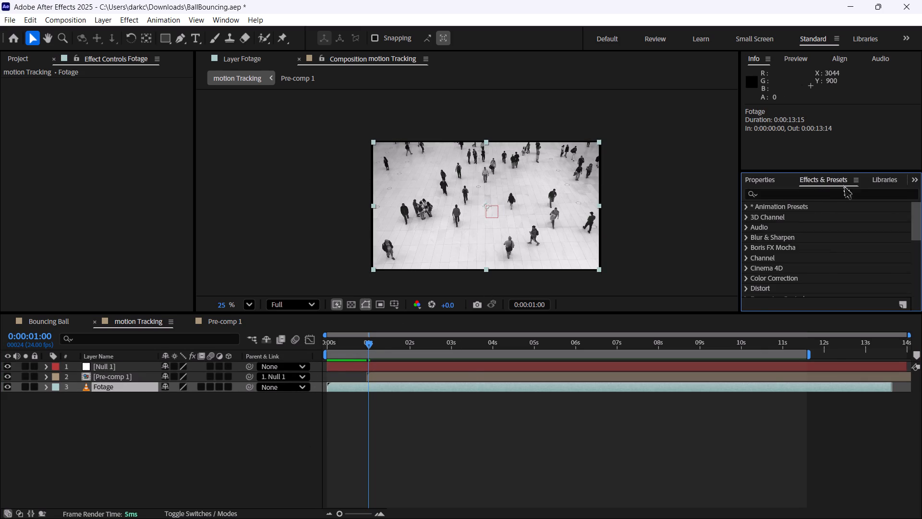
scroll(843, 185, down, 2)
scroll(843, 185, up, 1)
scroll(843, 185, down, 1)
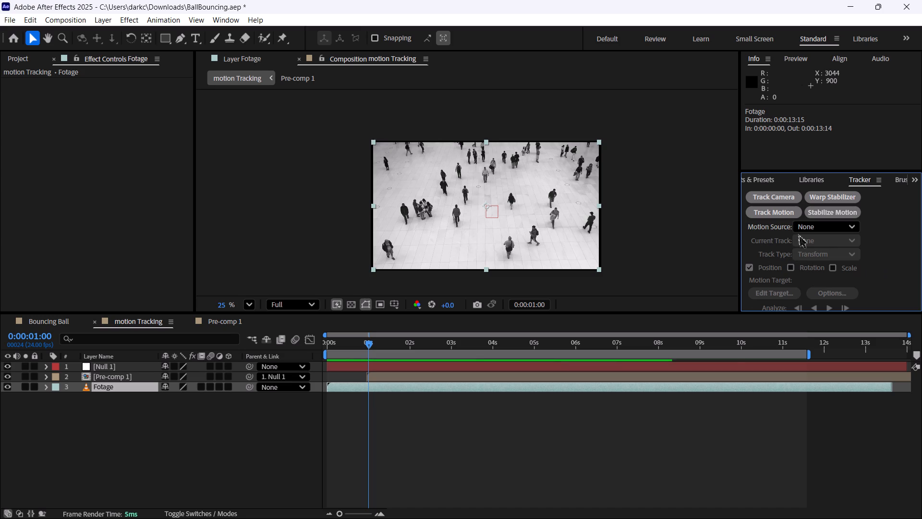
scroll(789, 256, down, 2)
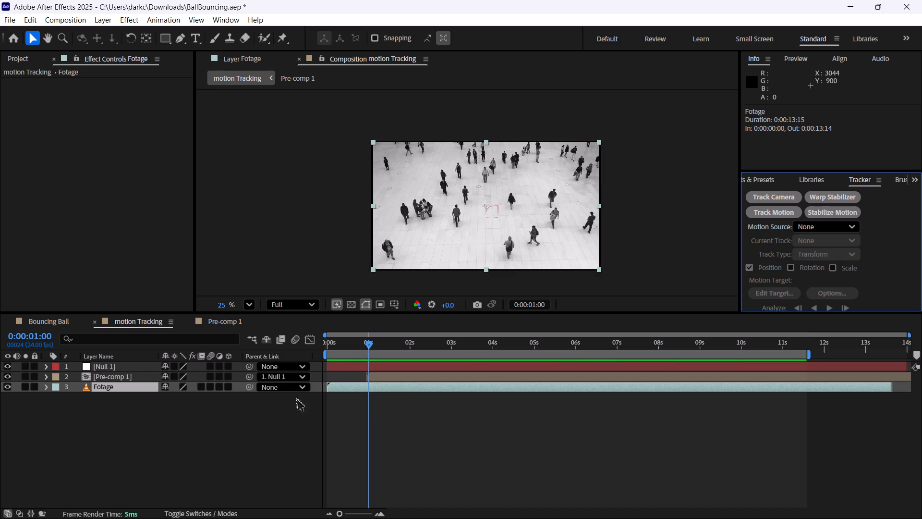
Scrub and preview the motion Tracking composition from the start to check the label against the walking people.
click(346, 385)
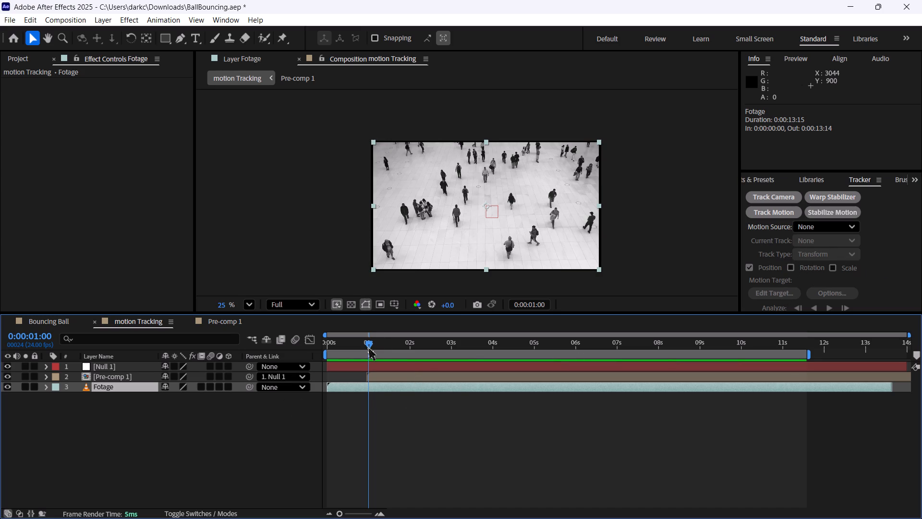
drag(376, 344, 306, 360)
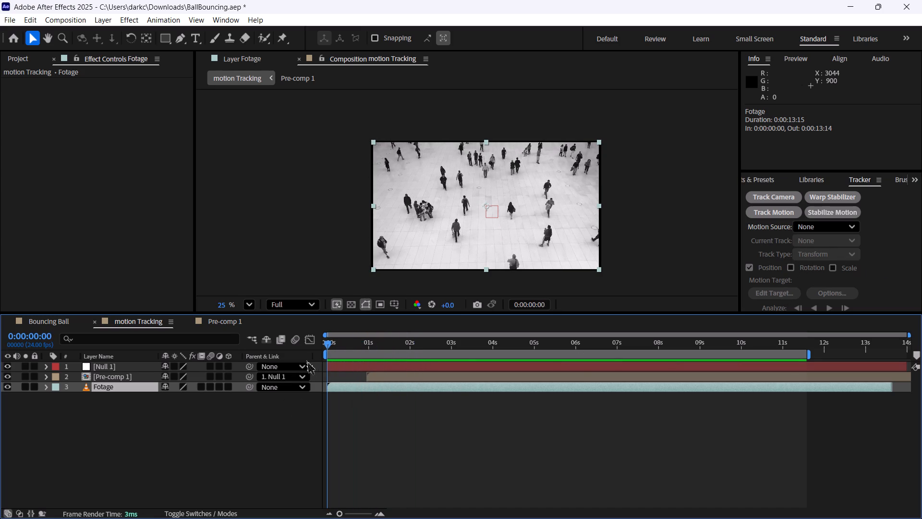
drag(306, 360, 330, 411)
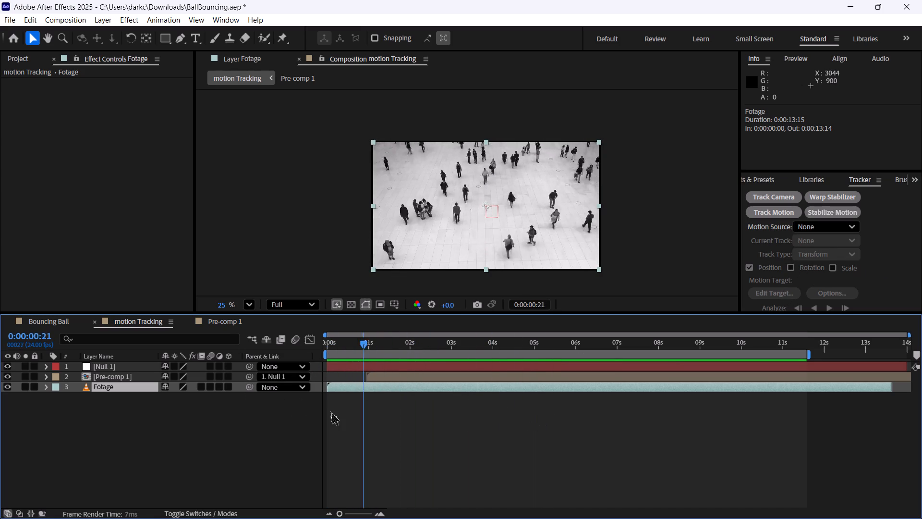
drag(330, 411, 316, 436)
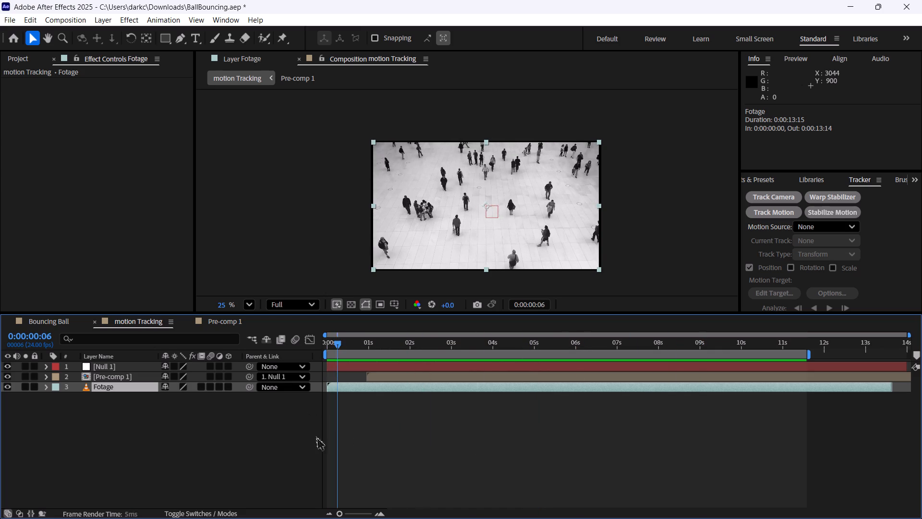
drag(316, 436, 282, 436)
key(space)
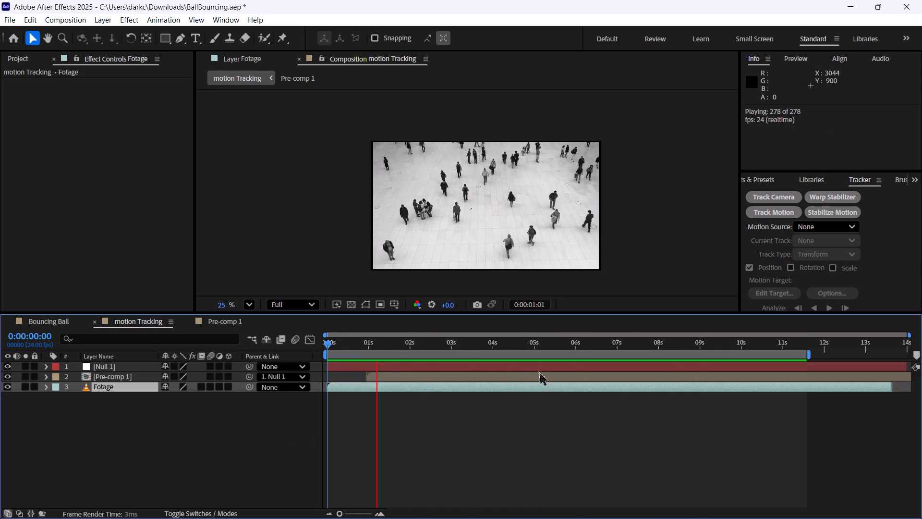
key(space)
key(space)
key(space)
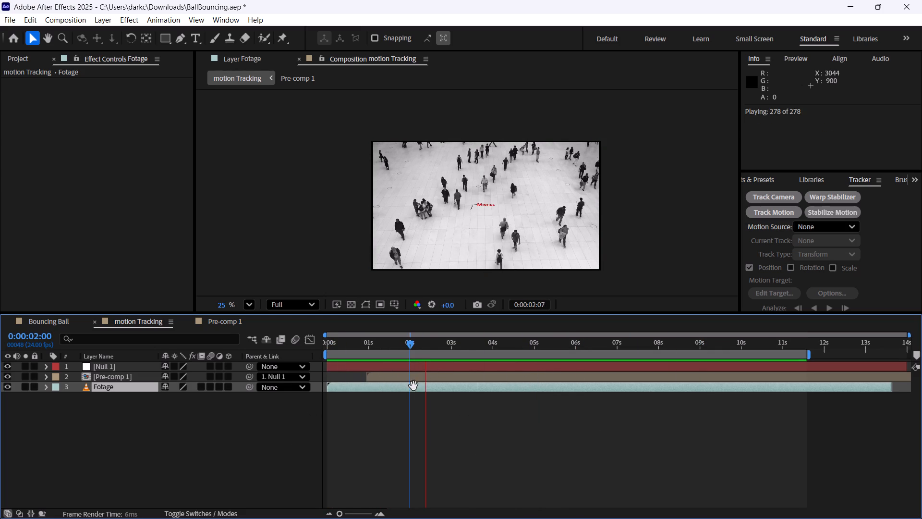
drag(391, 440, 398, 440)
click(391, 388)
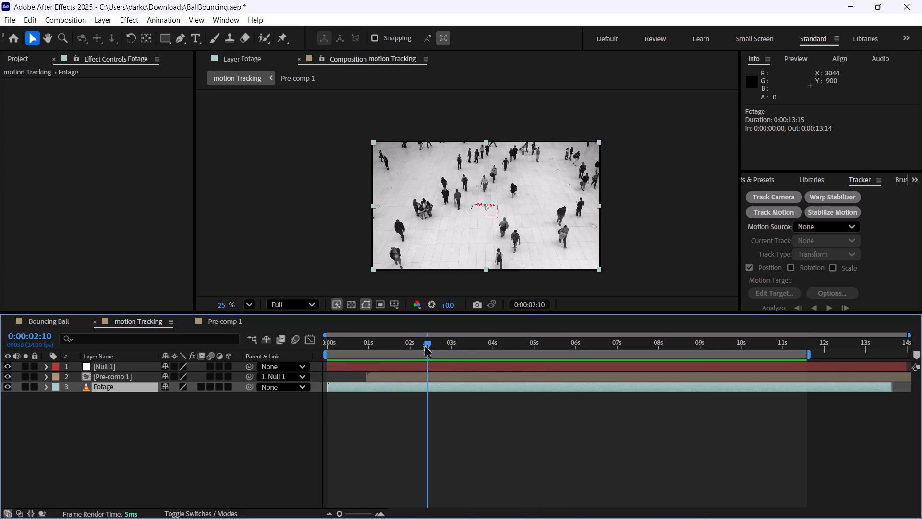
Delete Tracker 2 and Tracker 3 from the Fotage layer's motion trackers, keeping only Tracker 1.
click(42, 386)
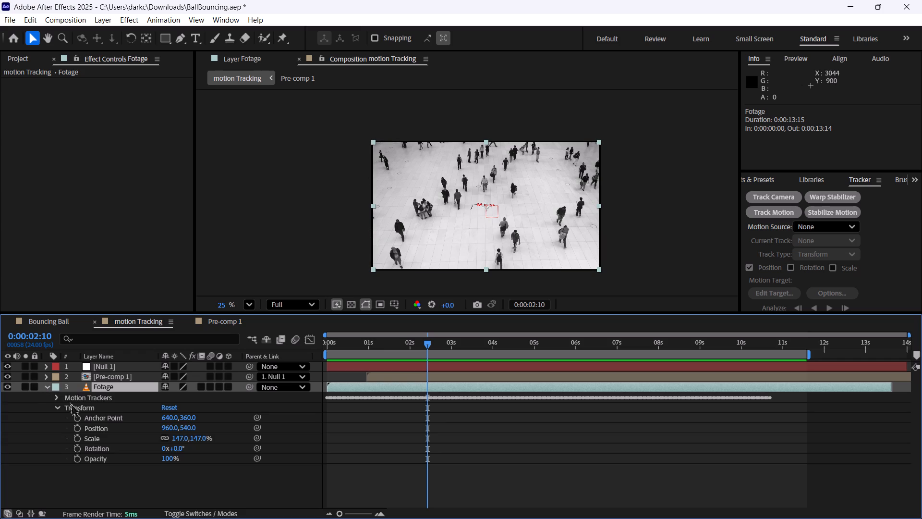
click(60, 397)
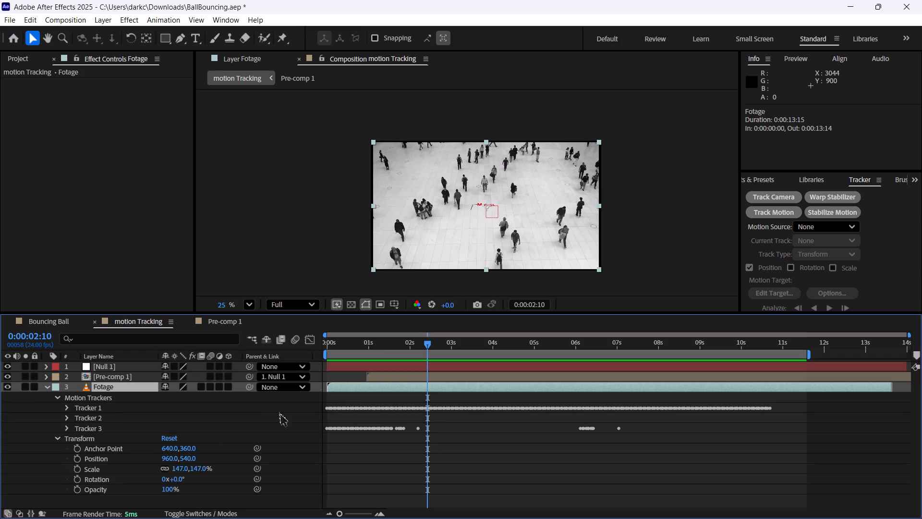
click(84, 407)
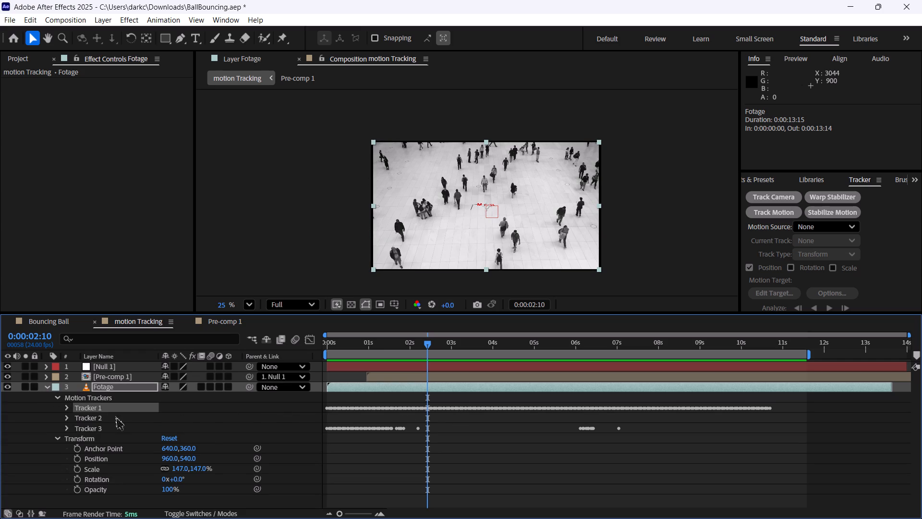
click(90, 418)
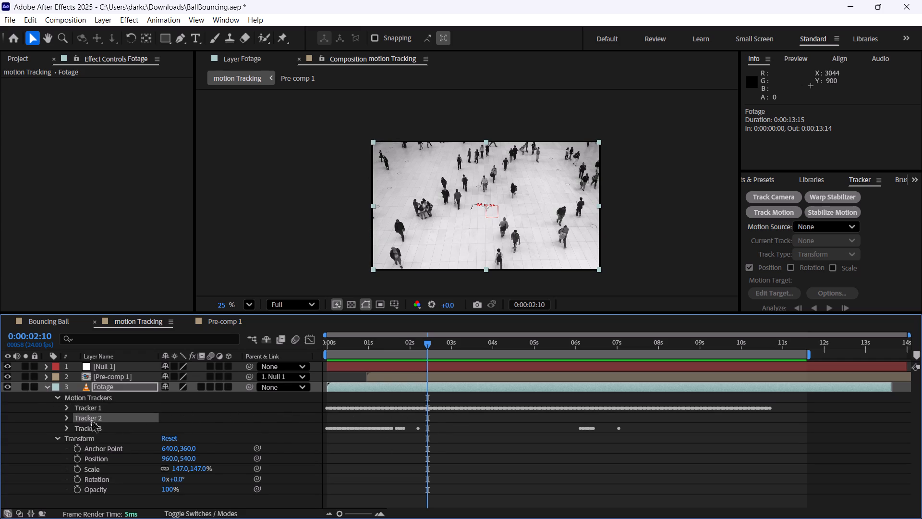
key(BackSpace)
click(105, 411)
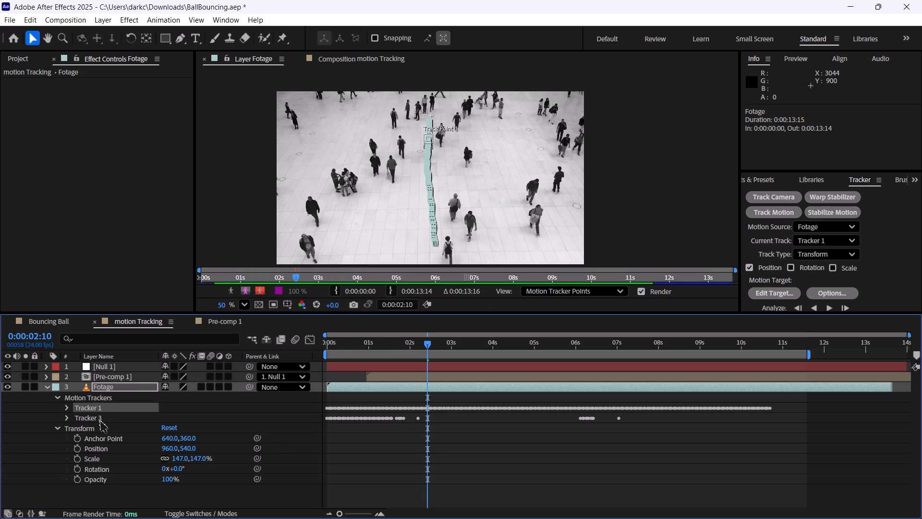
click(99, 419)
key(BackSpace)
Expand Tracker 1 and scrub through the footage to check the path of Track Point 1, returning to 0:00:00:00.
double_click(88, 407)
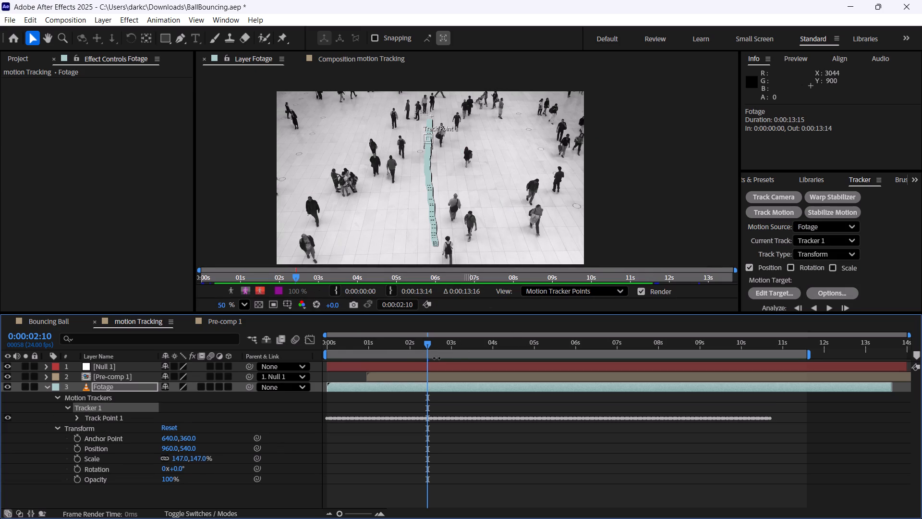
drag(428, 347, 341, 371)
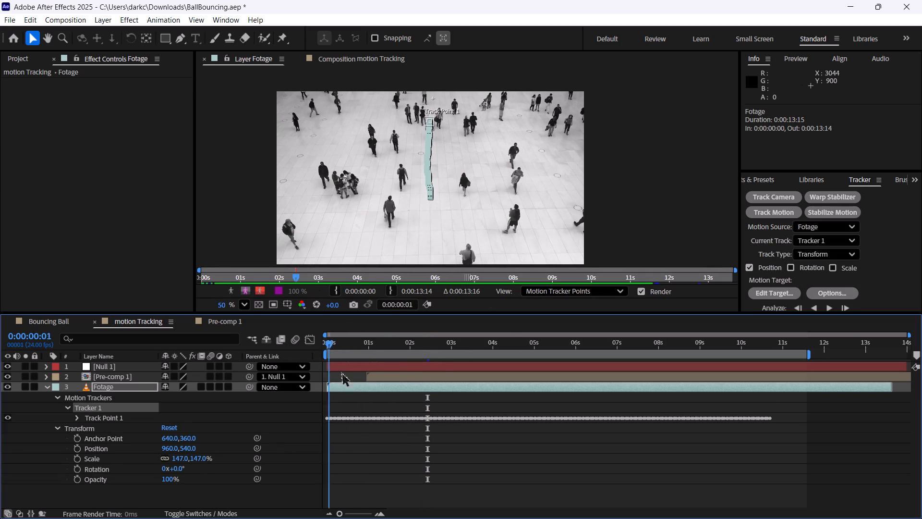
drag(341, 371, 495, 451)
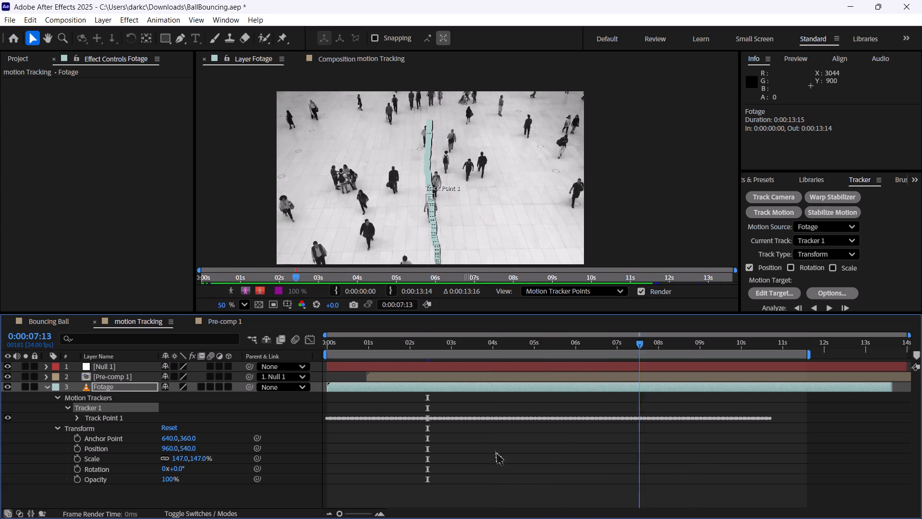
drag(495, 451, 285, 454)
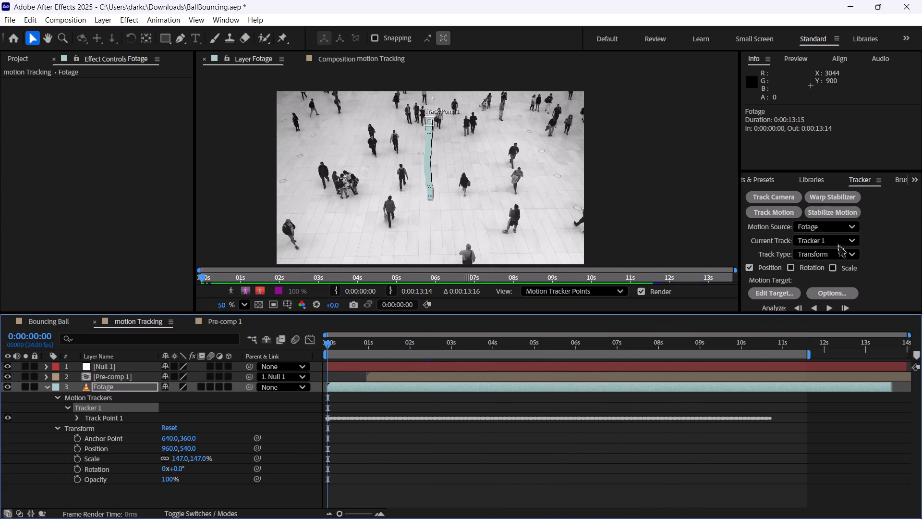
Set Null 1 as the motion target of Tracker 1.
click(783, 295)
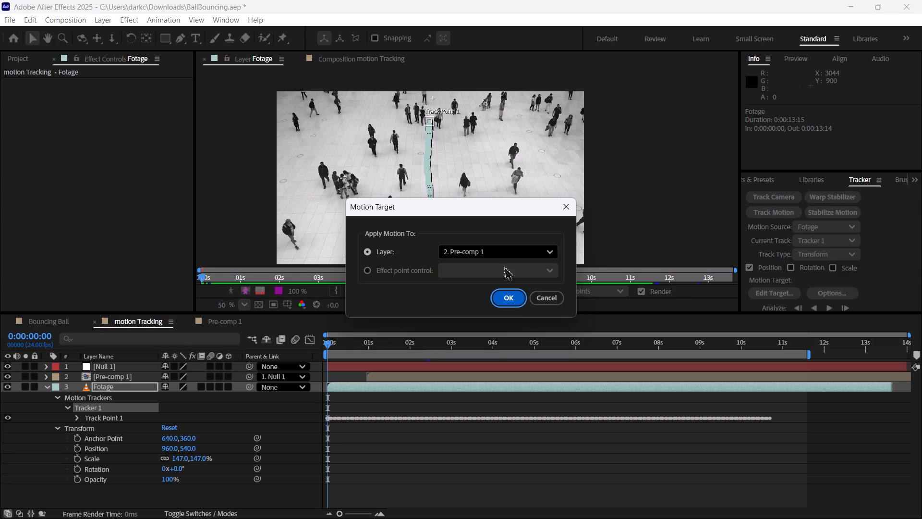
click(504, 254)
click(484, 271)
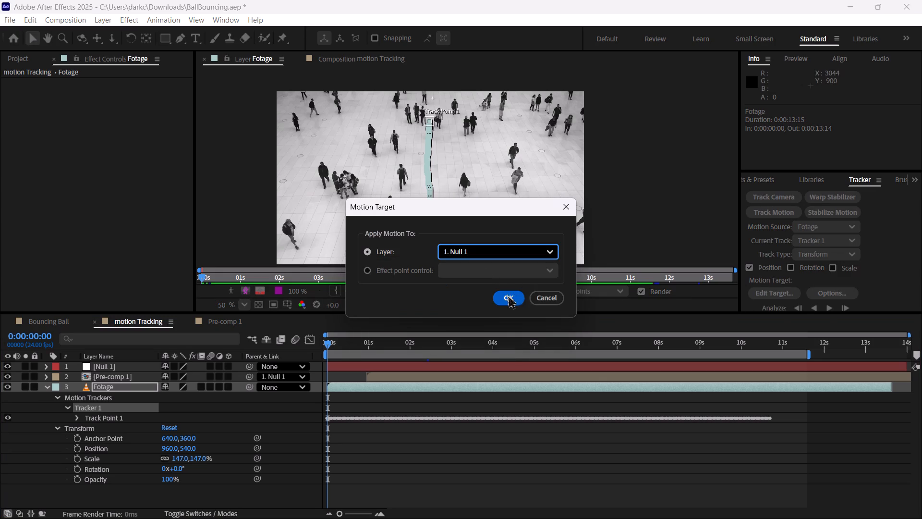
click(507, 294)
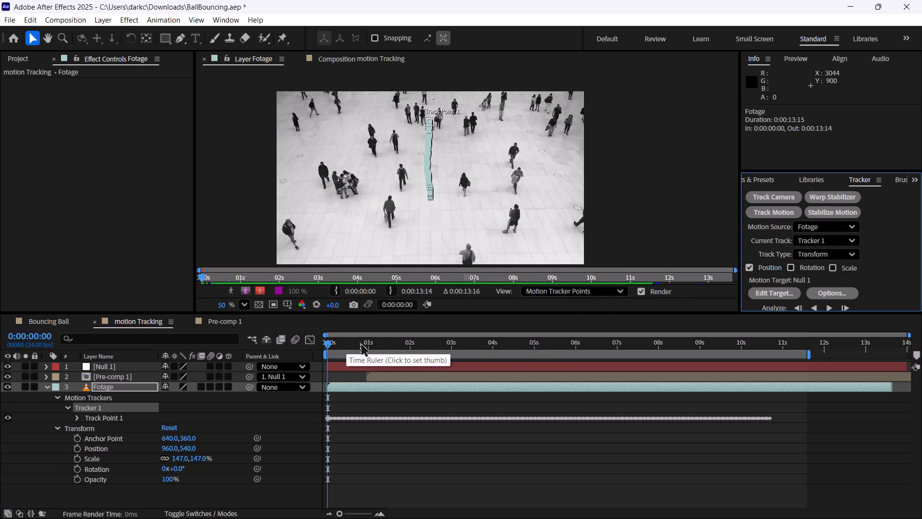
Play the Fotage layer from the start and scrub through it to examine how Track Point 1 follows the walking man.
key(space)
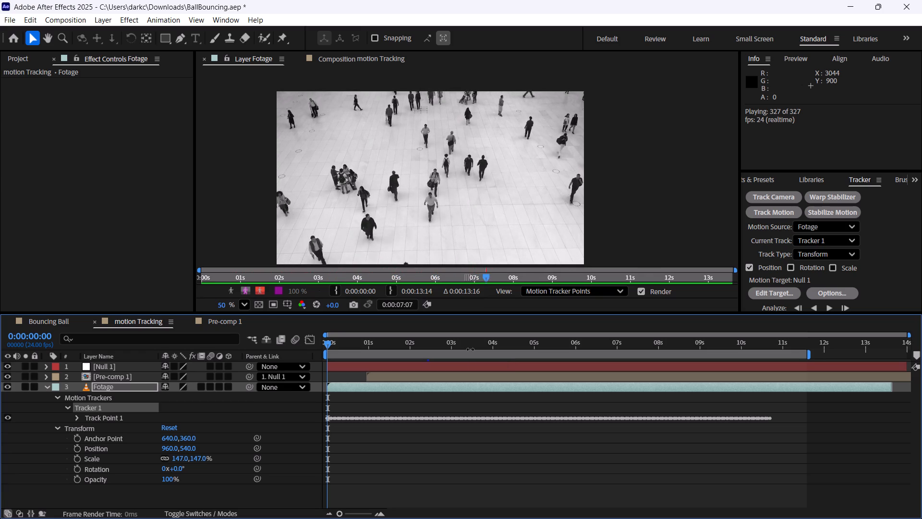
key(space)
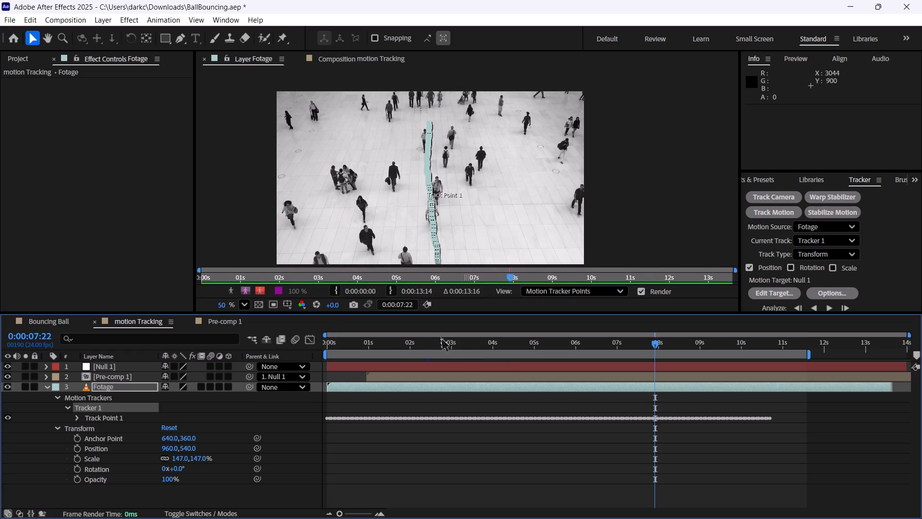
drag(437, 340, 354, 339)
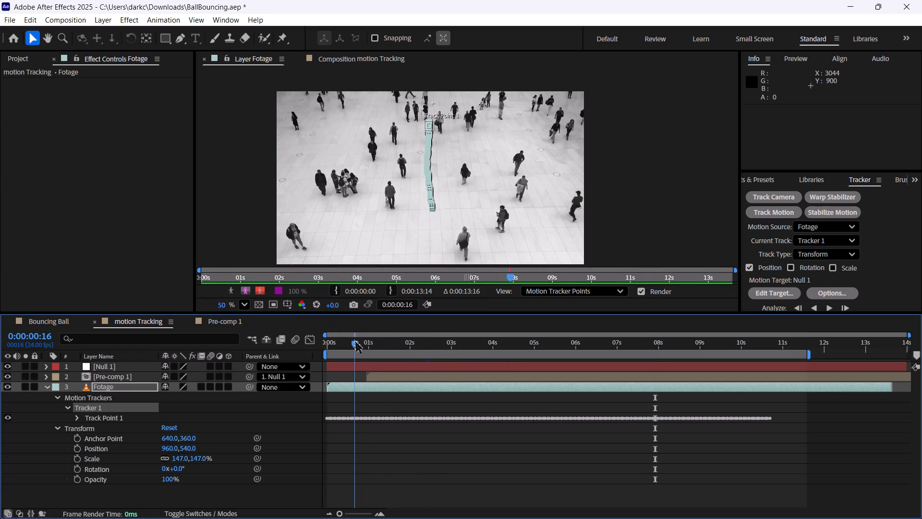
drag(354, 339, 583, 381)
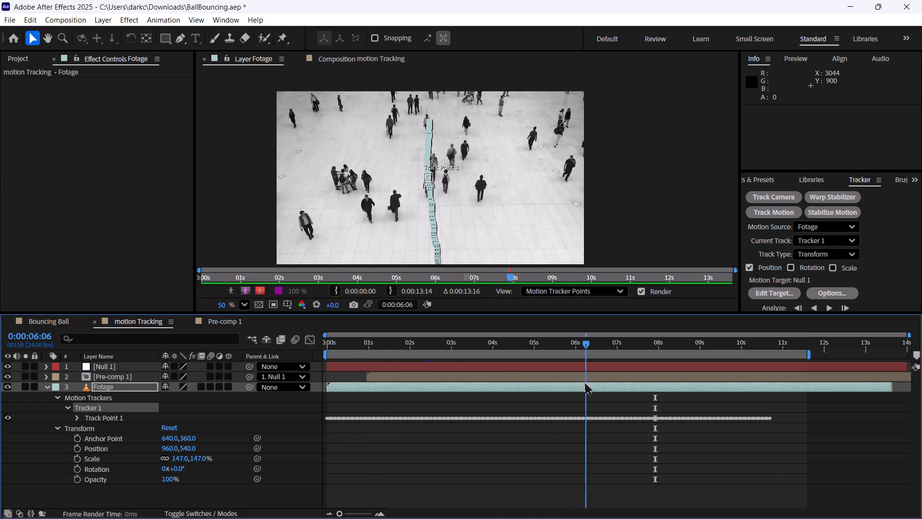
drag(583, 381, 373, 429)
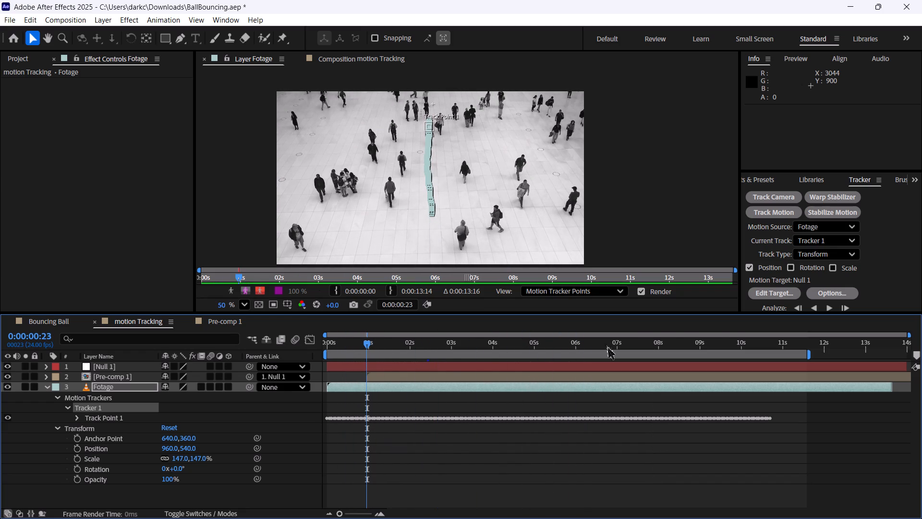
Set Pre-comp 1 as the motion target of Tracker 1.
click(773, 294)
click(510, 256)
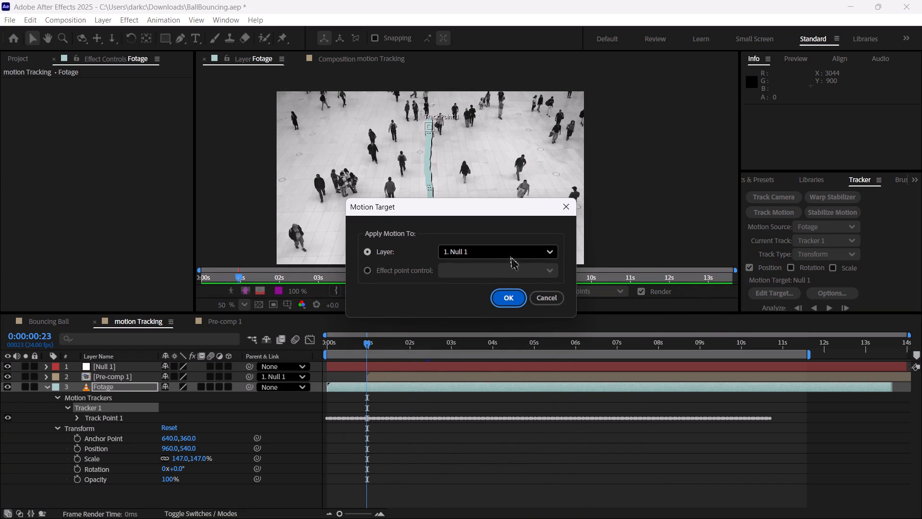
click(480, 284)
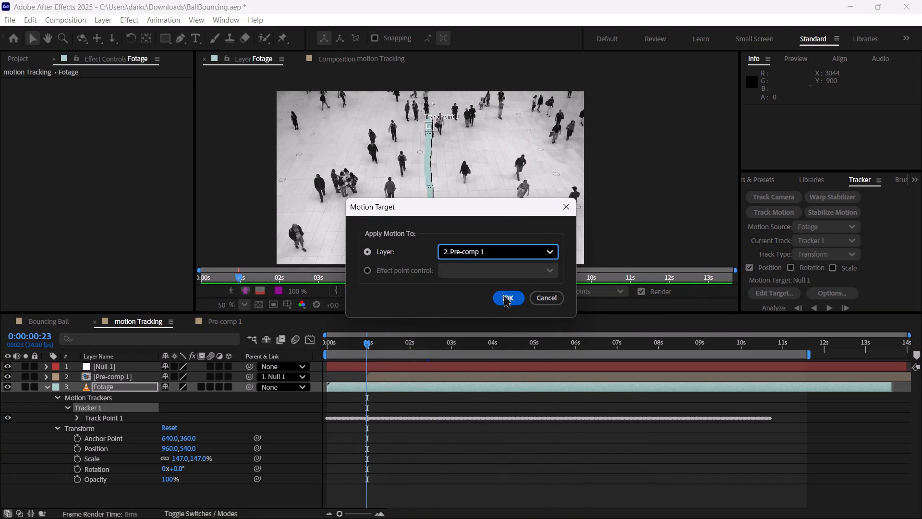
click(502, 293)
Scrub through the Fotage layer and play it from the start to check the tracking with the current target.
drag(365, 341, 378, 343)
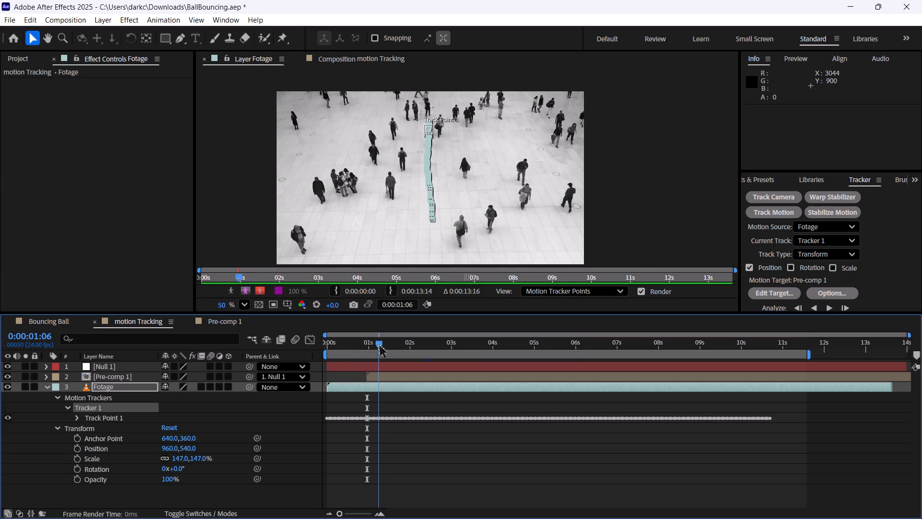
drag(378, 343, 521, 393)
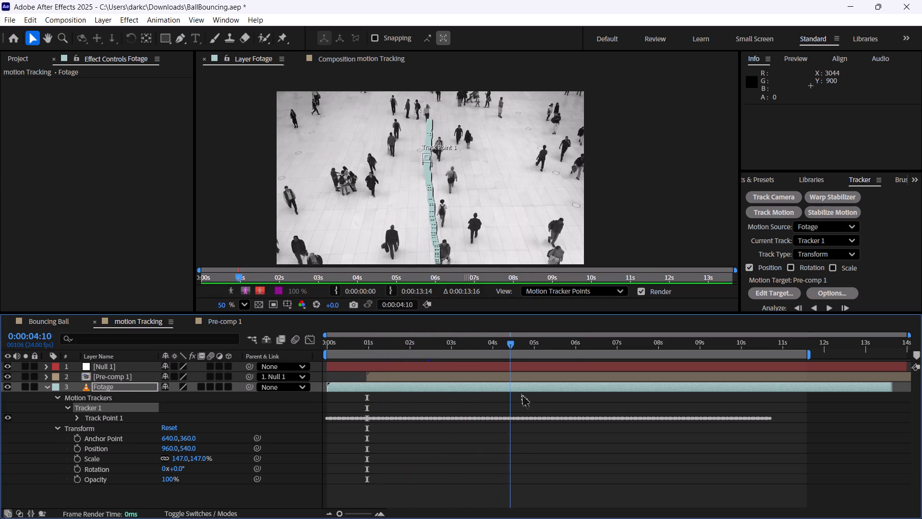
drag(521, 393, 485, 394)
scroll(834, 294, down, 2)
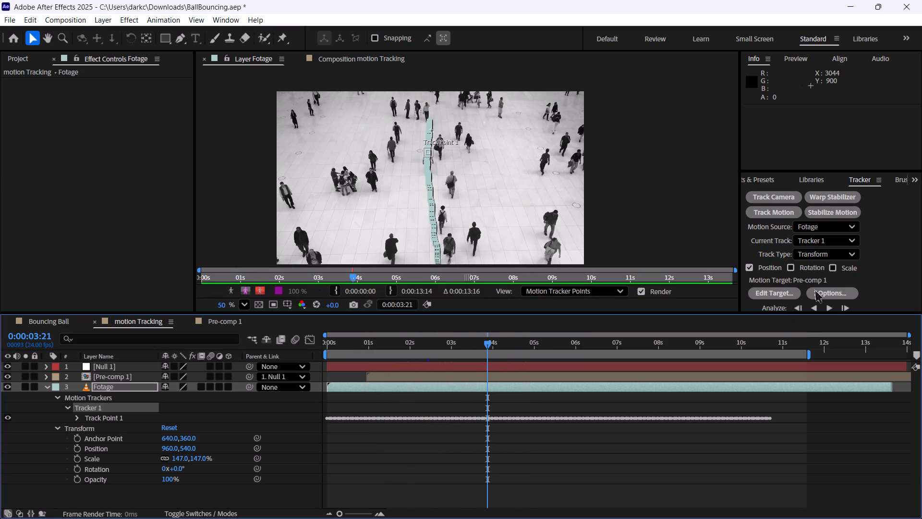
click(833, 248)
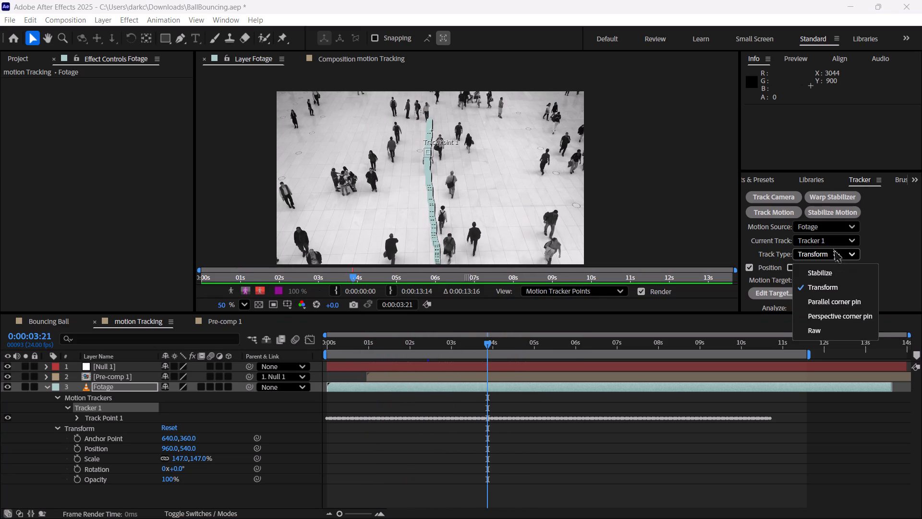
click(833, 248)
scroll(883, 283, down, 4)
drag(486, 343, 257, 383)
click(55, 402)
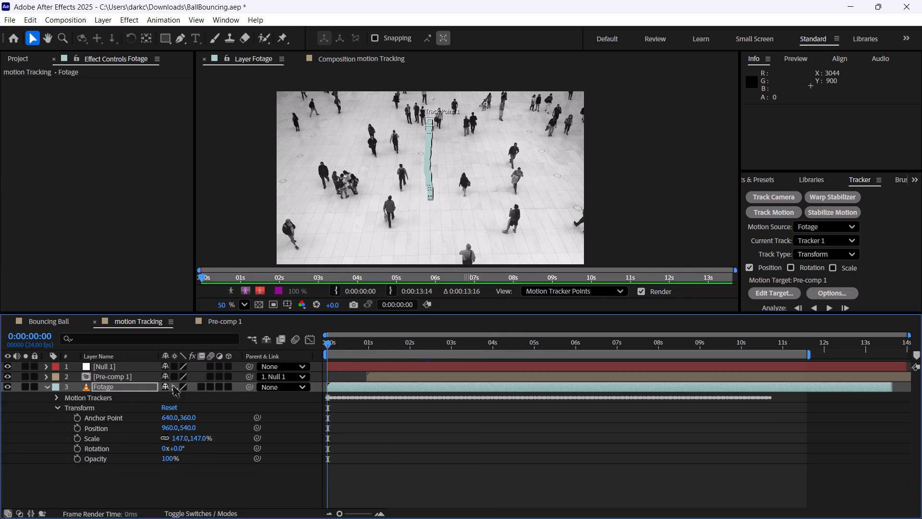
click(55, 411)
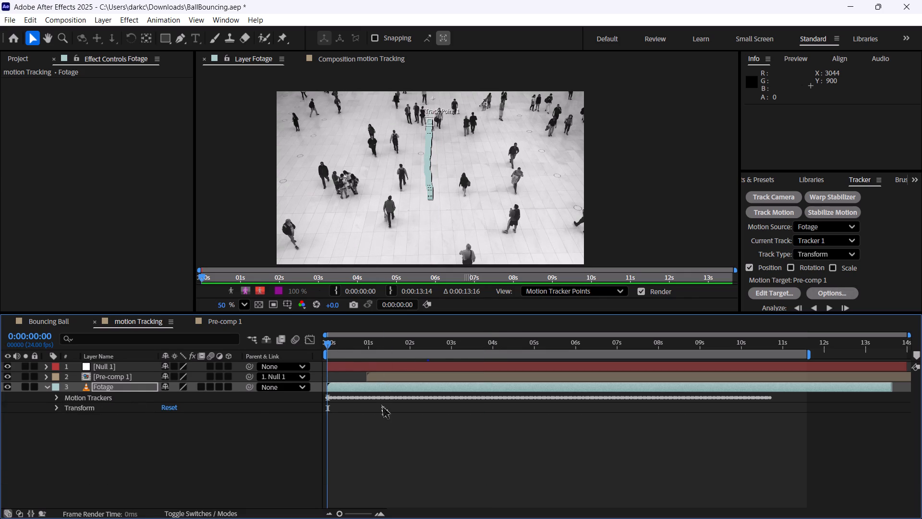
key(space)
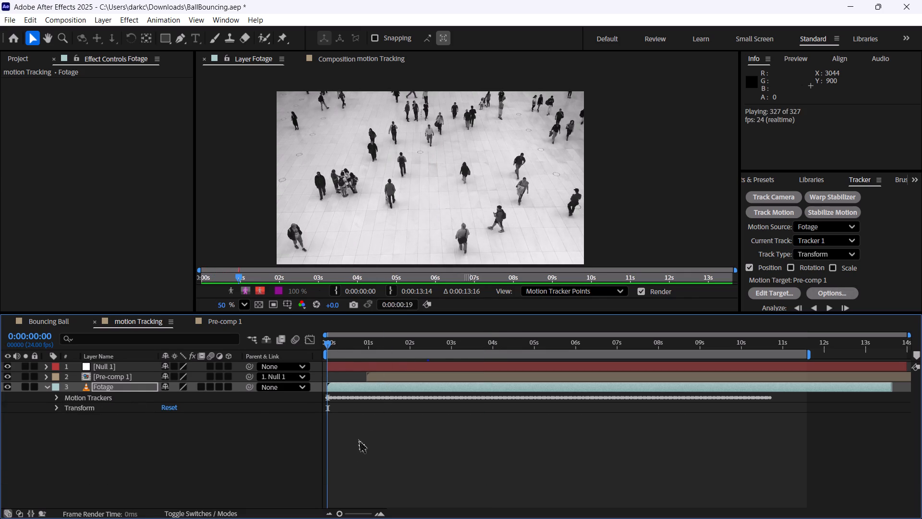
click(394, 364)
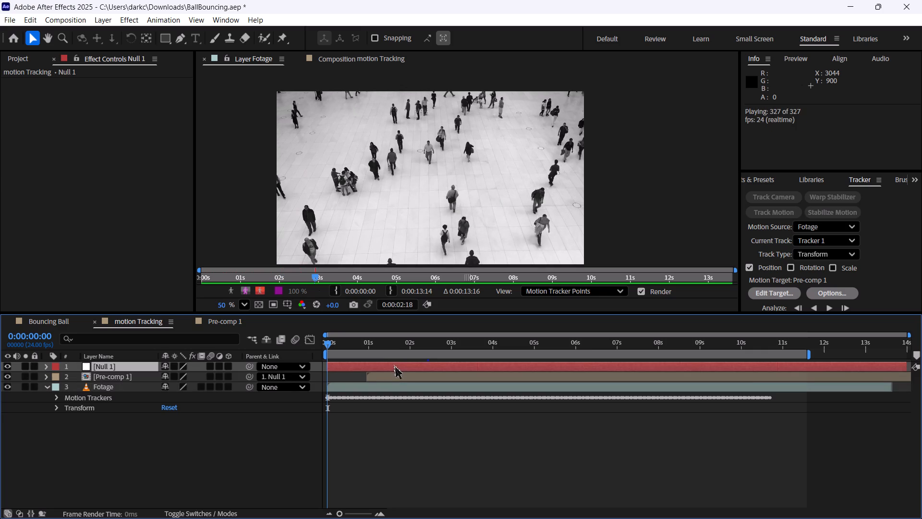
click(394, 374)
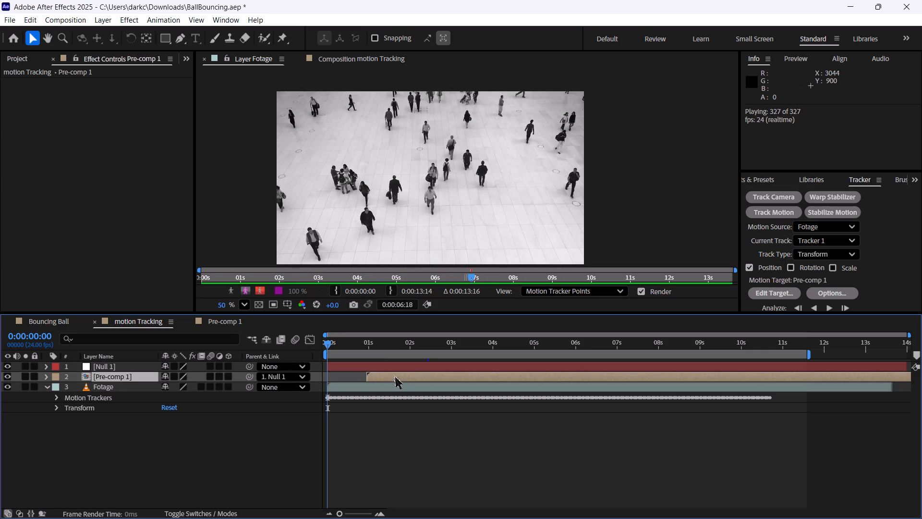
key(space)
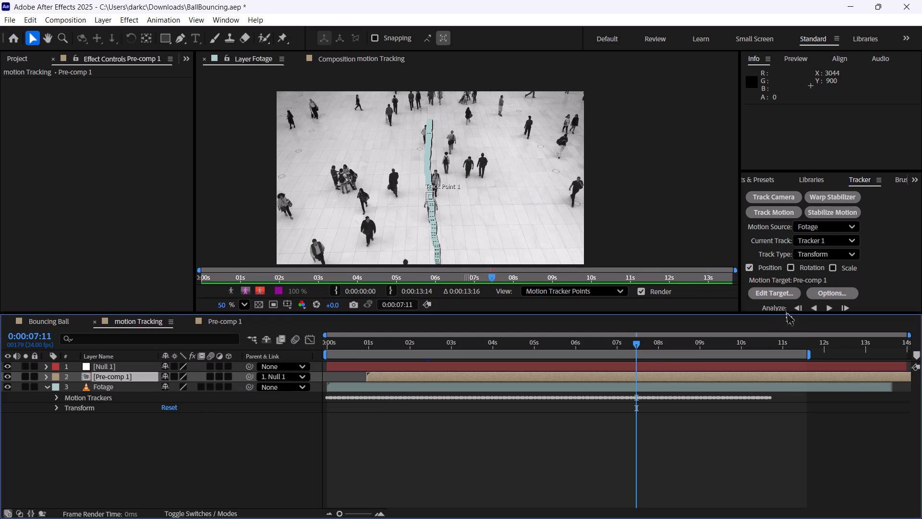
Set Null 1 as the motion target of Tracker 1.
click(783, 294)
click(507, 254)
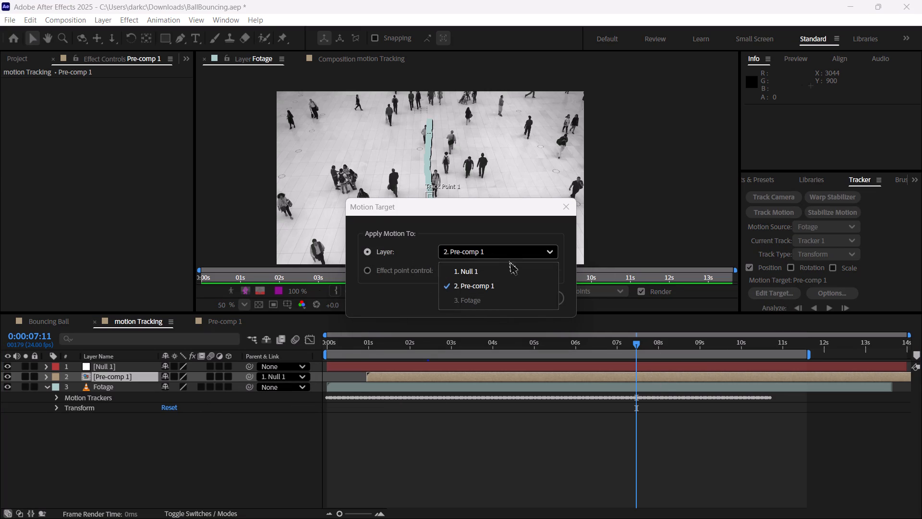
click(482, 270)
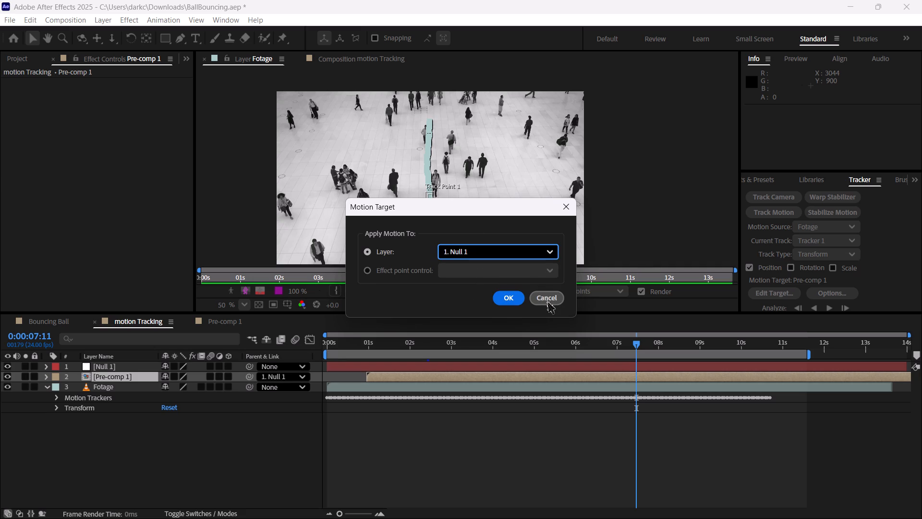
click(520, 299)
click(412, 445)
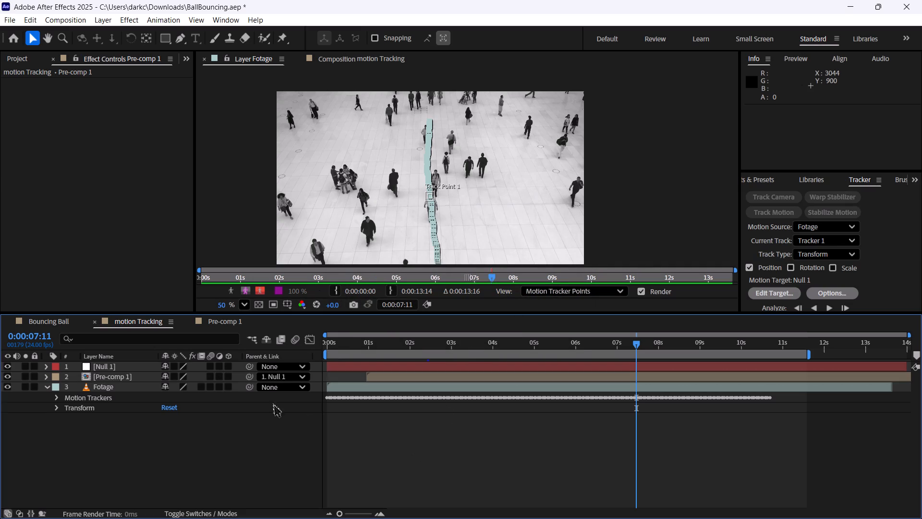
Open Pre-comp 1 and play the Michel label animation from the start.
click(97, 374)
double_click(97, 374)
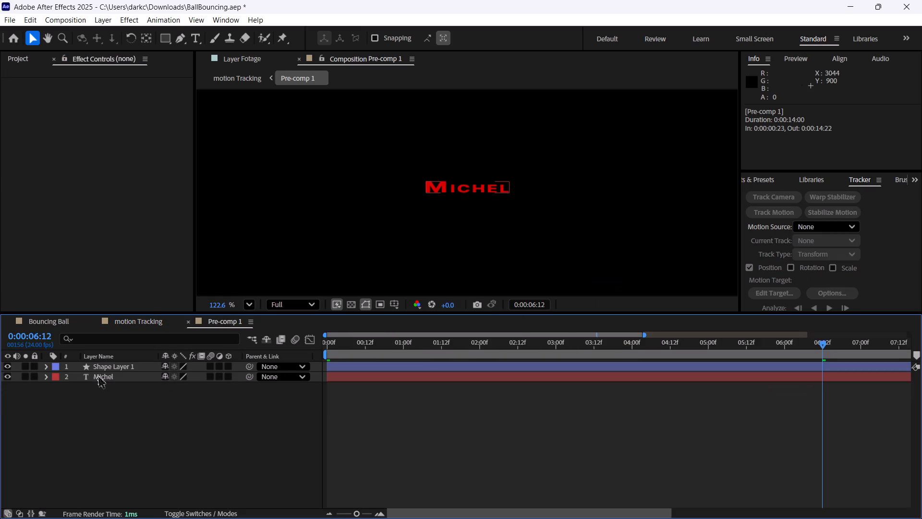
drag(394, 344, 309, 343)
key(space)
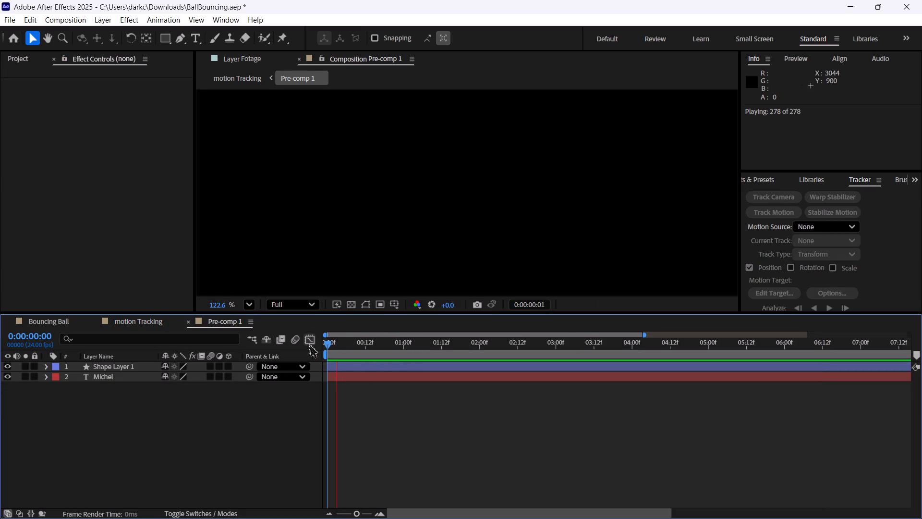
key(space)
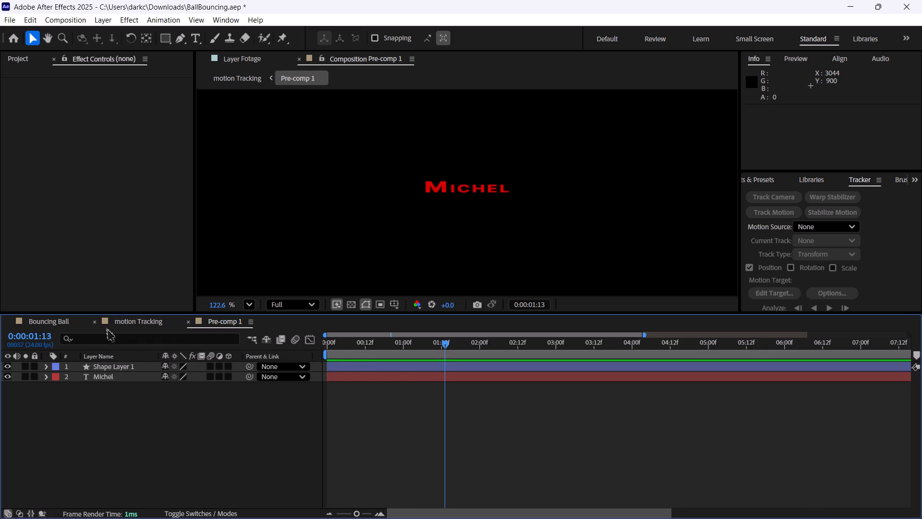
Return to the motion Tracking composition, select Null 1, and scrub and play from the start to check whether the null and label follow the man.
click(113, 325)
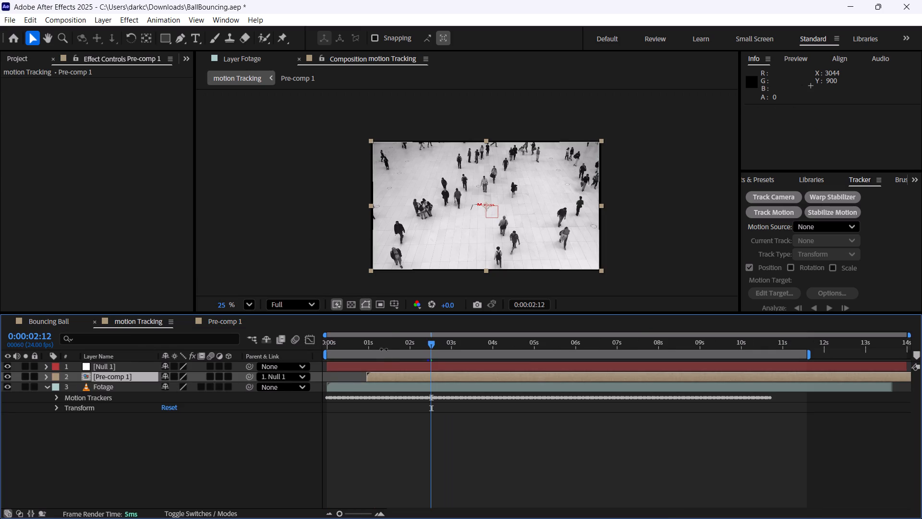
click(373, 360)
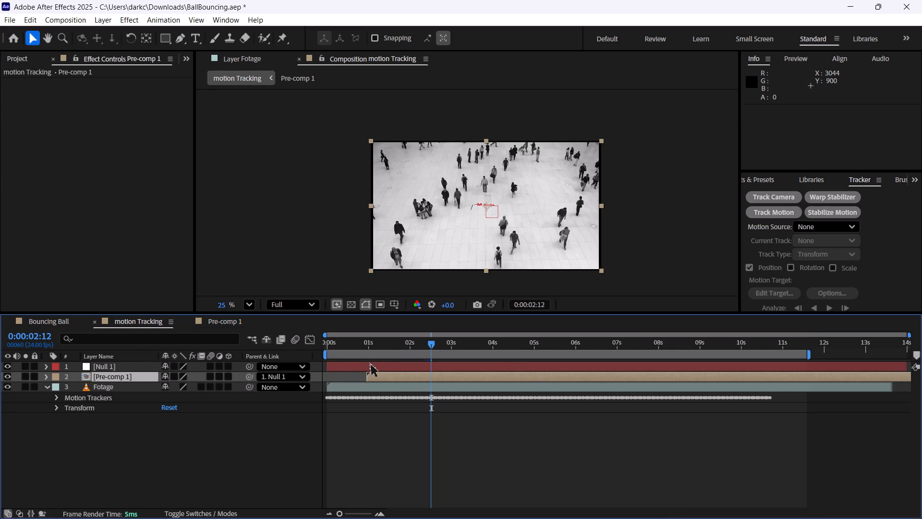
click(362, 373)
click(361, 366)
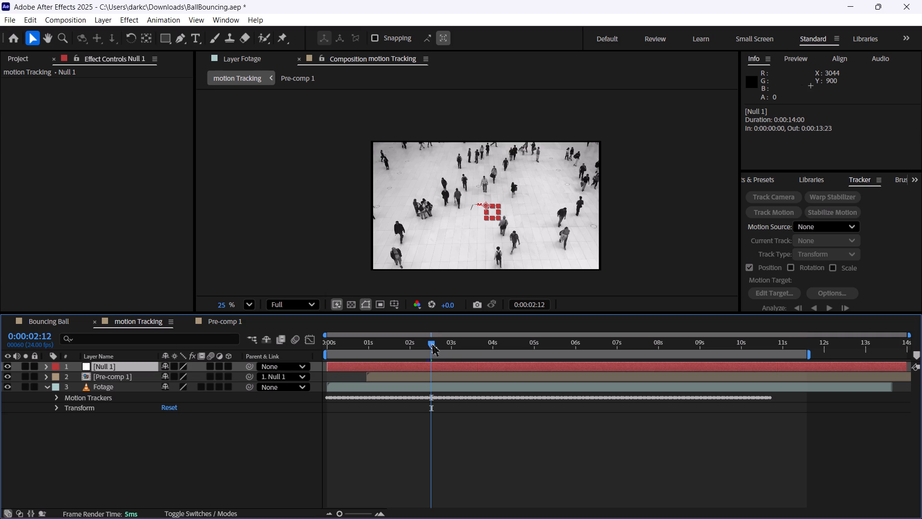
drag(432, 341, 472, 357)
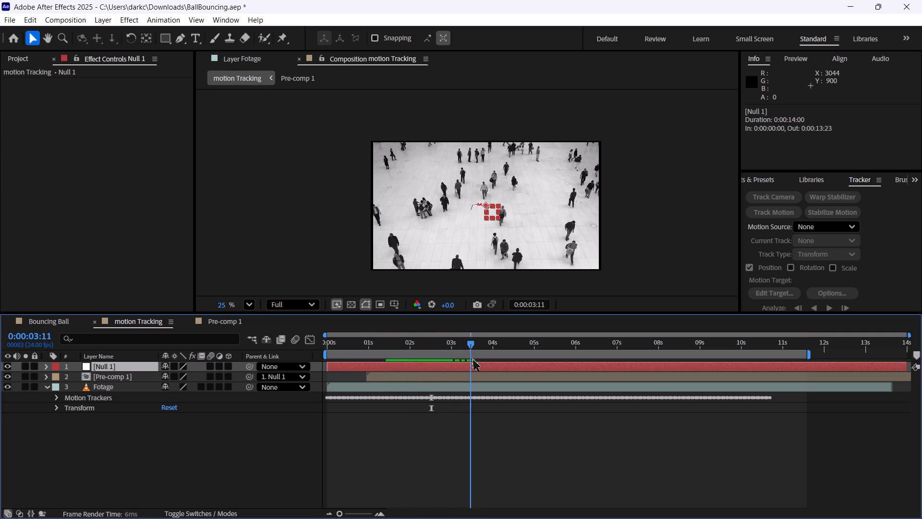
drag(472, 357, 440, 361)
drag(440, 347, 359, 349)
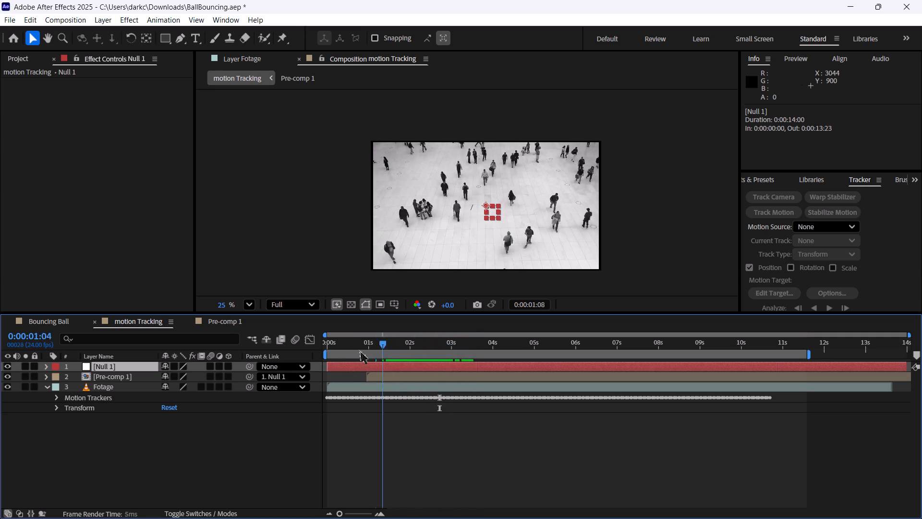
drag(359, 349, 311, 357)
key(space)
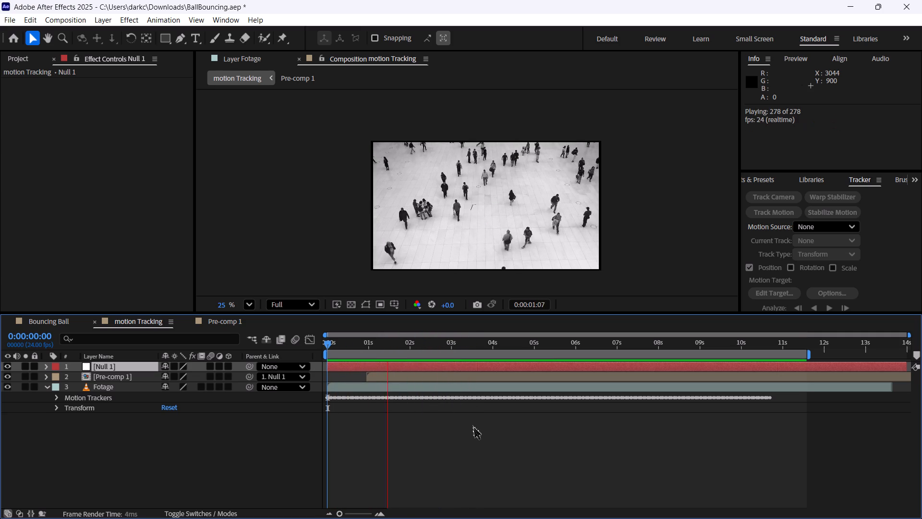
key(space)
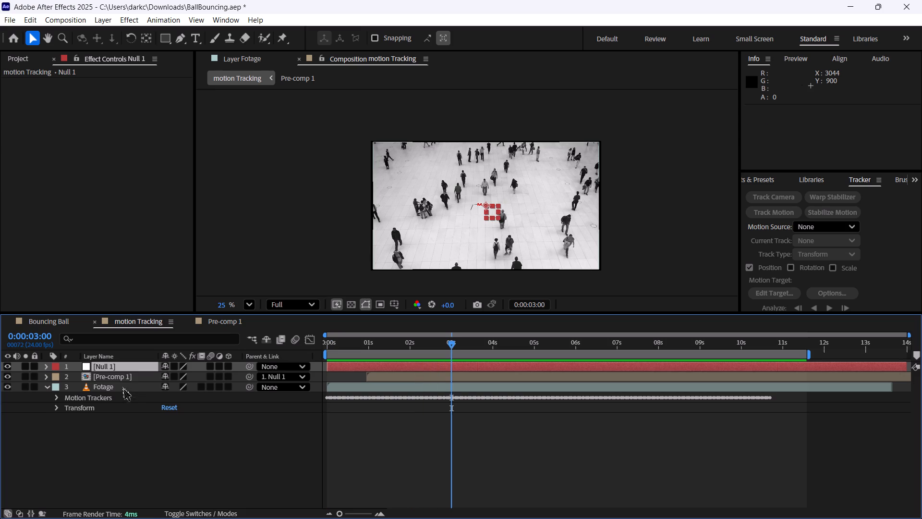
Expand the Fotage layer's motion trackers and select Track Point 1 under Tracker 1.
click(112, 383)
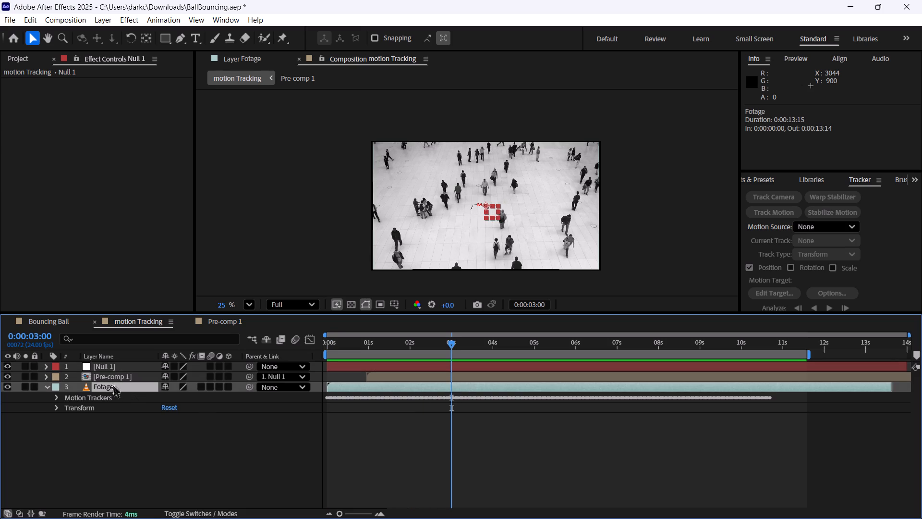
click(94, 400)
click(113, 400)
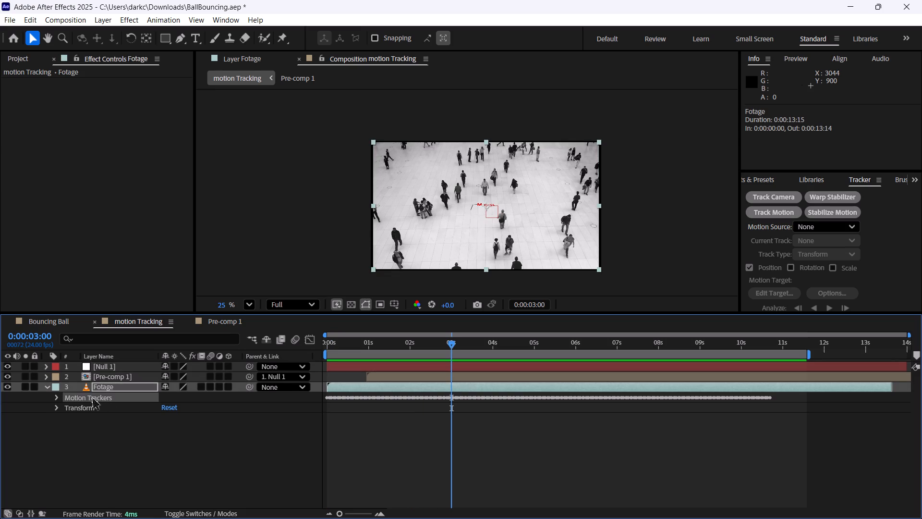
click(60, 399)
click(98, 410)
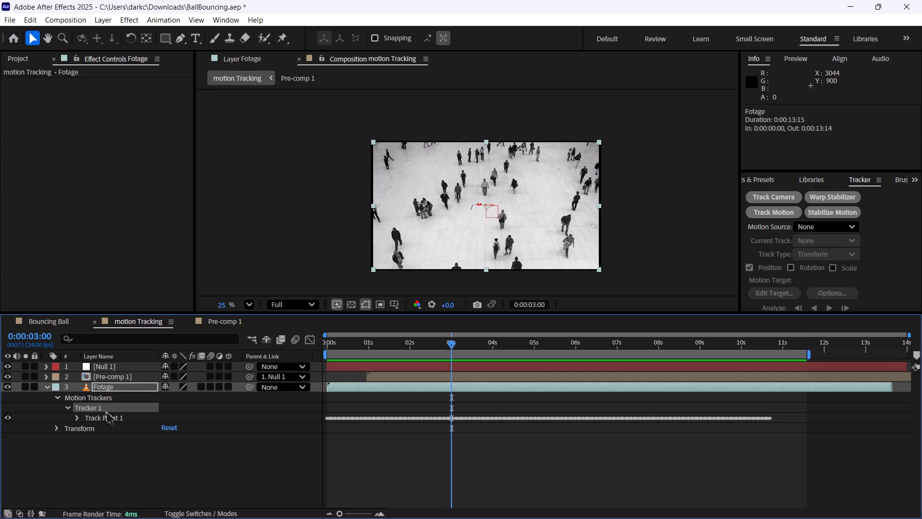
click(106, 410)
click(116, 416)
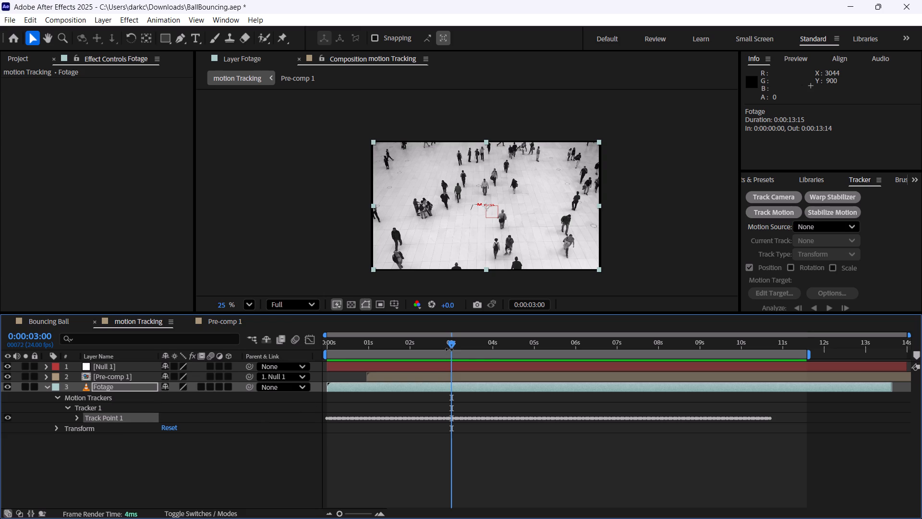
Play the motion Tracking composition from the start to examine the label's movement, and move the current time back to 0:00:01:00.
drag(451, 346, 305, 366)
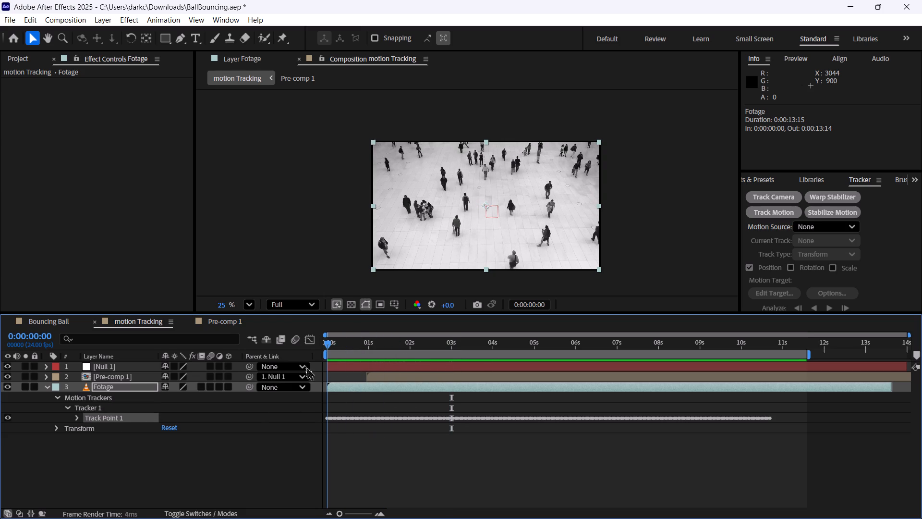
drag(305, 366, 288, 359)
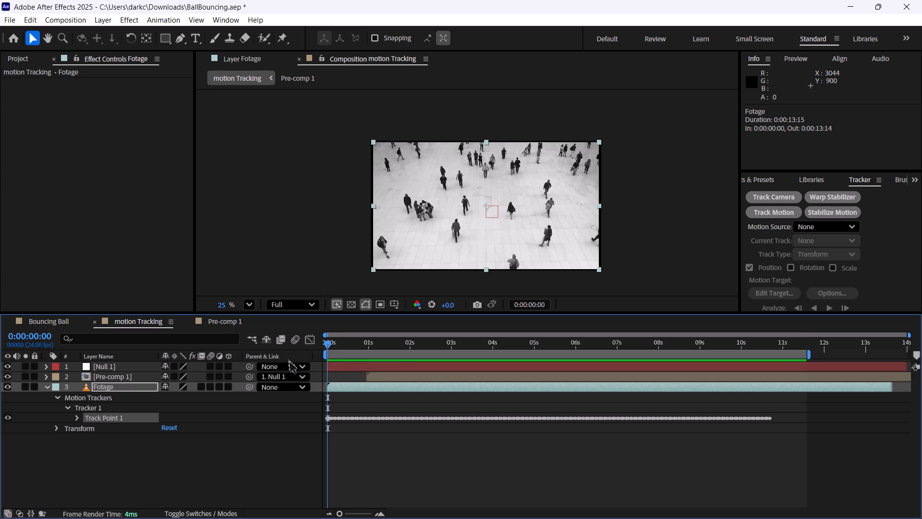
key(space)
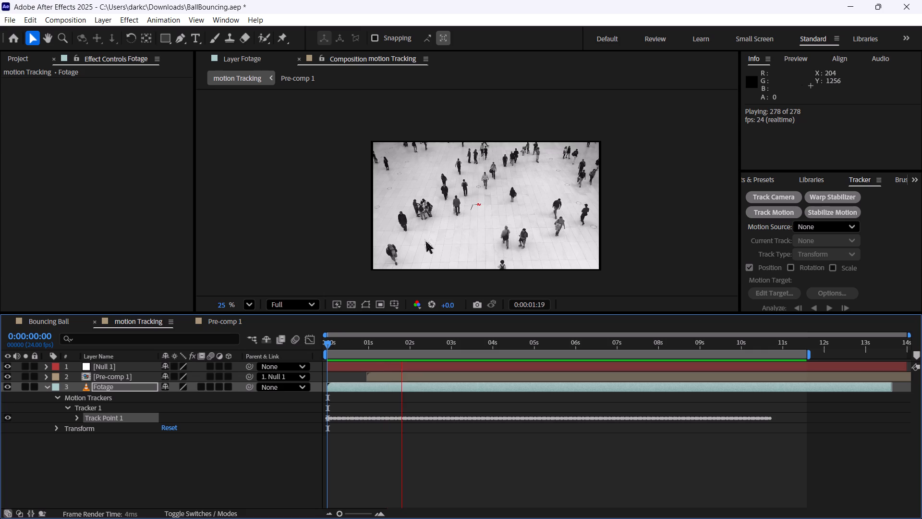
key(space)
key(space)
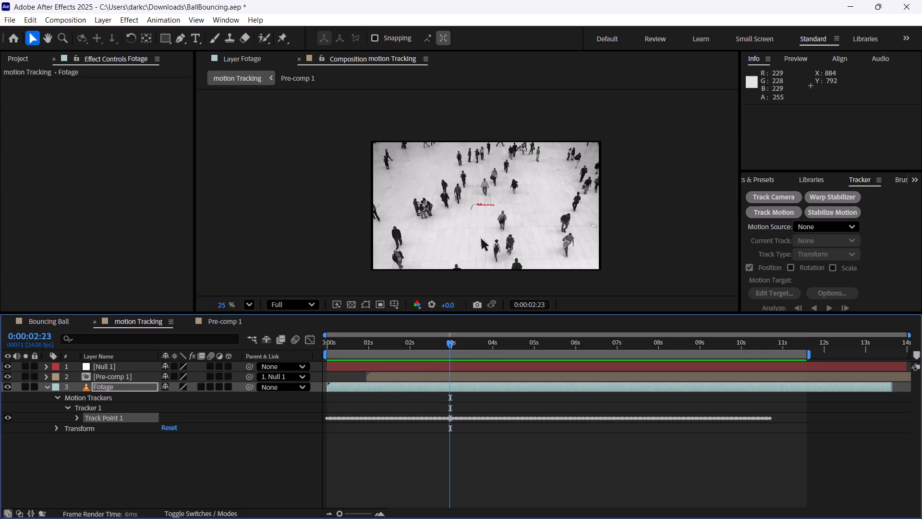
key(space)
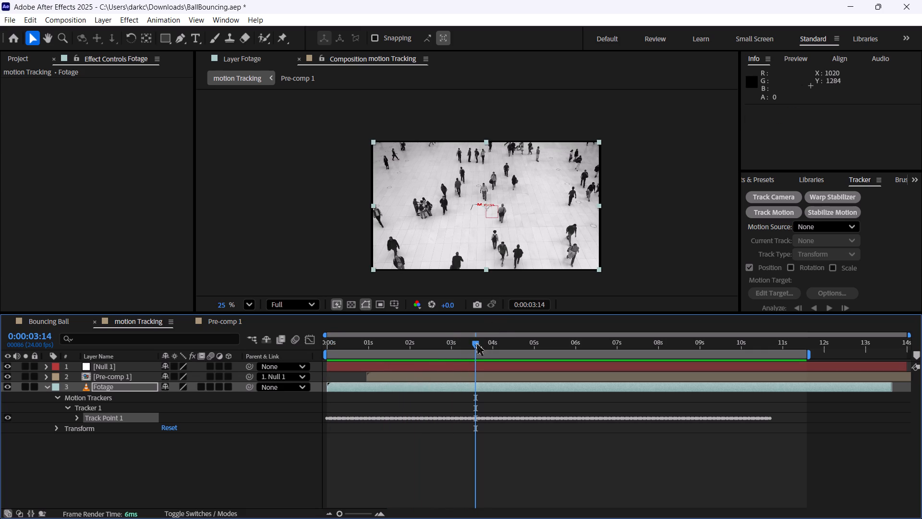
drag(473, 343, 366, 370)
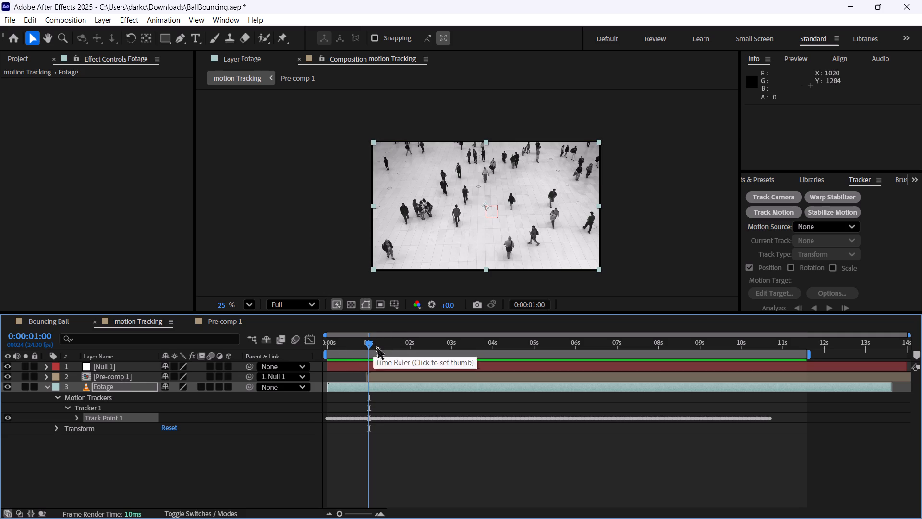
Scrub the motion Tracking composition between about 1 and 3.5 seconds to check the label against the walking man, and save the project.
drag(371, 343, 433, 358)
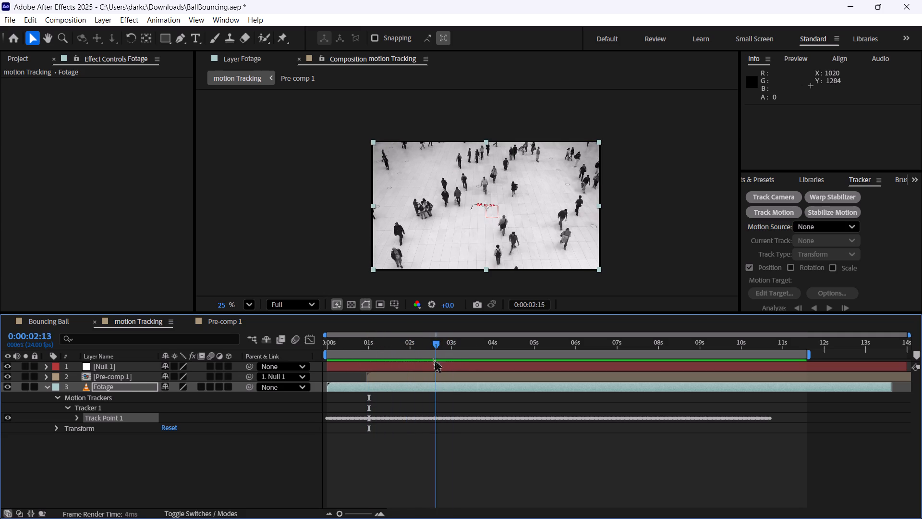
drag(433, 358, 400, 359)
key(ctrl+s)
drag(397, 344, 368, 347)
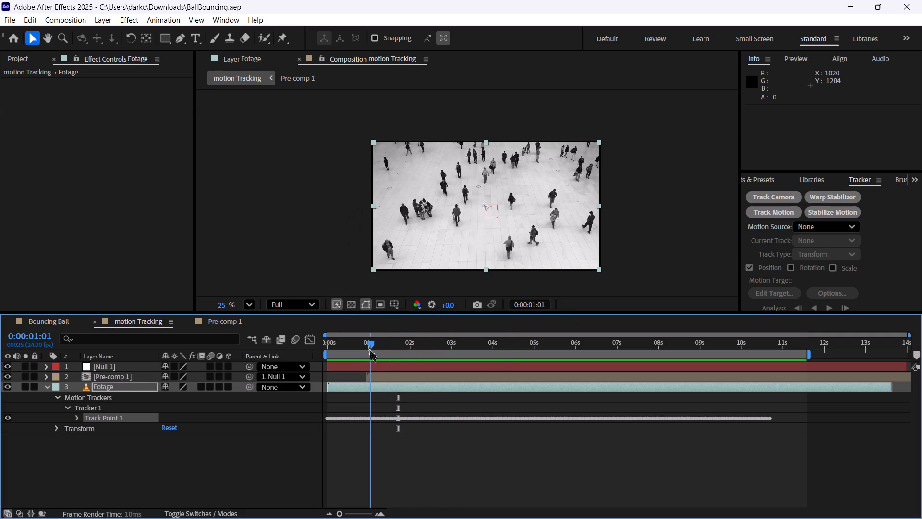
drag(368, 347, 452, 352)
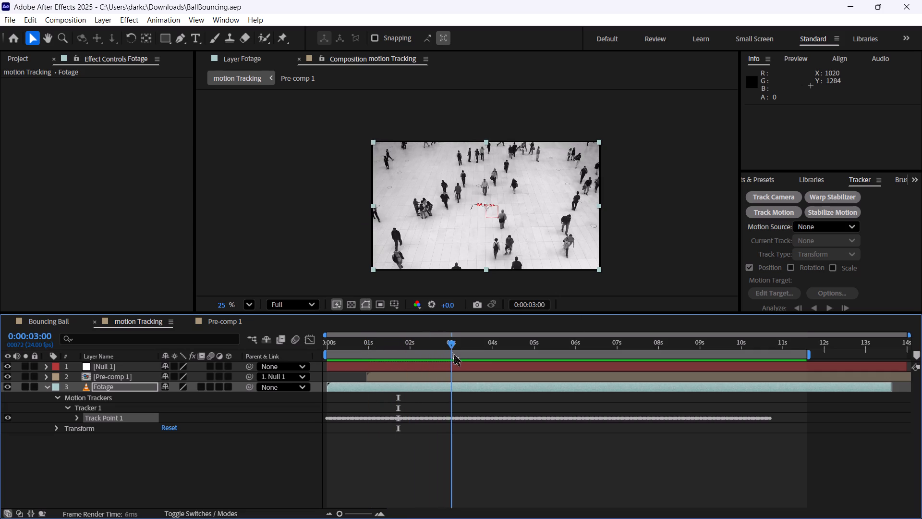
drag(452, 352, 466, 357)
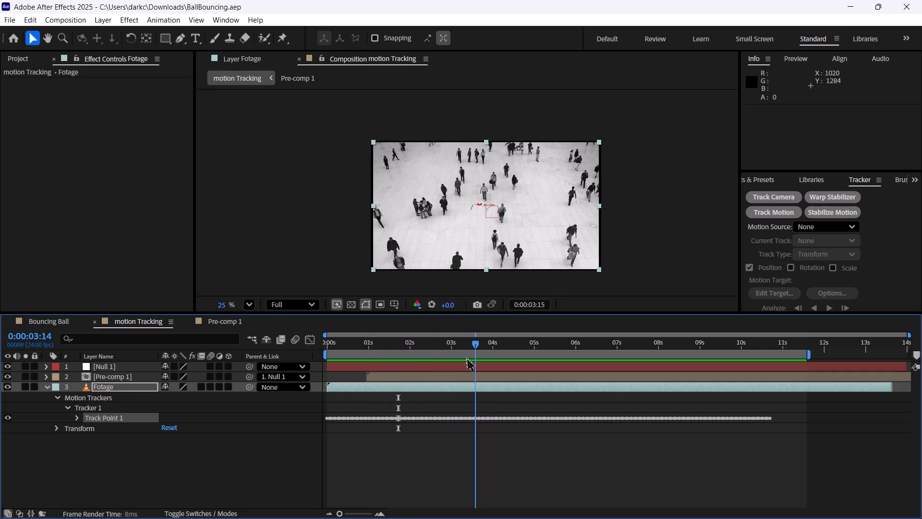
drag(466, 357, 371, 357)
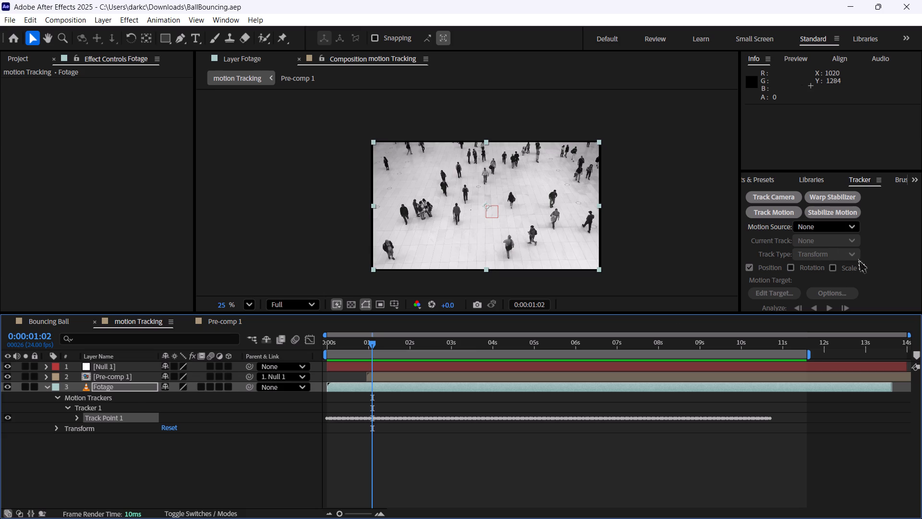
Inspect Track Point 1's properties under the Fotage layer's Tracker 1, and collapse the tracker.
click(96, 410)
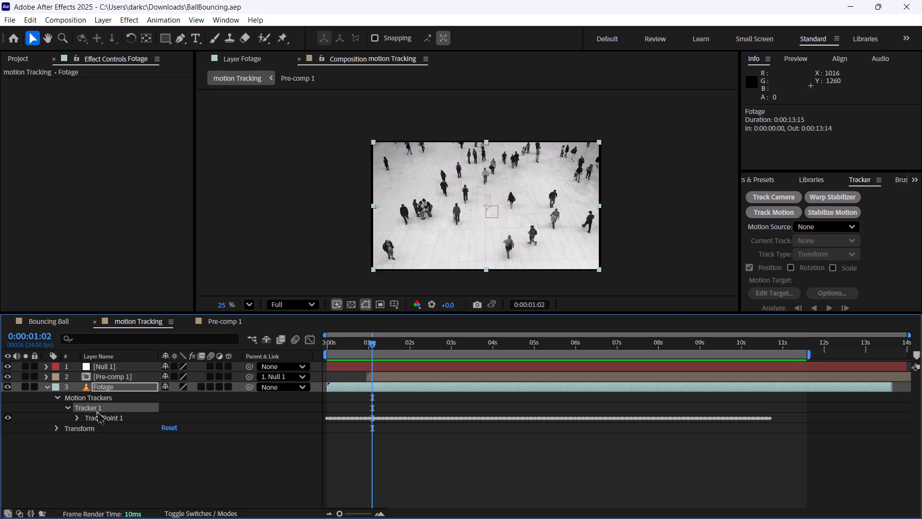
click(99, 416)
double_click(100, 416)
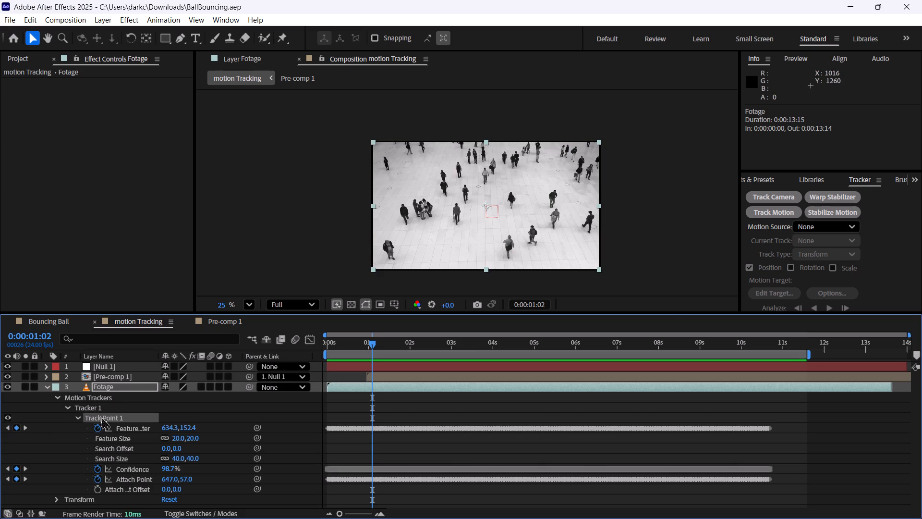
click(79, 415)
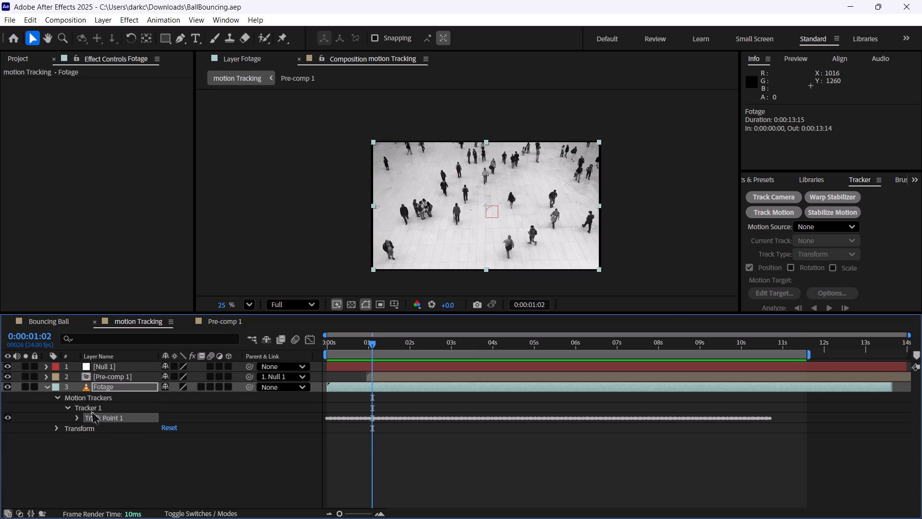
click(91, 410)
double_click(98, 408)
click(98, 408)
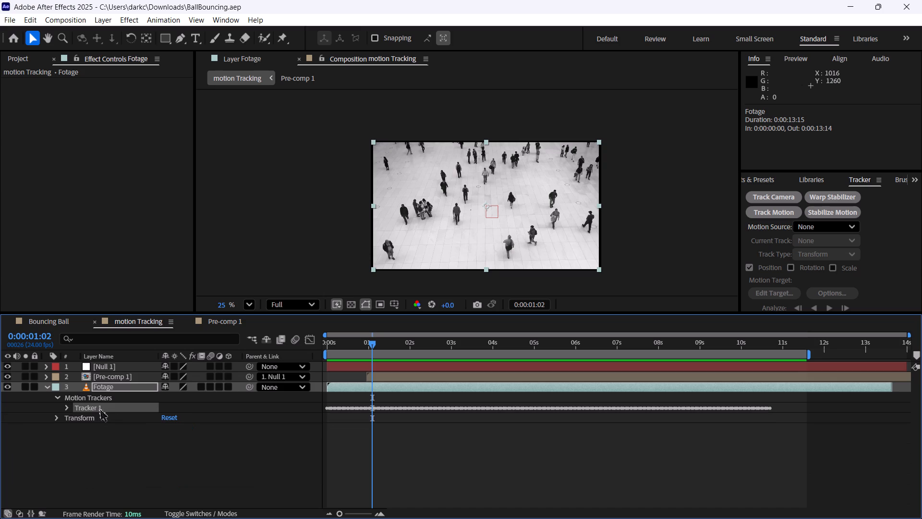
click(516, 457)
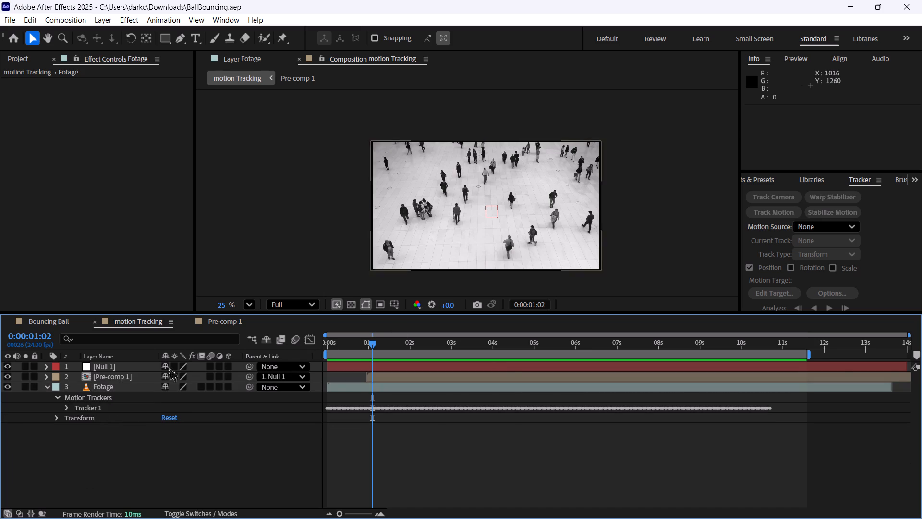
Delete Tracker 1 from the Fotage layer's motion trackers and save the project.
click(95, 408)
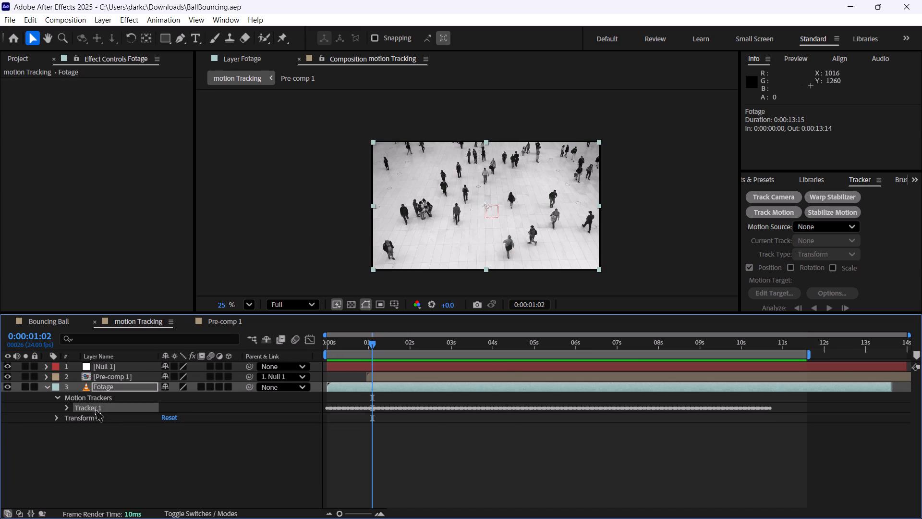
scroll(804, 257, down, 3)
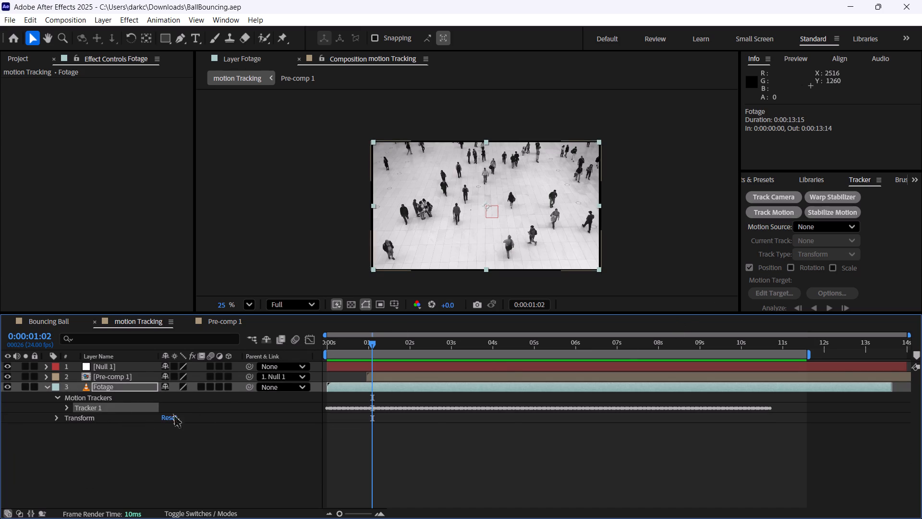
click(84, 395)
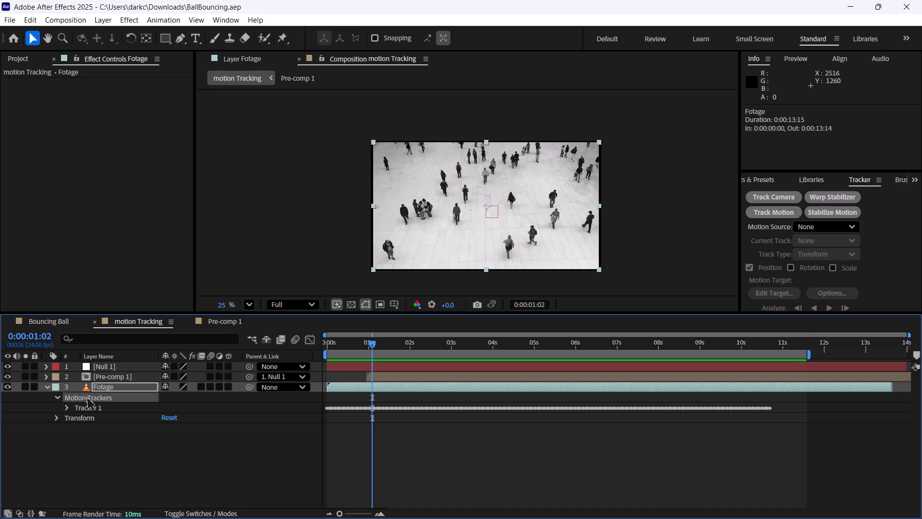
key(BackSpace)
click(98, 400)
key(BackSpace)
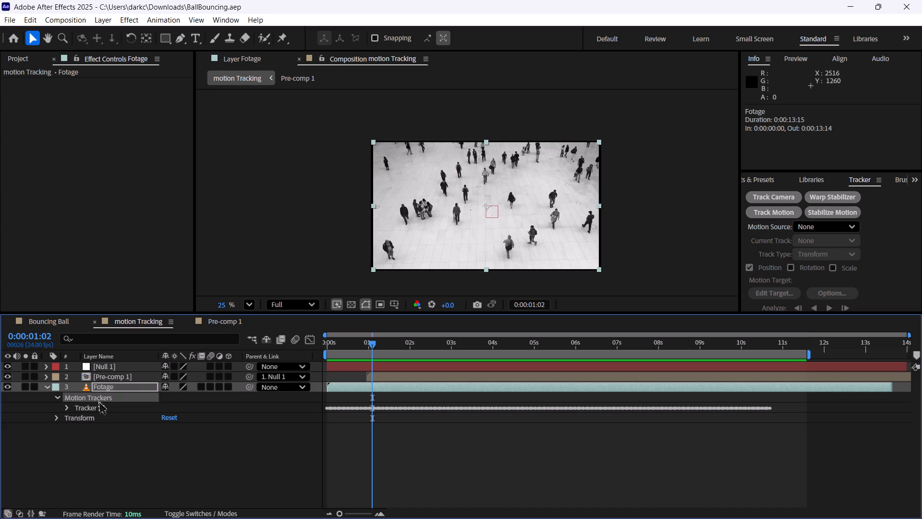
click(74, 405)
key(BackSpace)
click(87, 399)
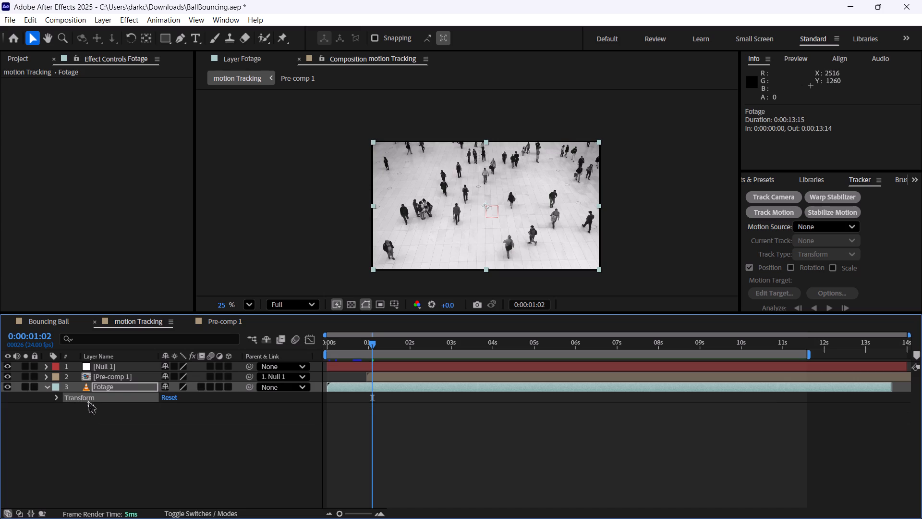
click(110, 387)
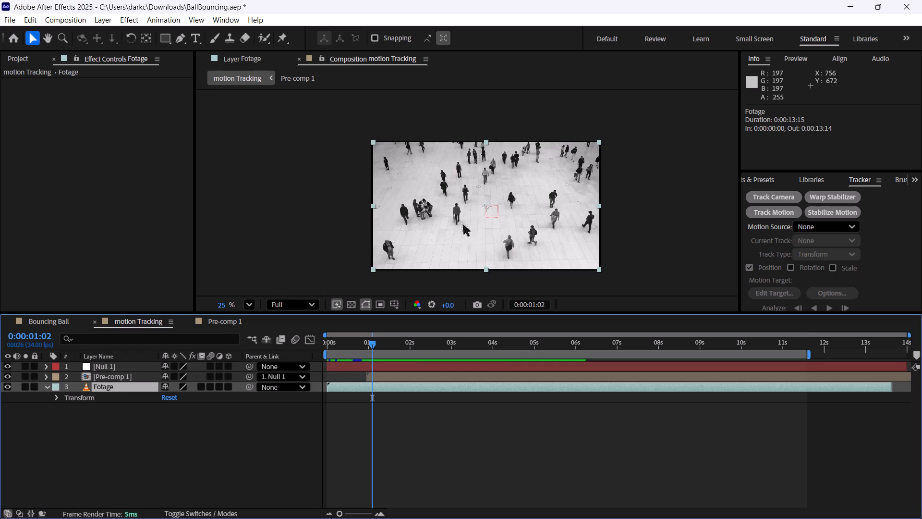
key(ctrl+s)
Start a new motion track on the Fotage layer and set the current time to 0:00:00:00.
alt+scroll(410, 181, up, 2)
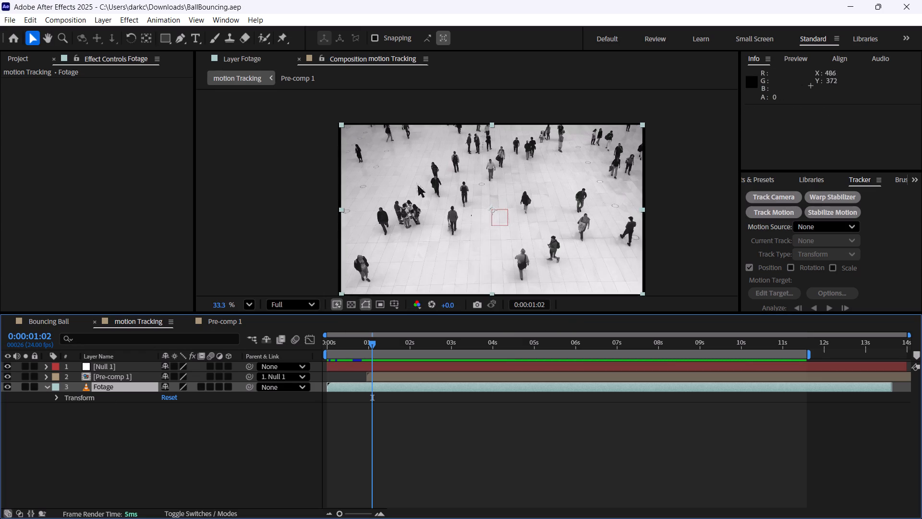
alt+scroll(416, 183, up, 3)
alt+scroll(615, 205, down, 1)
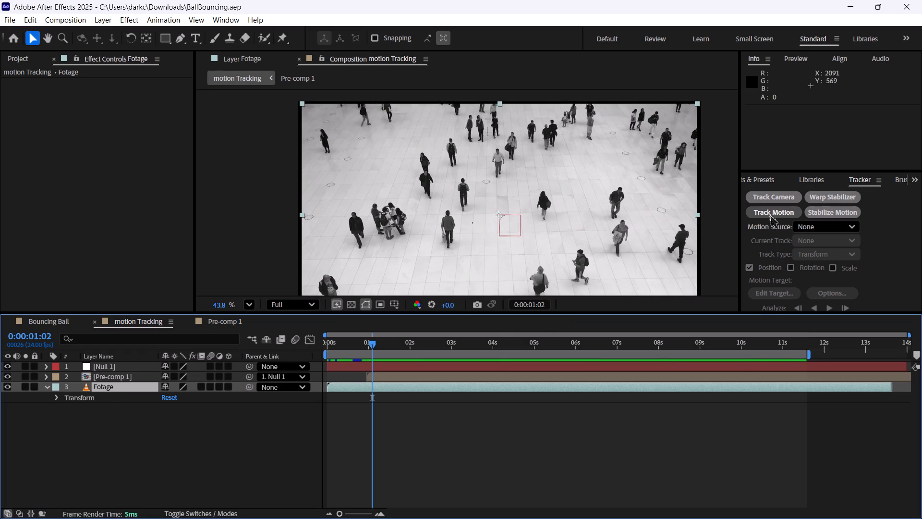
click(771, 212)
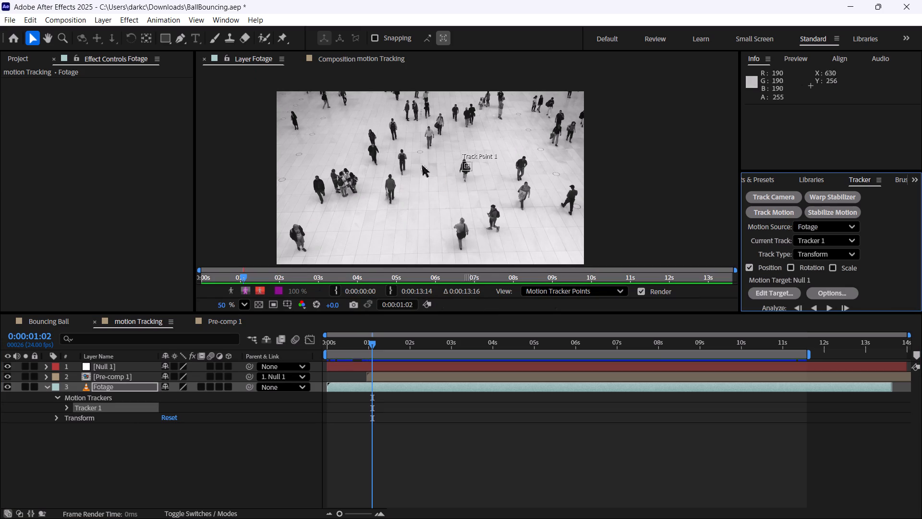
drag(370, 344, 298, 353)
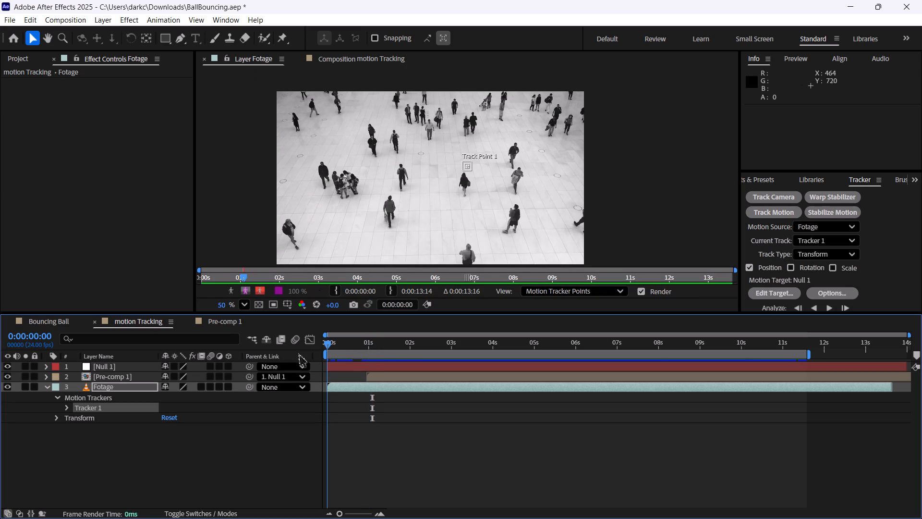
drag(298, 353, 293, 355)
Place Track Point 1 on the head of the light-shirted man walking toward the camera in the Fotage layer view.
scroll(468, 173, up, 3)
alt+middle_drag(485, 184, 502, 211)
alt+middle_drag(502, 214, 503, 221)
scroll(494, 217, up, 4)
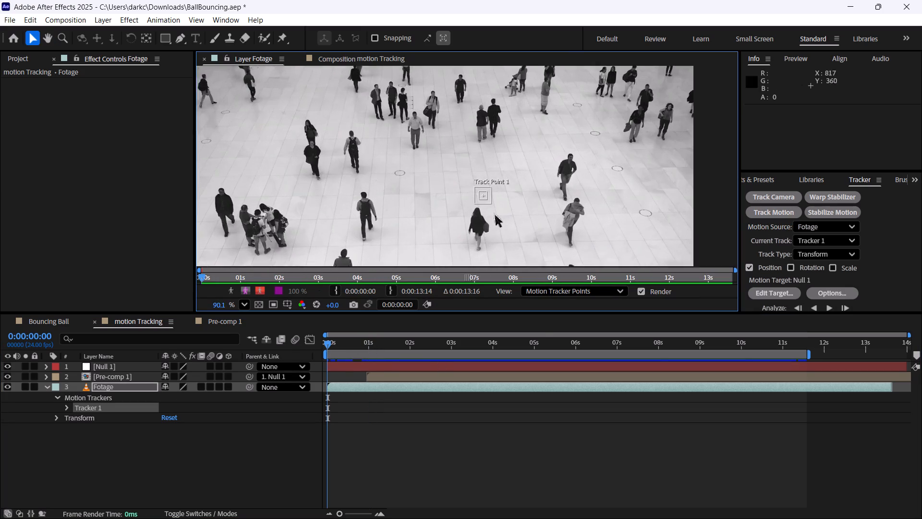
scroll(482, 199, up, 4)
alt+middle_drag(498, 190, 513, 220)
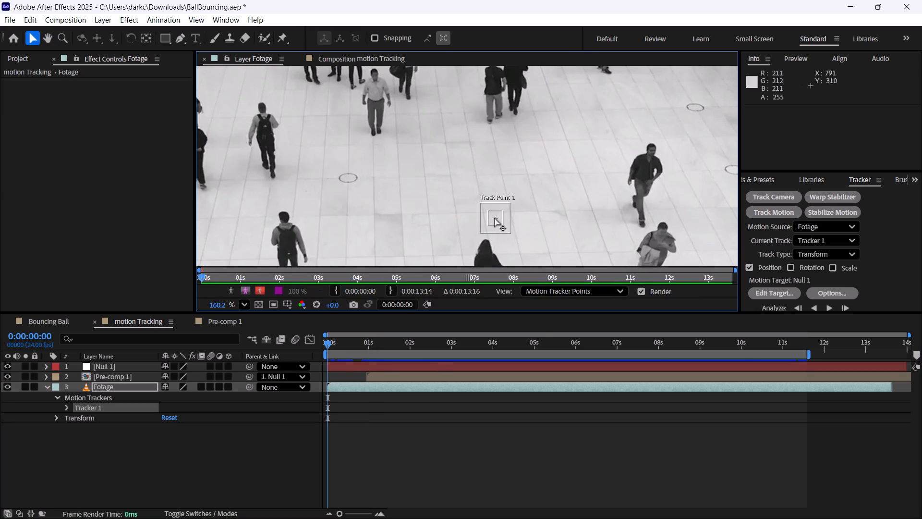
drag(495, 218, 406, 98)
key(ctrl+z)
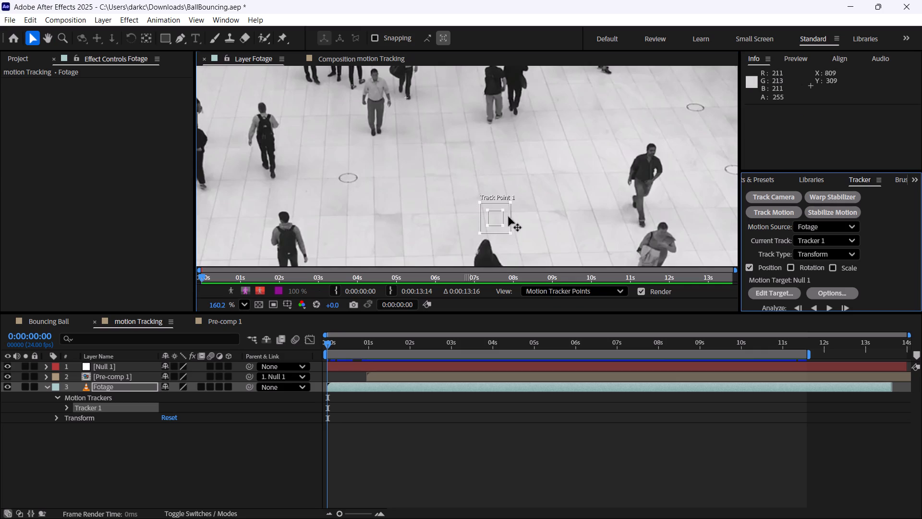
click(504, 213)
drag(507, 214, 383, 68)
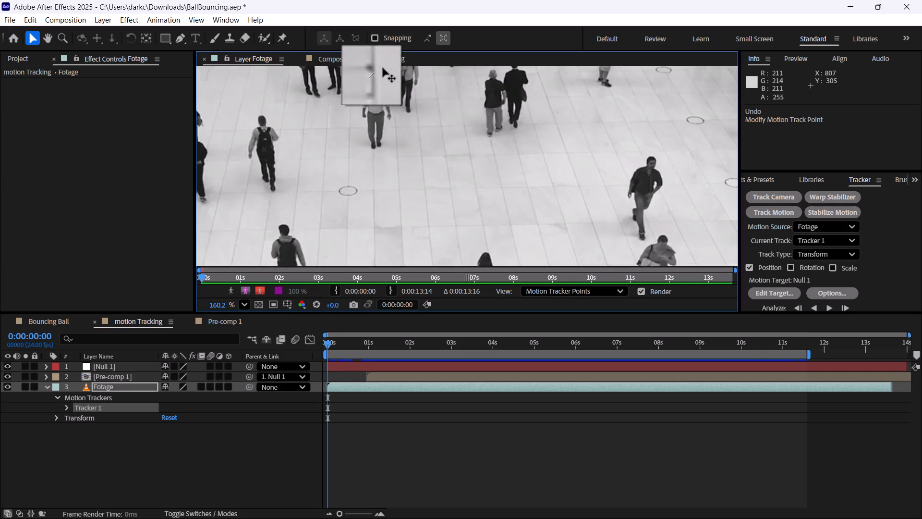
drag(383, 68, 387, 136)
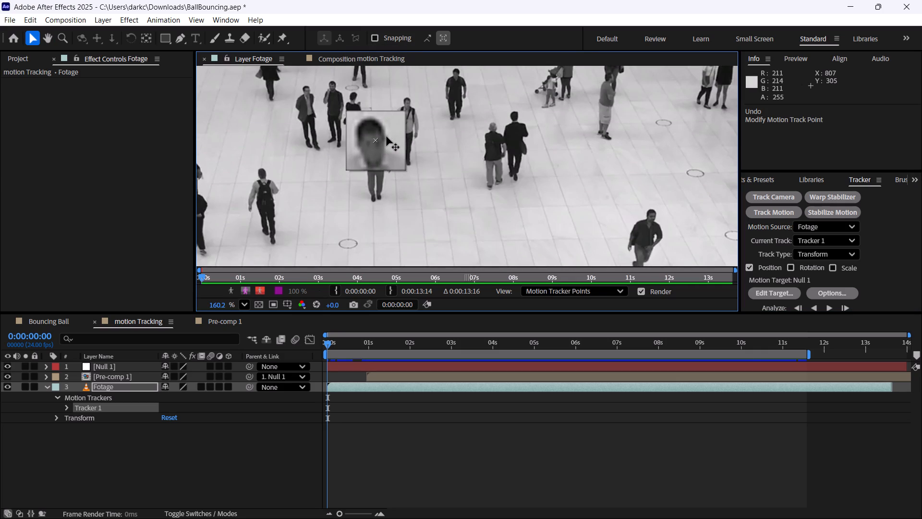
drag(387, 136, 387, 136)
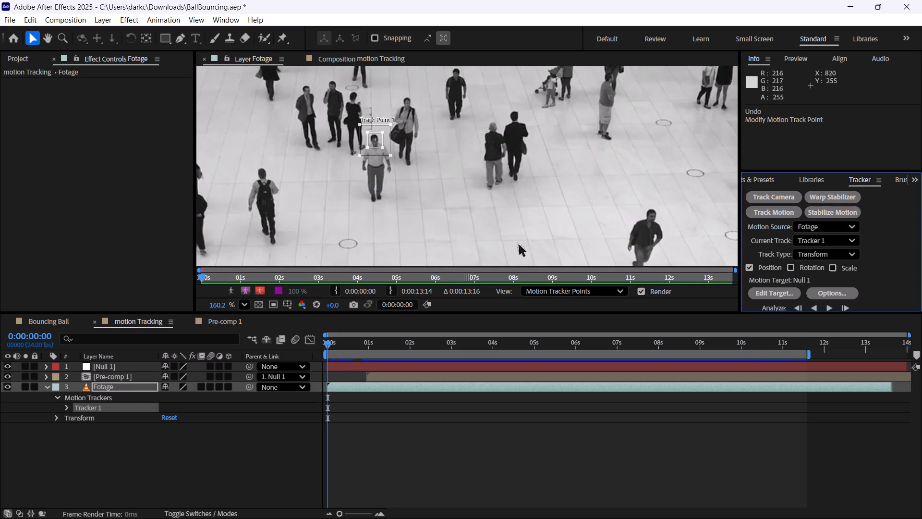
Analyze the track forward from the first frame and stop it at 0:00:08:20.
scroll(867, 284, down, 1)
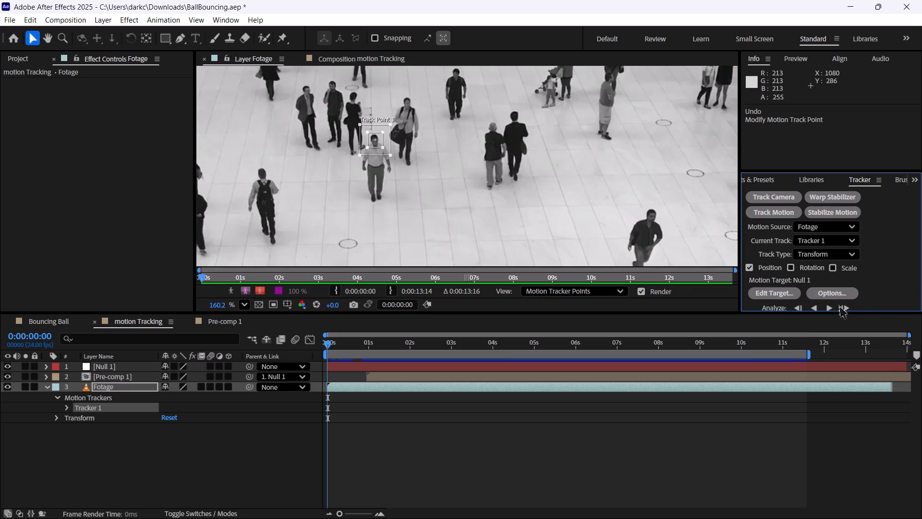
click(832, 308)
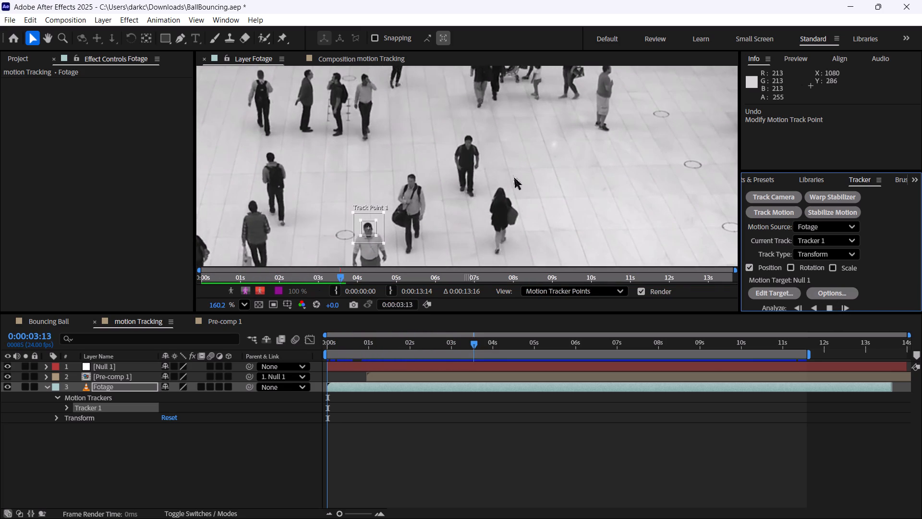
alt+scroll(513, 175, down, 3)
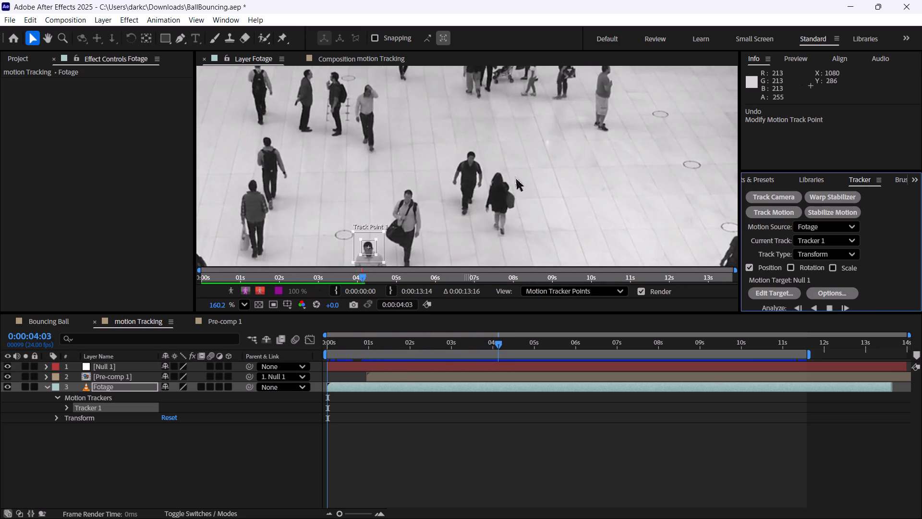
scroll(515, 176, down, 4)
scroll(515, 176, up, 5)
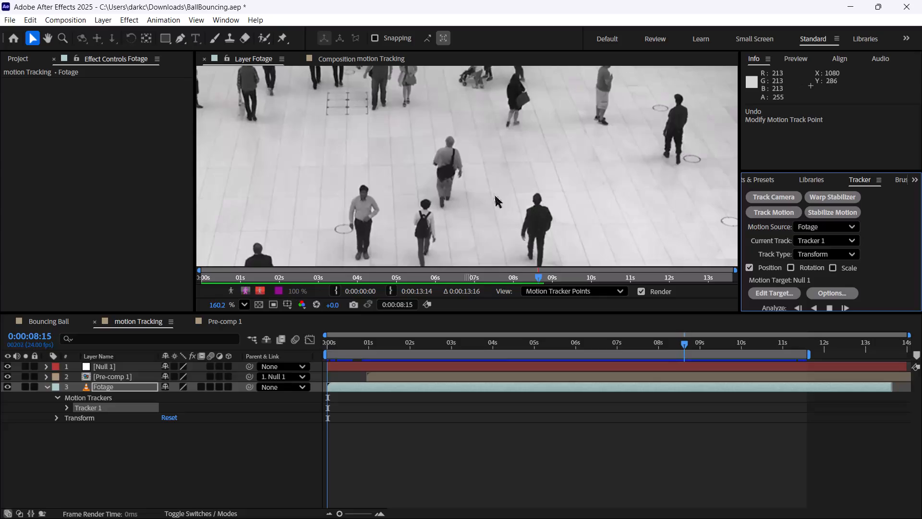
click(116, 377)
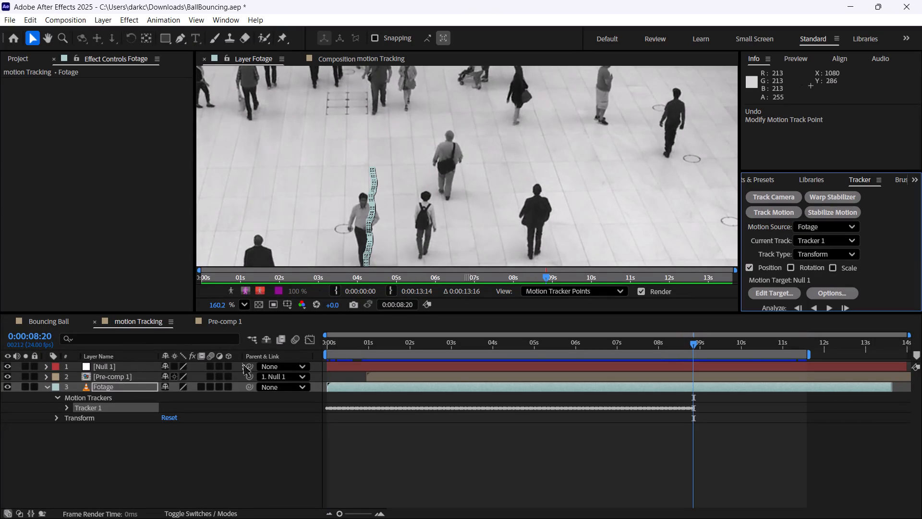
Move Pre-comp 1's anchor point in the motion Tracking composition to the lower tip of the Michel label's leader line.
scroll(535, 190, down, 4)
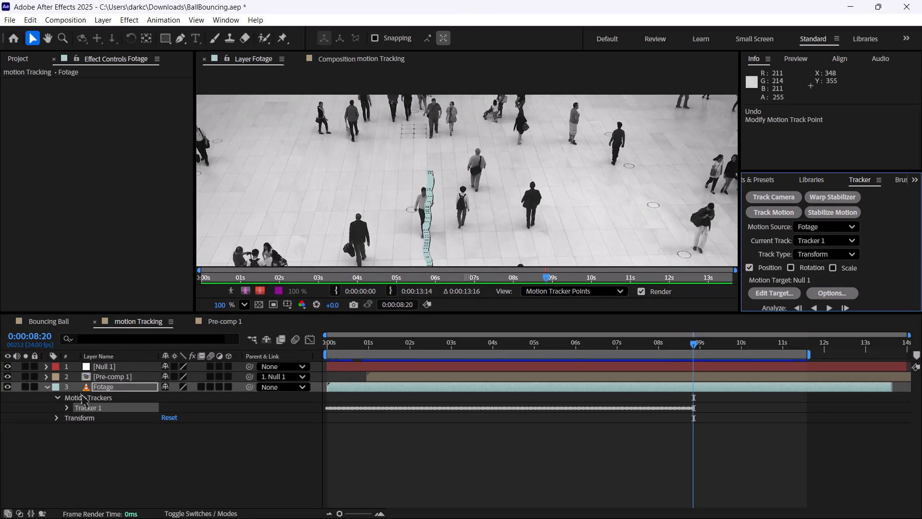
double_click(113, 376)
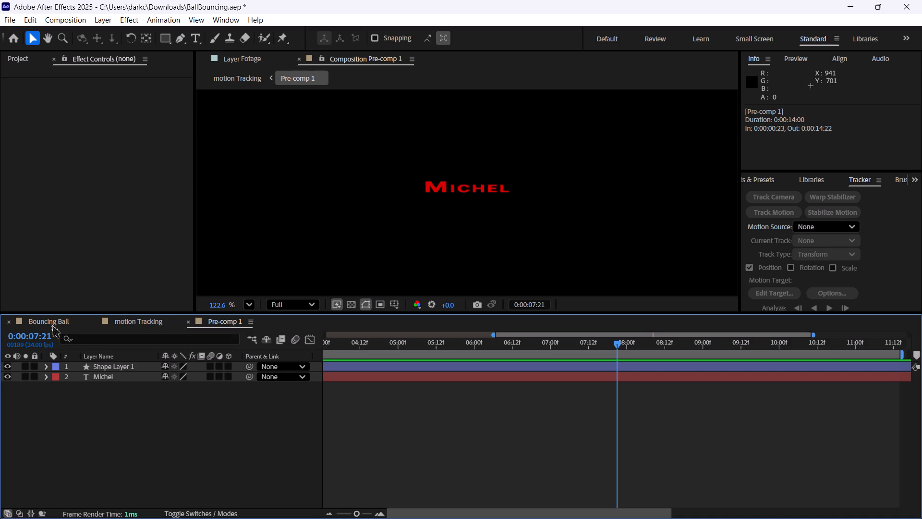
click(118, 322)
click(111, 380)
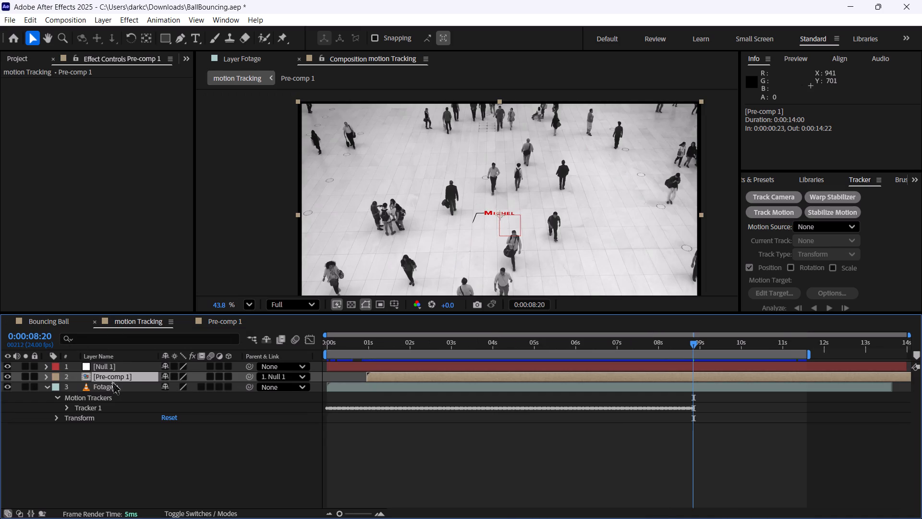
click(116, 376)
click(150, 36)
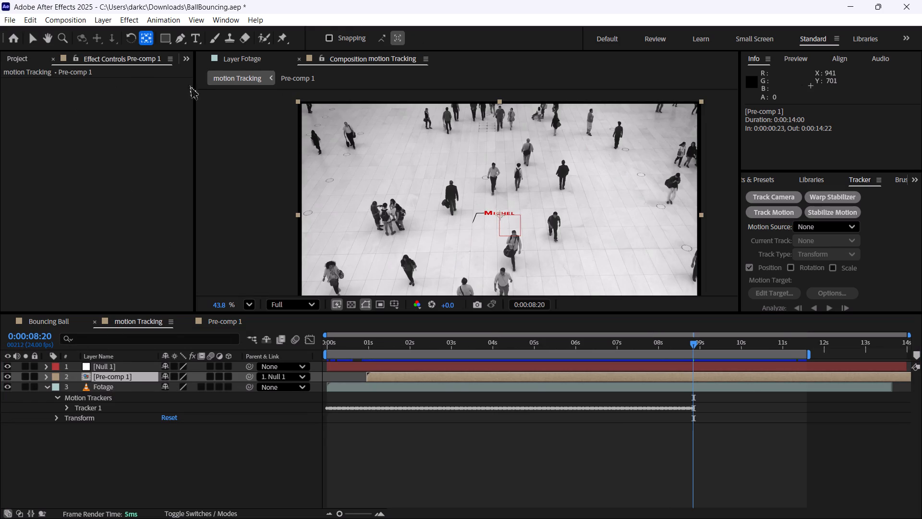
scroll(467, 209, down, 1)
scroll(518, 224, up, 8)
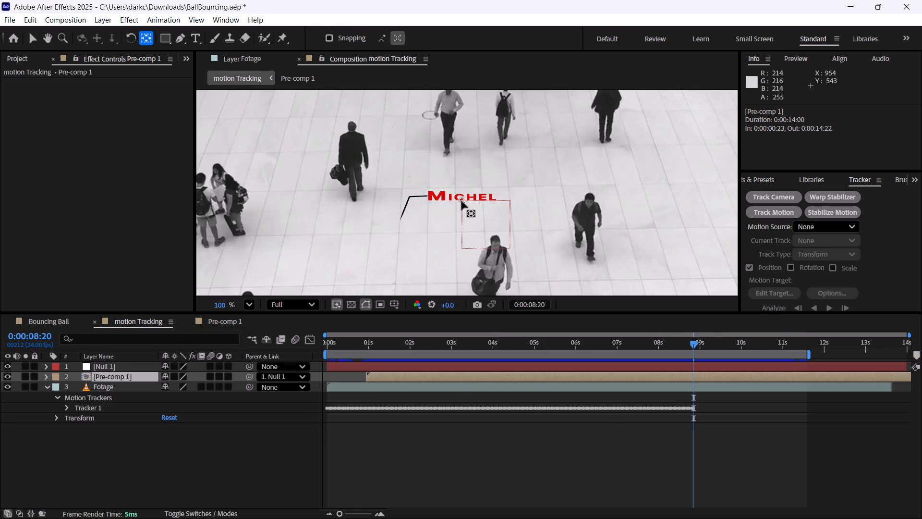
drag(461, 201, 400, 221)
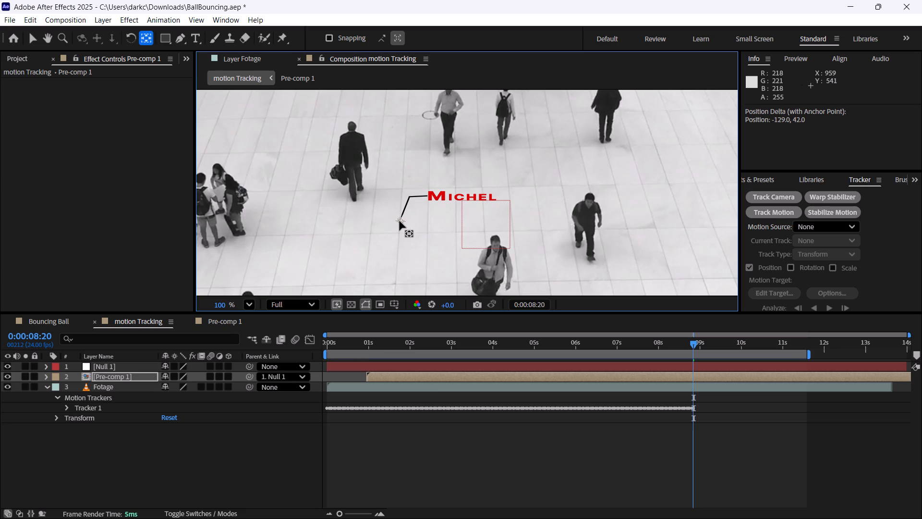
drag(400, 221, 399, 221)
click(407, 402)
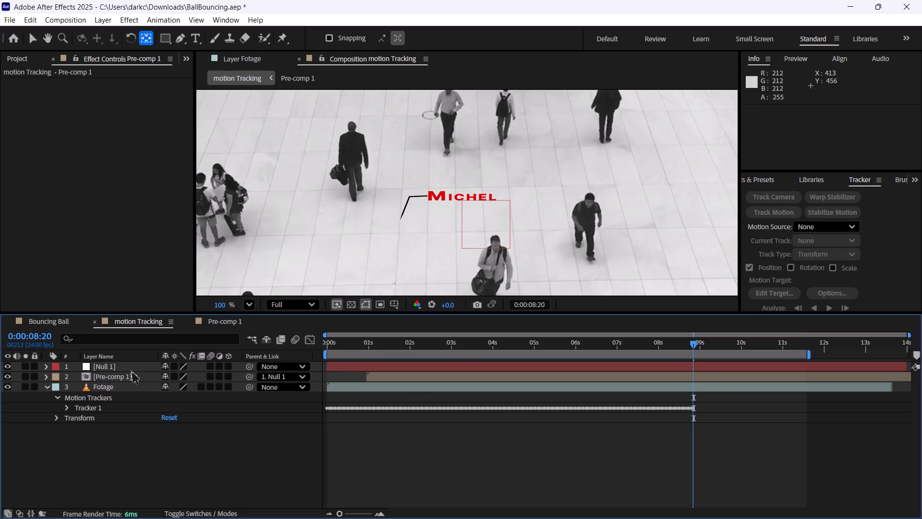
Center the anchor point of Null 1 on its square in the layer view.
double_click(121, 366)
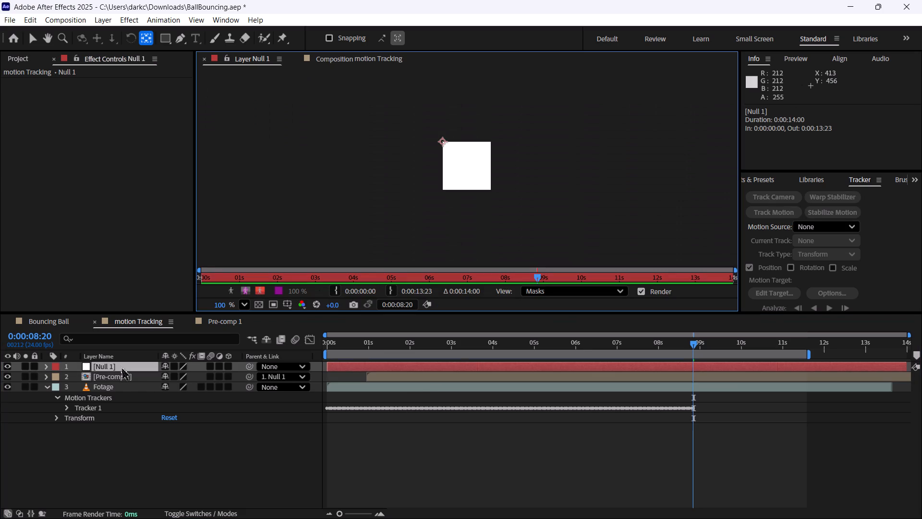
ctrl+double_click(148, 31)
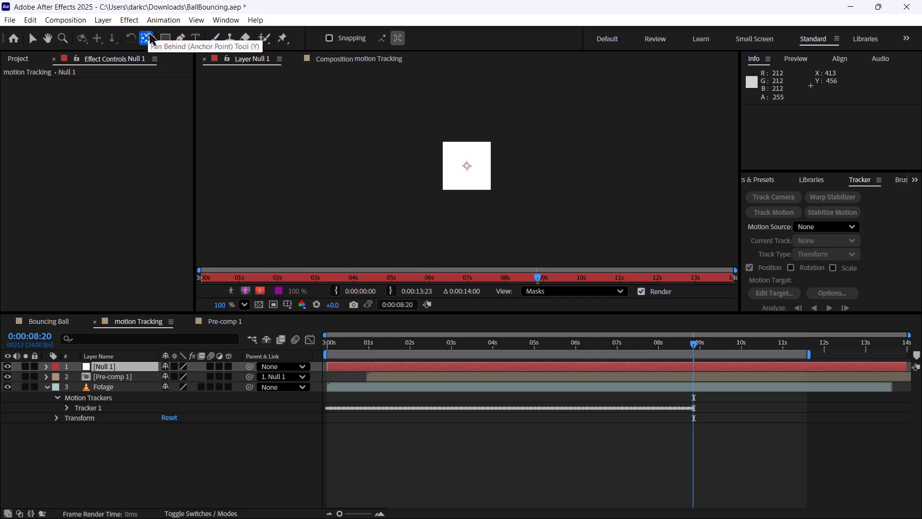
Return to the motion Tracking composition view and preview the Michel label over the footage from 0:00:00:00.
click(116, 379)
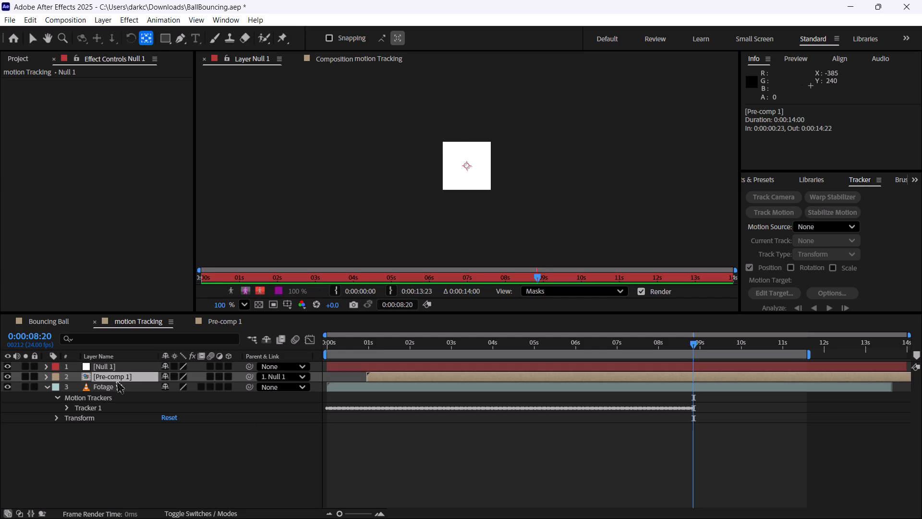
click(120, 383)
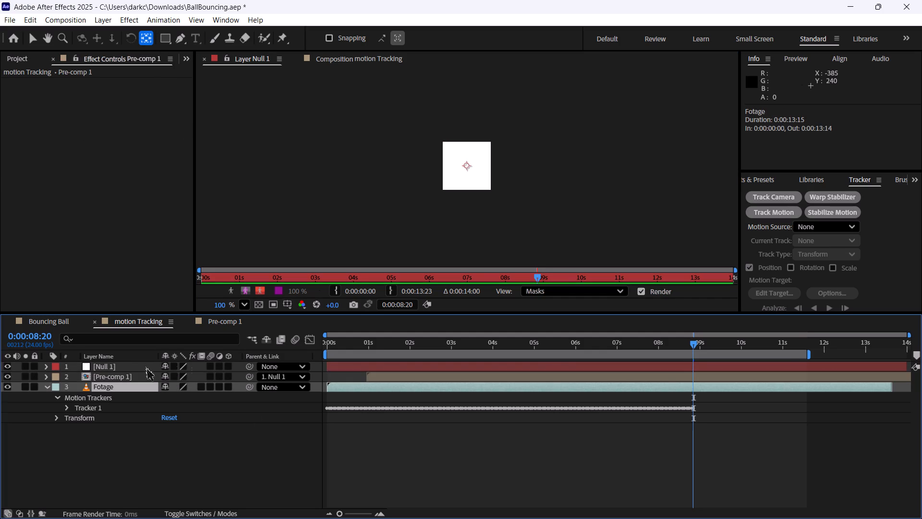
double_click(137, 324)
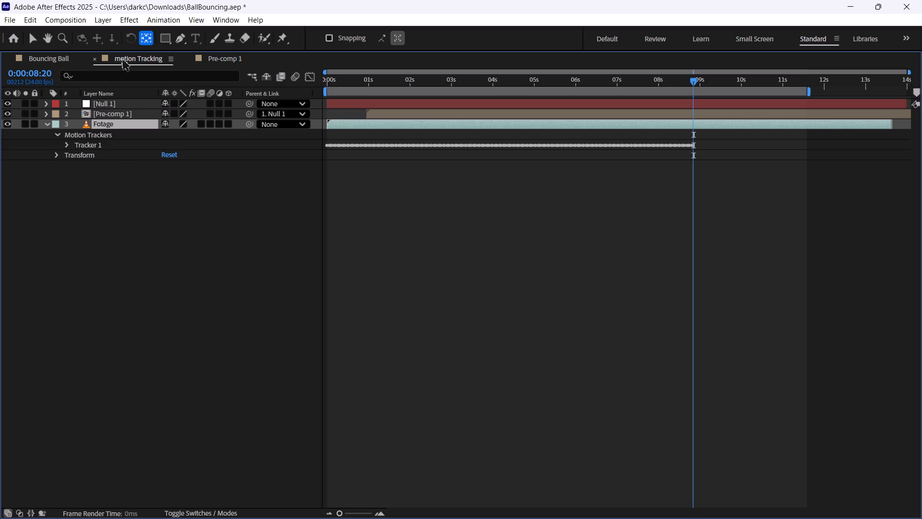
double_click(121, 57)
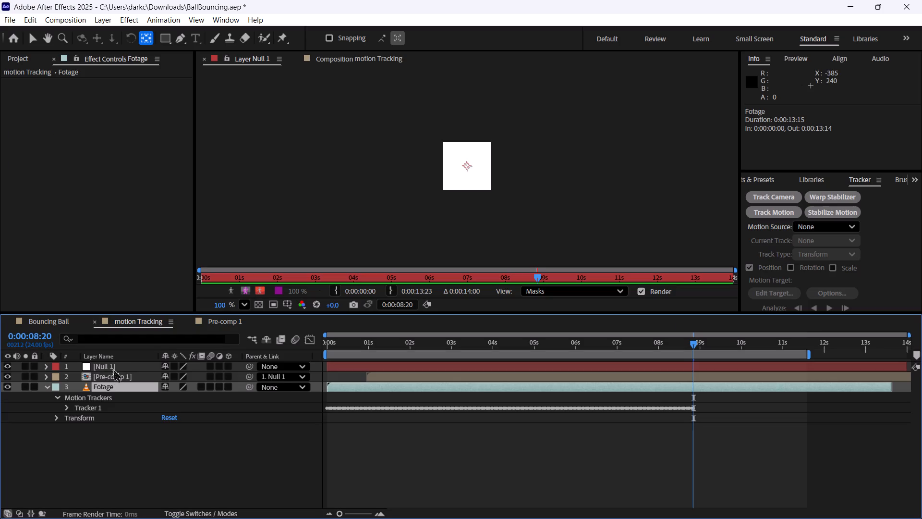
double_click(112, 384)
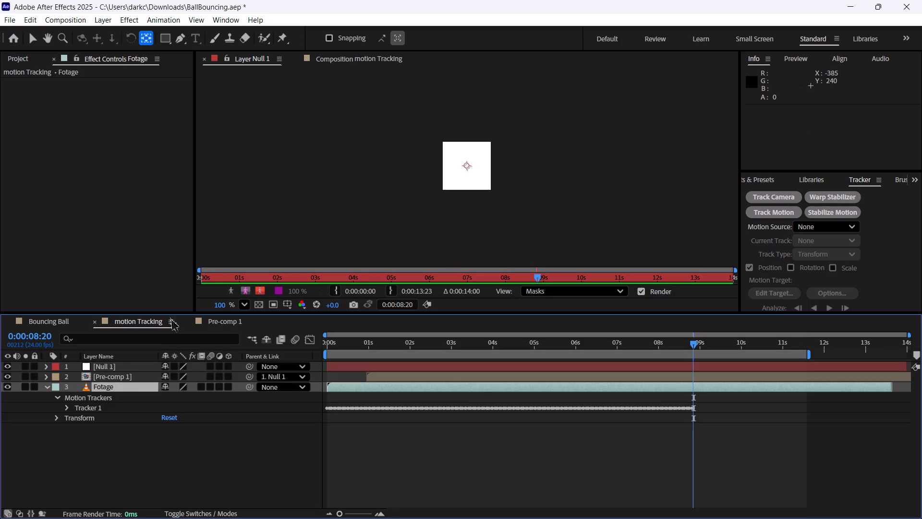
click(367, 60)
alt+scroll(452, 227, down, 5)
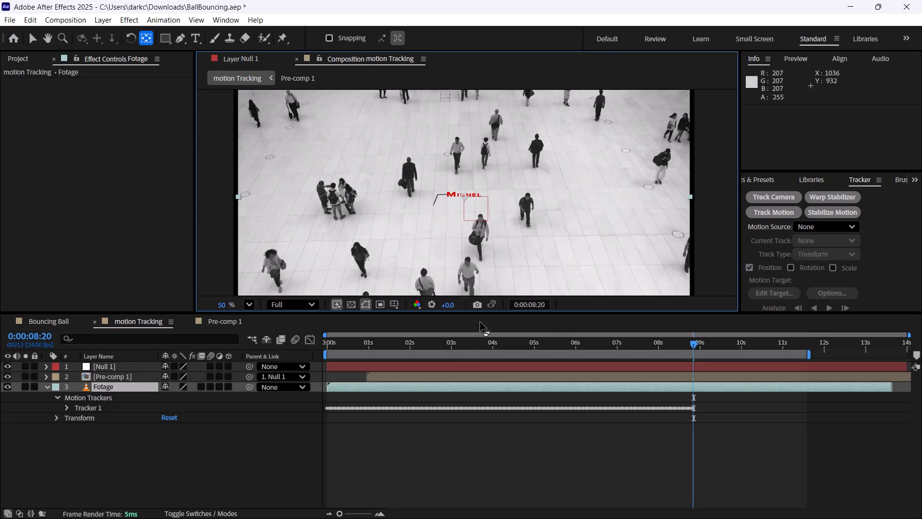
drag(459, 346, 440, 397)
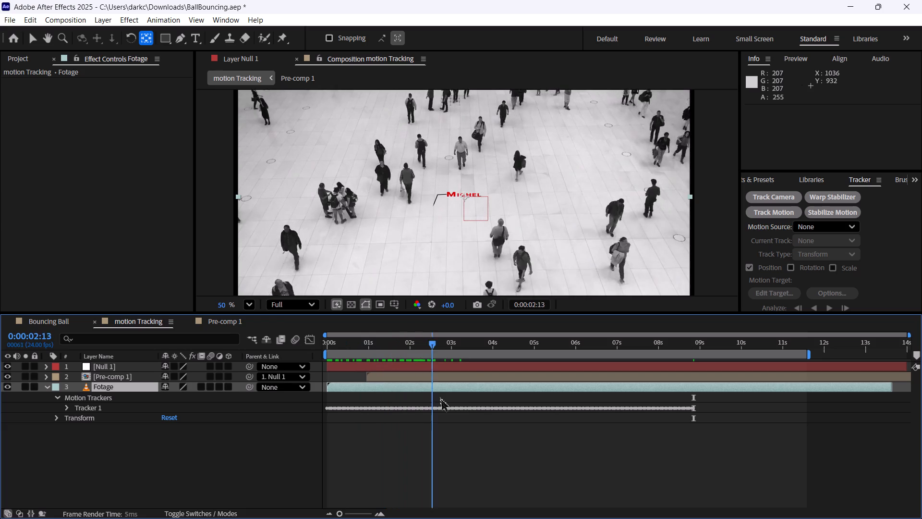
drag(440, 397, 289, 453)
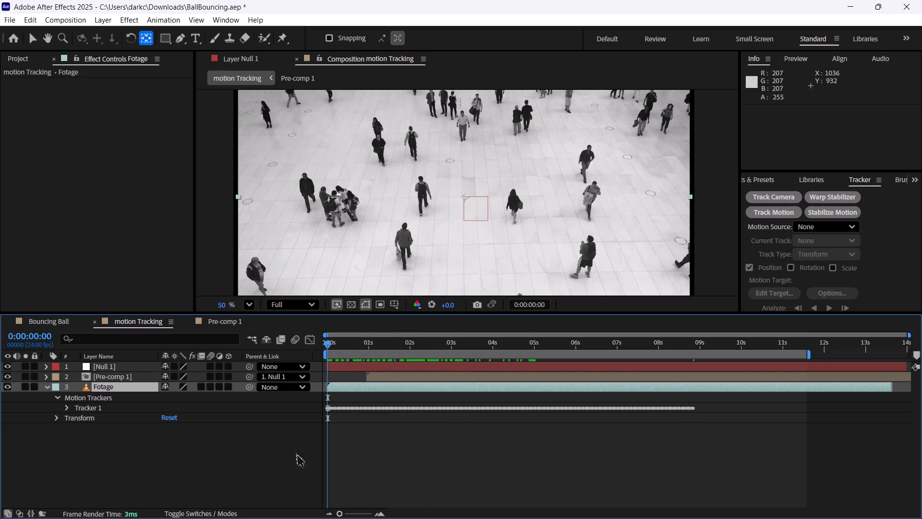
key(space)
key(space)
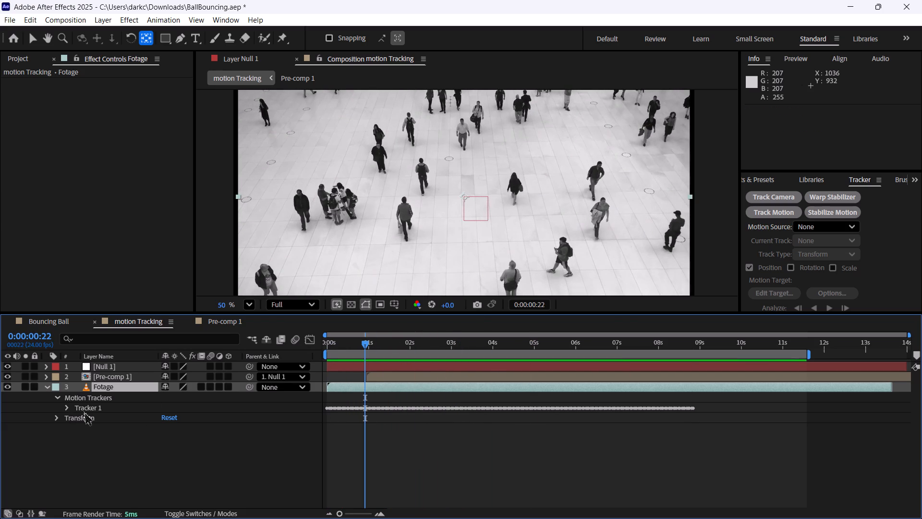
Open Tracker 1 in the Fotage layer view and check its track path from the first frame to 0:00:06:16.
click(84, 411)
double_click(92, 409)
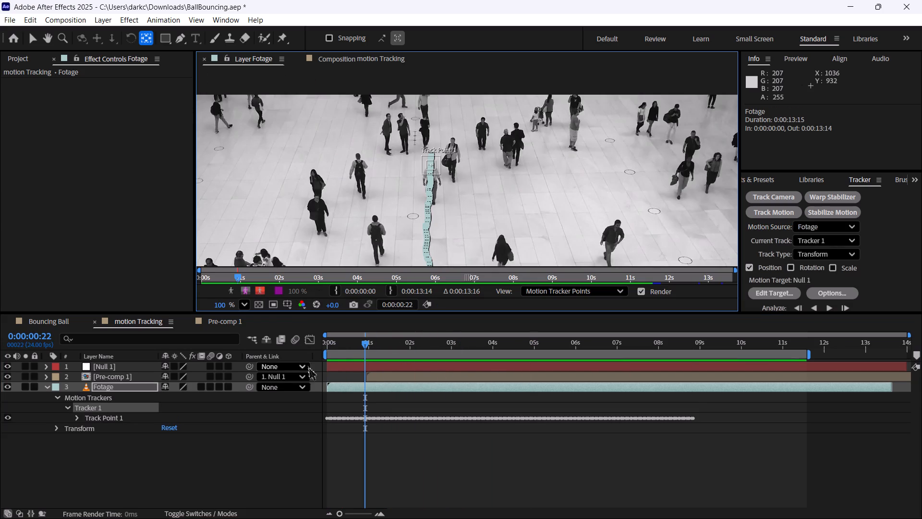
drag(369, 342, 349, 352)
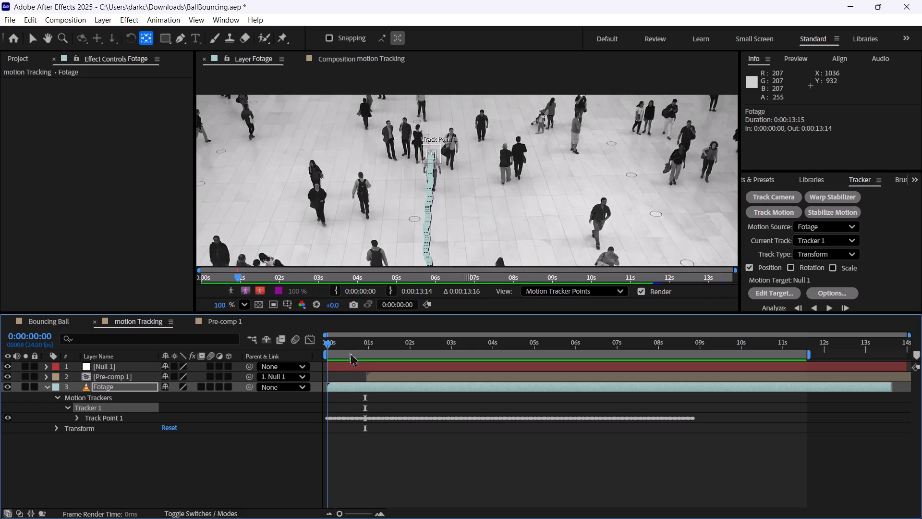
drag(349, 352, 317, 399)
drag(317, 399, 614, 429)
alt+scroll(518, 225, down, 5)
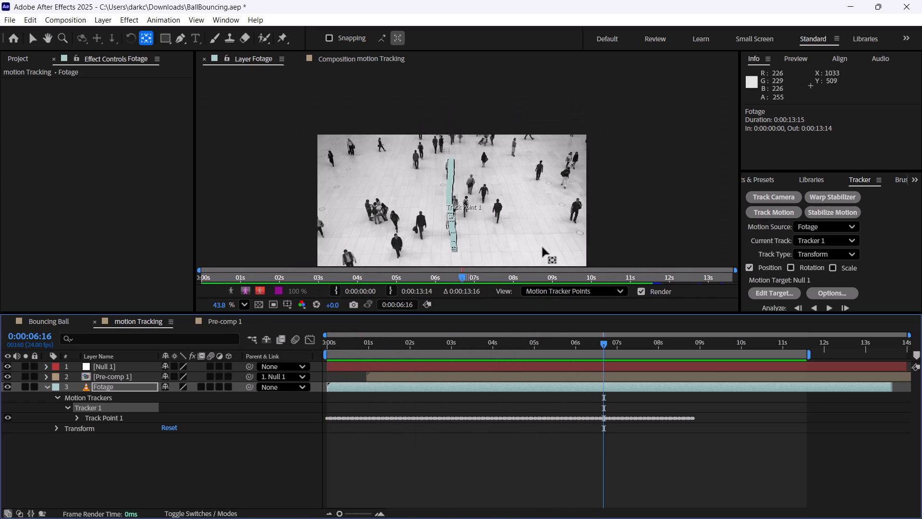
middle_drag(528, 221, 510, 186)
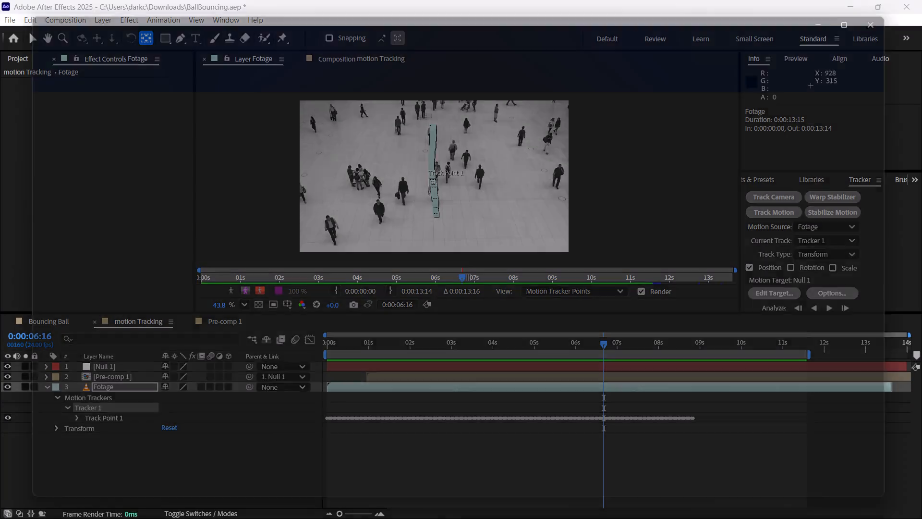
In File Explorer, copy BallBouncing.aep from Downloads and paste it onto USB Drive (D:).
click(66, 147)
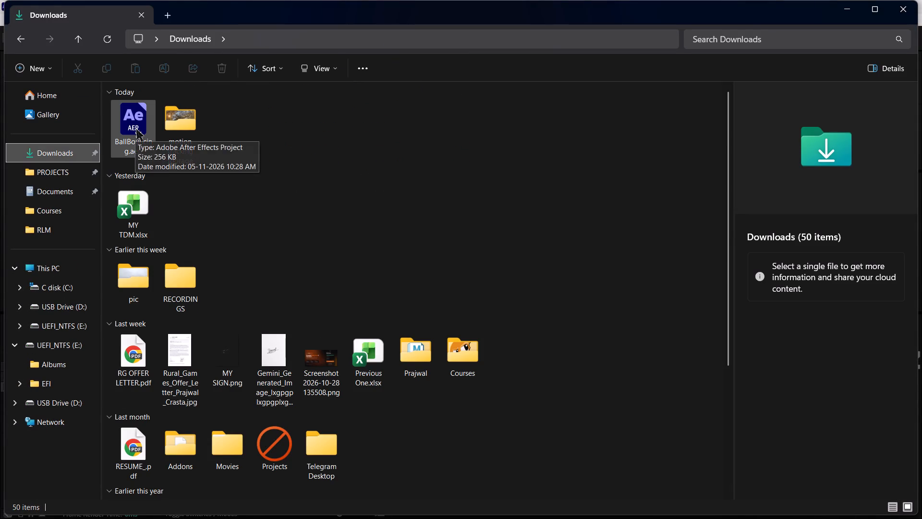
click(135, 126)
click(101, 69)
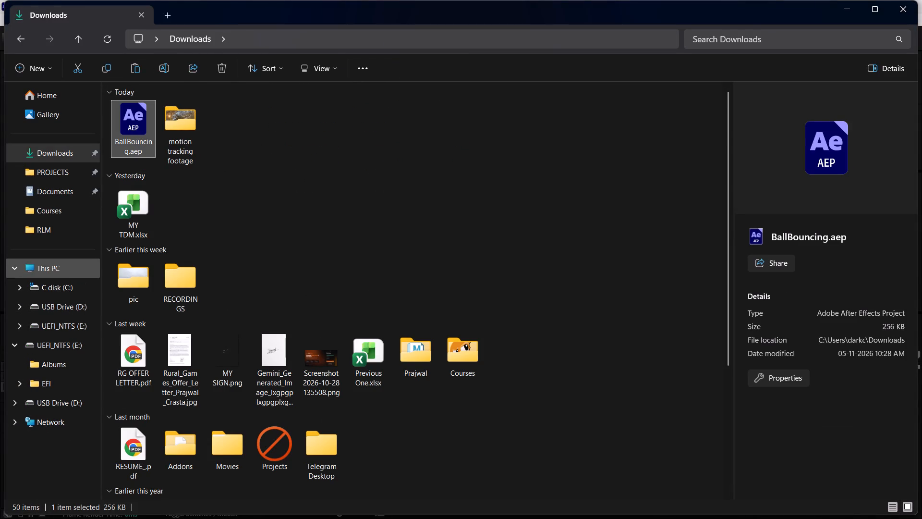
click(52, 274)
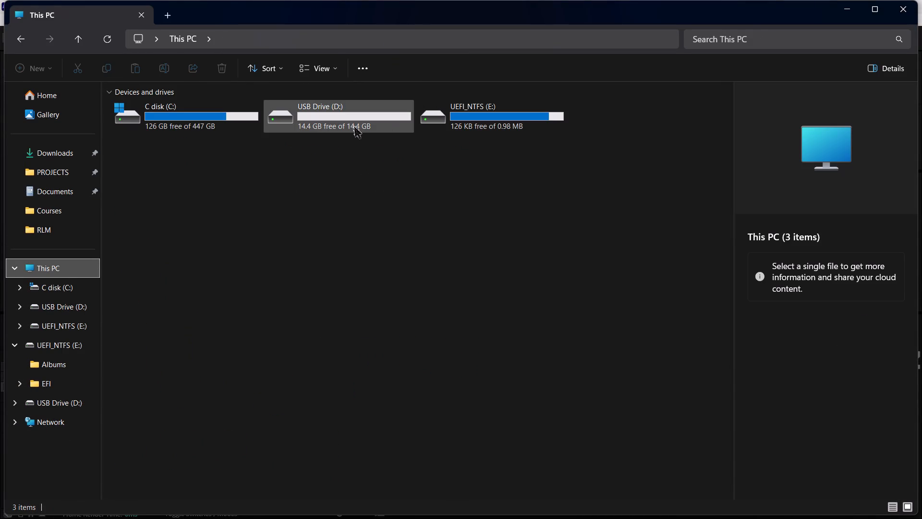
double_click(351, 124)
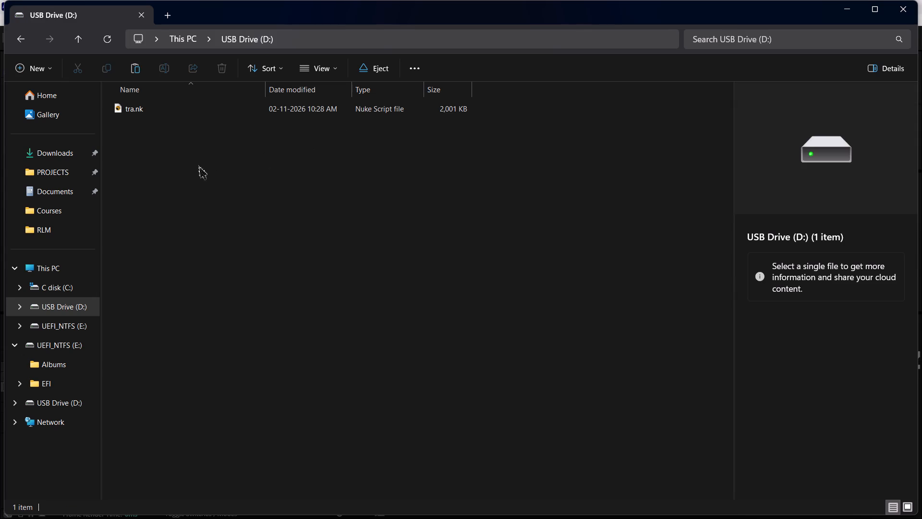
right_click(196, 165)
click(221, 187)
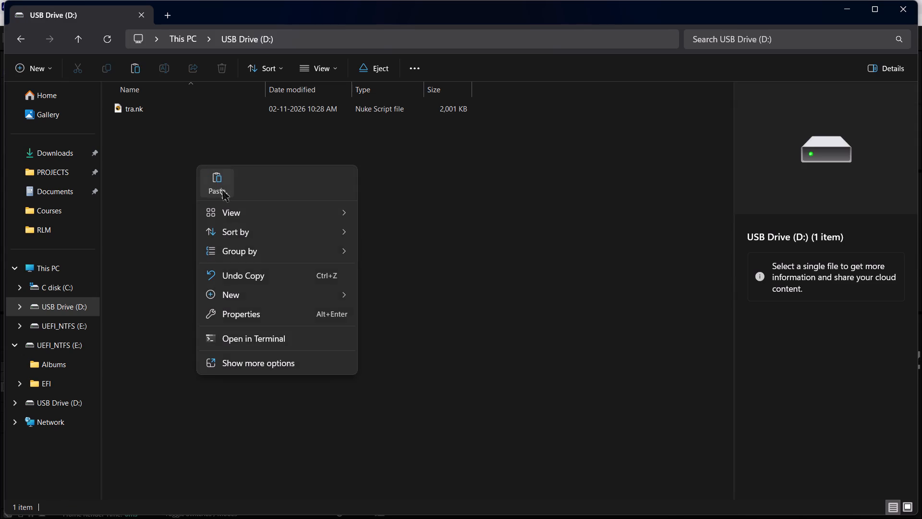
click(241, 210)
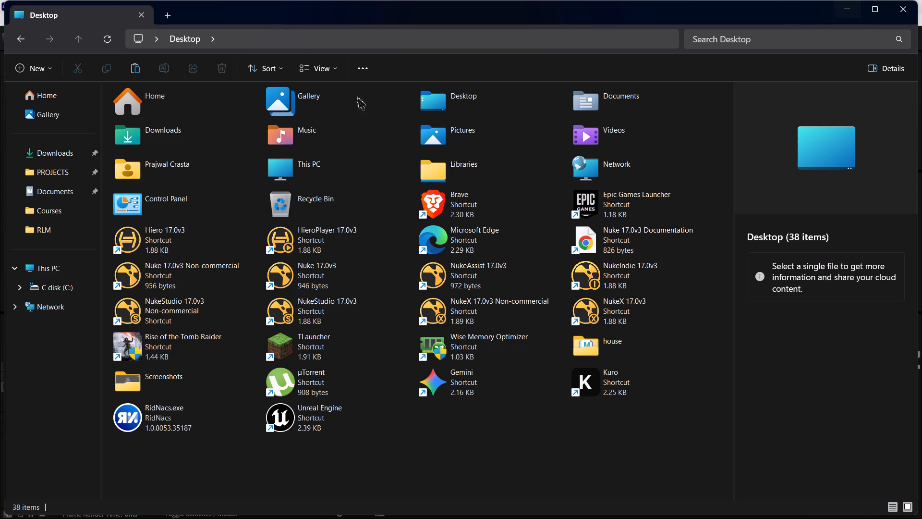
Switch from File Explorer back to After Effects and save the BallBouncing.aep project.
click(48, 163)
click(67, 151)
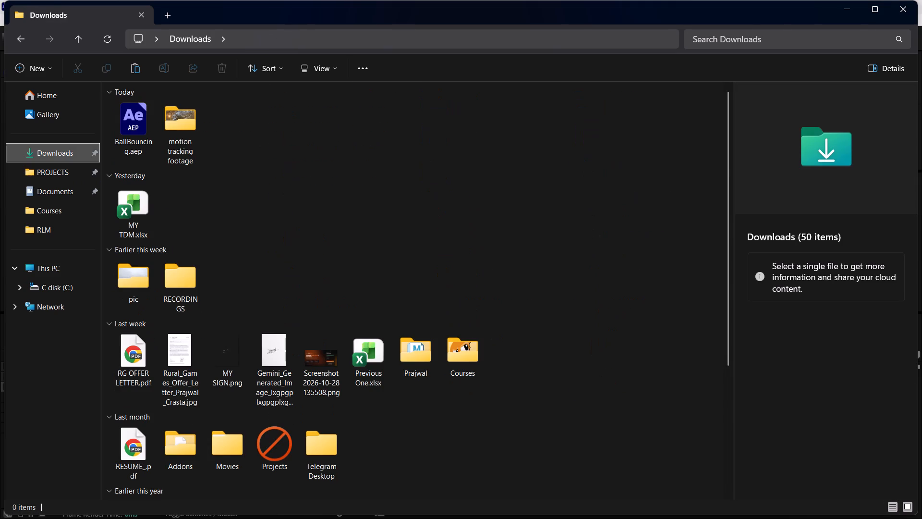
key(alt+Tab)
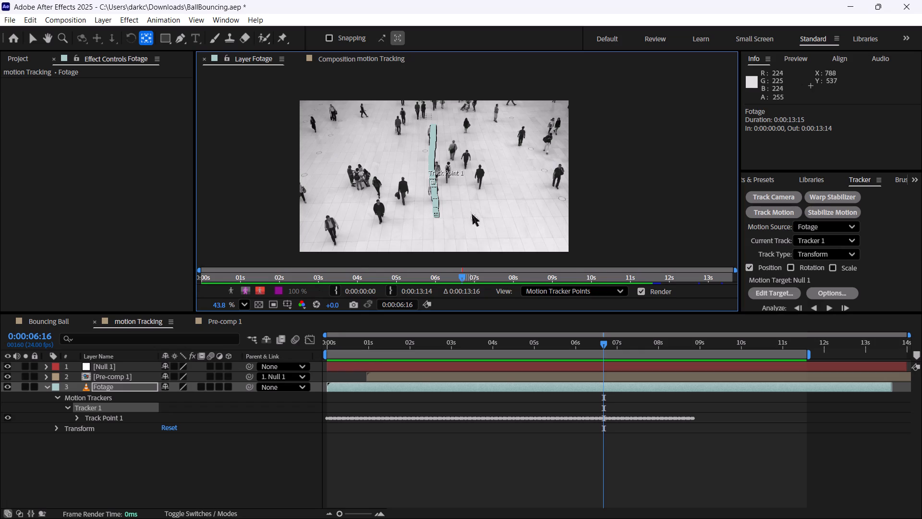
key(ctrl+s)
Preview the Fotage layer from 0:00:00:00 to check the tracked movement.
drag(498, 342, 249, 368)
key(space)
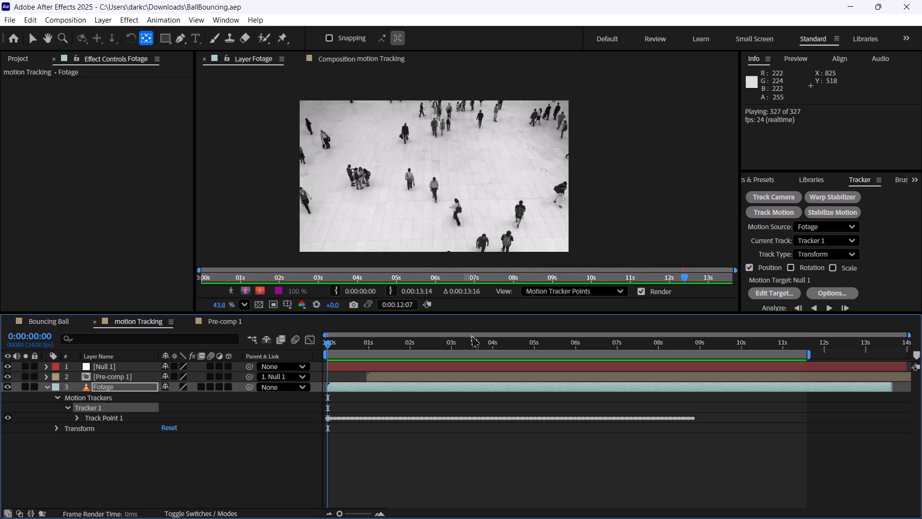
key(space)
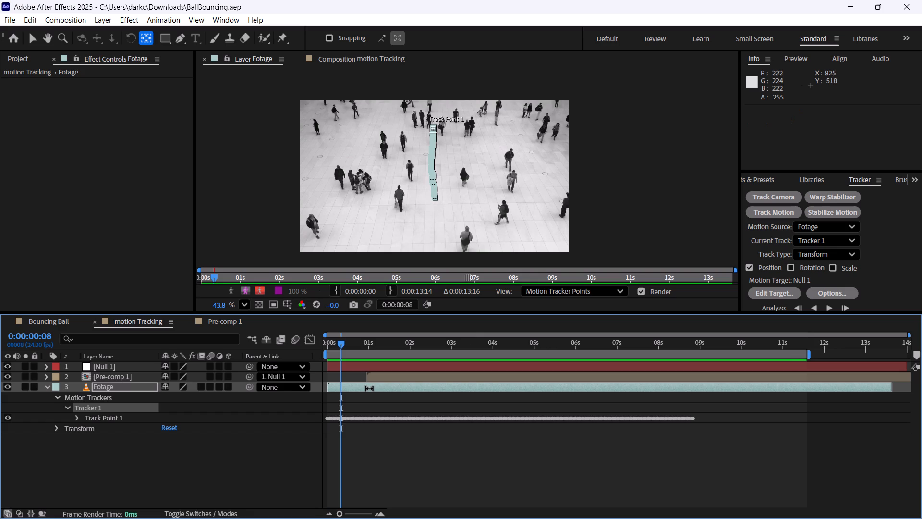
Select Tracker 1 on the Fotage layer, check its motion tracker options and close them without changes.
double_click(83, 408)
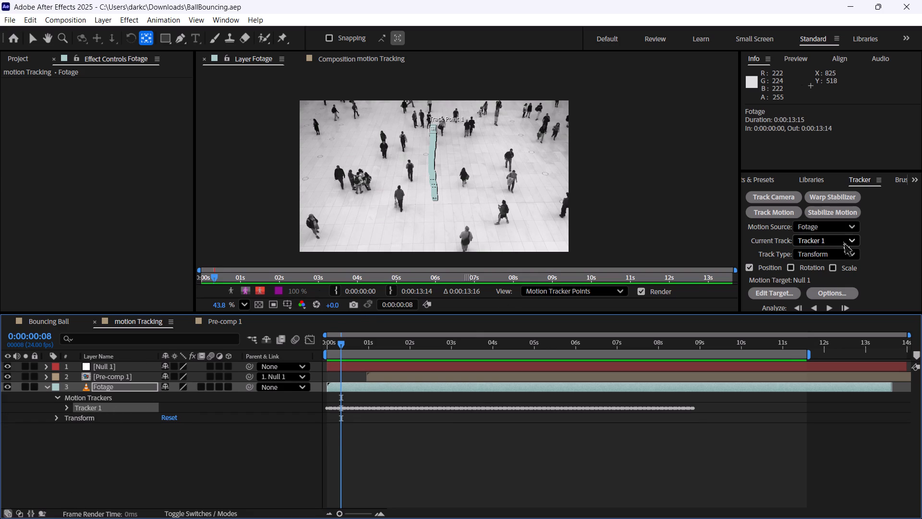
scroll(867, 240, down, 3)
click(826, 296)
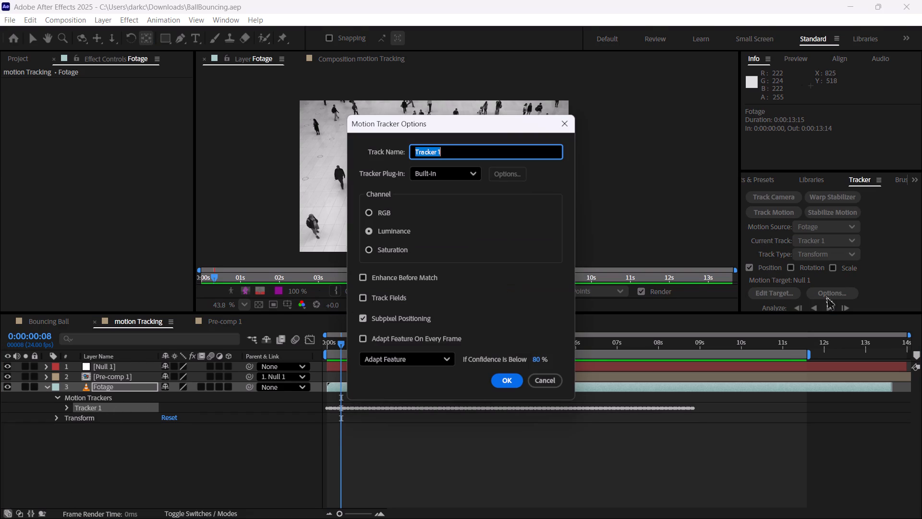
click(566, 128)
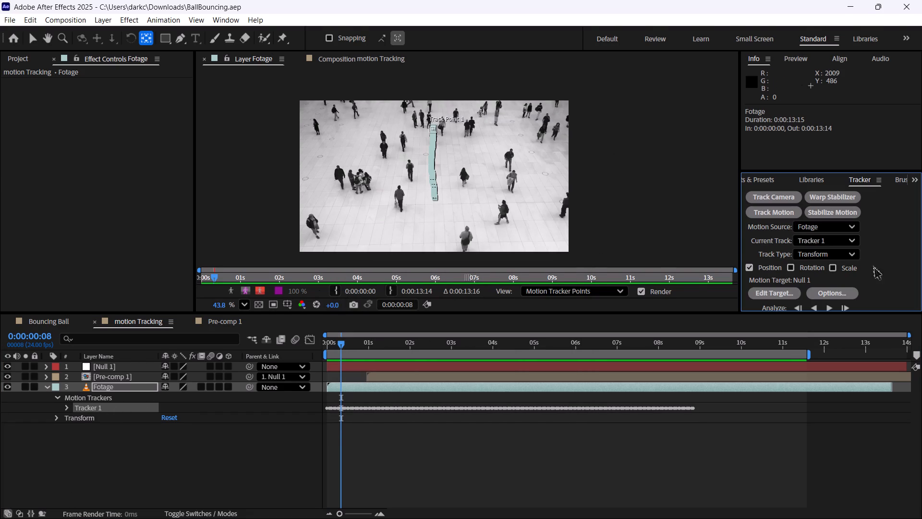
Assign the Null 1 layer as the motion target of Tracker 1.
scroll(869, 277, down, 2)
click(766, 296)
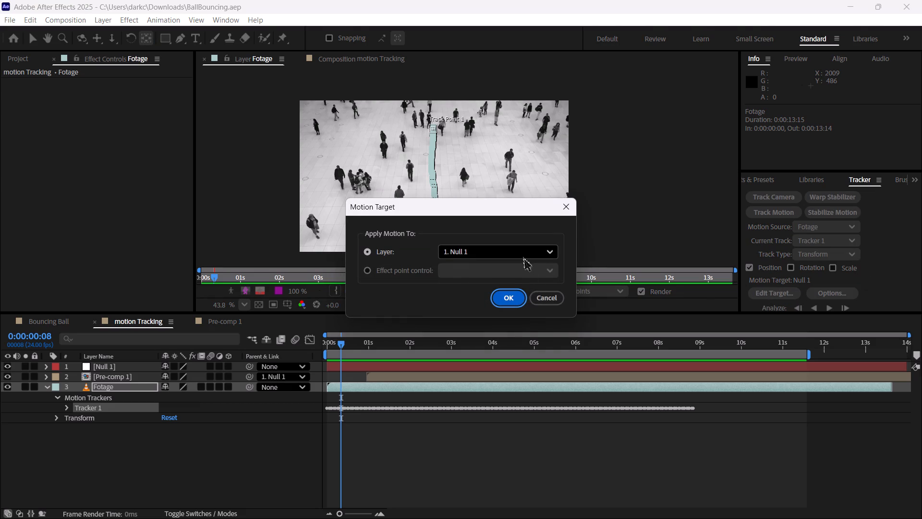
click(522, 255)
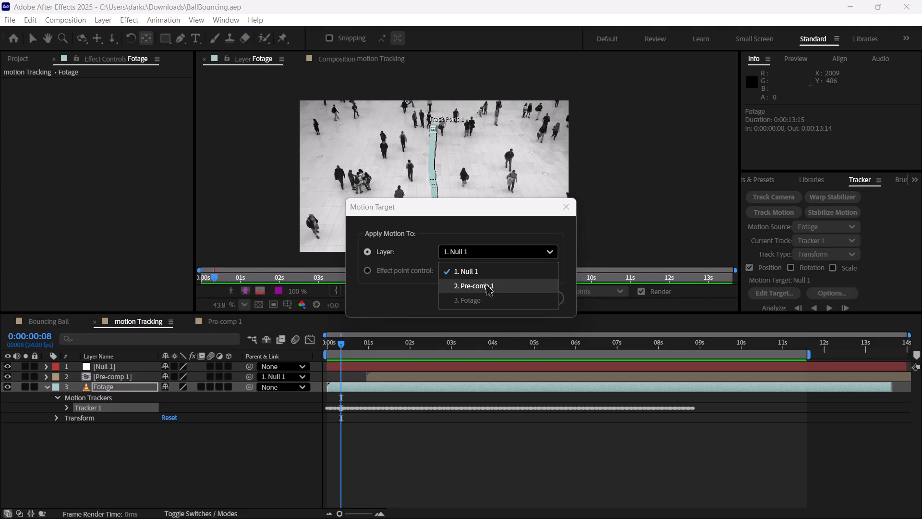
click(482, 277)
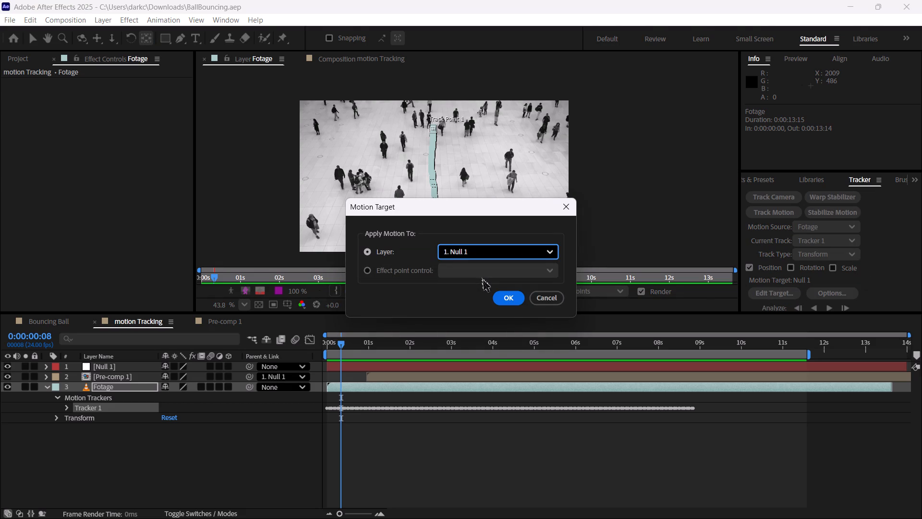
click(528, 272)
click(508, 298)
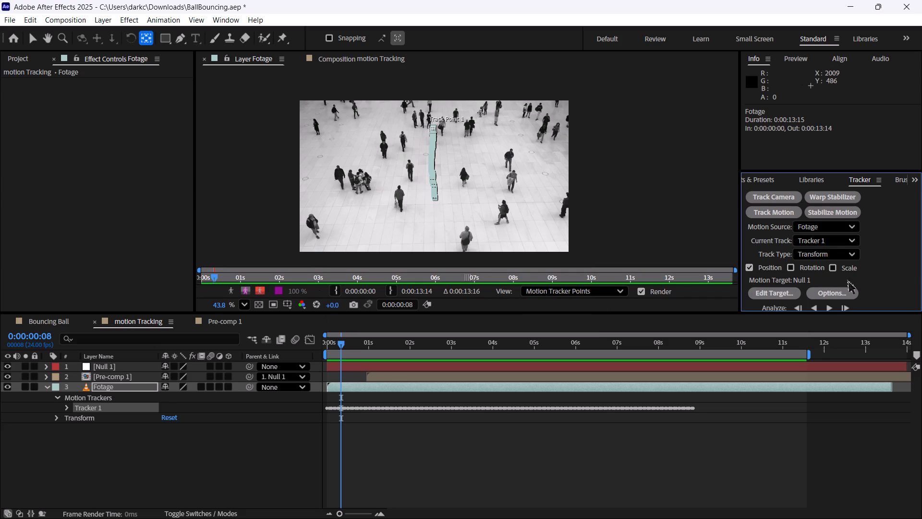
Analyze Tracker 1 forward from 0:00:00:08 through the end of the Fotage clip.
scroll(878, 267, down, 4)
click(828, 308)
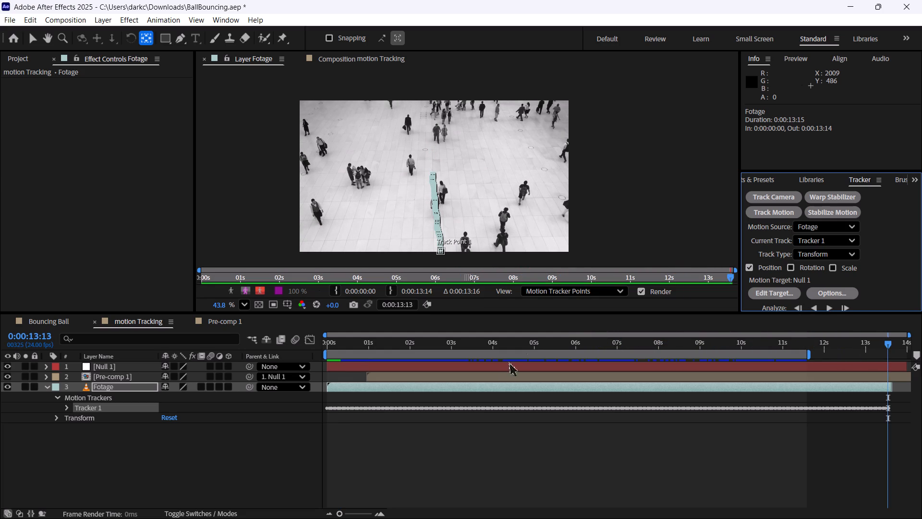
Preview the Fotage layer from 0:00:00:00 to check the walking man's track, and return to the first frame.
drag(418, 339, 301, 336)
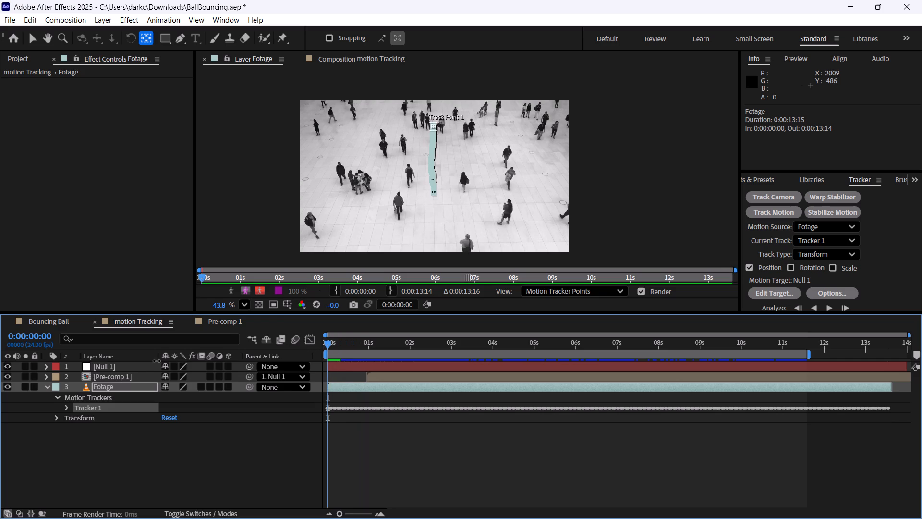
click(117, 364)
click(273, 420)
double_click(250, 489)
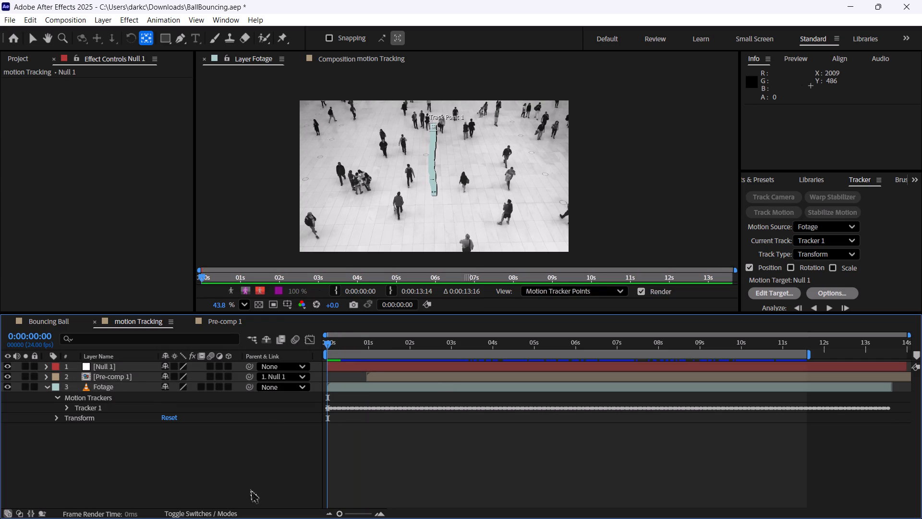
double_click(105, 375)
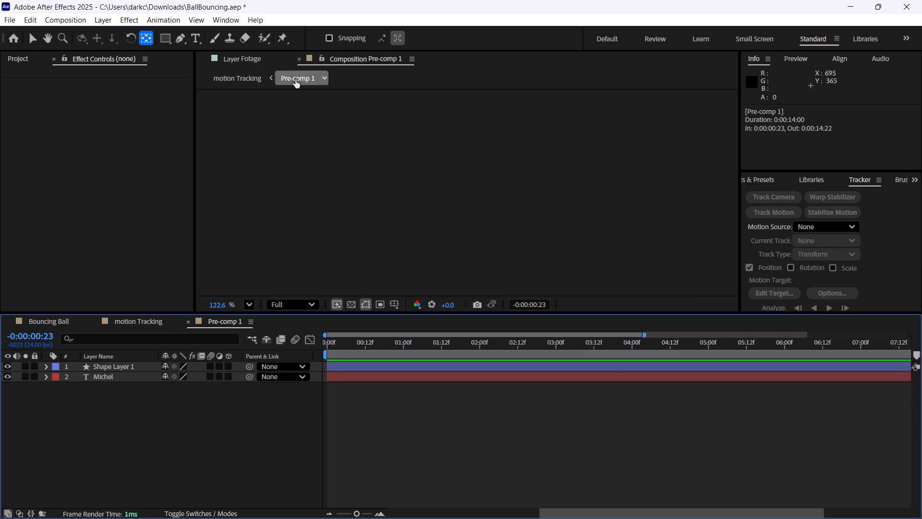
click(259, 57)
click(480, 462)
key(space)
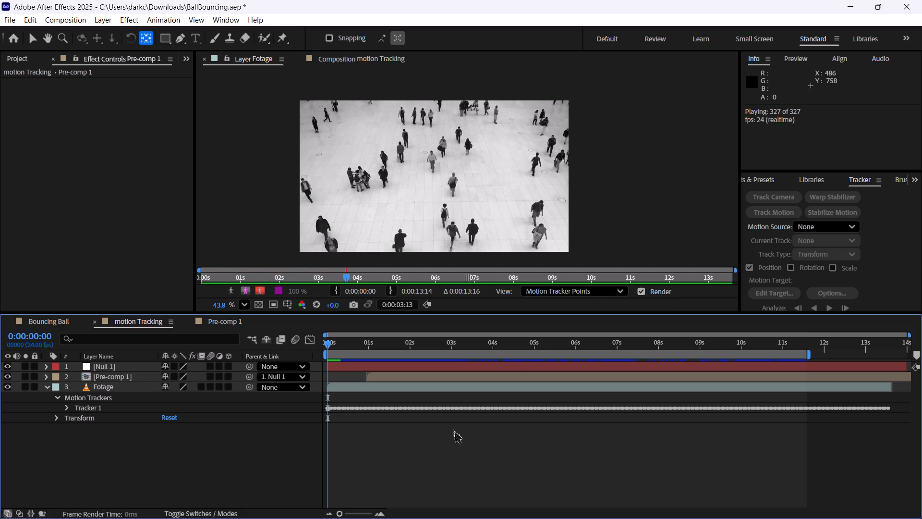
key(space)
drag(343, 342, 274, 336)
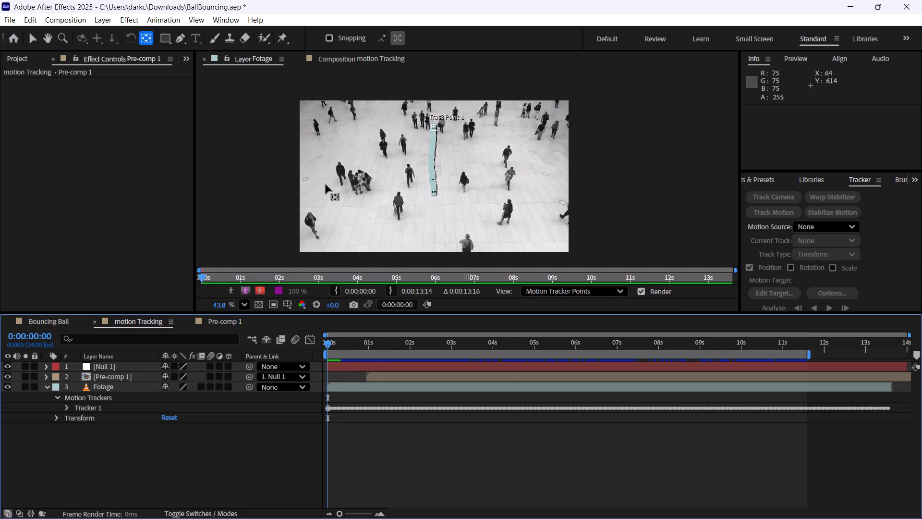
Preview the motion Tracking composition from the start to check how the Michel label follows the man, and return to 0:00:00:00.
click(336, 54)
scroll(466, 196, down, 6)
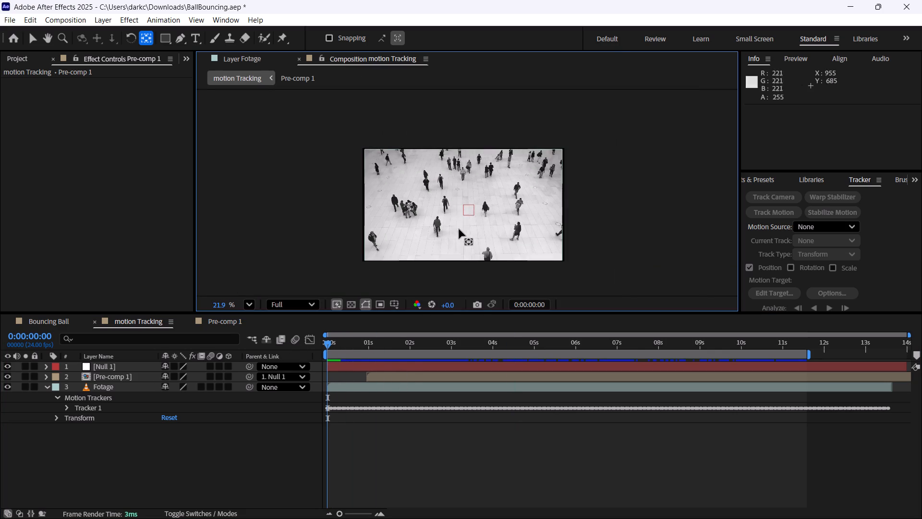
key(v)
key(space)
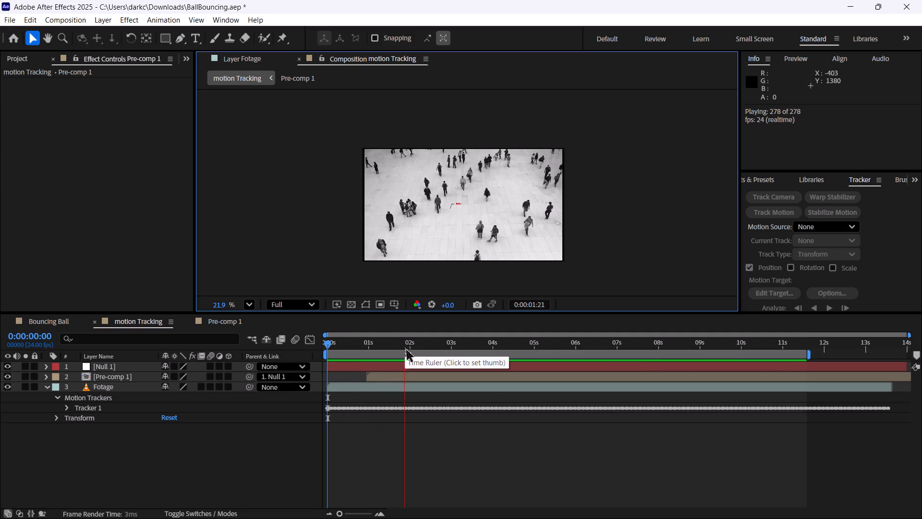
key(space)
drag(387, 344, 314, 343)
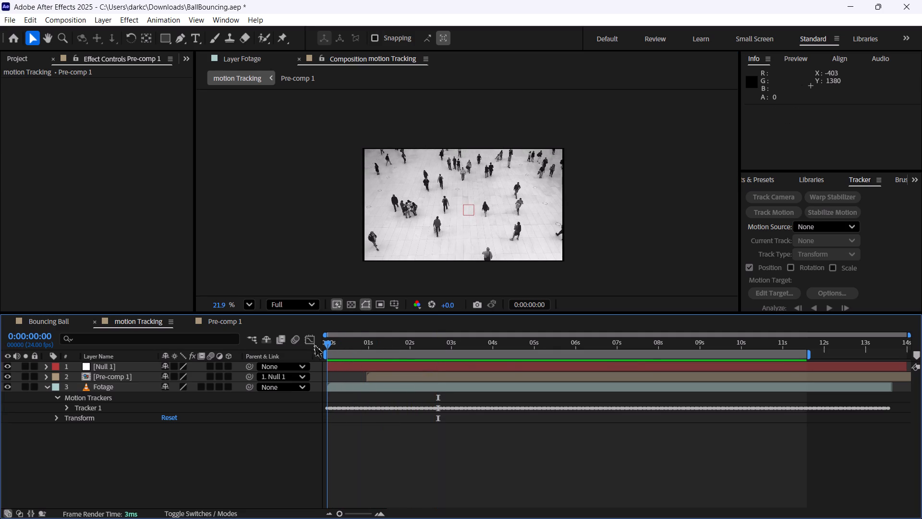
drag(314, 343, 290, 339)
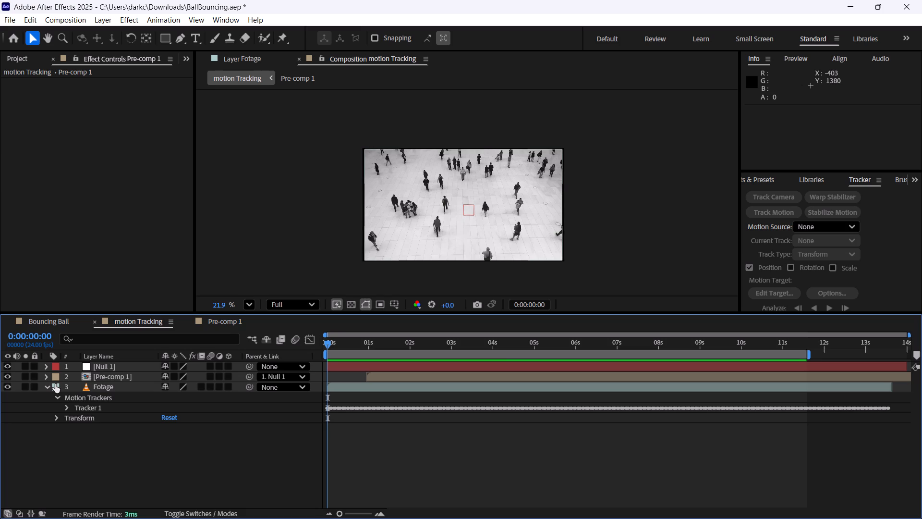
Expand the Fotage layer's motion trackers to view Tracker 1 and its Track Point 1.
double_click(88, 404)
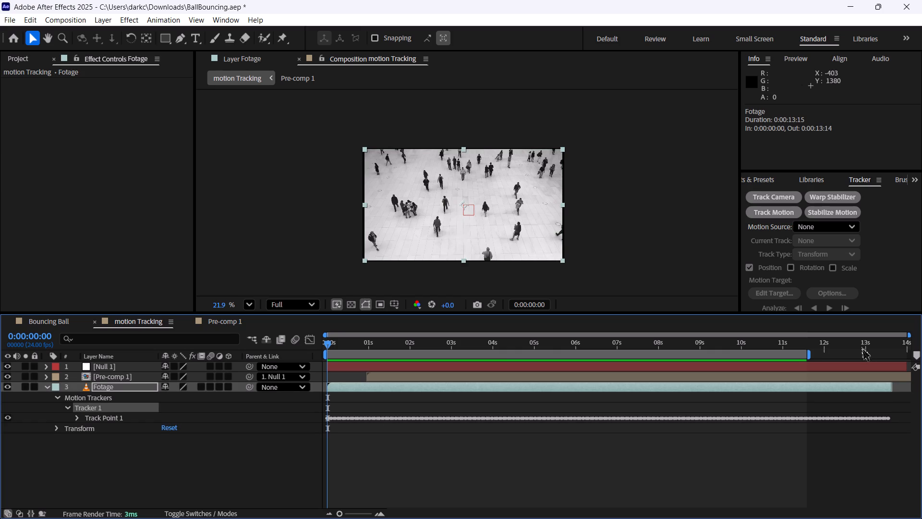
double_click(129, 402)
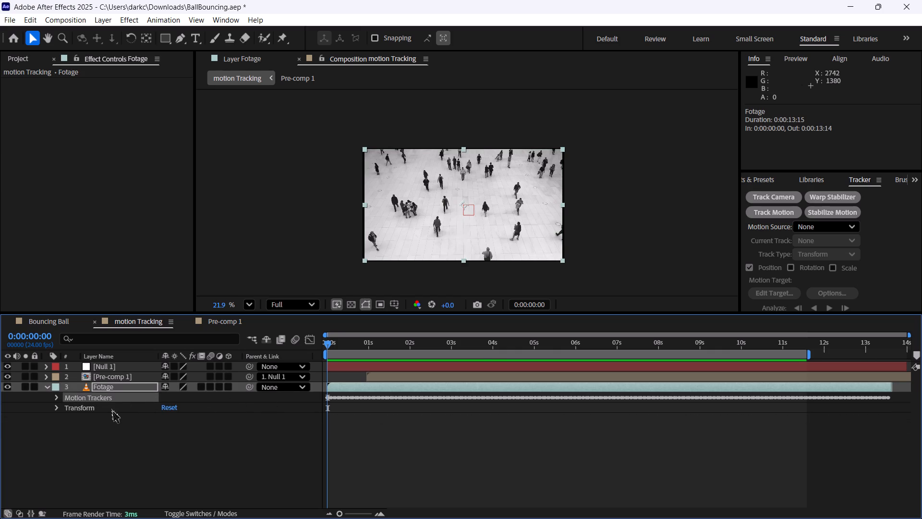
click(101, 408)
double_click(97, 400)
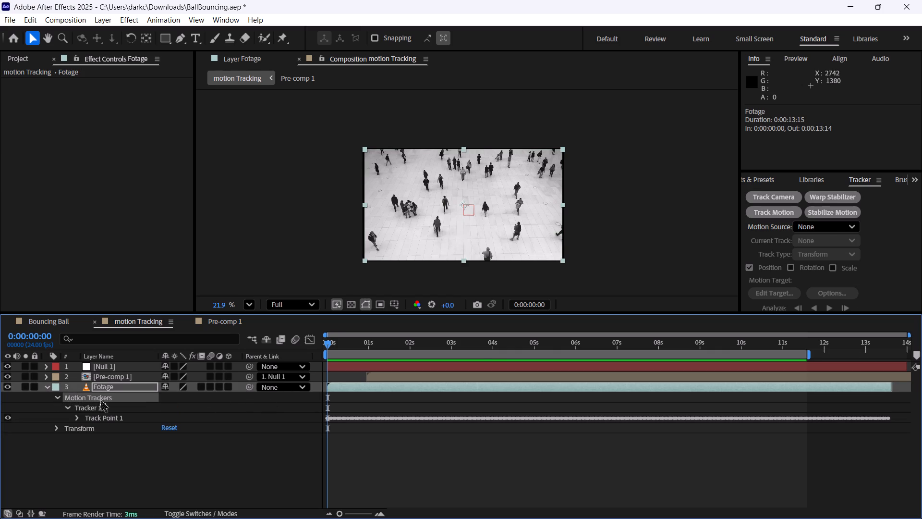
scroll(502, 244, up, 4)
scroll(513, 237, down, 2)
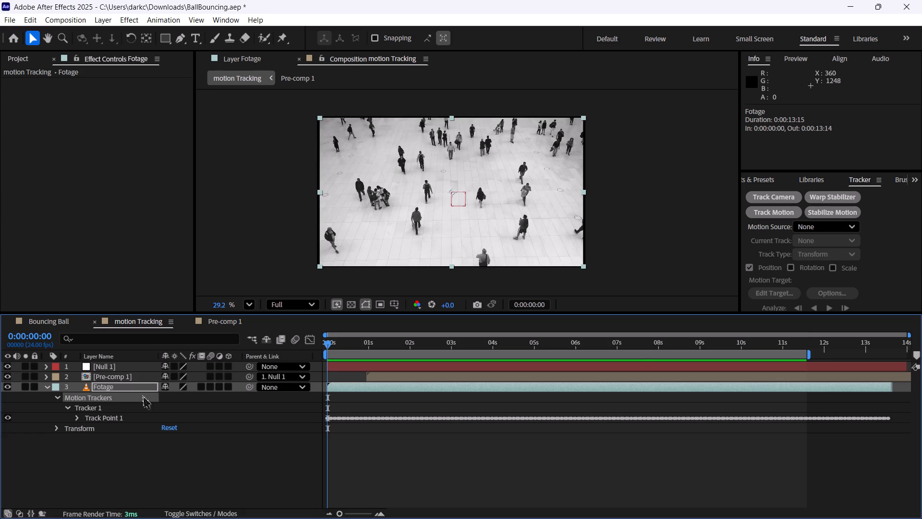
Move the Pre-comp 1 layer earlier in the timeline so it starts at 0:00:00:00.
drag(335, 346, 404, 353)
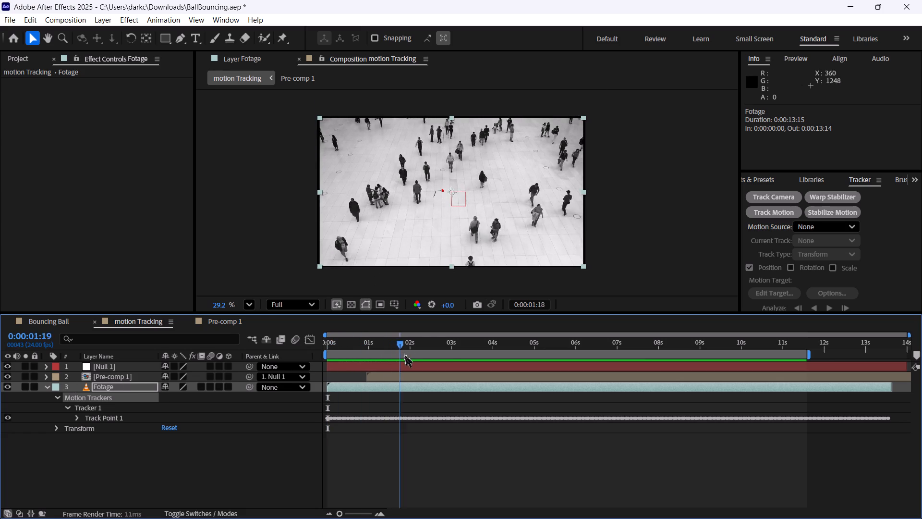
drag(404, 353, 390, 354)
click(406, 372)
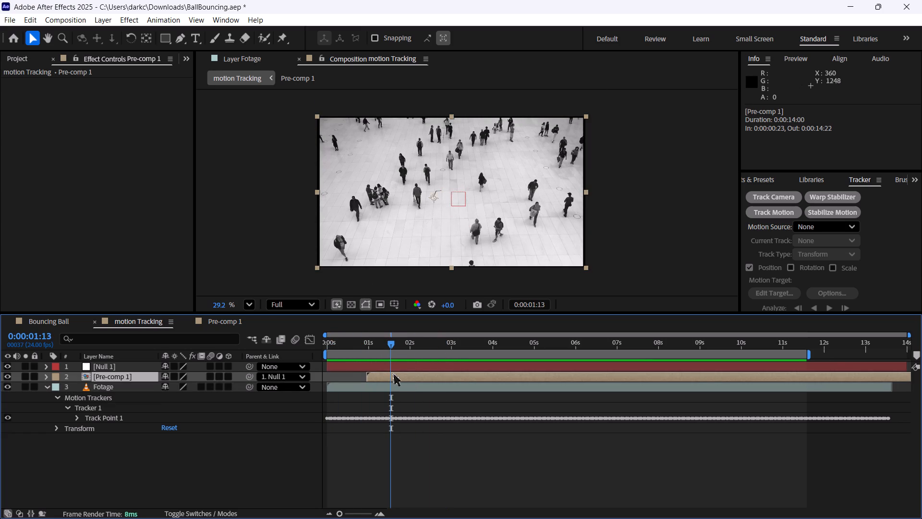
drag(394, 374, 356, 385)
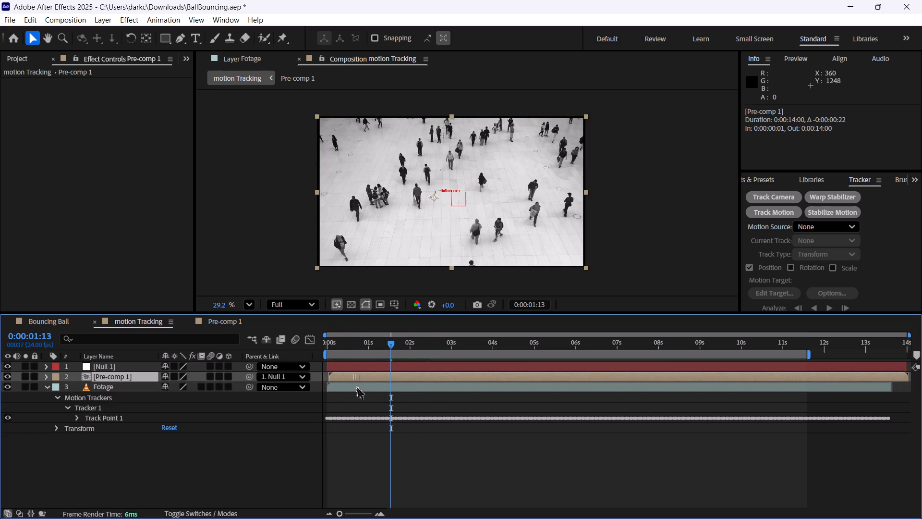
drag(356, 385, 354, 385)
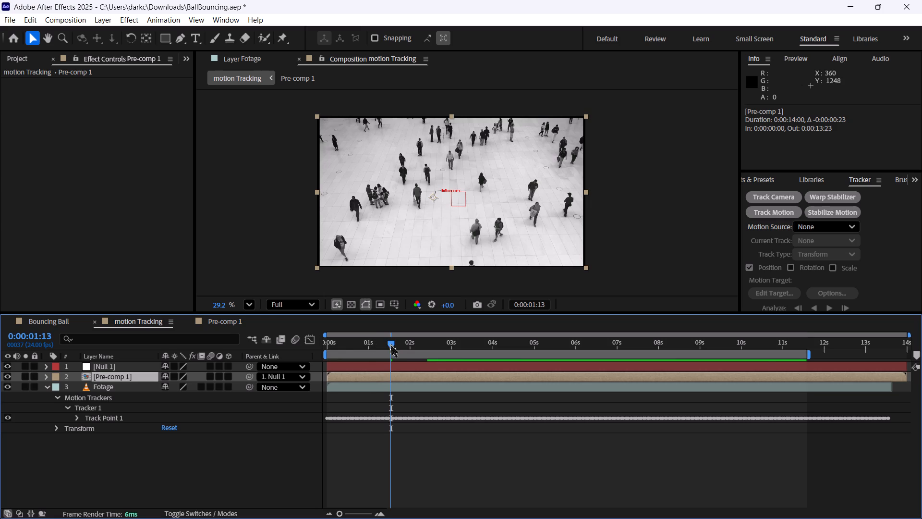
Preview the motion Tracking composition from the first frame to check the label's new timing, and return to the start.
drag(390, 344, 277, 359)
key(space)
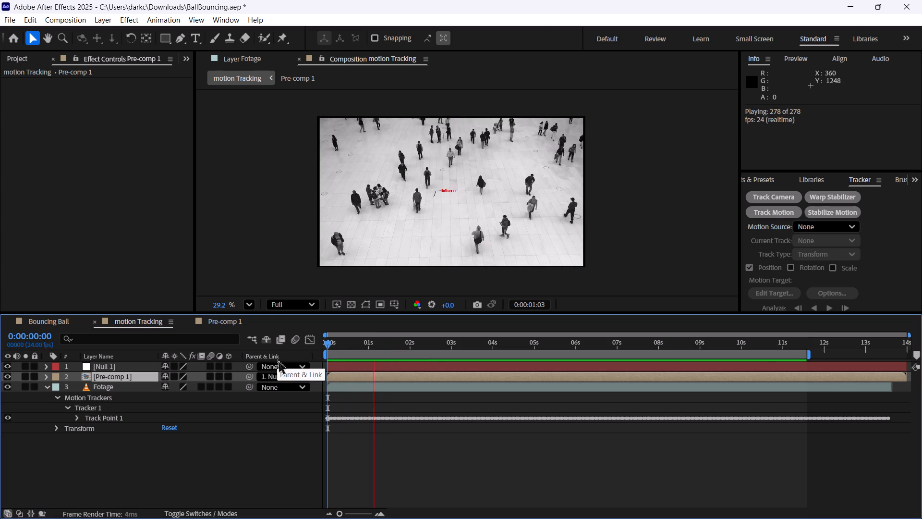
key(space)
drag(375, 346, 285, 346)
Open the Fotage layer view to check its track path, and close that view to return to the composition.
click(102, 387)
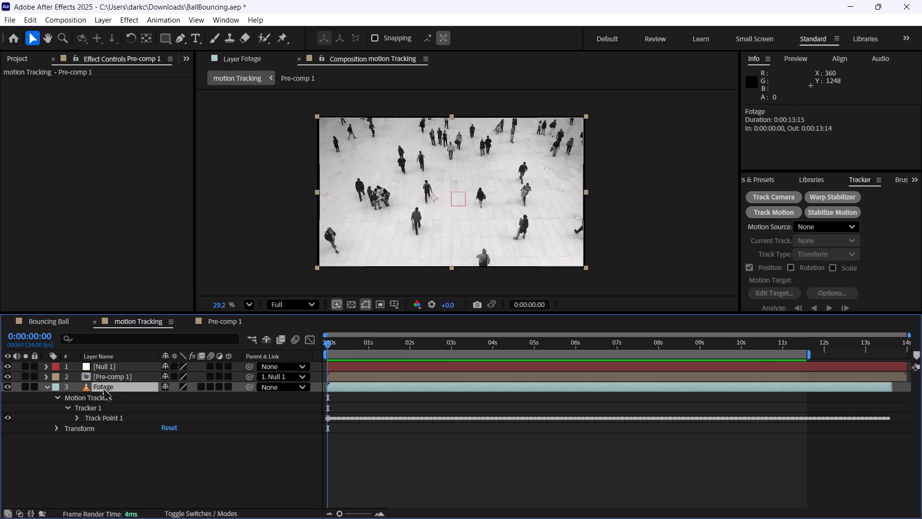
double_click(102, 387)
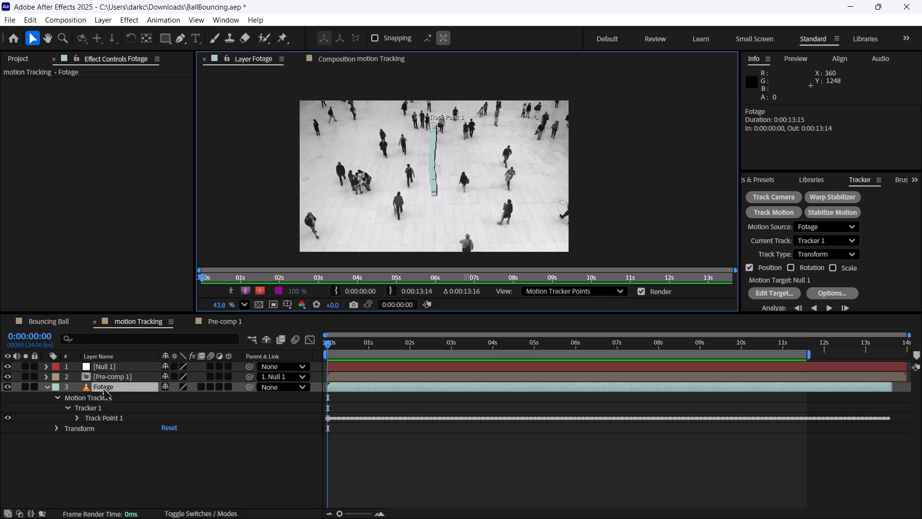
click(204, 57)
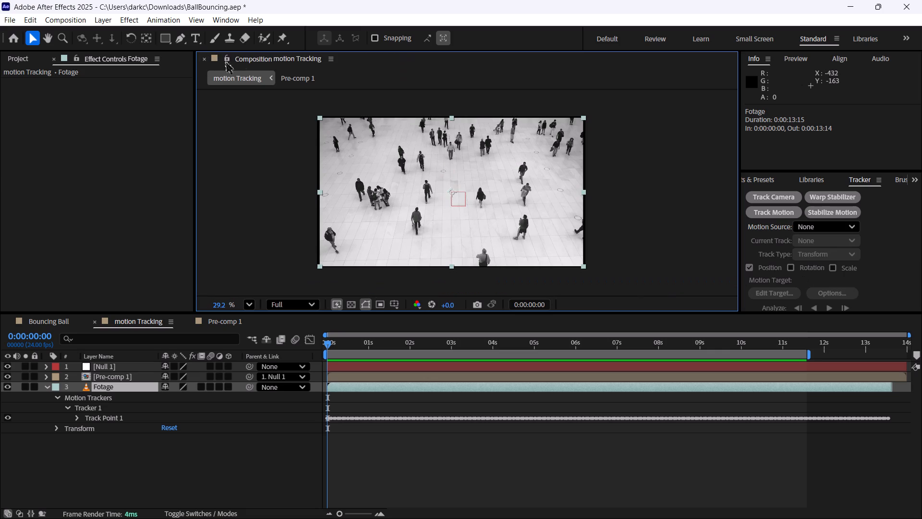
click(268, 61)
Expand the Fotage layer's Motion Trackers down to Track Point 1 and examine its feature, confidence and attach point properties.
click(120, 382)
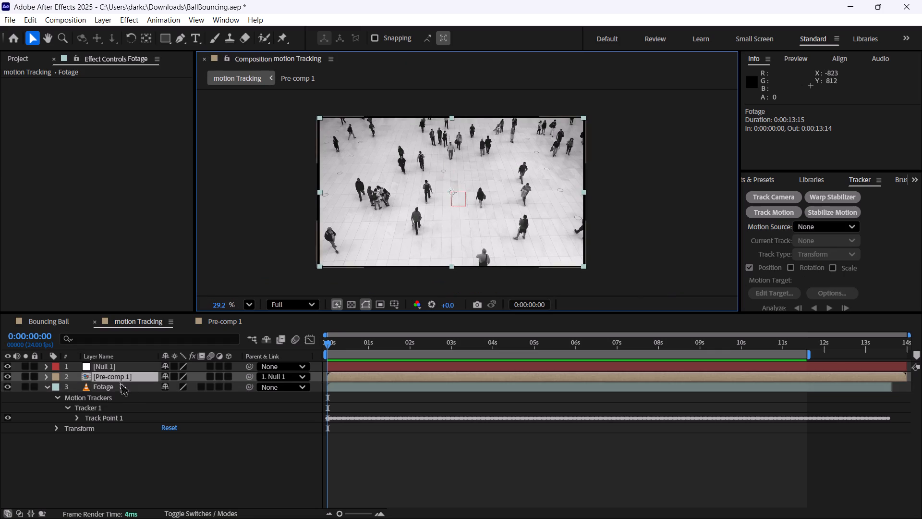
click(112, 389)
double_click(109, 399)
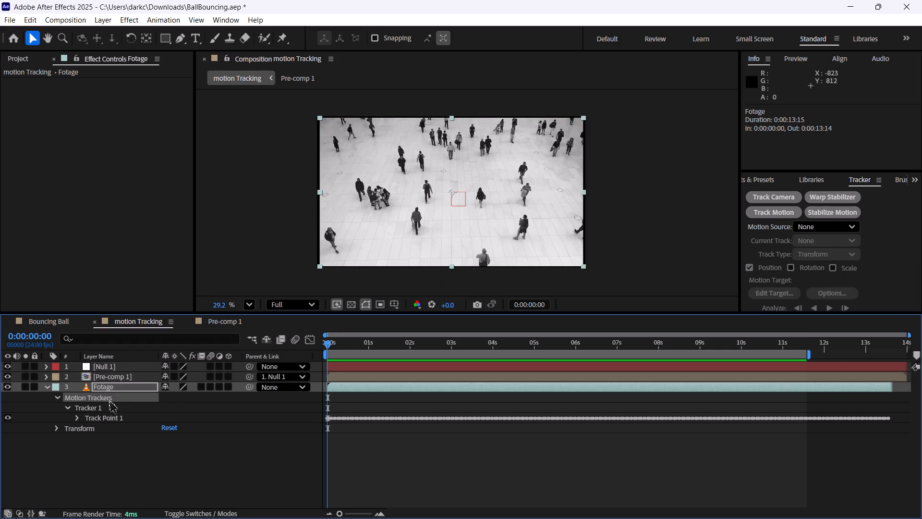
click(109, 399)
click(57, 403)
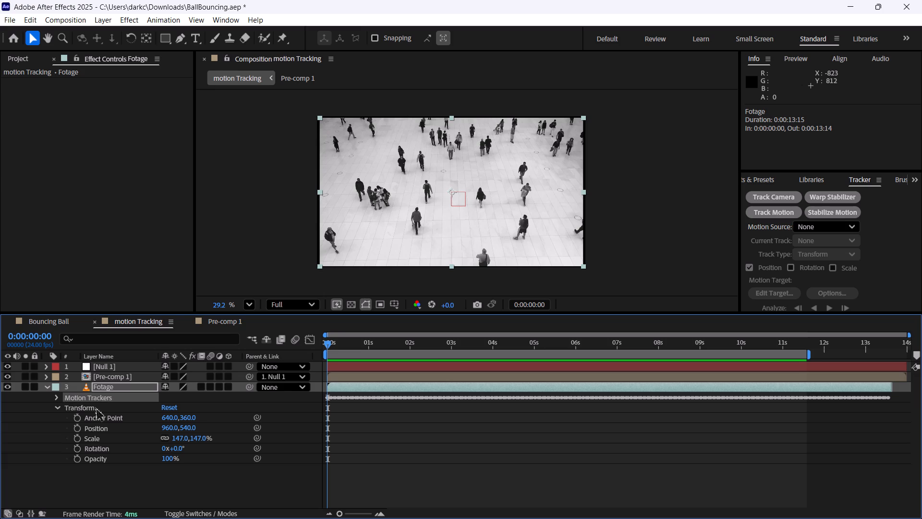
click(95, 407)
click(54, 398)
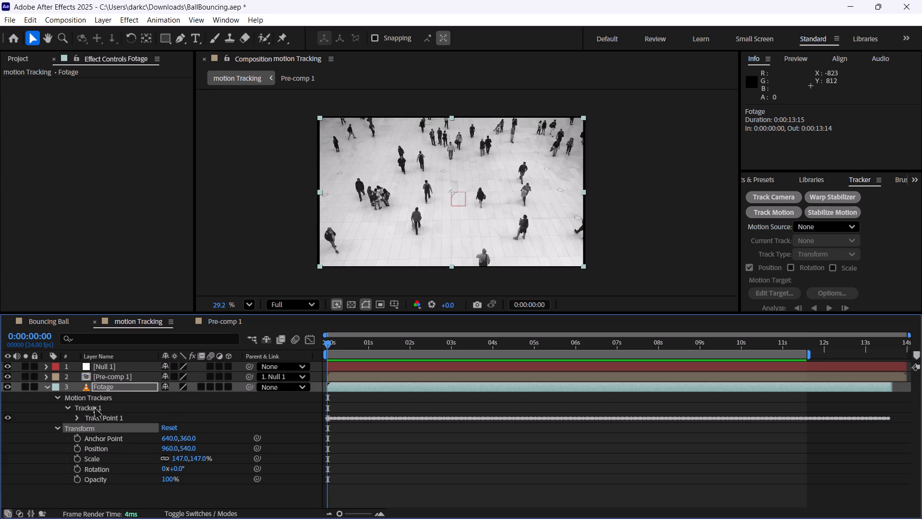
double_click(93, 406)
double_click(93, 406)
double_click(97, 404)
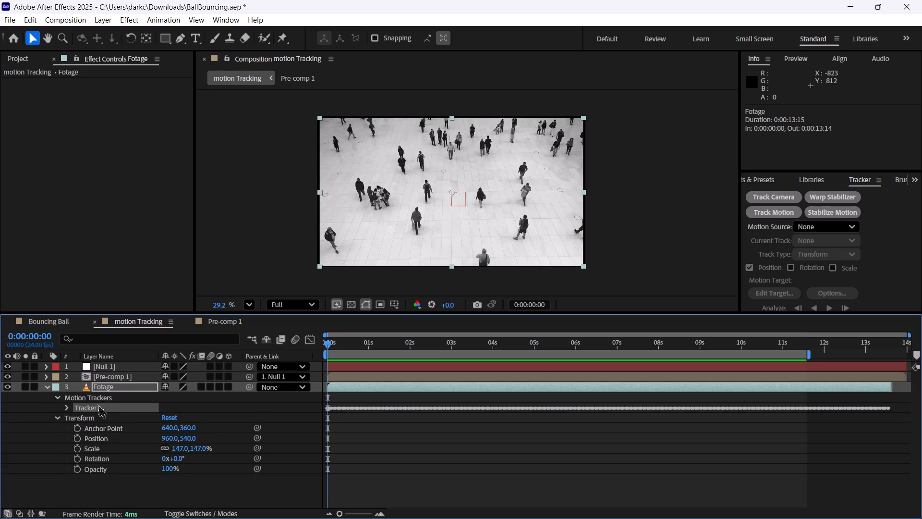
click(102, 415)
click(102, 415)
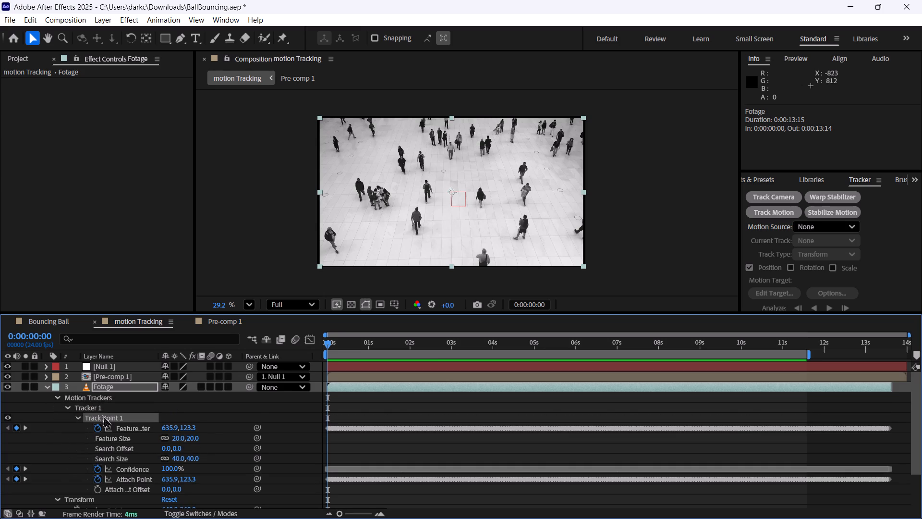
Delete the existing Tracker 1 from the Fotage layer's Motion Trackers.
double_click(120, 420)
double_click(120, 420)
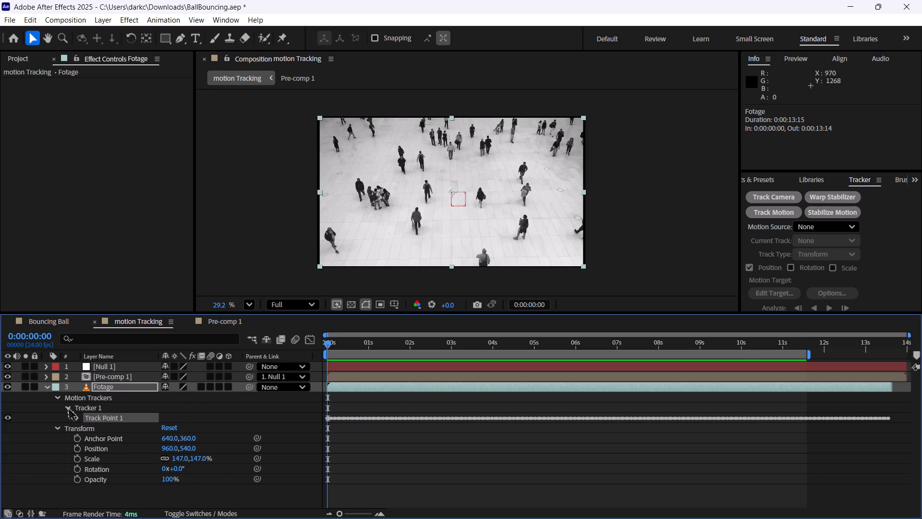
click(92, 399)
key(BackSpace)
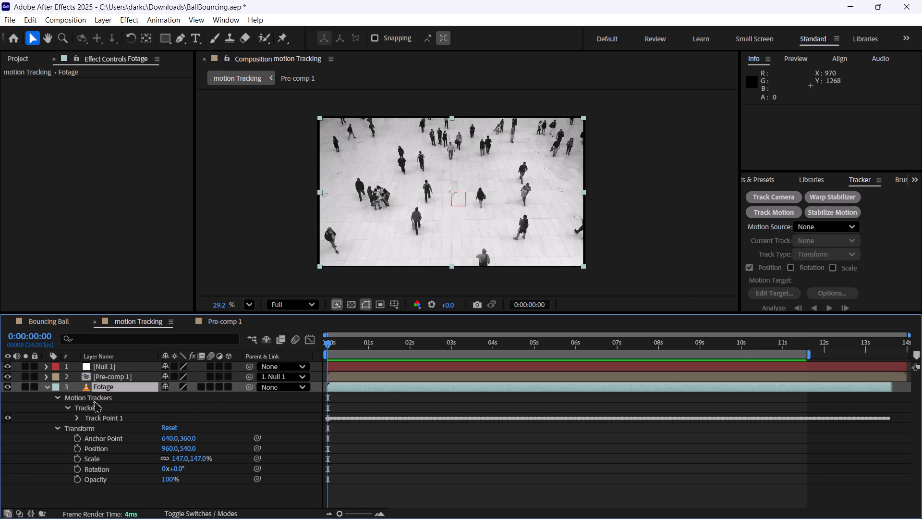
click(100, 414)
click(107, 409)
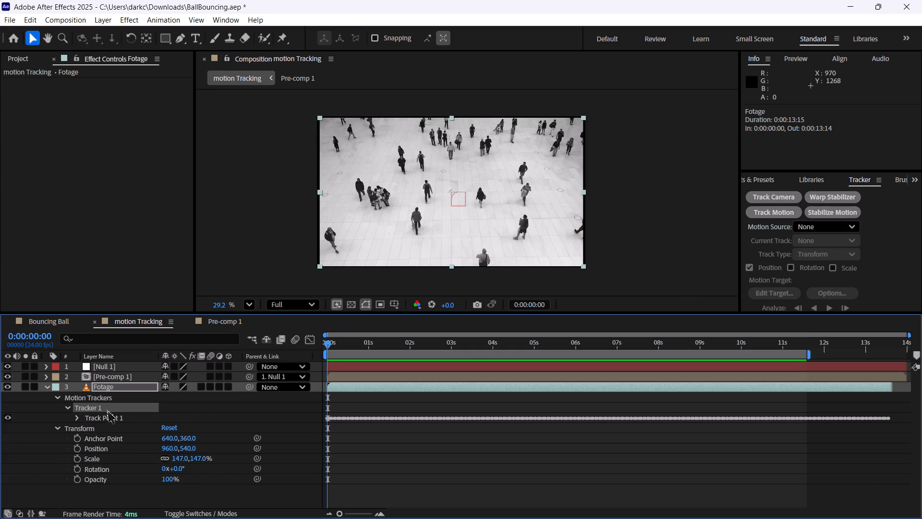
key(BackSpace)
click(82, 397)
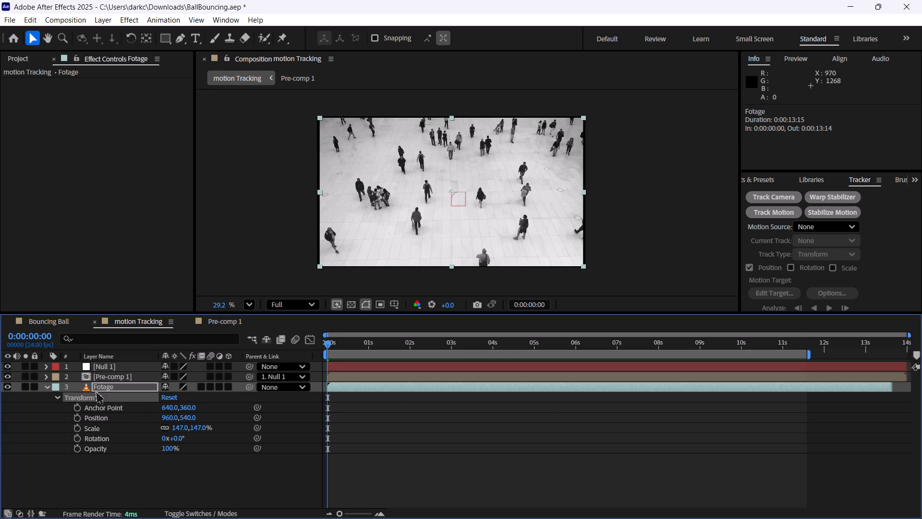
Start a new motion track on the Fotage layer and place Track Point 1 over the head of the walking man in the light shirt.
click(106, 387)
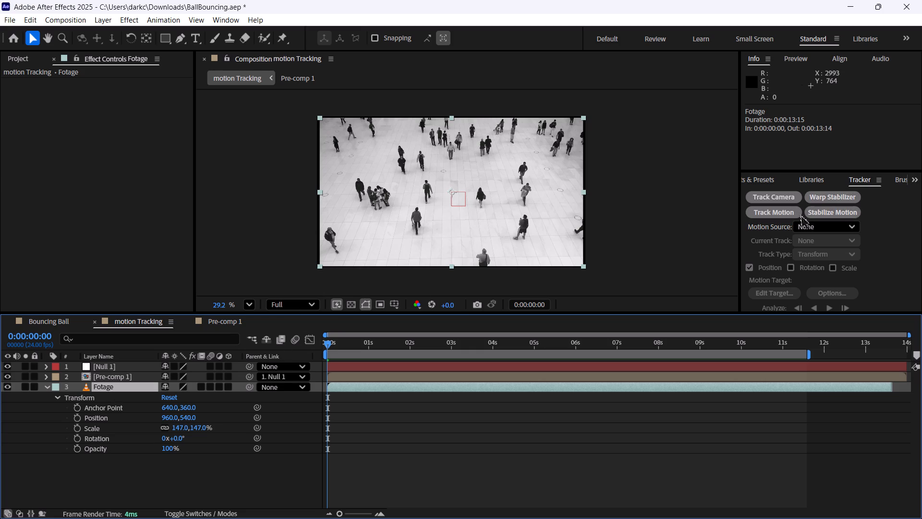
click(784, 213)
drag(466, 167, 450, 144)
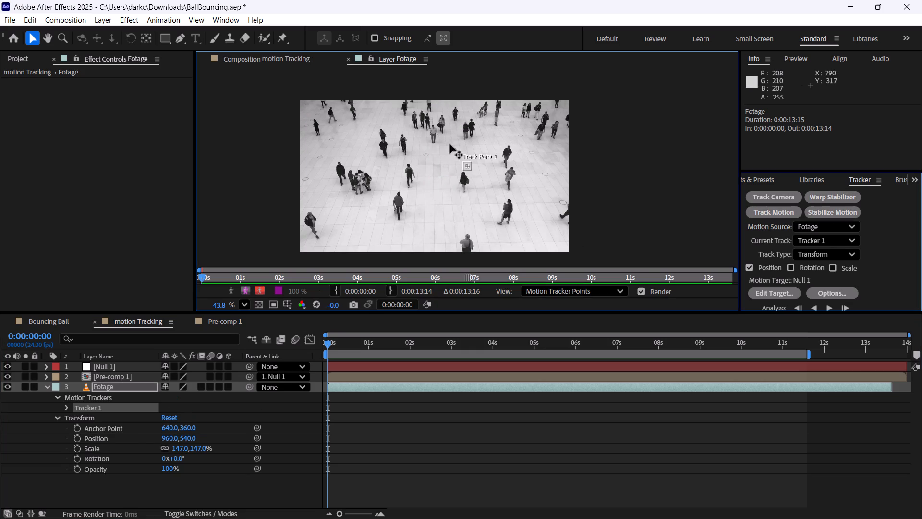
drag(450, 144, 441, 120)
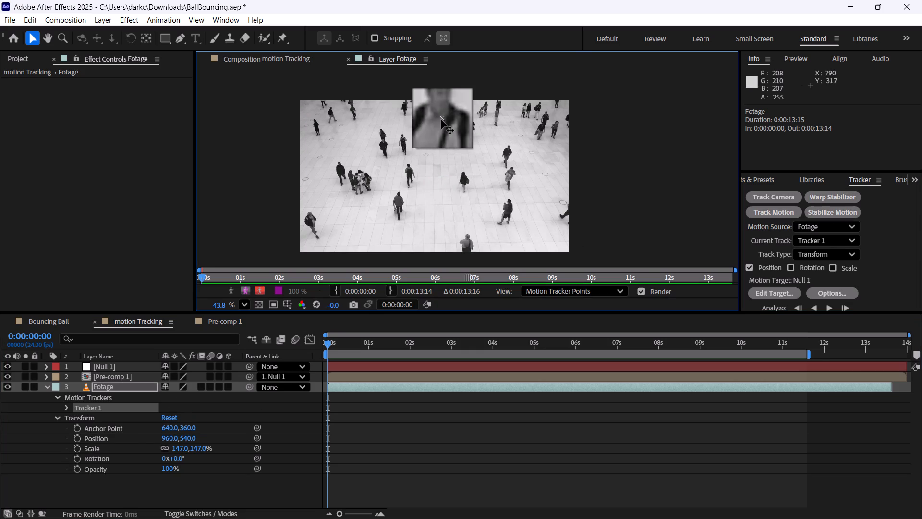
drag(441, 120, 441, 117)
scroll(451, 133, up, 11)
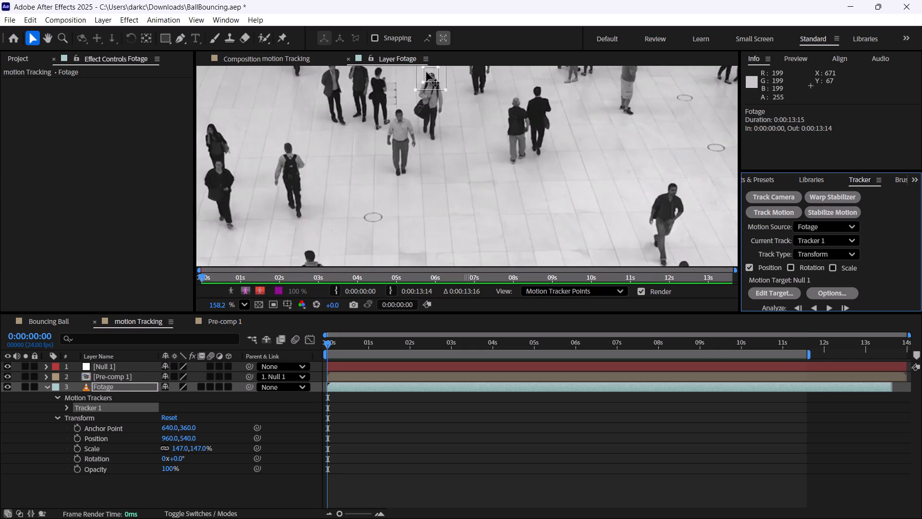
drag(433, 75, 401, 114)
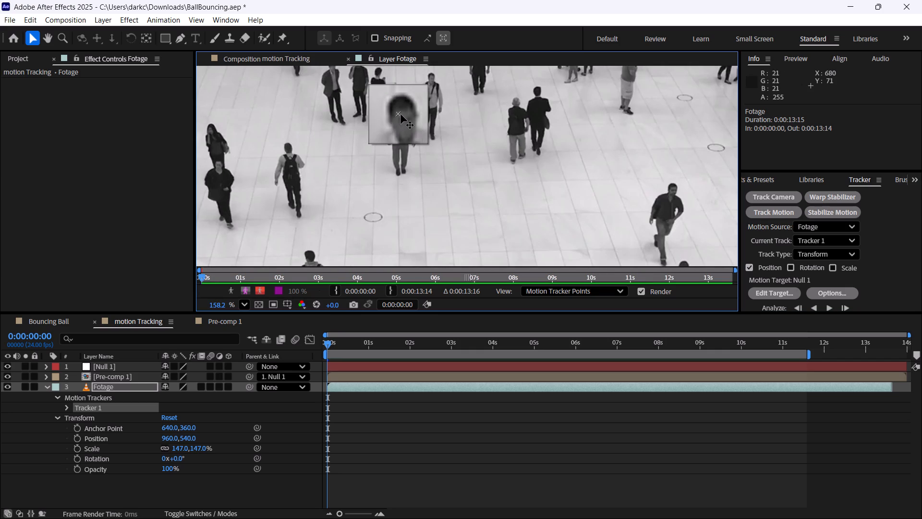
drag(401, 114, 402, 114)
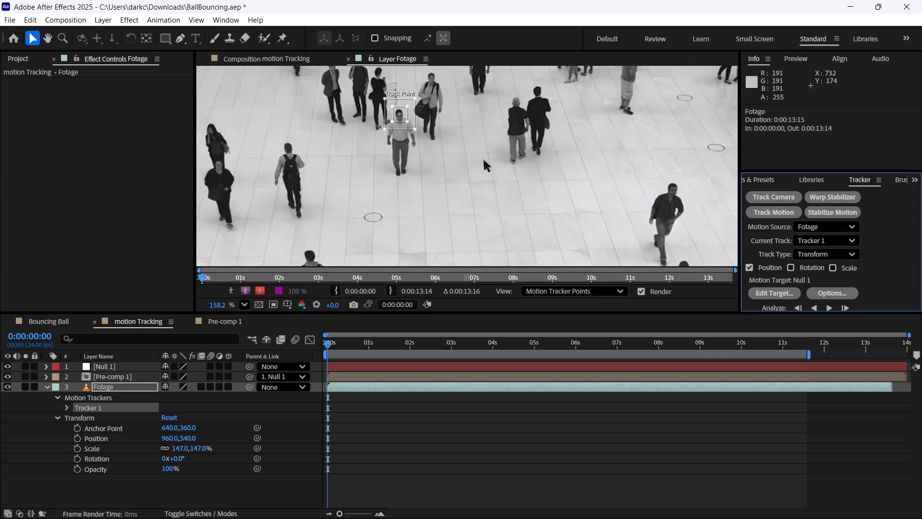
Collapse the Fotage layer's properties and analyze the new track forward from 0:00:00:00.
scroll(482, 157, down, 8)
shift+middle_drag(478, 151, 479, 147)
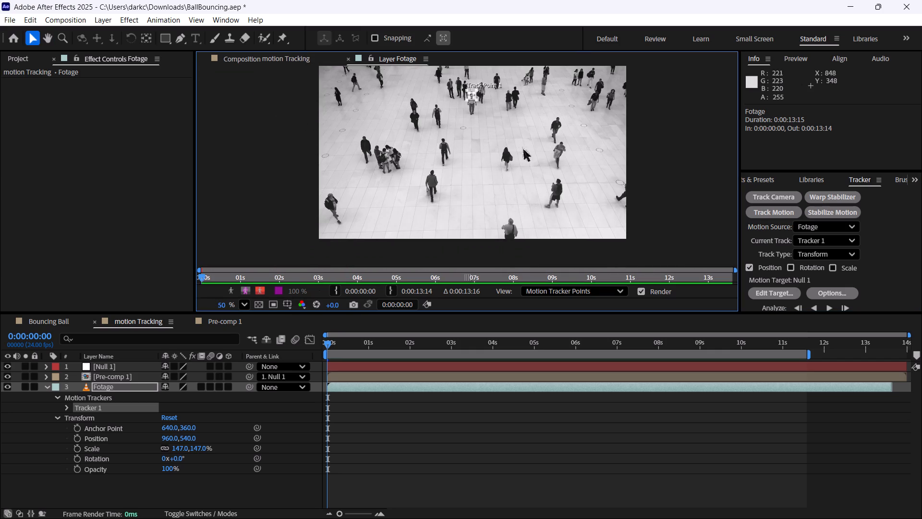
alt+middle_click(494, 164)
middle_drag(482, 156, 466, 168)
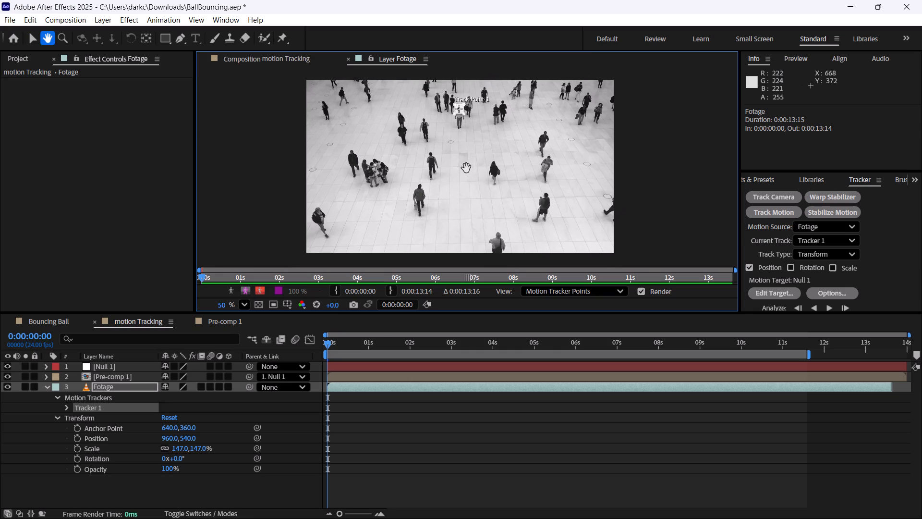
middle_drag(466, 168, 467, 167)
scroll(468, 167, up, 1)
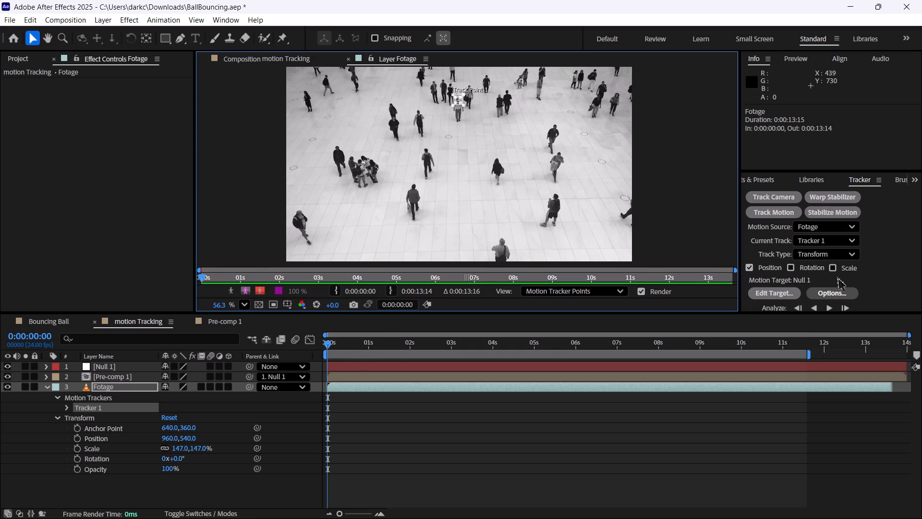
scroll(841, 267, down, 2)
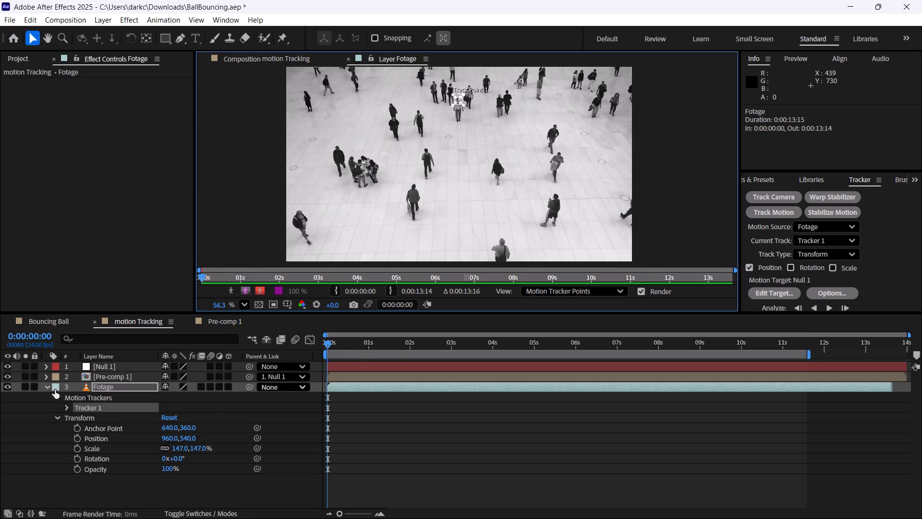
click(47, 389)
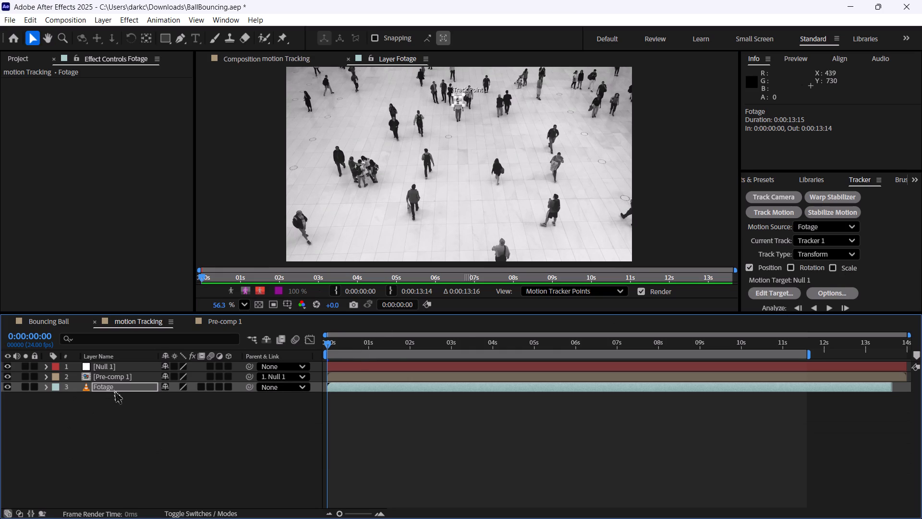
click(127, 389)
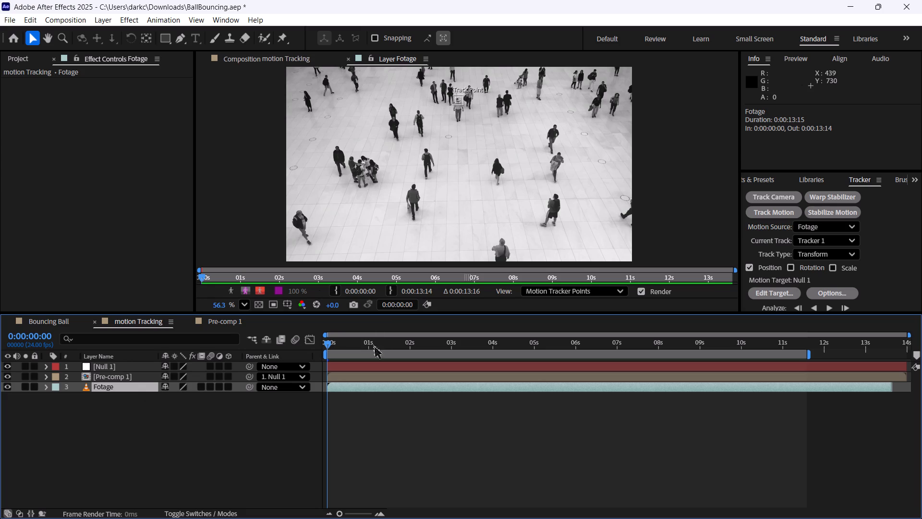
click(828, 309)
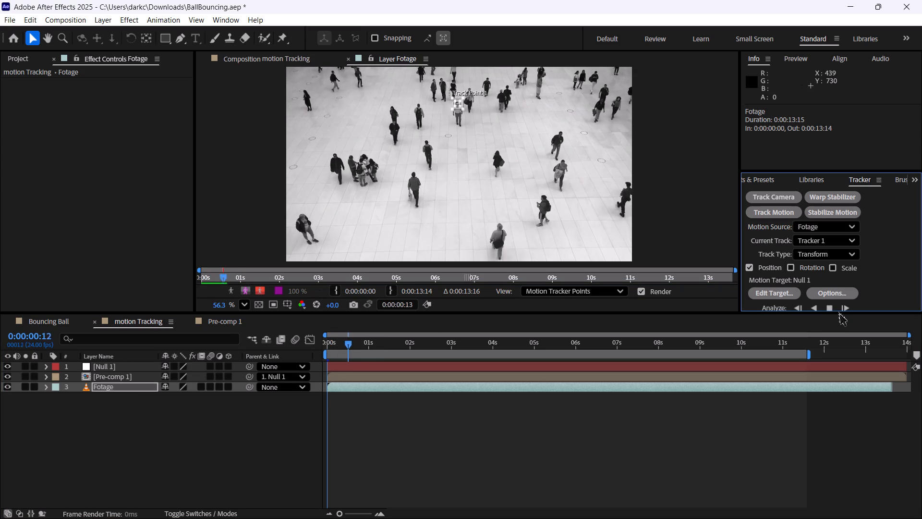
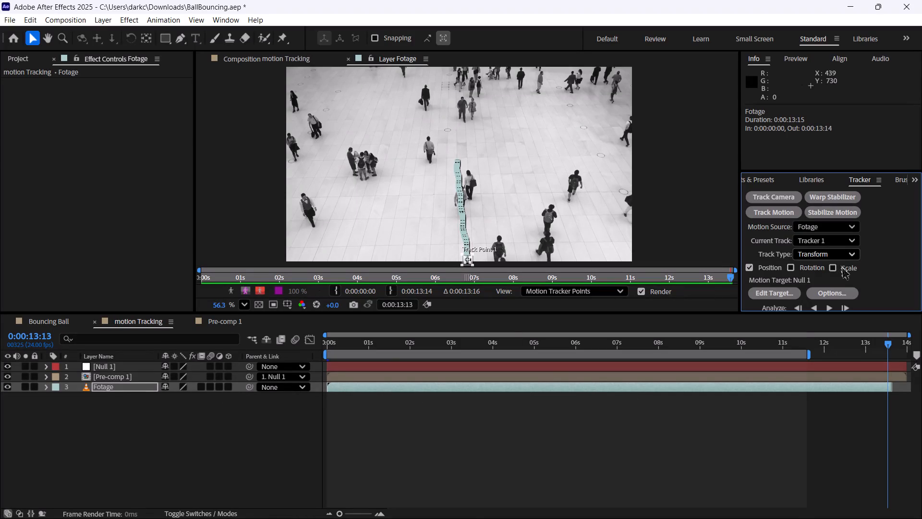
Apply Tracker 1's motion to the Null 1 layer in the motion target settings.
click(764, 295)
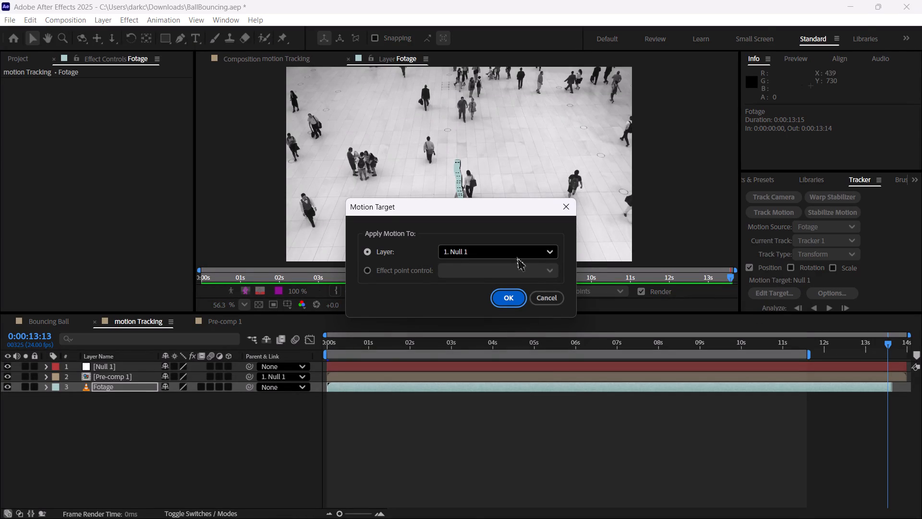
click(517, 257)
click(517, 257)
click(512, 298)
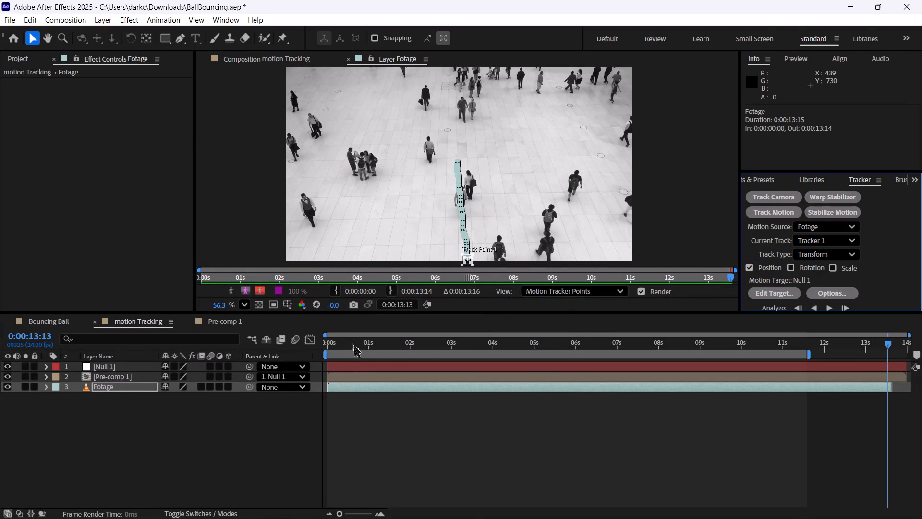
Play back the tracked footage from the start, in the Footage layer view and in the motion Tracking composition.
drag(352, 343, 293, 337)
click(418, 446)
key(space)
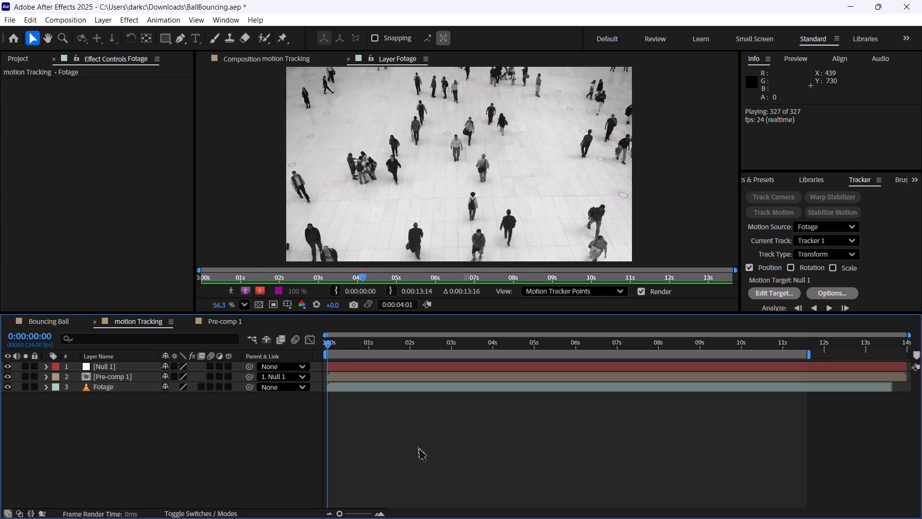
key(space)
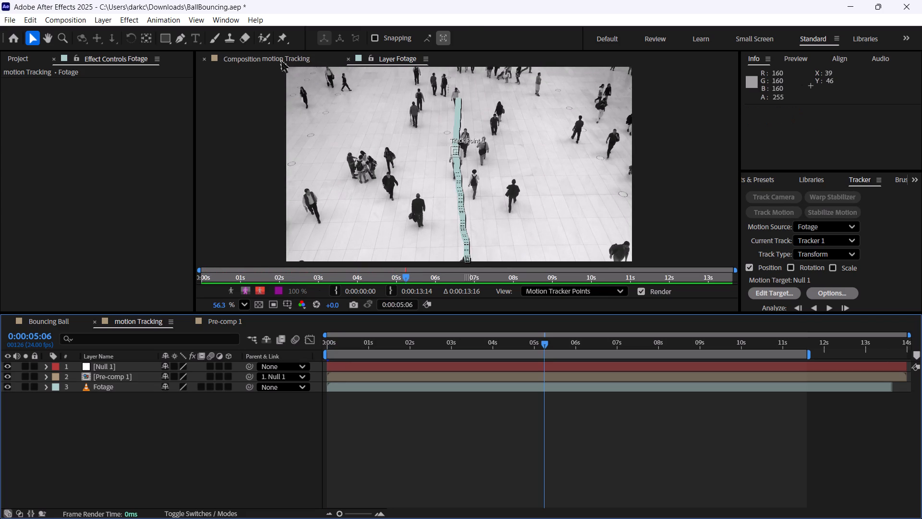
click(280, 58)
key(space)
key(space)
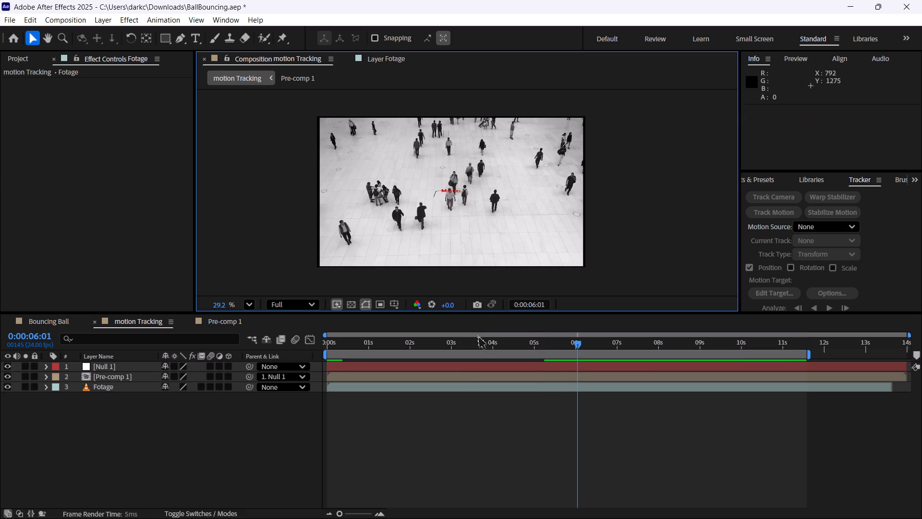
drag(485, 340, 273, 344)
key(space)
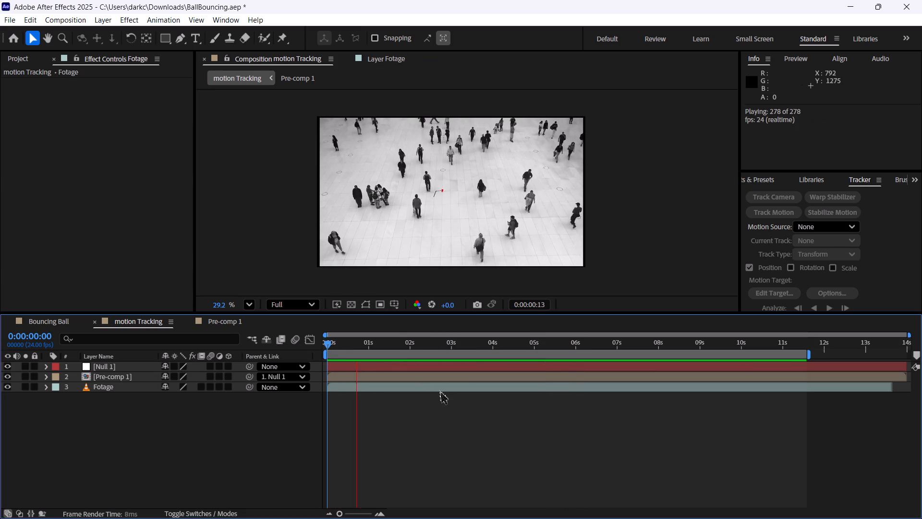
key(space)
Save the project.
key(ctrl+s)
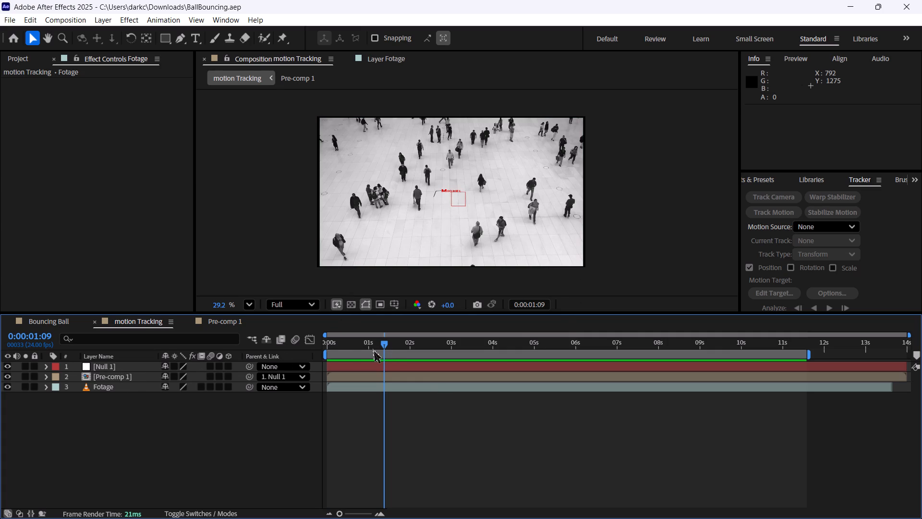
Play the motion Tracking composition again from the start to check how the text follows the footage.
drag(366, 348, 294, 348)
key(space)
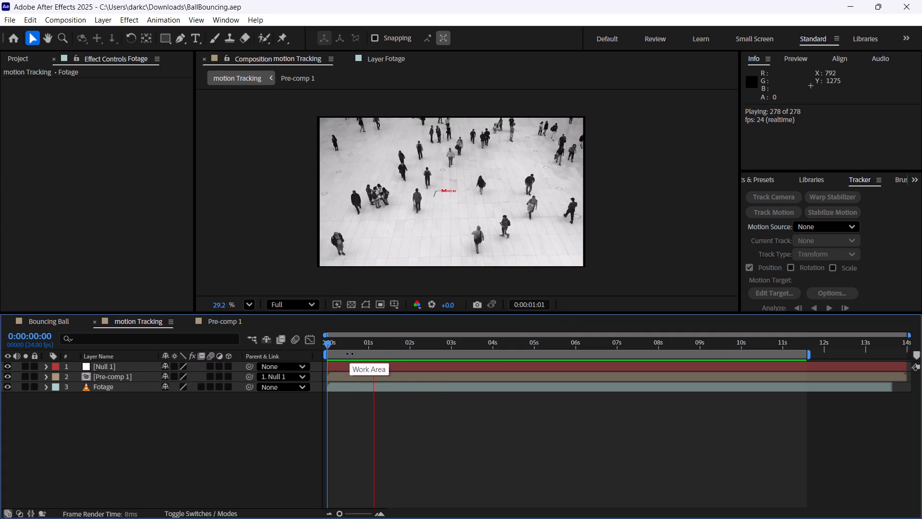
key(space)
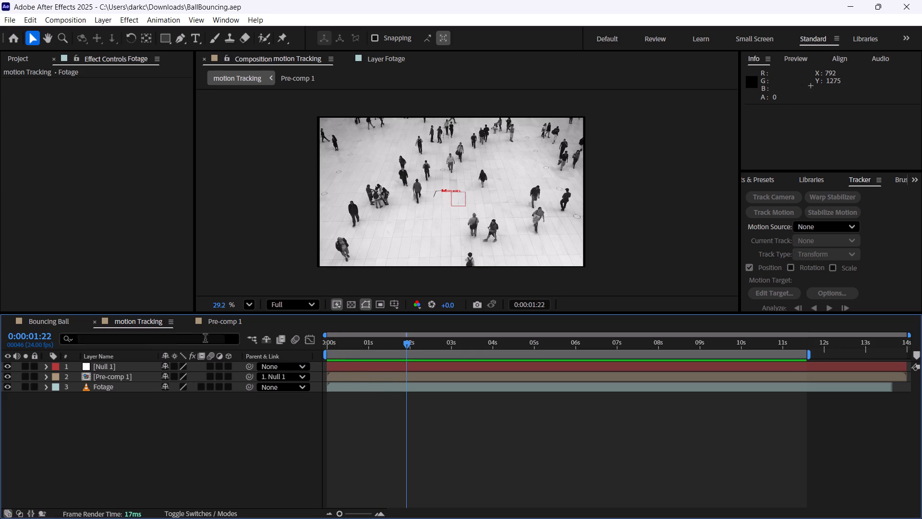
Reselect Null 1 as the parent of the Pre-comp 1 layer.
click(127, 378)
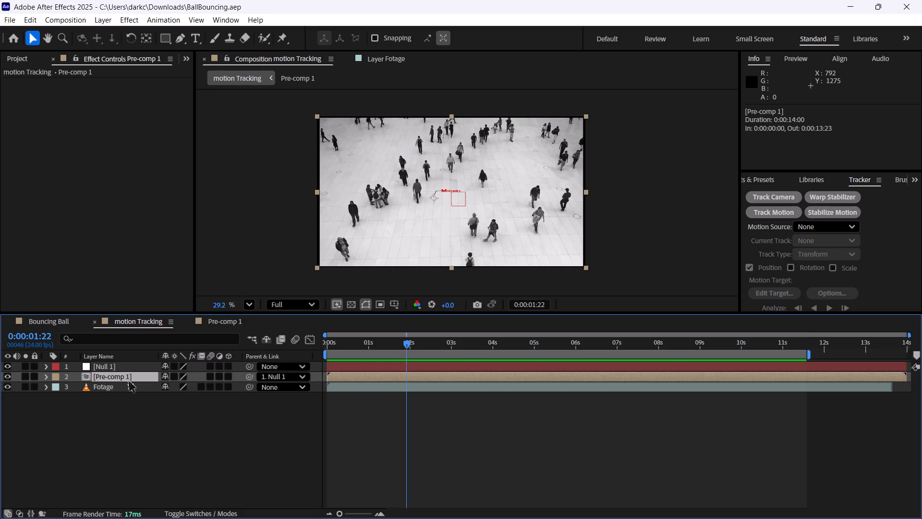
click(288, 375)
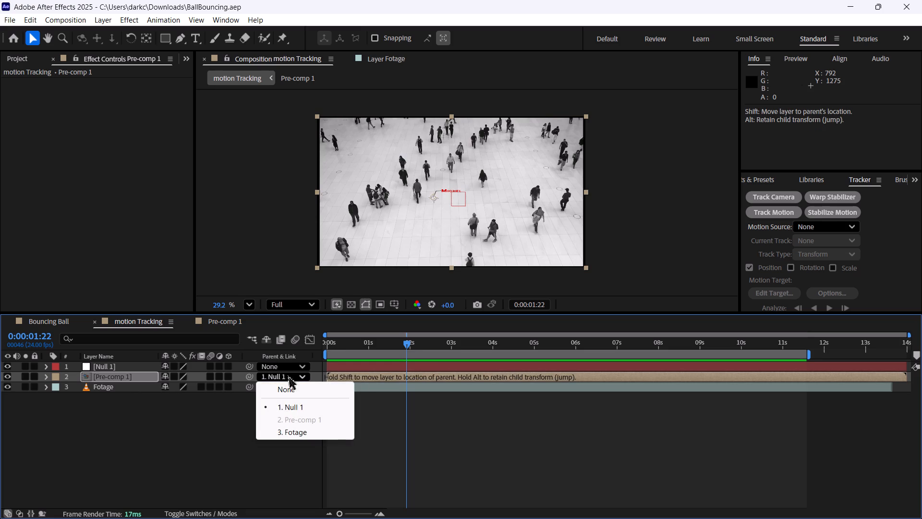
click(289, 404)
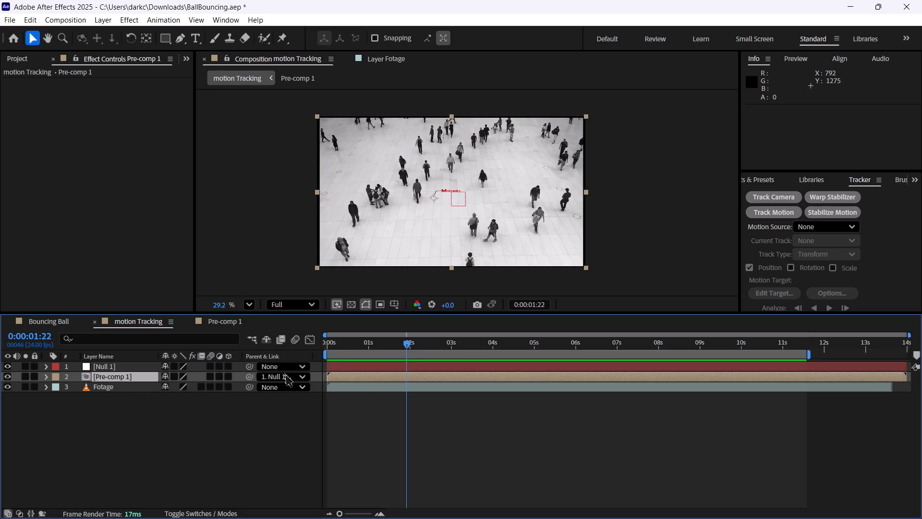
Examine the Footage layer's Tracker 1 keyframes and track path over the opening frames.
drag(415, 342, 329, 348)
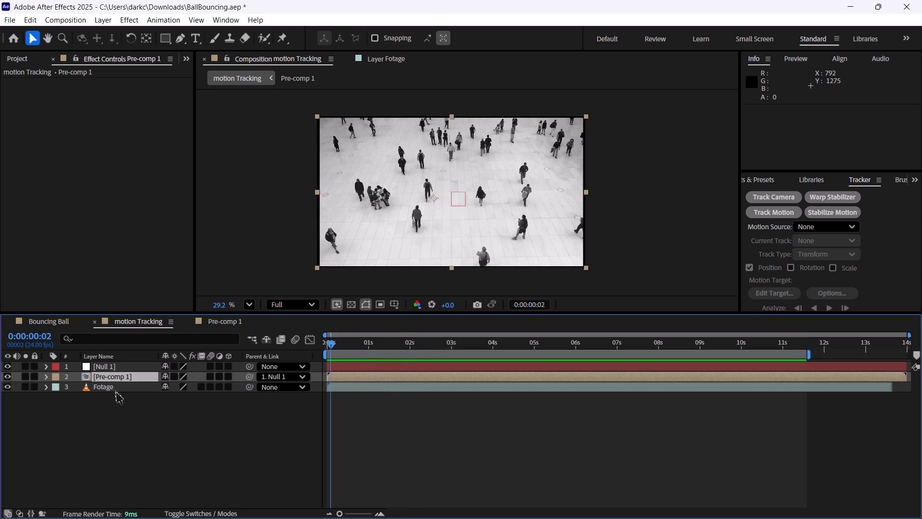
click(122, 387)
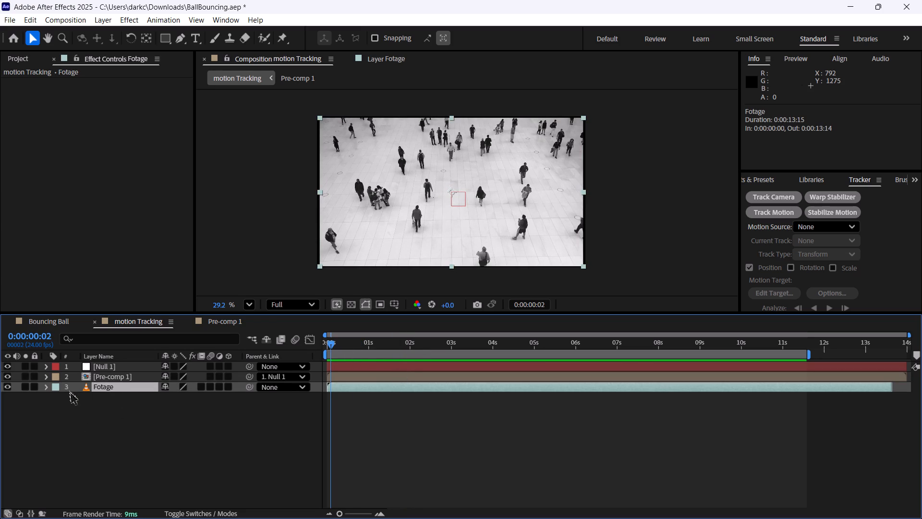
click(50, 390)
double_click(81, 407)
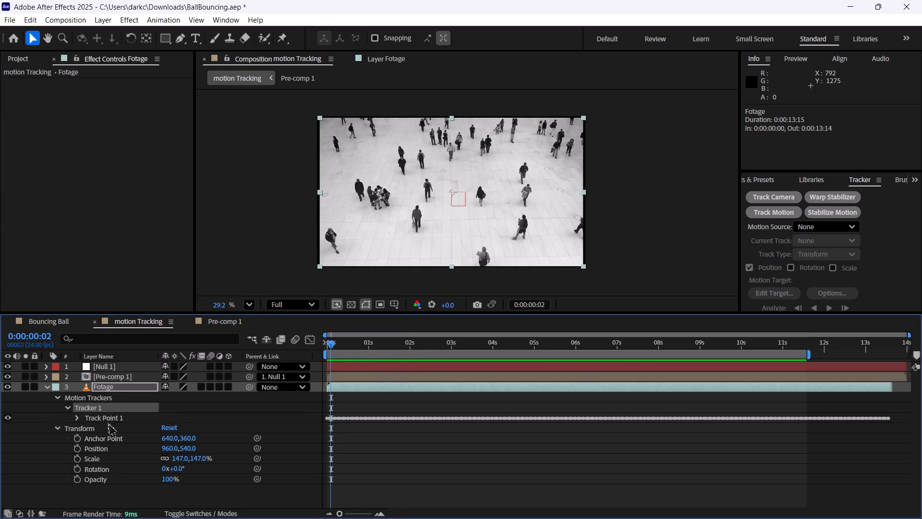
click(378, 61)
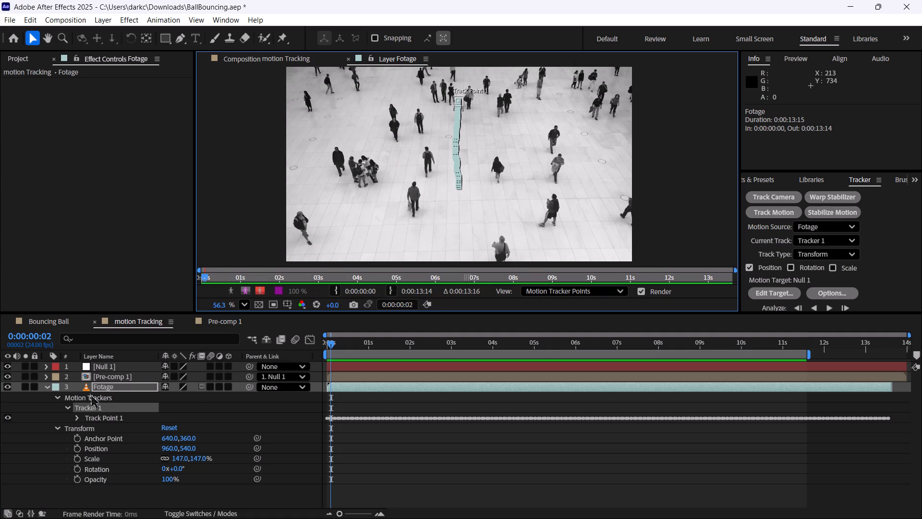
click(48, 389)
click(105, 390)
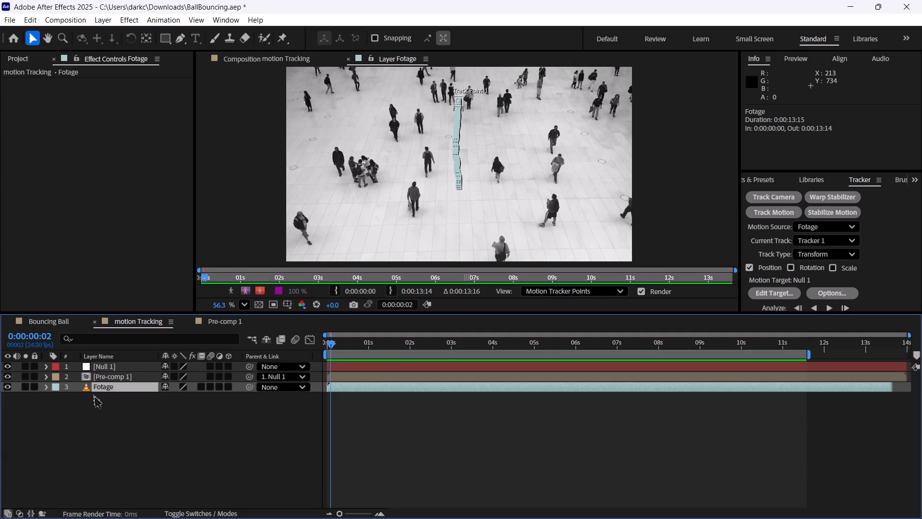
click(45, 389)
click(90, 398)
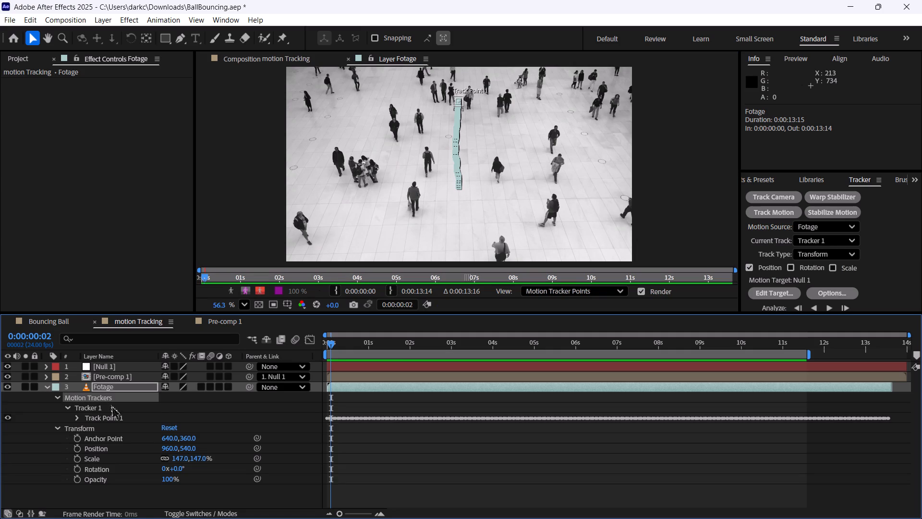
double_click(99, 411)
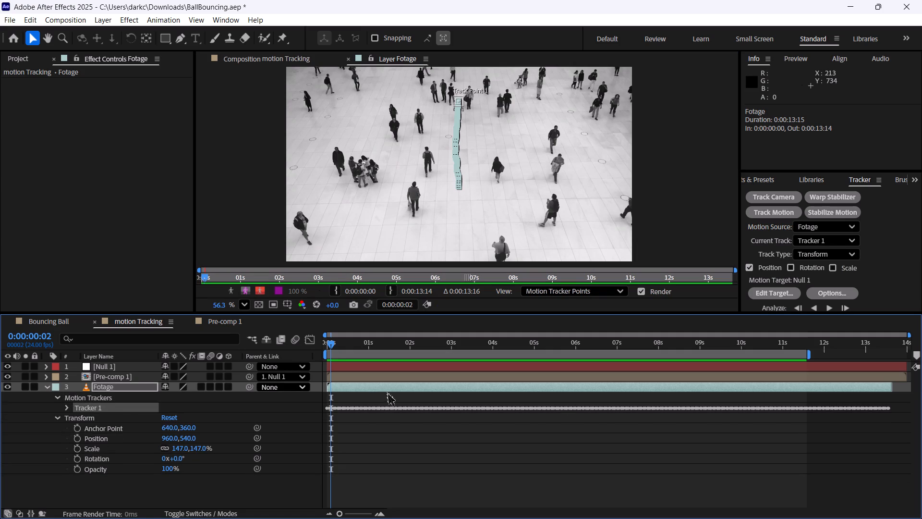
drag(404, 427, 370, 408)
drag(381, 404, 429, 419)
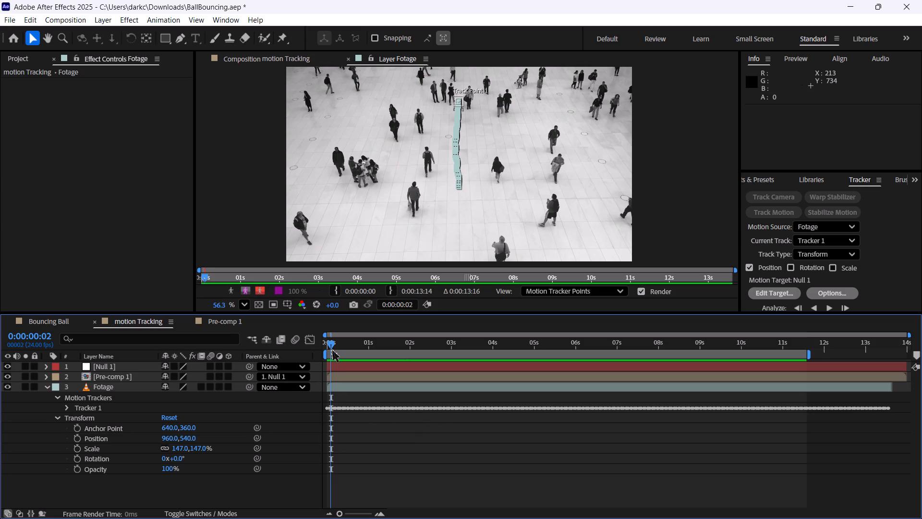
drag(331, 347, 347, 346)
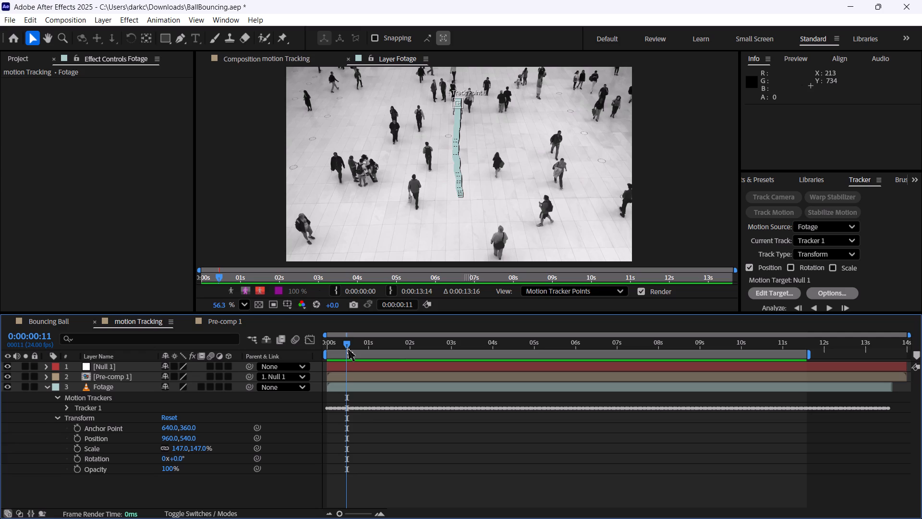
click(49, 388)
Set the parent of the Pre-comp 1 layer to None.
click(296, 371)
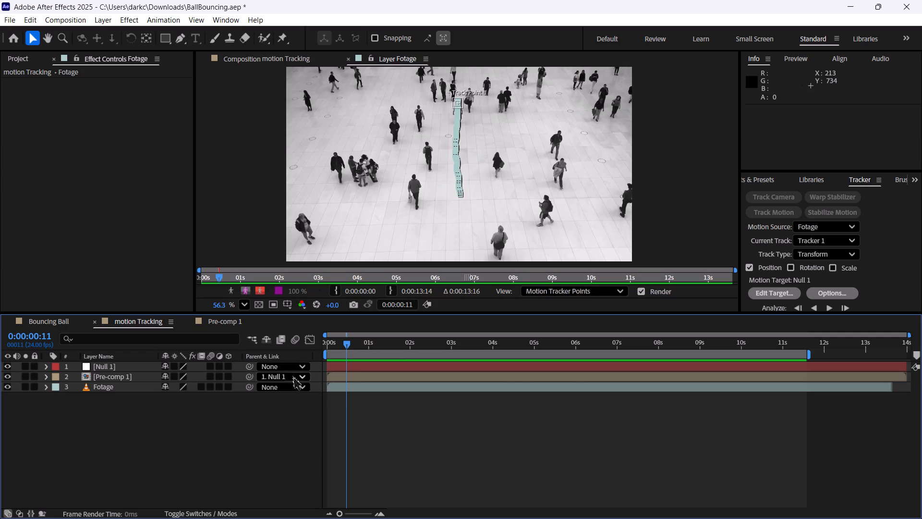
click(289, 377)
click(302, 387)
click(252, 412)
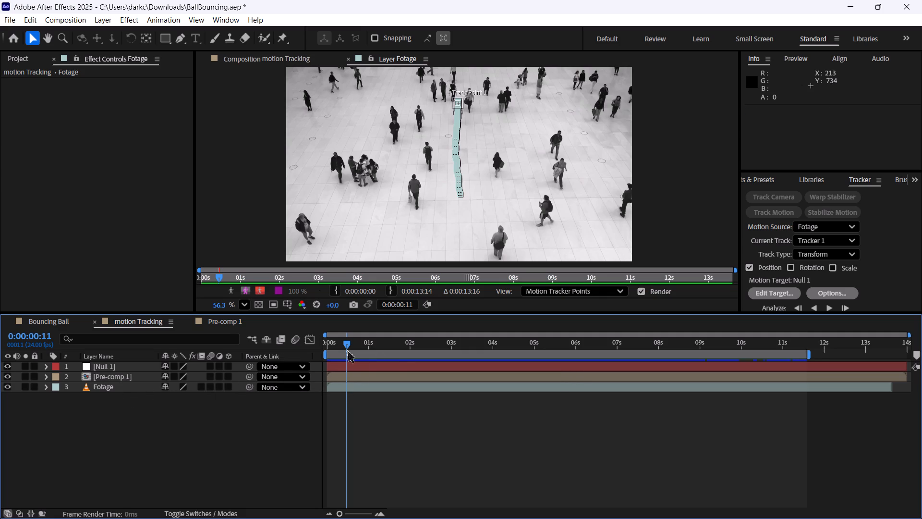
Play back the Footage layer and the motion Tracking composition from the start without the parent link.
drag(345, 347, 315, 346)
key(space)
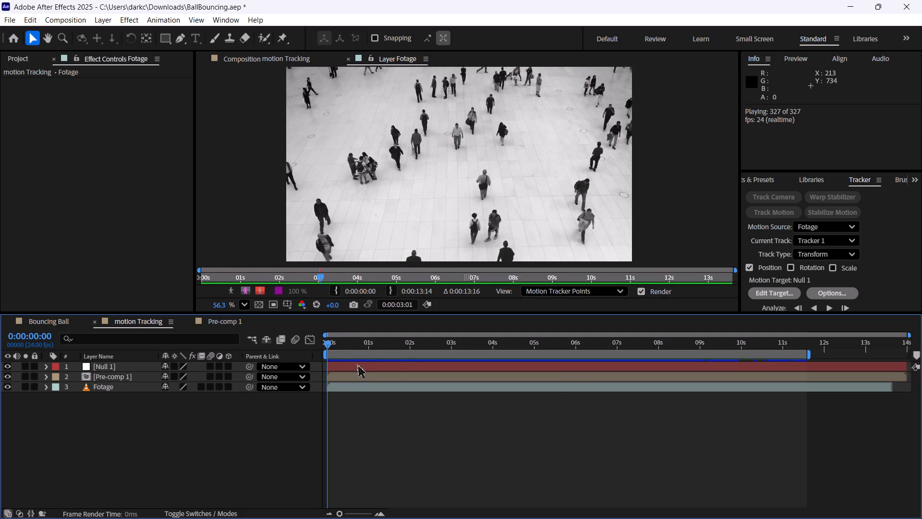
key(space)
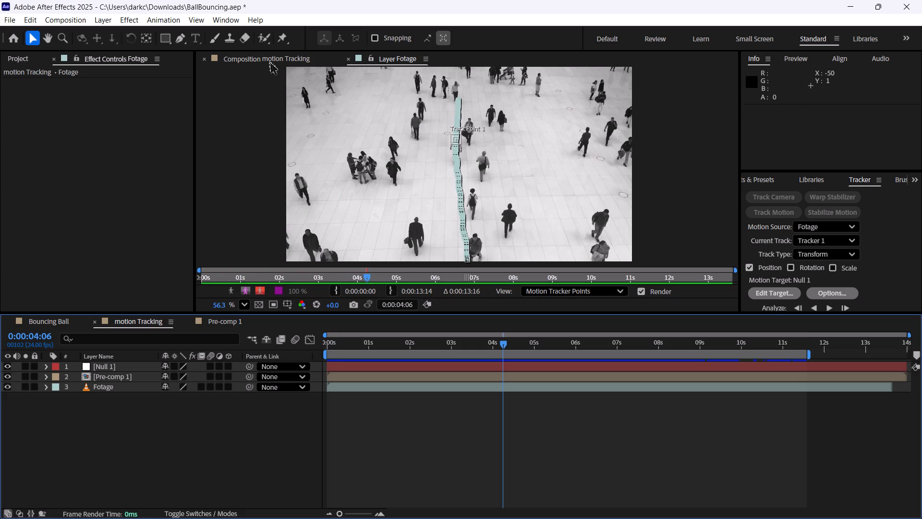
click(270, 57)
drag(390, 344, 291, 349)
key(space)
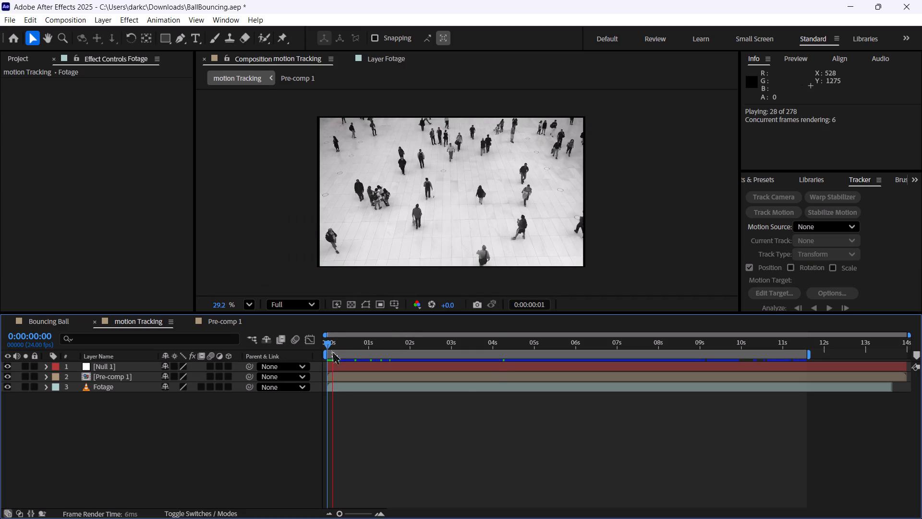
key(space)
Return to 0:00:00:00 and delete Tracker 1 from the Footage layer's motion trackers.
drag(399, 343, 206, 360)
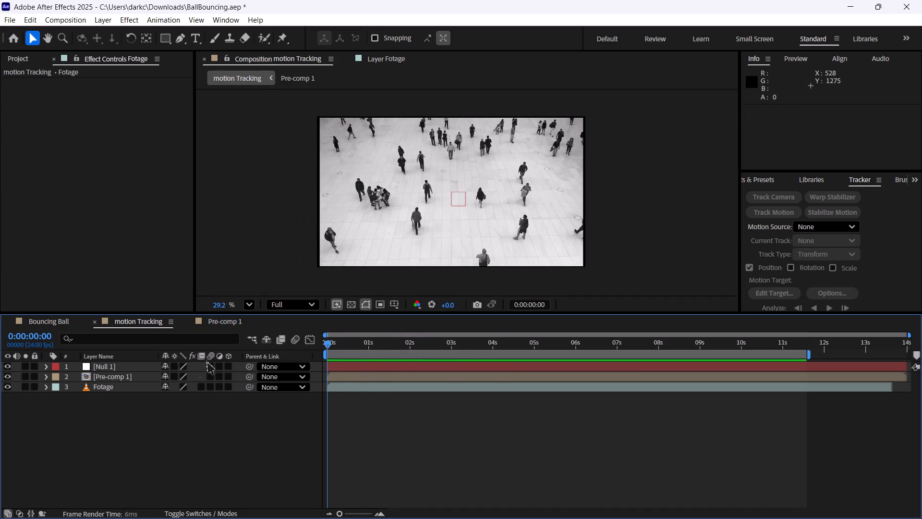
drag(206, 360, 176, 366)
click(103, 387)
click(43, 389)
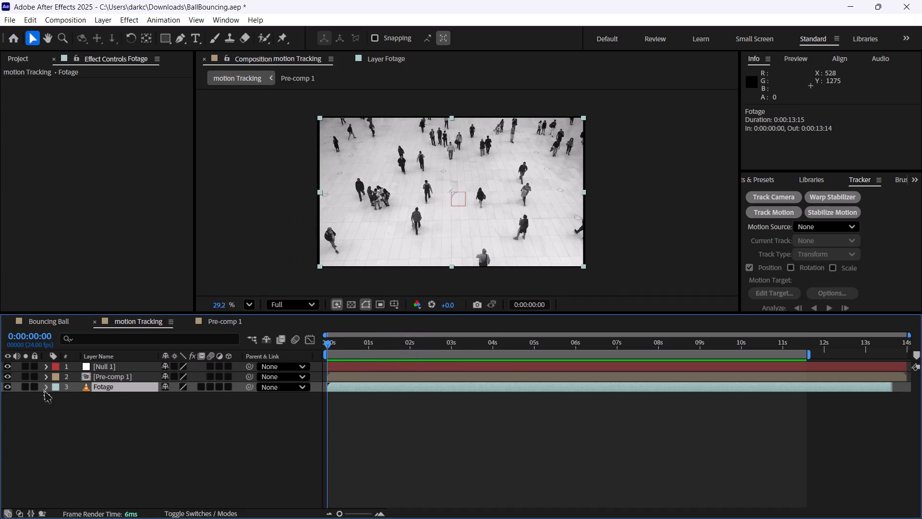
click(98, 410)
key(BackSpace)
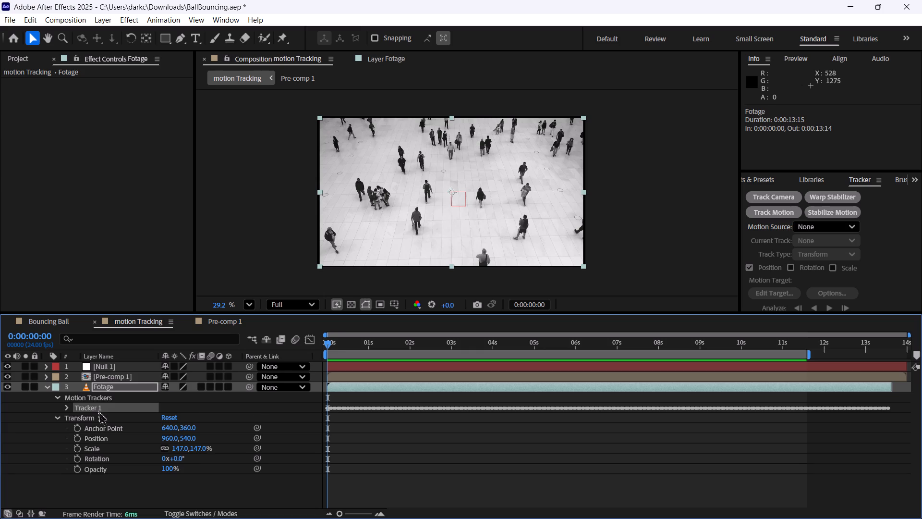
click(62, 394)
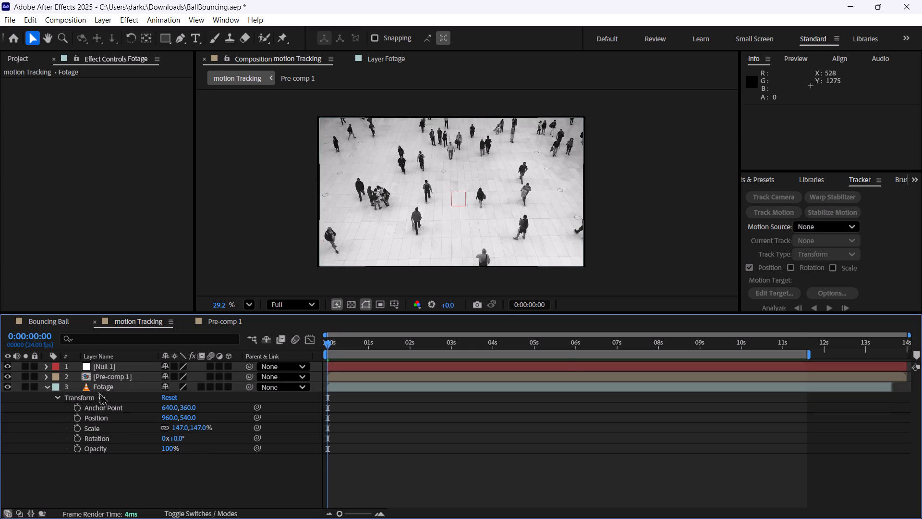
Create a new motion track on the Footage layer.
click(108, 390)
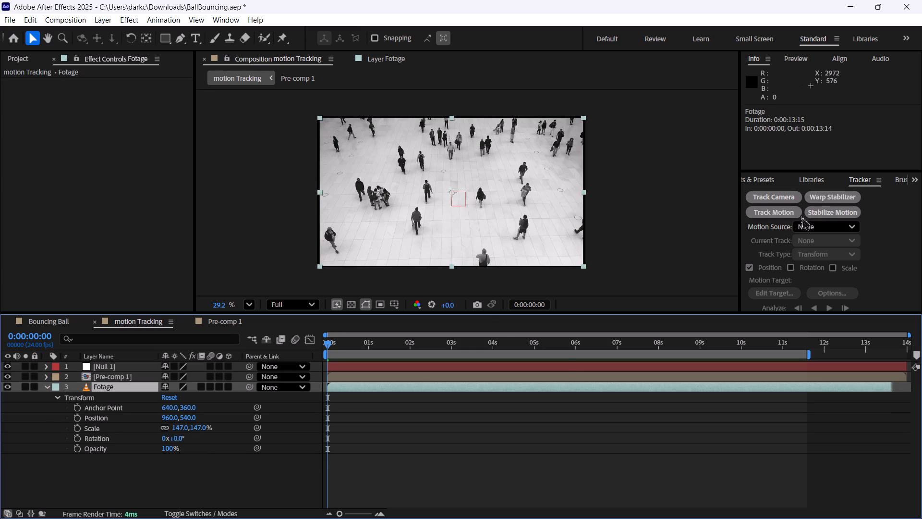
click(782, 217)
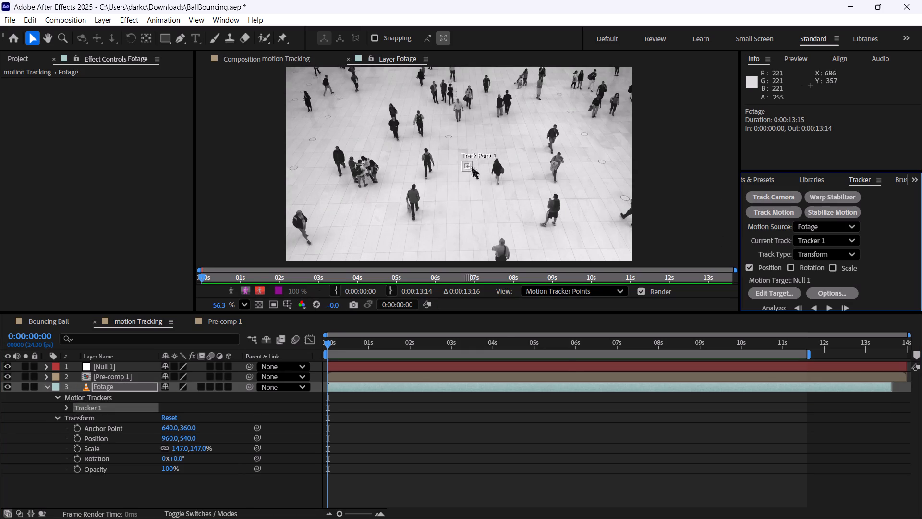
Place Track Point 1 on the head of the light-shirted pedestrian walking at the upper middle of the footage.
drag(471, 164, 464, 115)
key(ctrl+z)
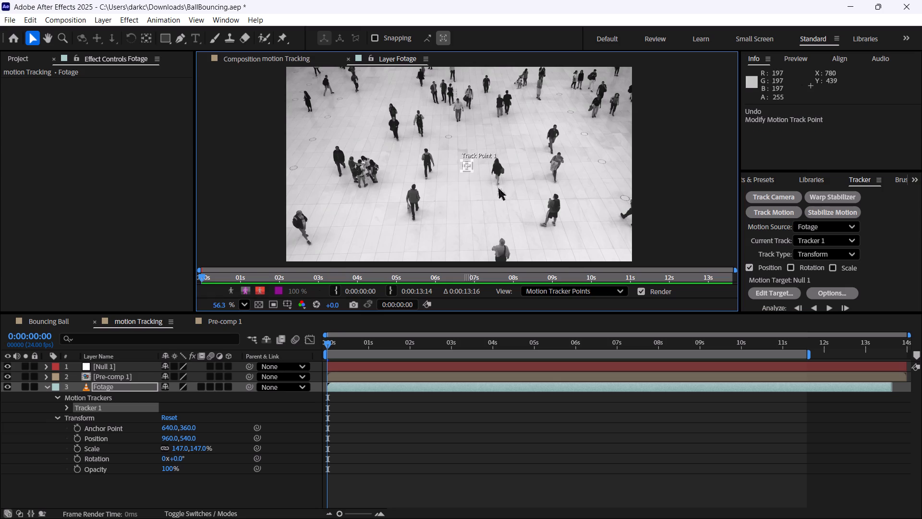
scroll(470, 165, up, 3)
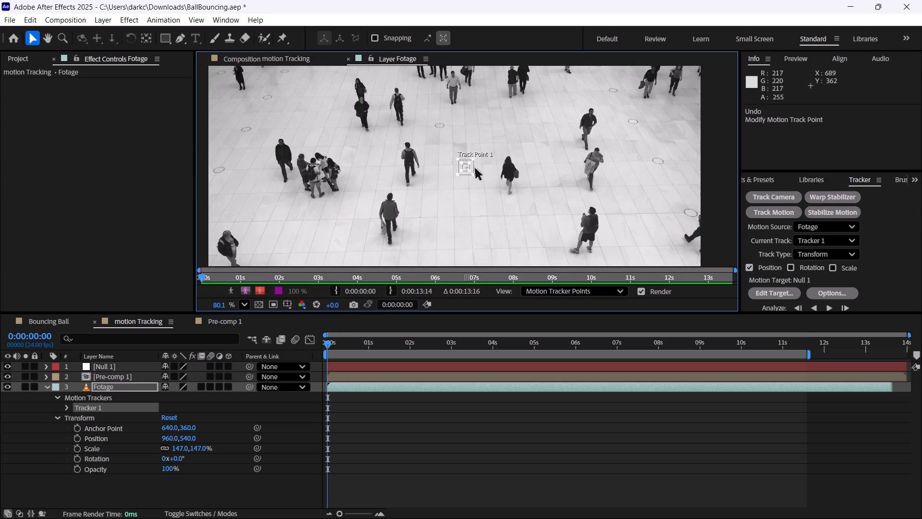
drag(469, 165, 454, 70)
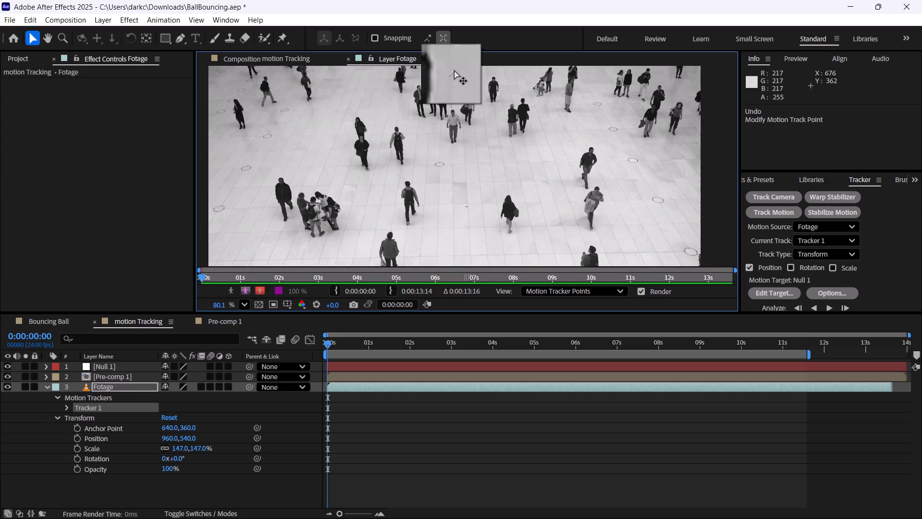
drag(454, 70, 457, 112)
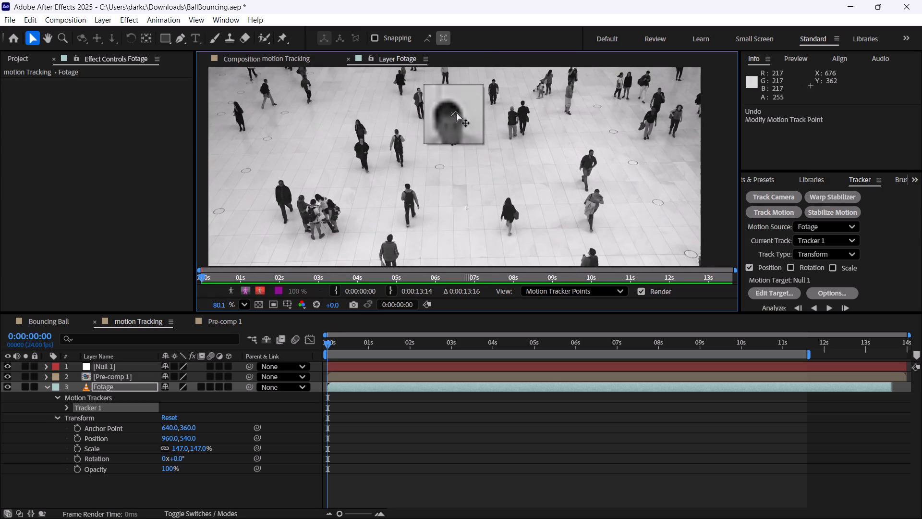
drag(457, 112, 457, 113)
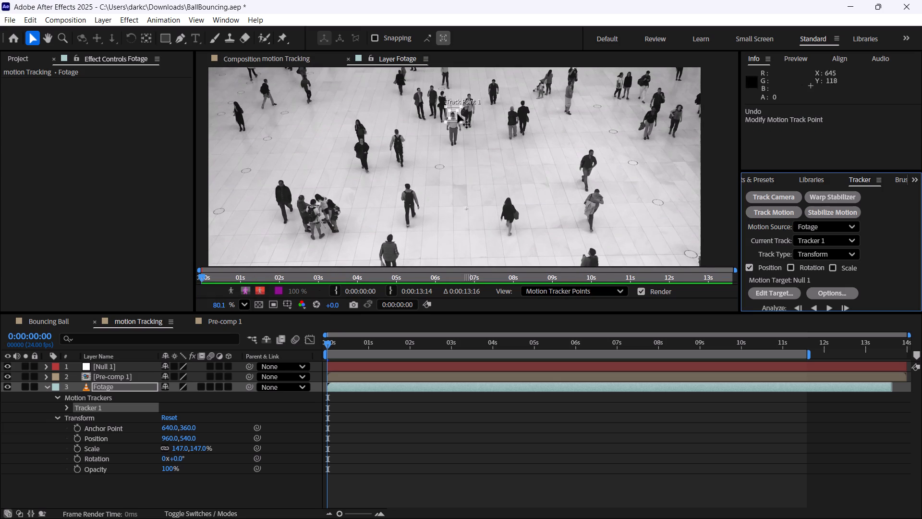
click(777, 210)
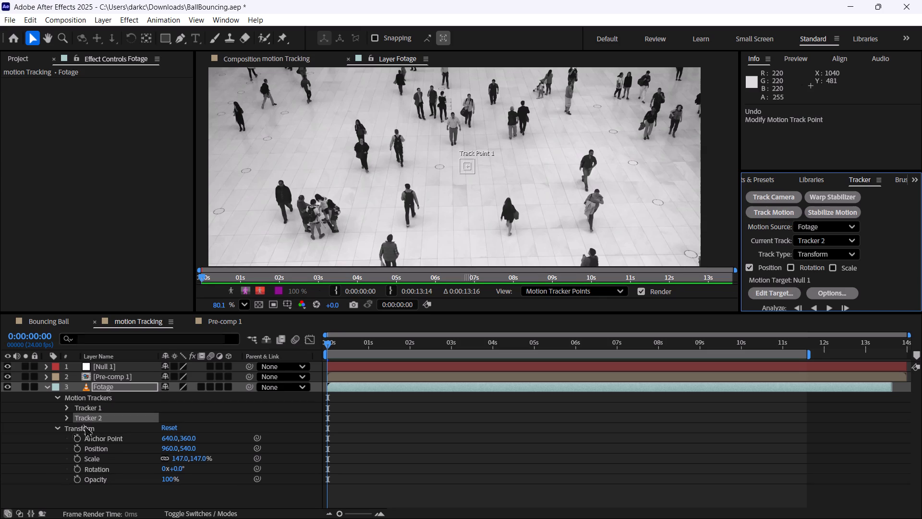
Delete Tracker 1 and Tracker 2 from the Footage layer's motion trackers.
click(101, 409)
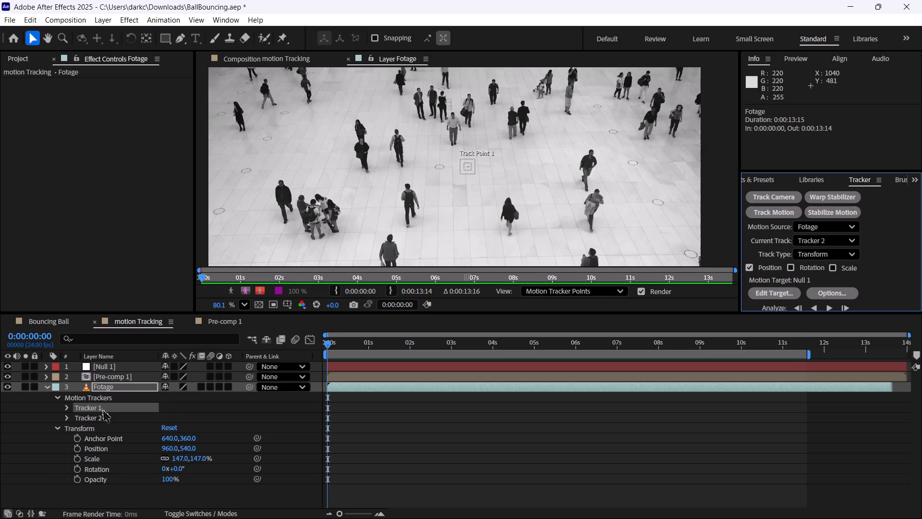
key(BackSpace)
click(100, 412)
key(BackSpace)
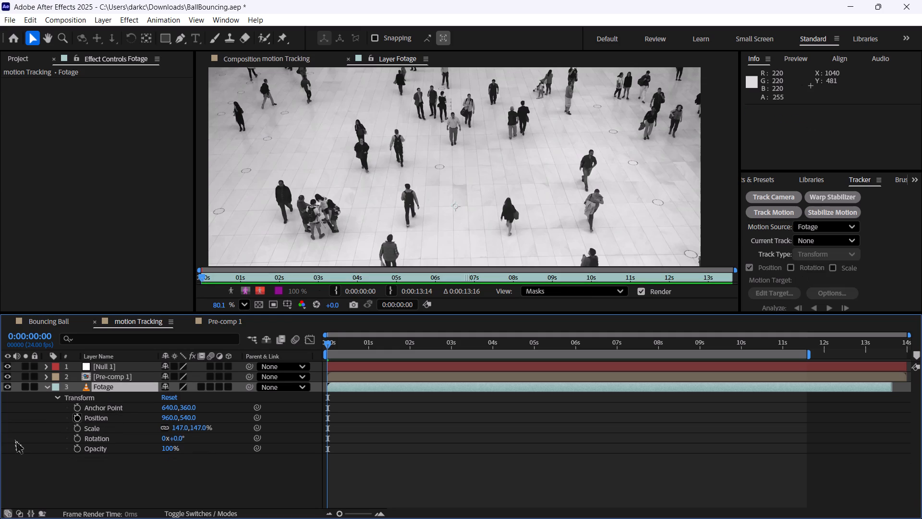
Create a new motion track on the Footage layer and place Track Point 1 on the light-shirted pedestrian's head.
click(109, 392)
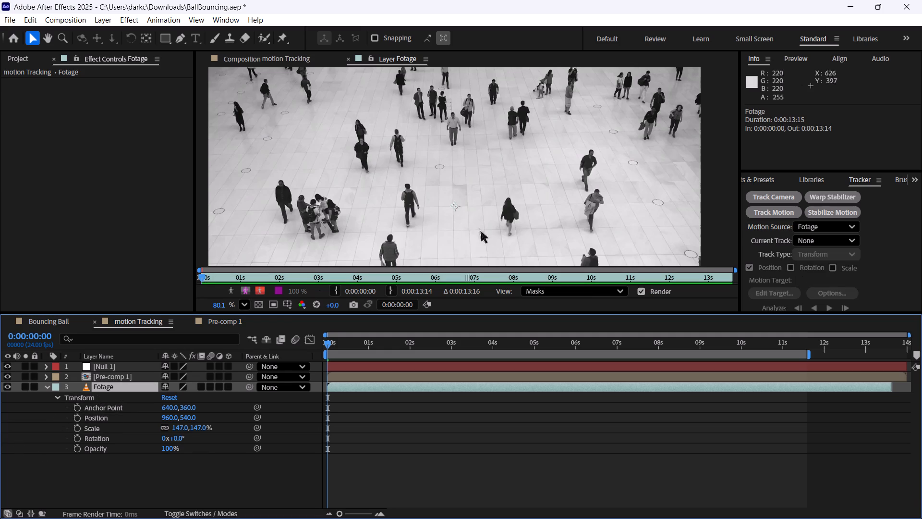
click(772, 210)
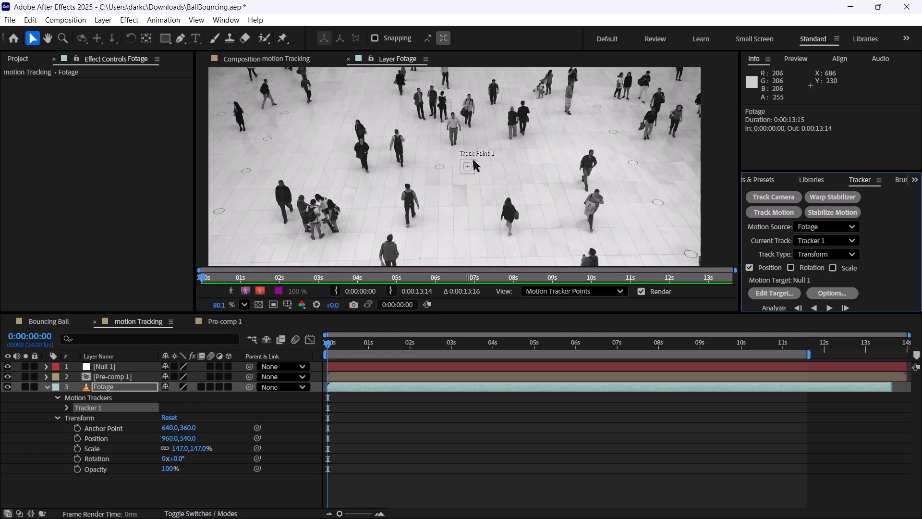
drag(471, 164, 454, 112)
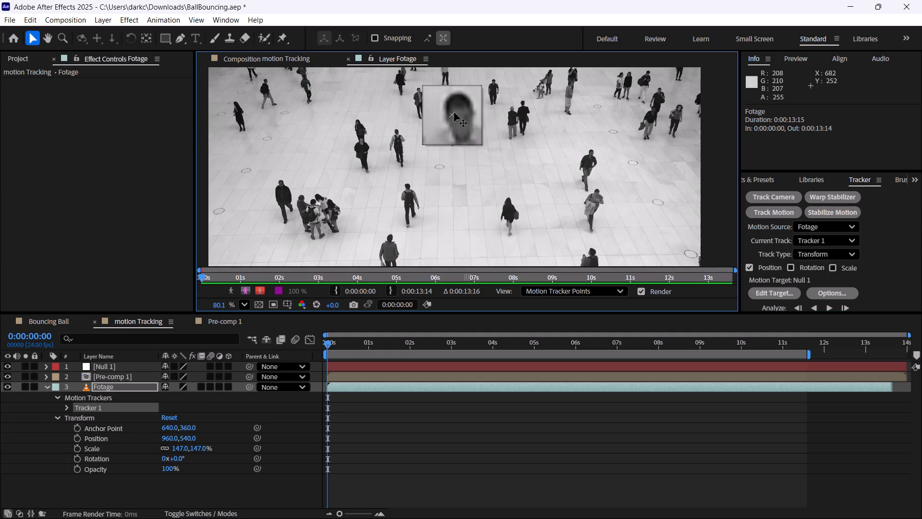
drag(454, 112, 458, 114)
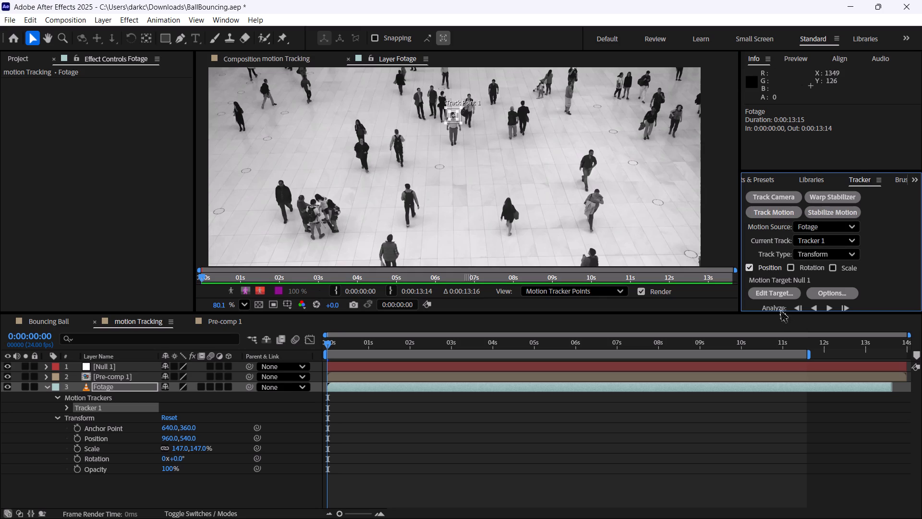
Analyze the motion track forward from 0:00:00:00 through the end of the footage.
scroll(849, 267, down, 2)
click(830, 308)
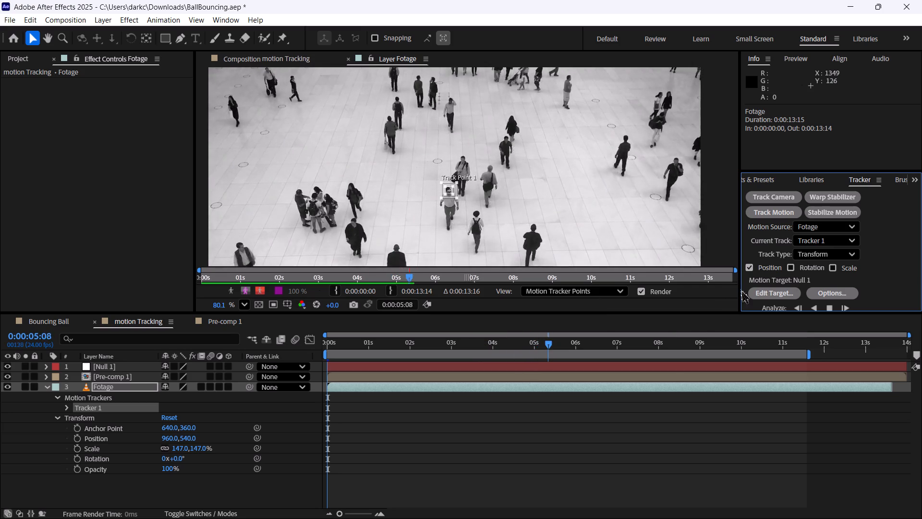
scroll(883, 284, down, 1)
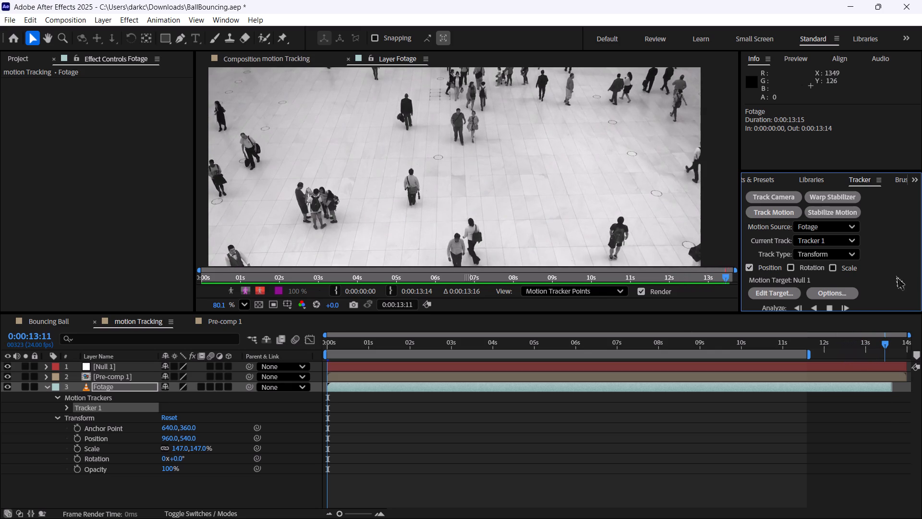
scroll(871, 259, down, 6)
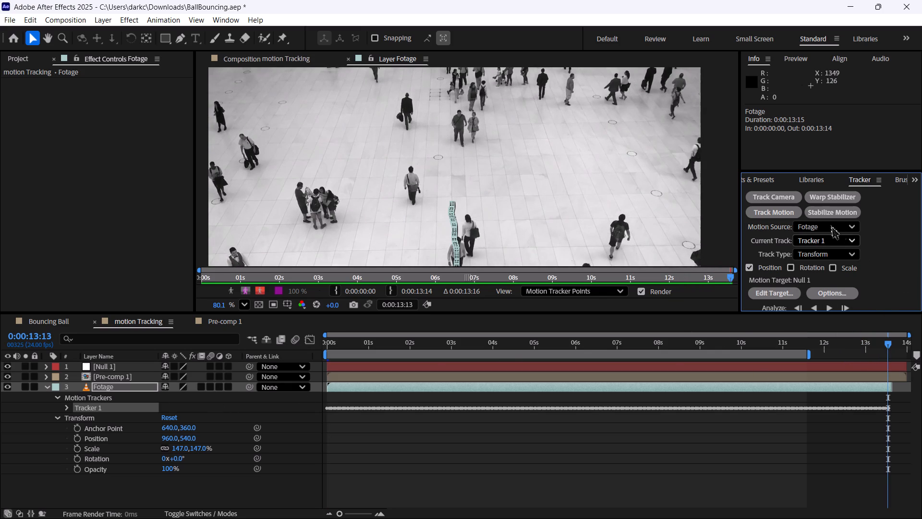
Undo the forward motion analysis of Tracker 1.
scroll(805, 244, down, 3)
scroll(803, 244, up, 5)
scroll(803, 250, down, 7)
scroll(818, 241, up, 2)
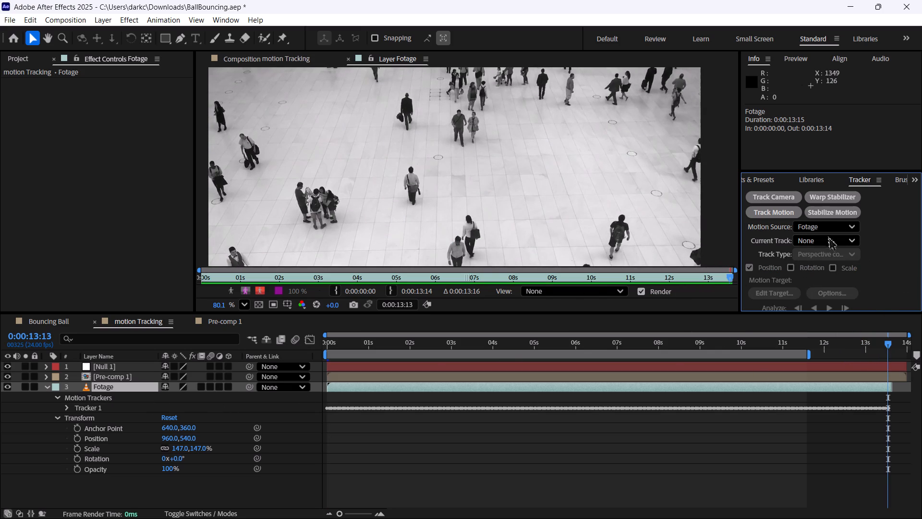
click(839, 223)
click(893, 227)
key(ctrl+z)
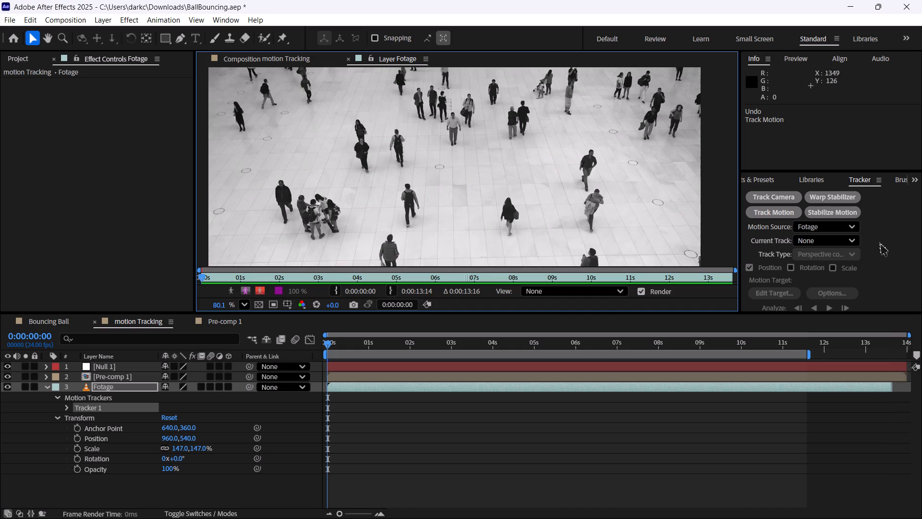
Enlarge the Tracker panel to bring its Analyze, Reset and Apply controls fully into view.
scroll(863, 253, down, 5)
drag(838, 170, 841, 135)
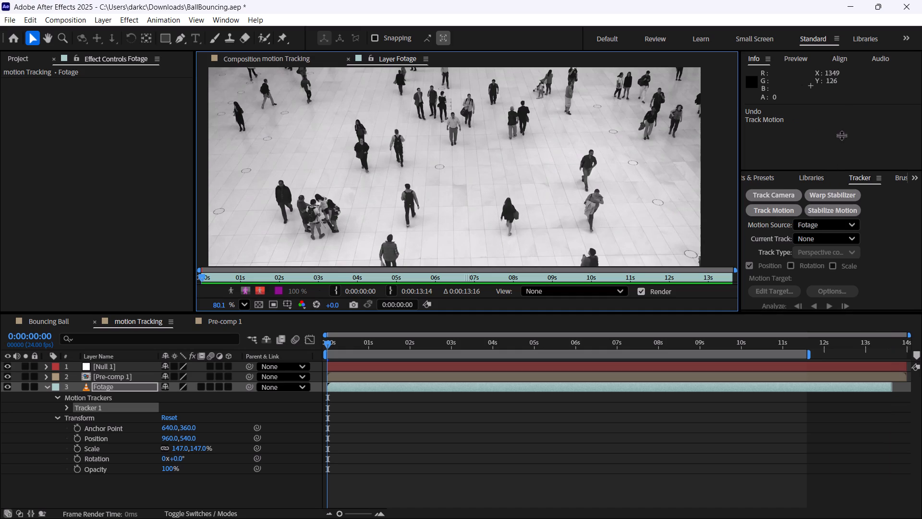
drag(841, 135, 841, 97)
click(900, 212)
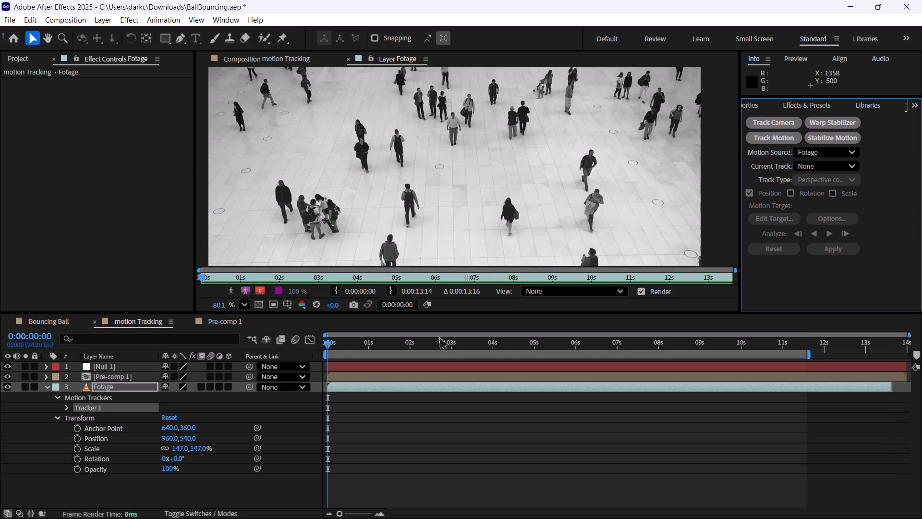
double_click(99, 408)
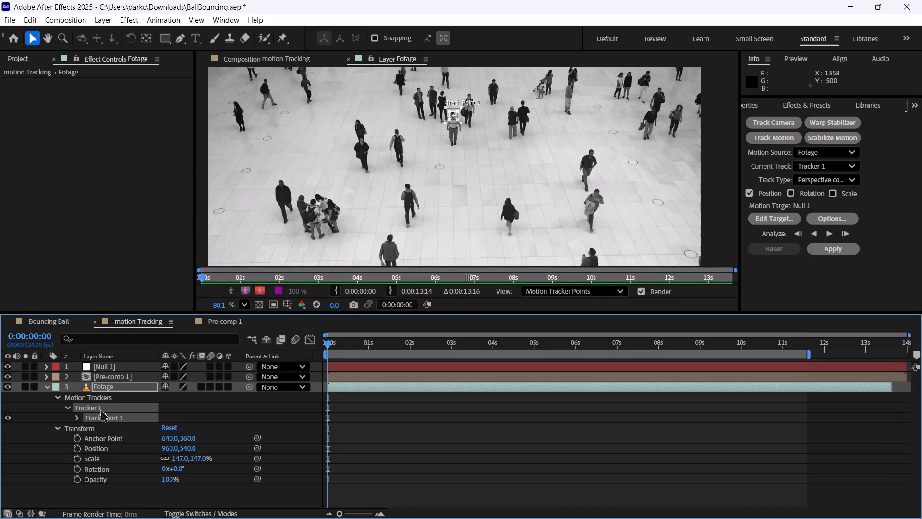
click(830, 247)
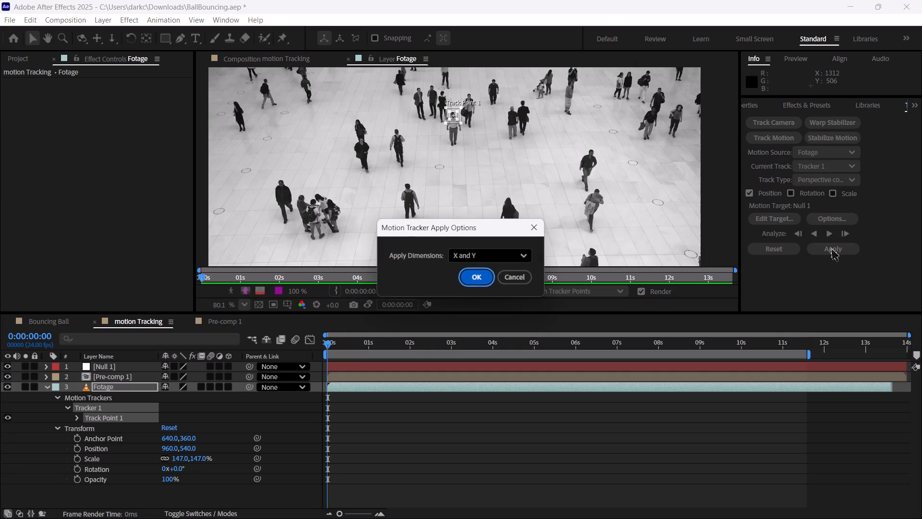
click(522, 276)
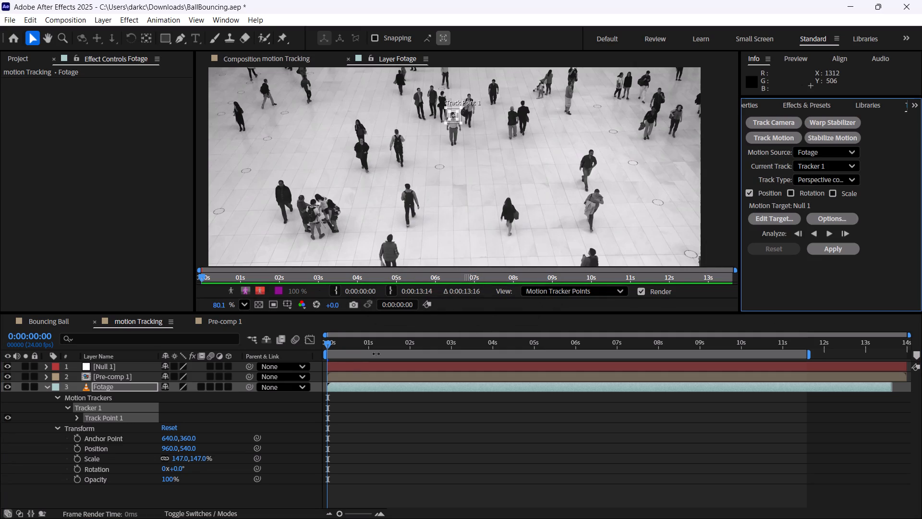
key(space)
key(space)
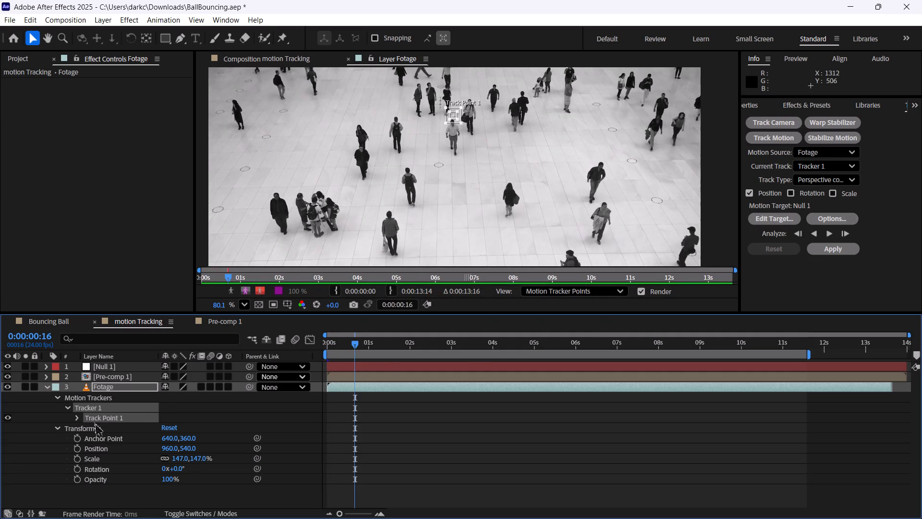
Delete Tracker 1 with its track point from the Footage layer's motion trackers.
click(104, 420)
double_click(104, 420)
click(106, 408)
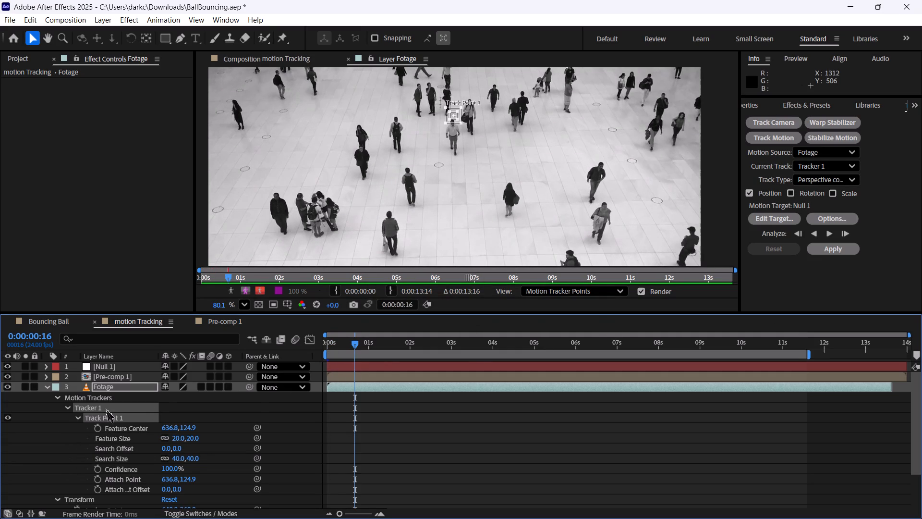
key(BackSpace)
Create a new motion track on the Footage layer.
click(104, 389)
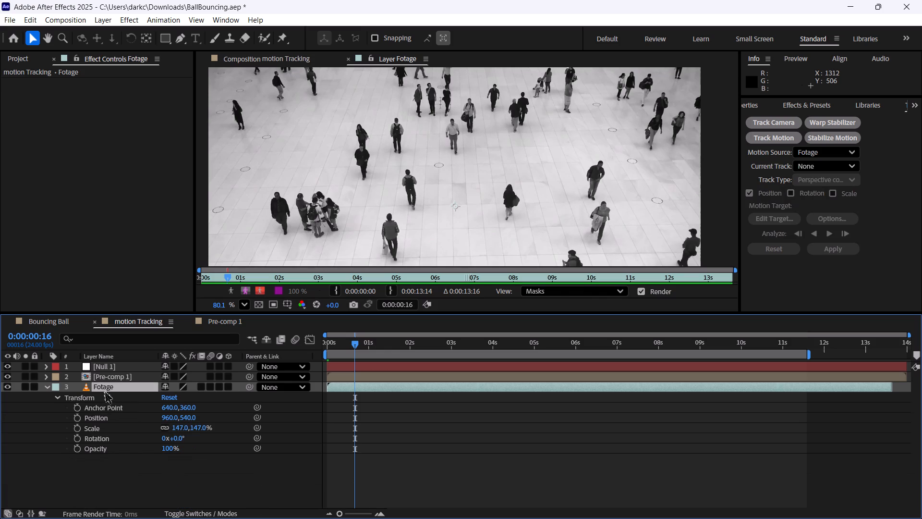
click(104, 389)
click(778, 138)
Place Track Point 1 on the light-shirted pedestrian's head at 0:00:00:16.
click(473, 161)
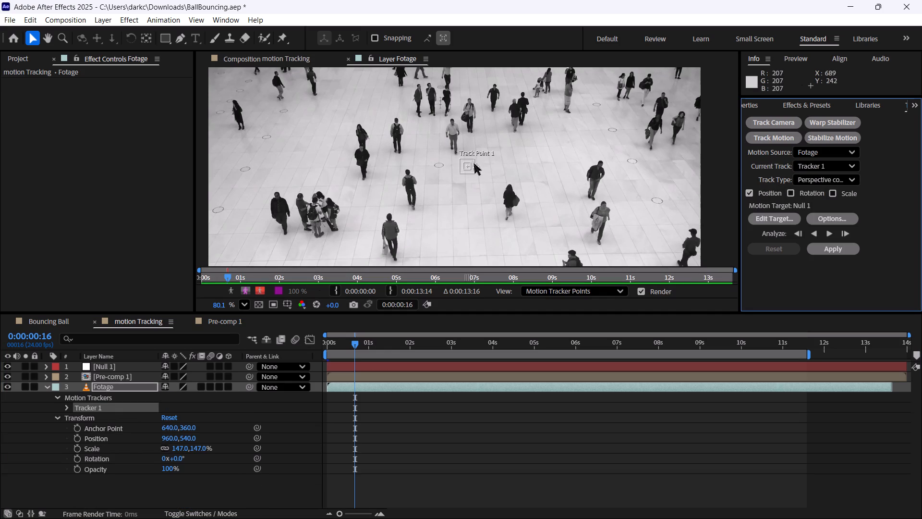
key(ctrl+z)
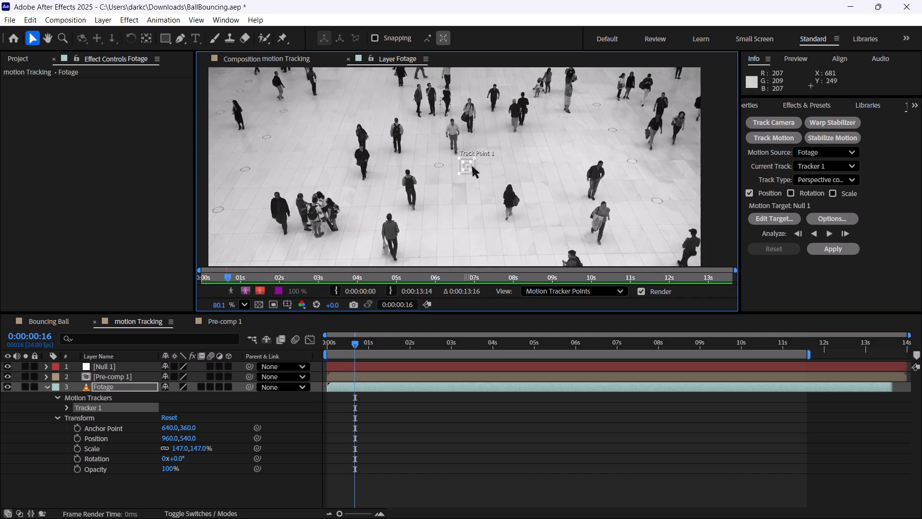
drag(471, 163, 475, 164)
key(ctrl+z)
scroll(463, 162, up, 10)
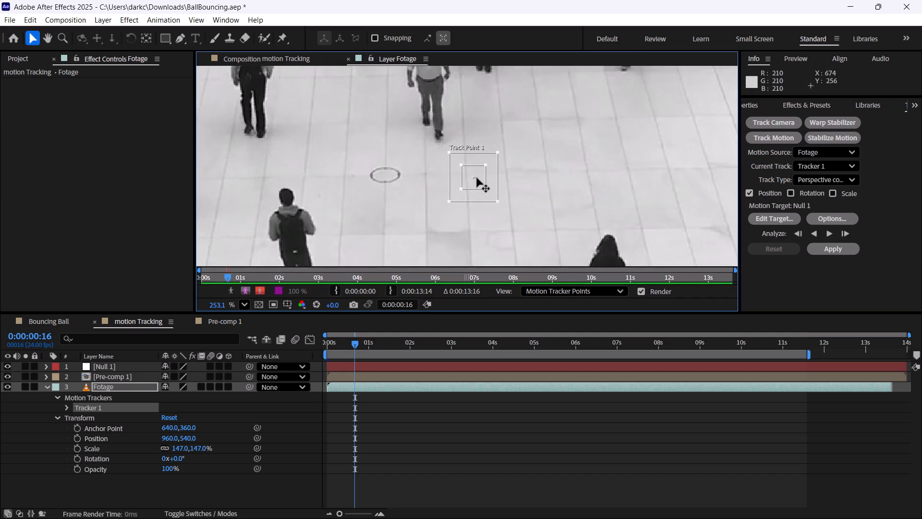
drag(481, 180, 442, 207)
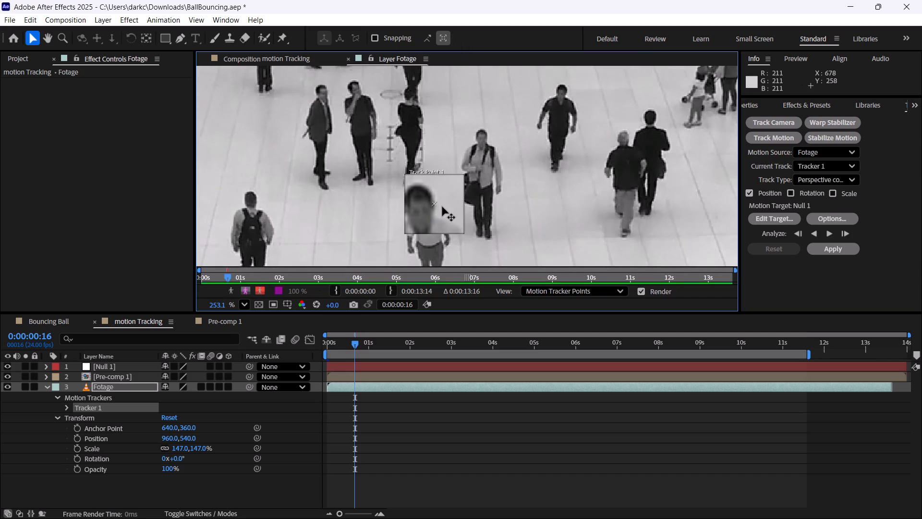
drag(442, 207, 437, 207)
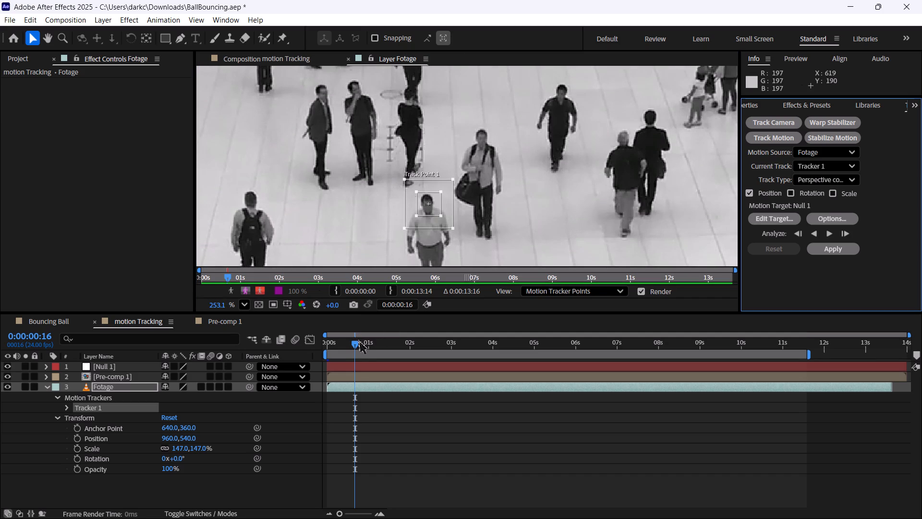
Return to 0:00:00:00 and centre Track Point 1 on the light-shirted pedestrian's head.
drag(355, 342, 229, 347)
scroll(425, 221, up, 4)
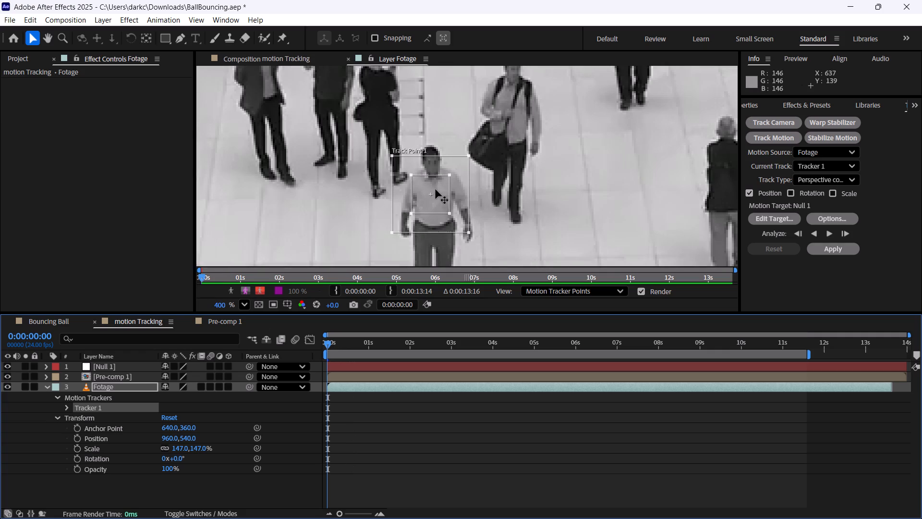
drag(436, 193, 439, 157)
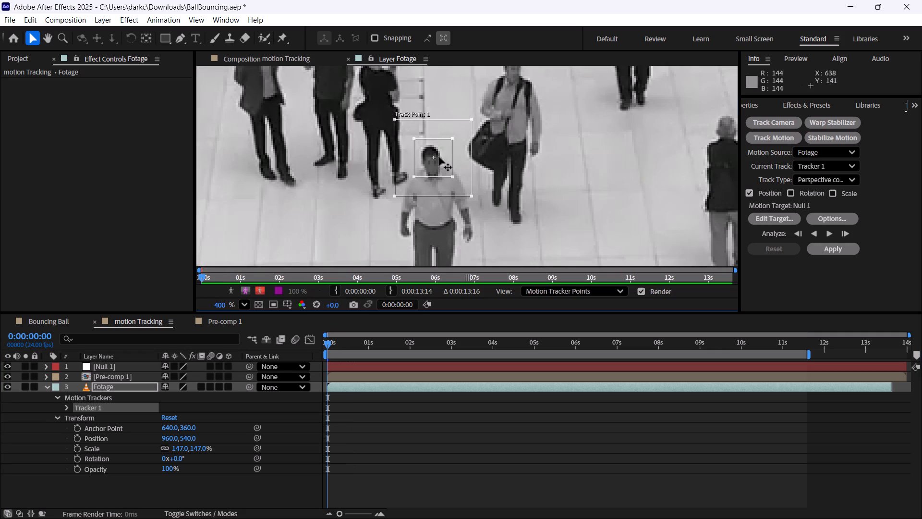
scroll(501, 167, down, 10)
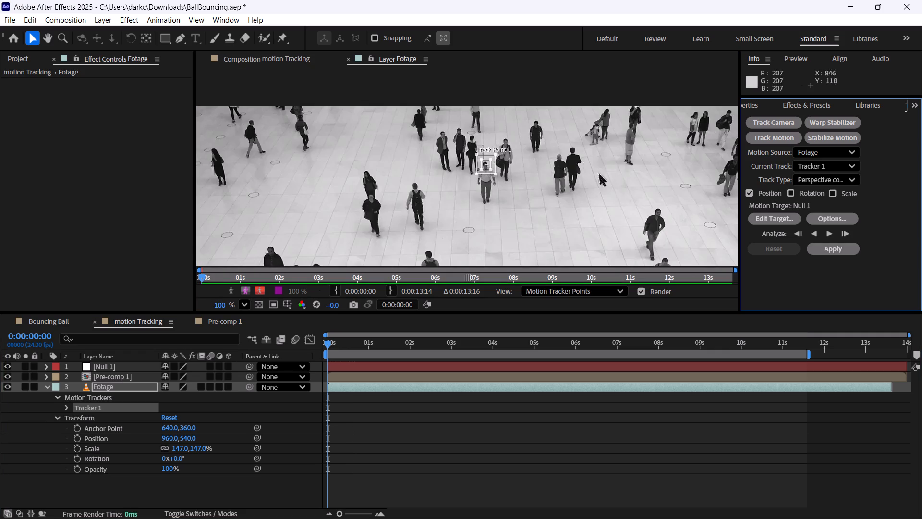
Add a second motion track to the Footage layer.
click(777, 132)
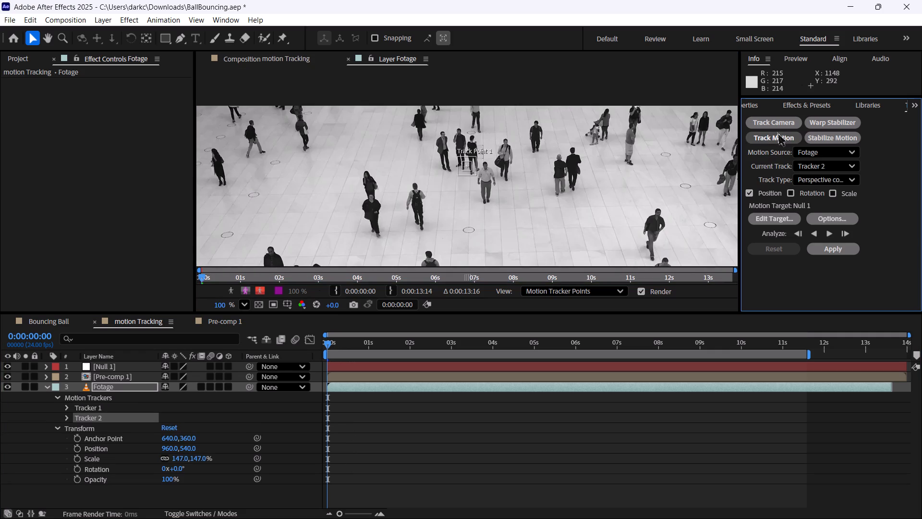
Delete Tracker 1 with its track point from the Footage layer's motion trackers.
click(91, 411)
click(67, 411)
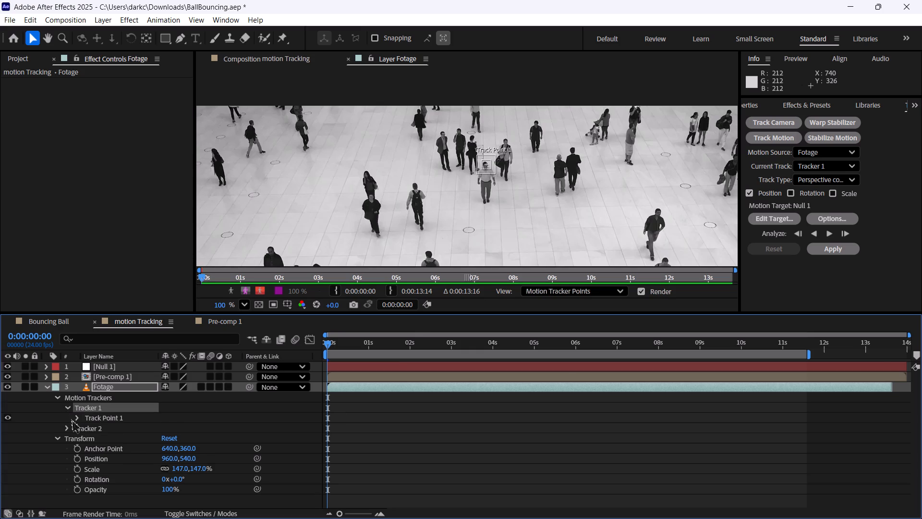
click(71, 419)
click(77, 420)
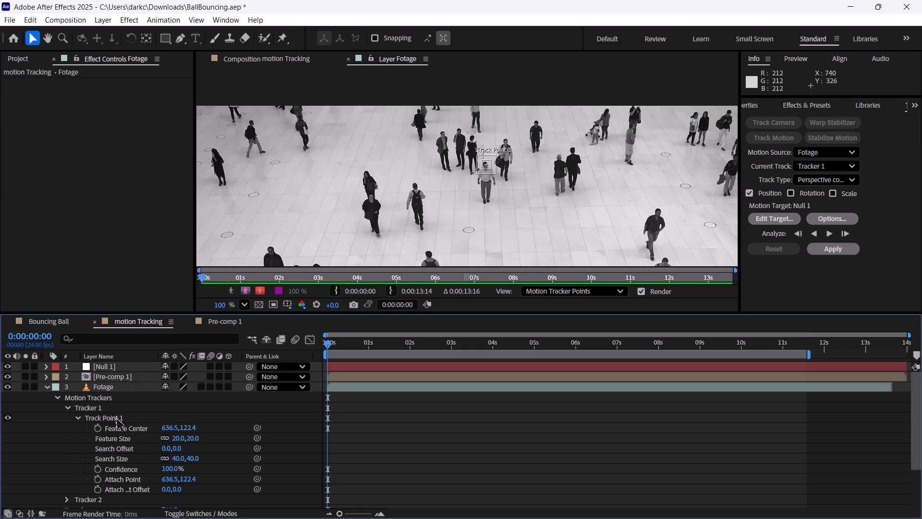
click(115, 416)
drag(102, 404, 97, 408)
key(backslash)
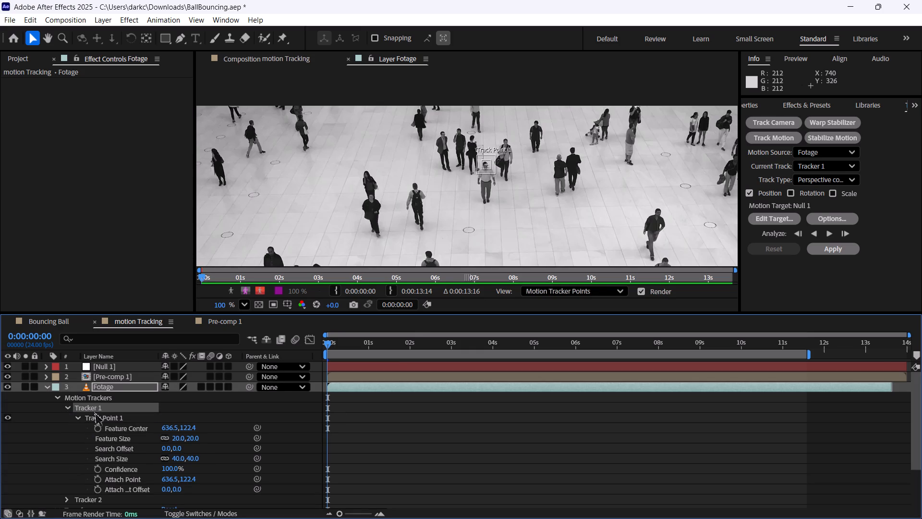
key(BackSpace)
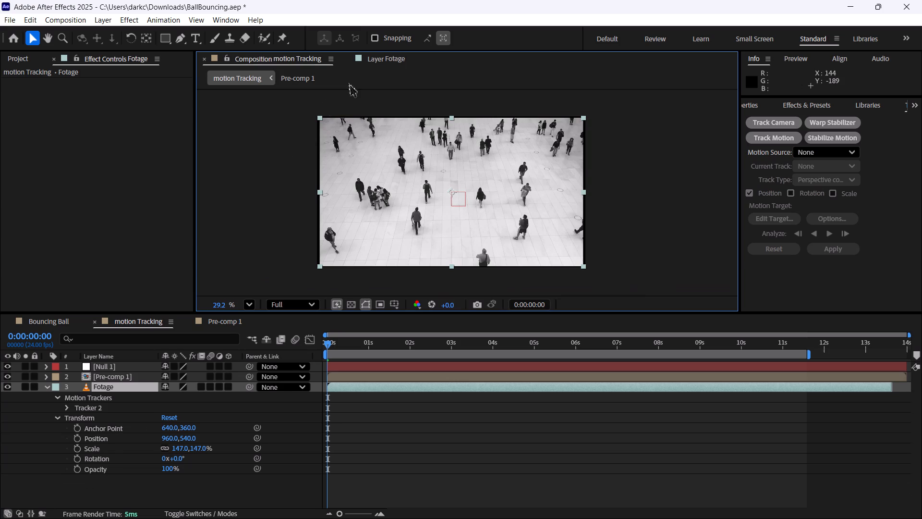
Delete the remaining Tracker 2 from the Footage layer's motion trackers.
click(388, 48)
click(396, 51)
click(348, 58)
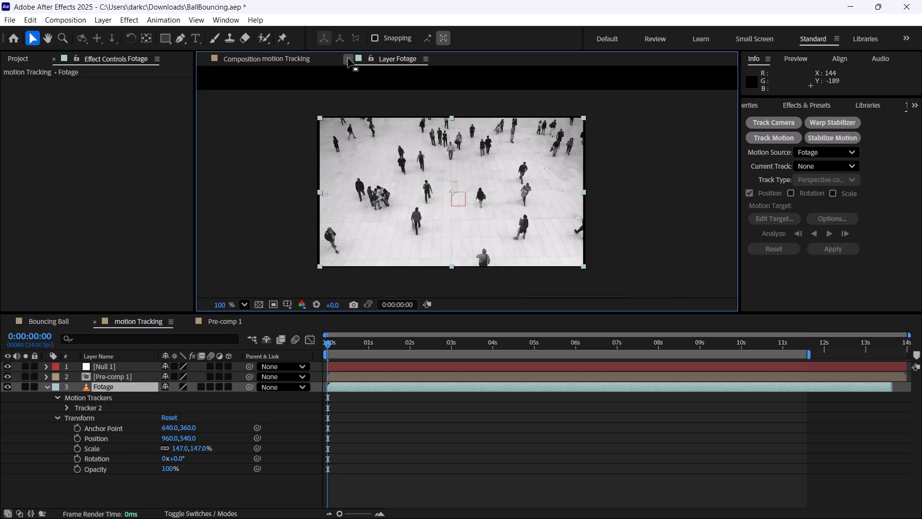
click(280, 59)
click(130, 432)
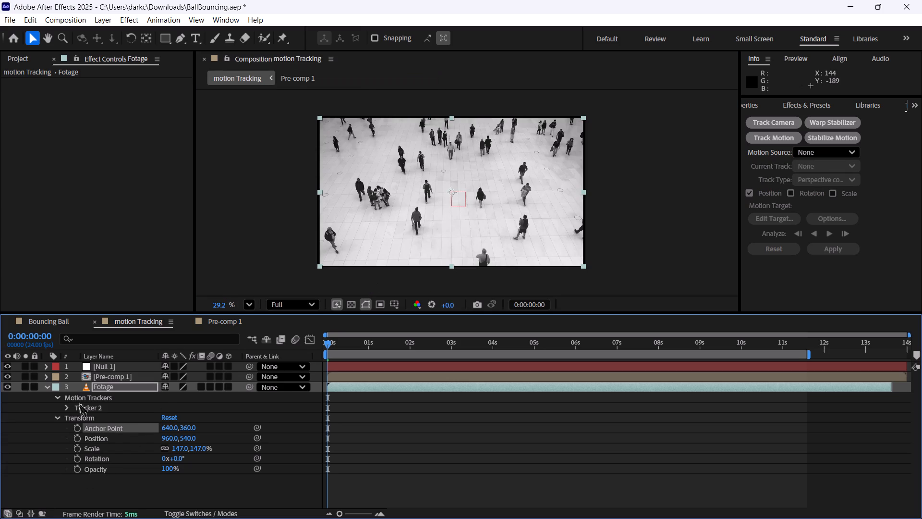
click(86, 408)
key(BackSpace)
Check the Footage layer for leftover keyframed or modified properties, and collapse its property list.
click(120, 380)
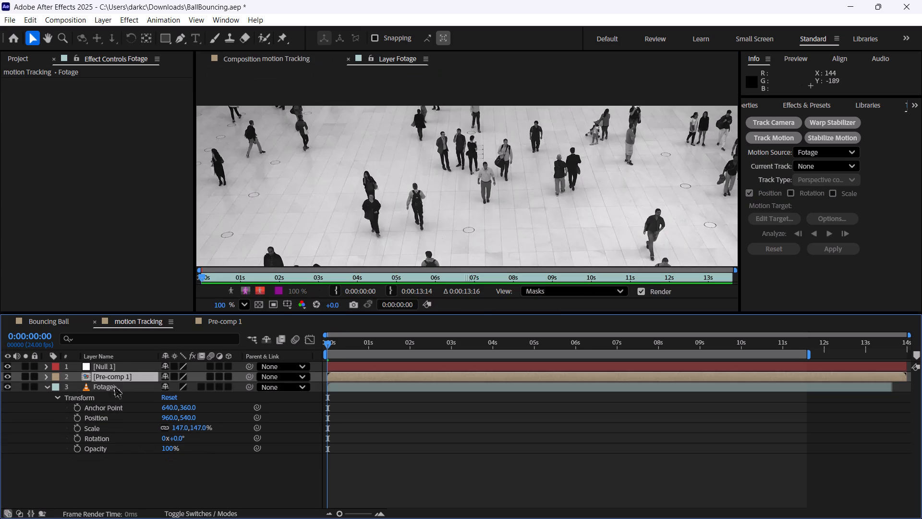
click(107, 389)
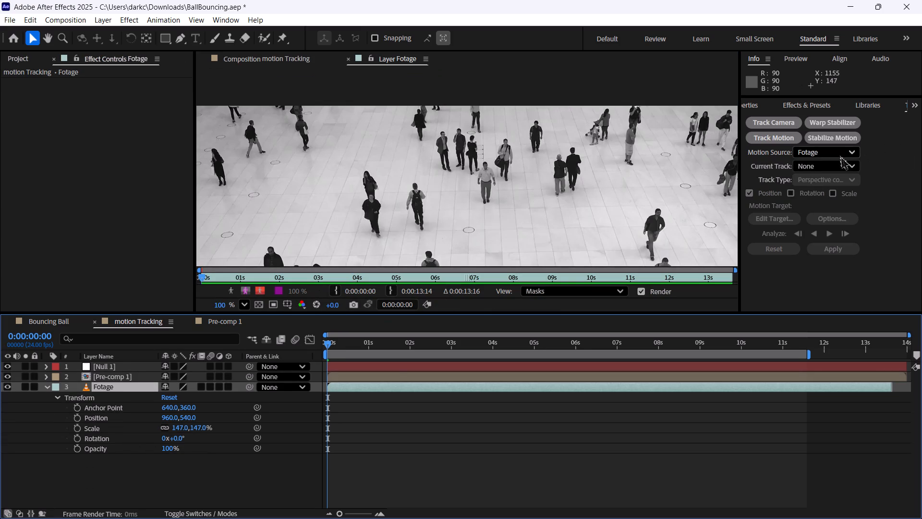
click(60, 399)
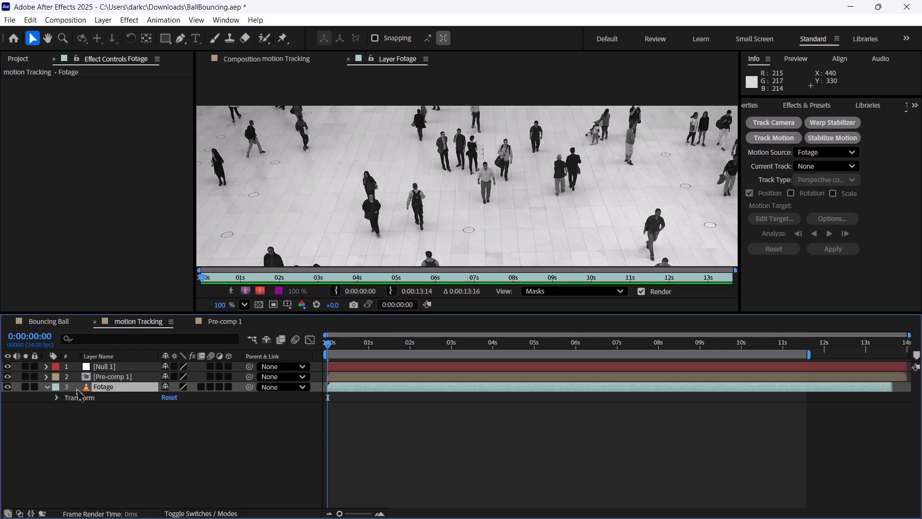
click(89, 387)
click(122, 448)
click(108, 388)
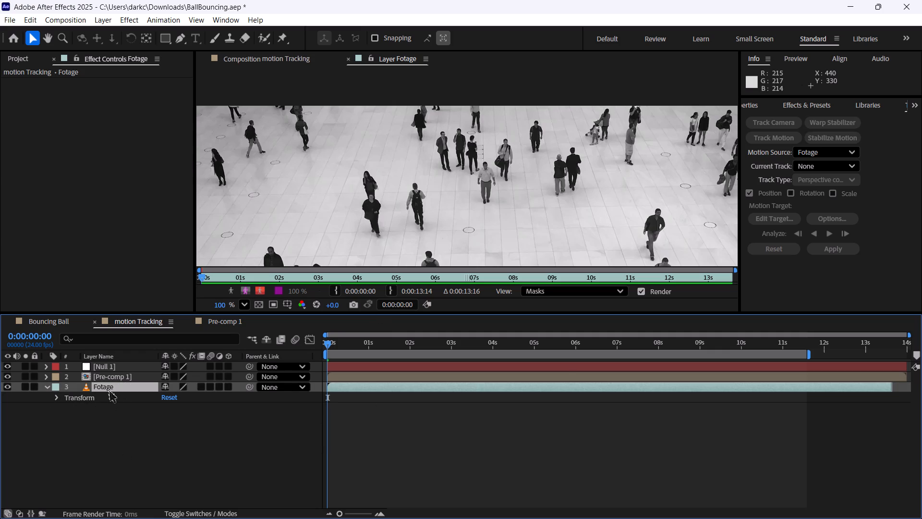
text(uuuu)
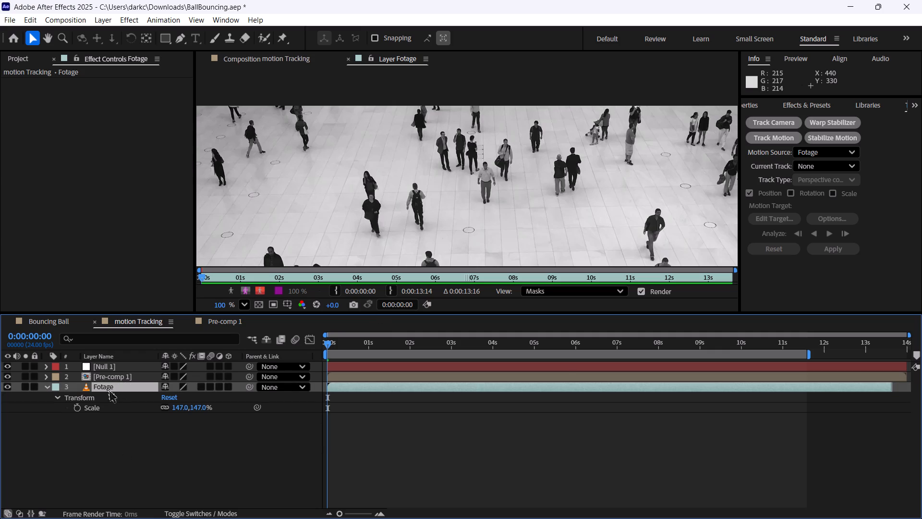
click(108, 388)
key(u)
click(108, 388)
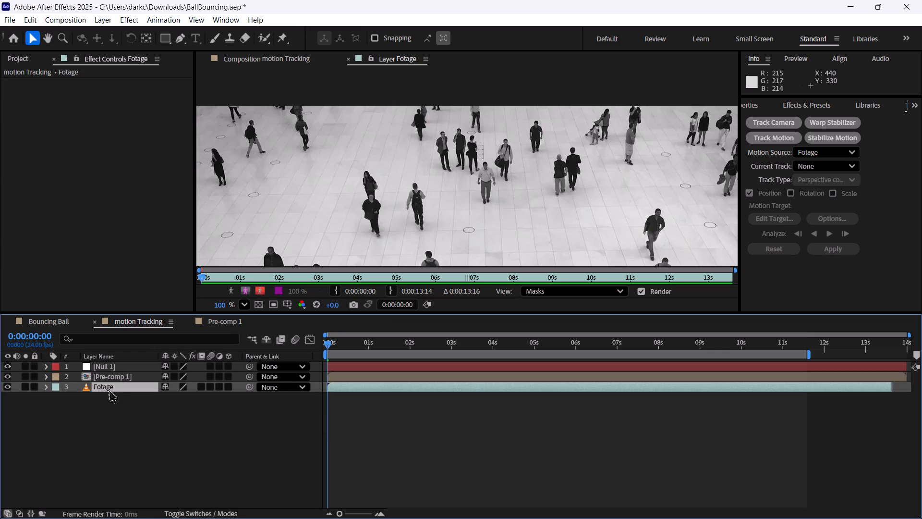
Create a new motion track on the Footage layer and centre Track Point 1 on the light-shirted pedestrian's head at 0:00:00:00.
click(779, 139)
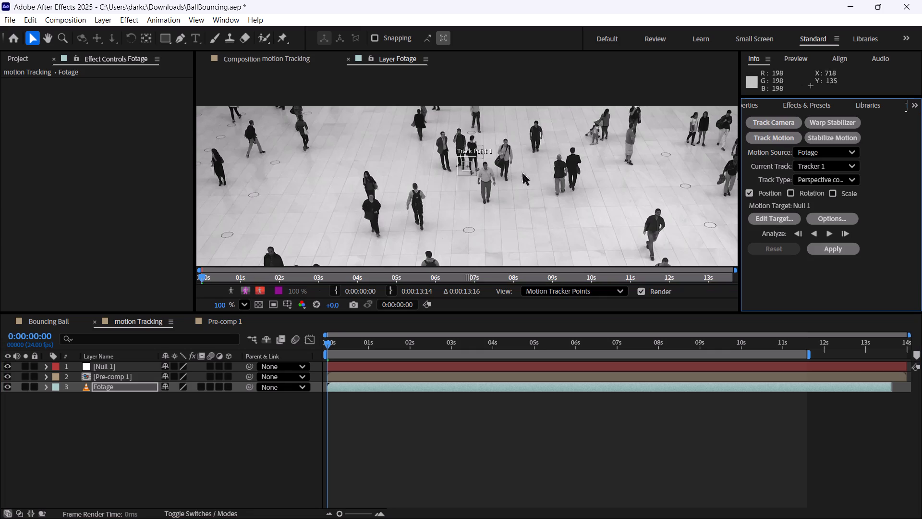
scroll(469, 164, up, 6)
scroll(583, 146, up, 4)
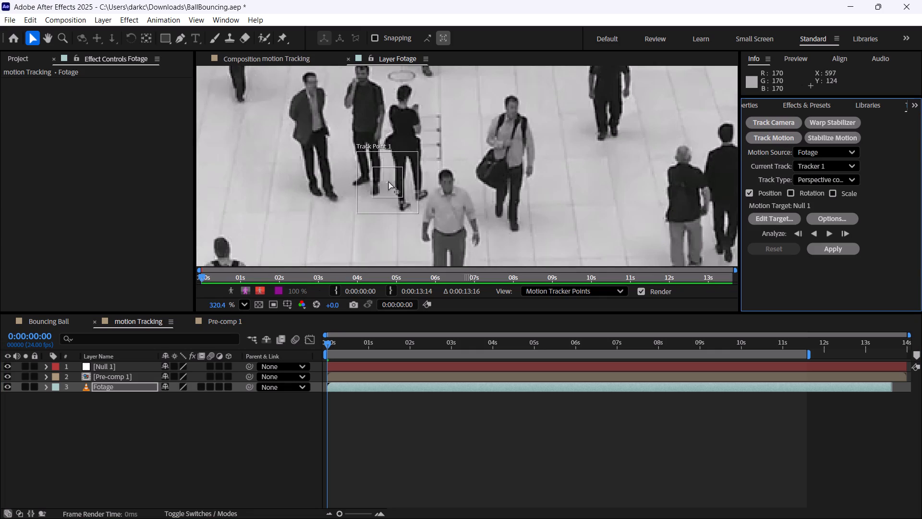
drag(392, 181, 450, 180)
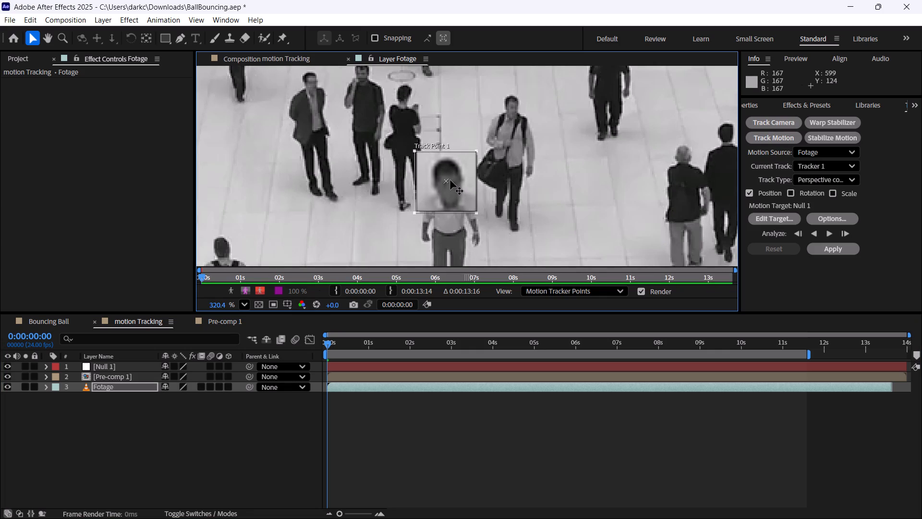
drag(450, 180, 451, 180)
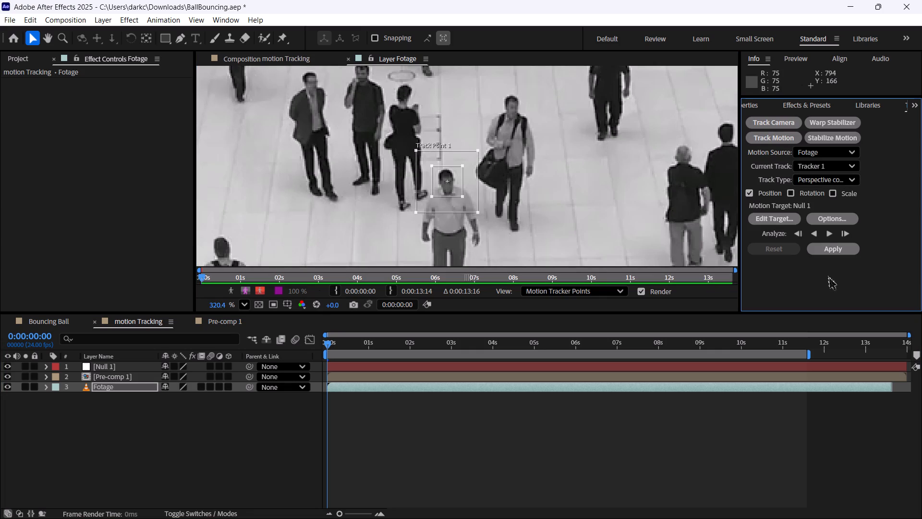
Analyze the head's motion forward through the Footage layer, starting from 0:00:00:00.
click(828, 231)
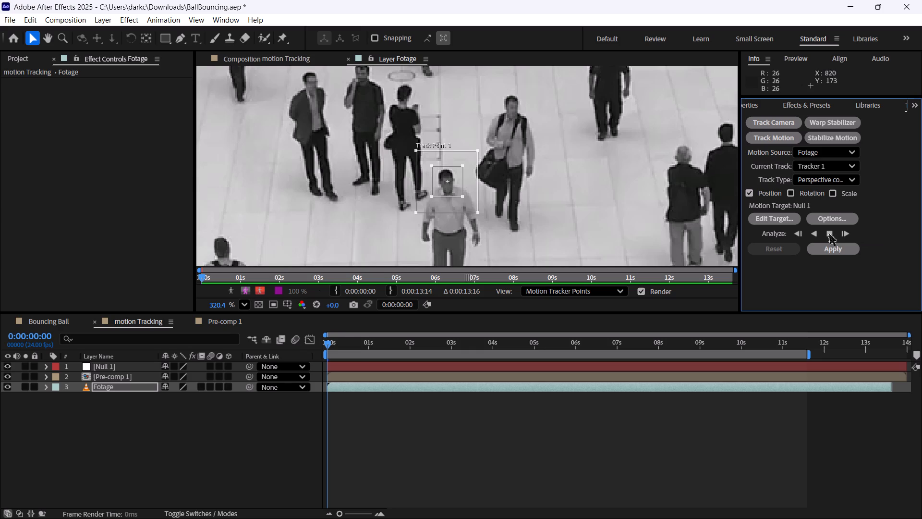
scroll(517, 178, down, 5)
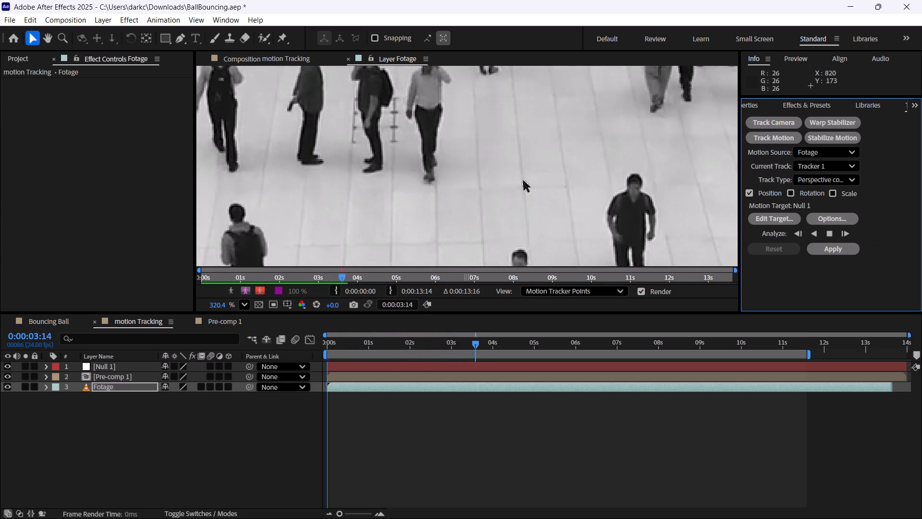
scroll(512, 169, down, 4)
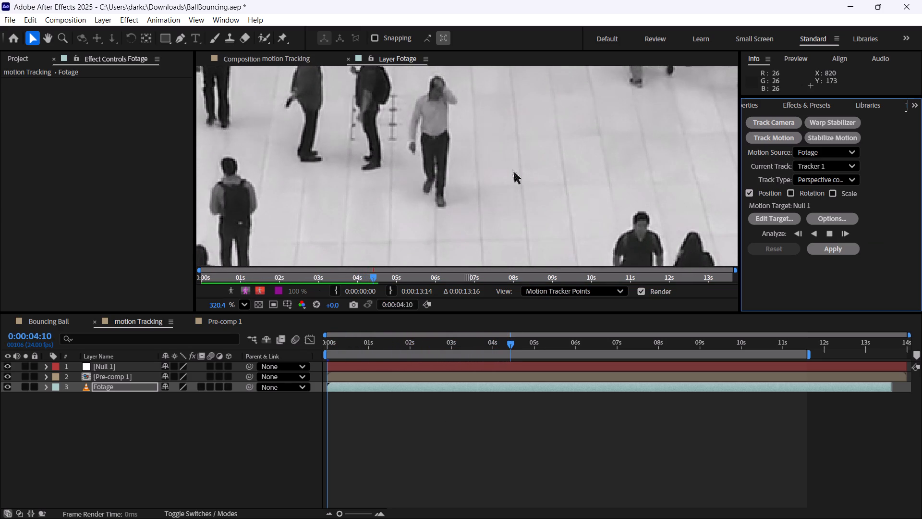
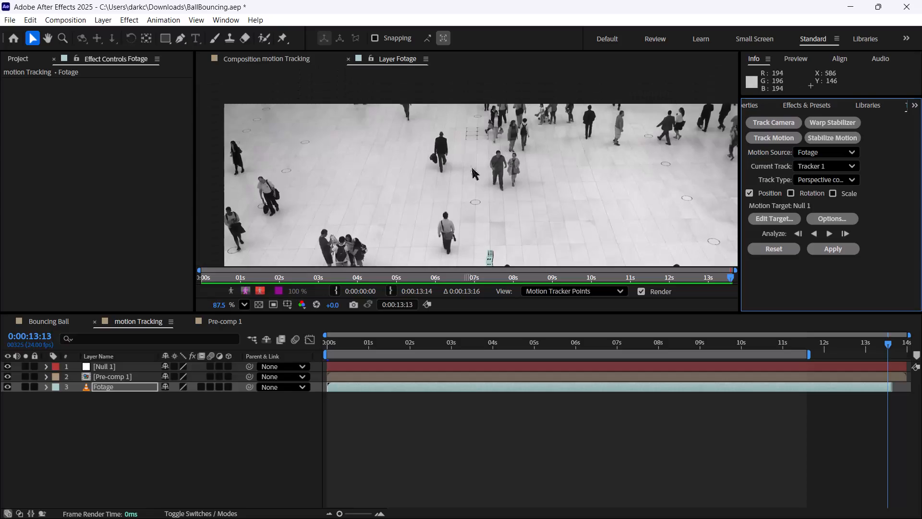
Save the project.
key(ctrl+s)
Play the Footage layer from 0:00:00:00 and examine how Track Point 1 follows the light-shirted pedestrian's head.
scroll(528, 165, up, 3)
scroll(543, 160, down, 2)
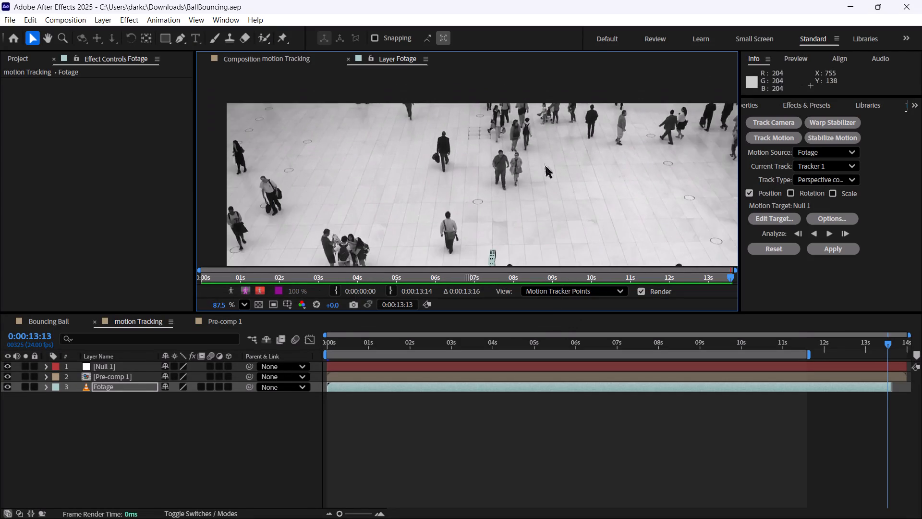
scroll(544, 180, down, 3)
scroll(554, 204, up, 3)
drag(453, 347, 368, 342)
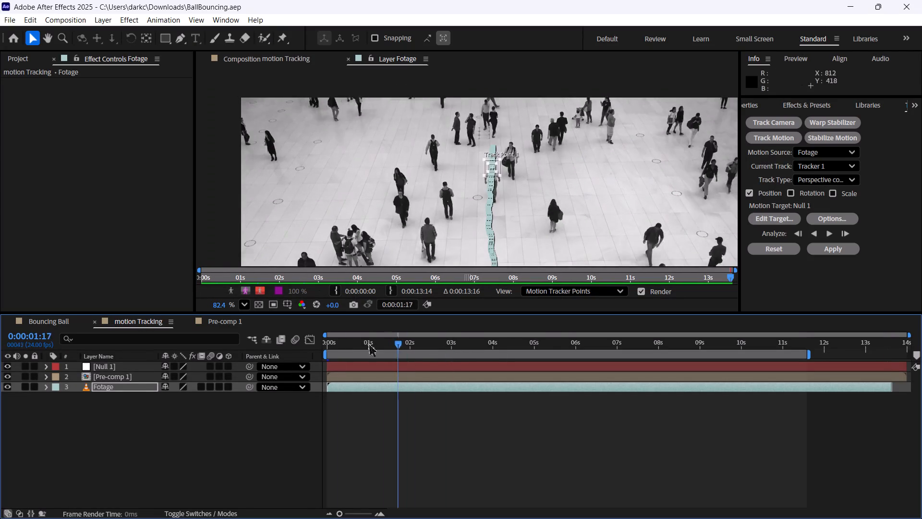
drag(368, 342, 208, 342)
click(472, 462)
key(space)
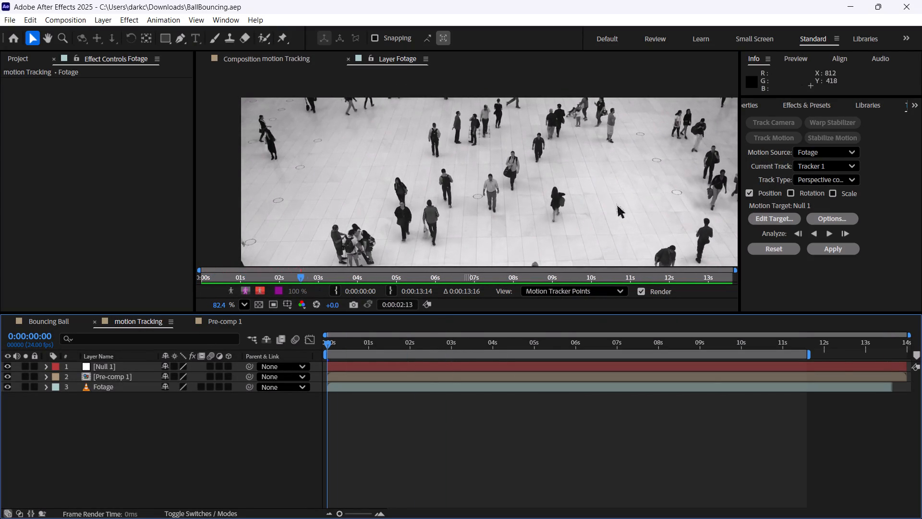
key(space)
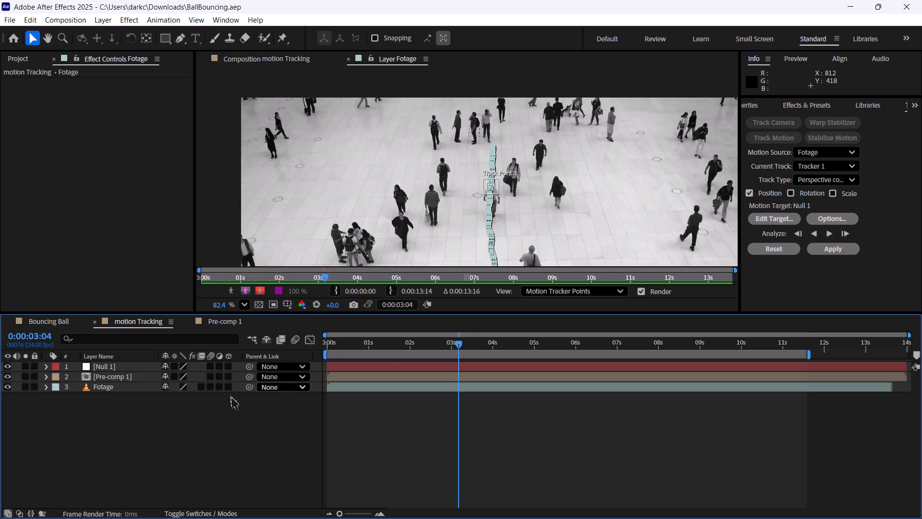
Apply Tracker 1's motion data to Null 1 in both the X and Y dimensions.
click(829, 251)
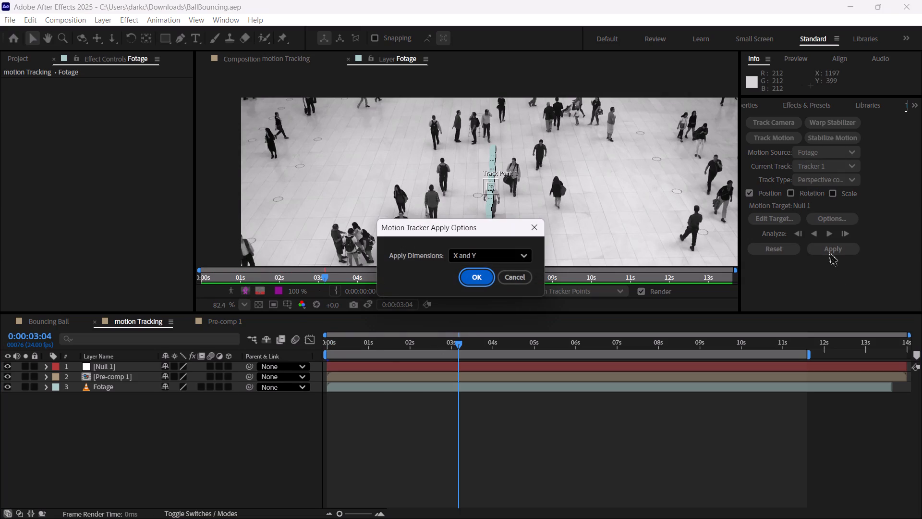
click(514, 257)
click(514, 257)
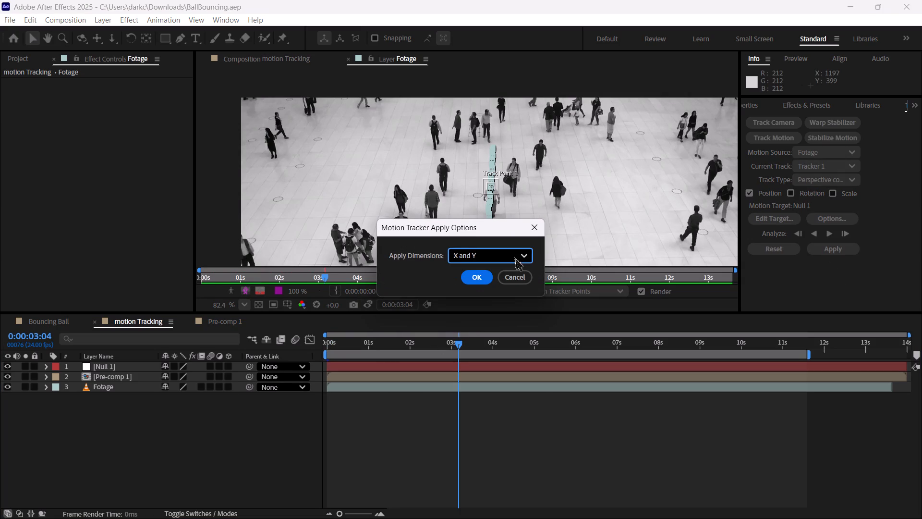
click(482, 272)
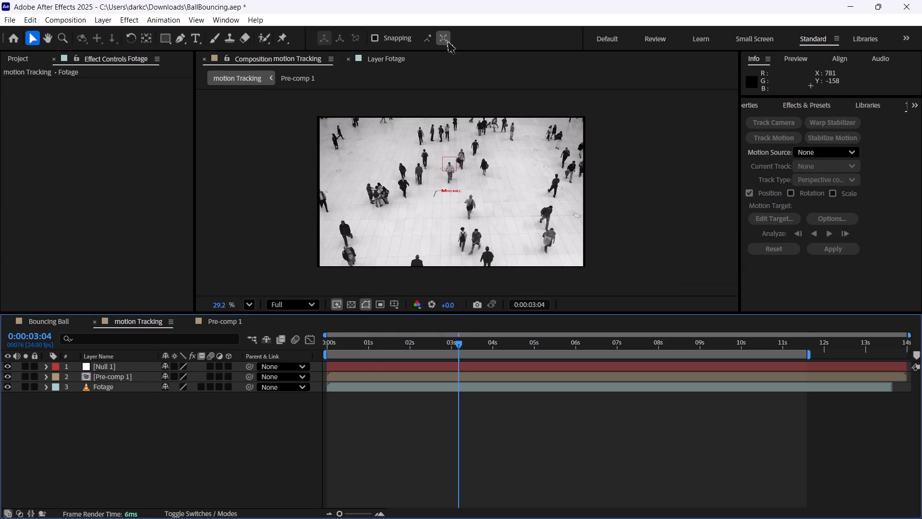
Inspect the Footage layer's Tracker 1 and its Track Point 1 keyframed properties, and collapse the layer.
click(39, 385)
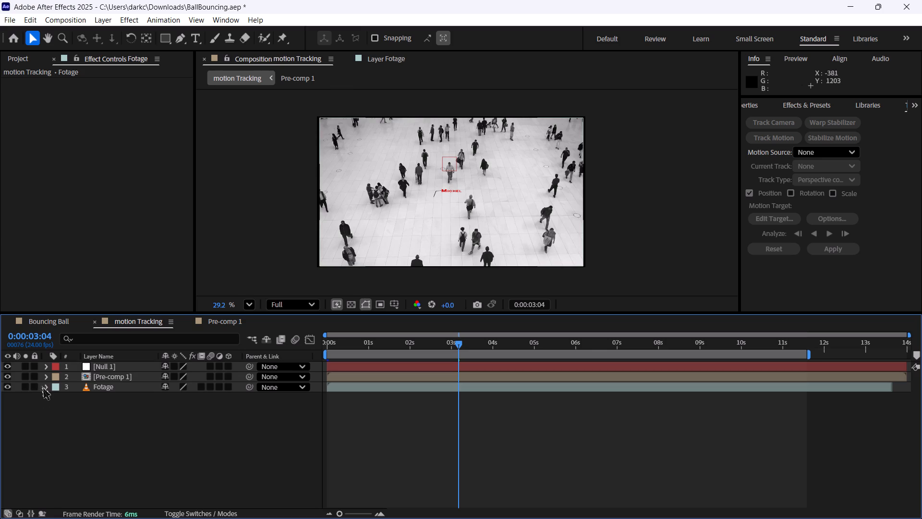
click(77, 387)
click(103, 387)
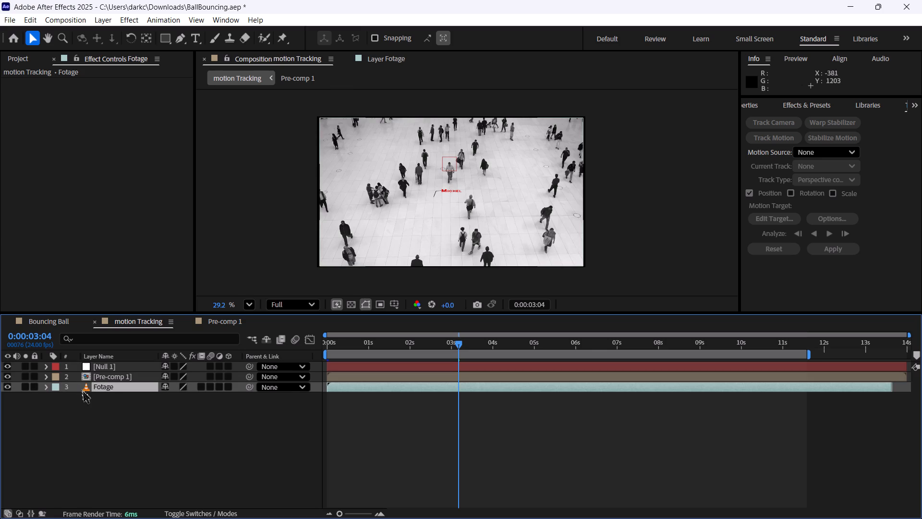
click(49, 389)
click(96, 396)
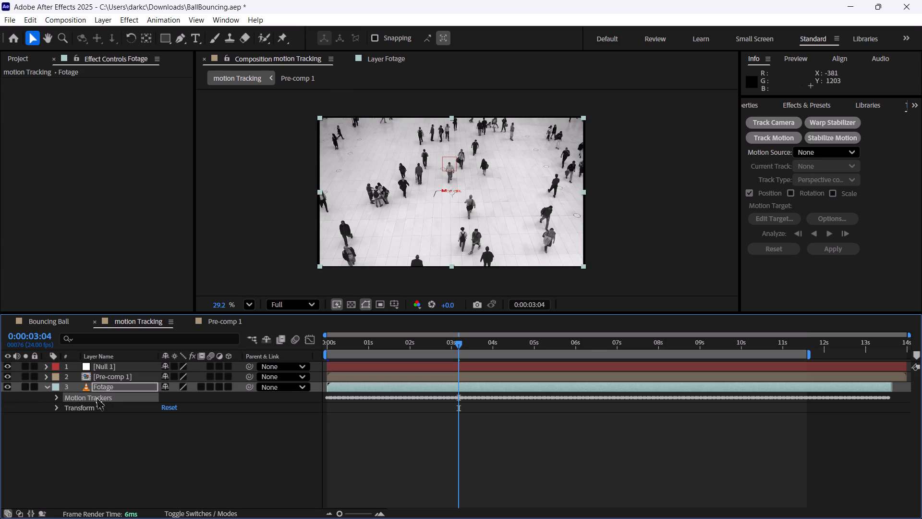
double_click(96, 396)
click(94, 408)
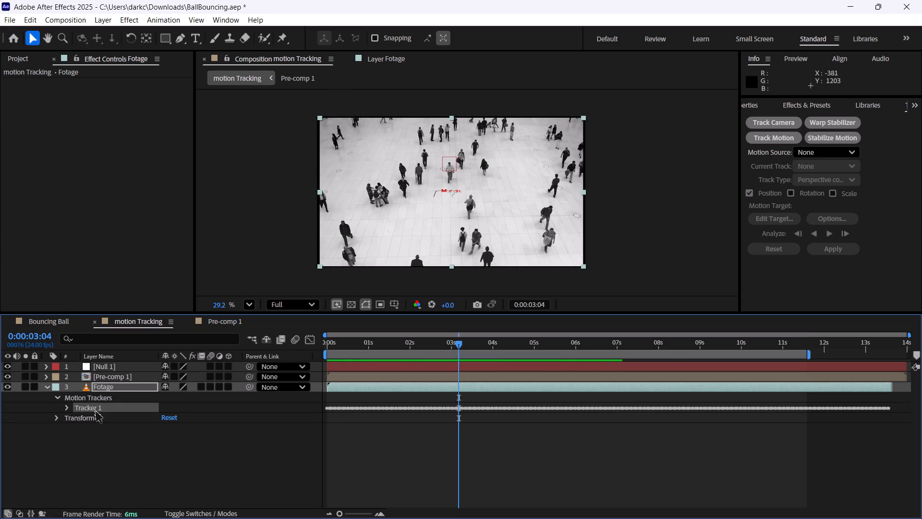
double_click(94, 408)
double_click(108, 417)
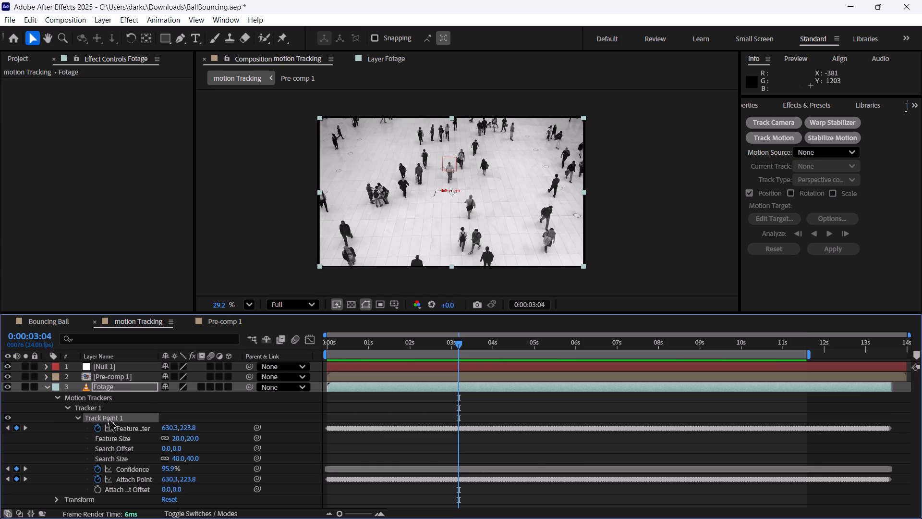
click(49, 388)
click(105, 388)
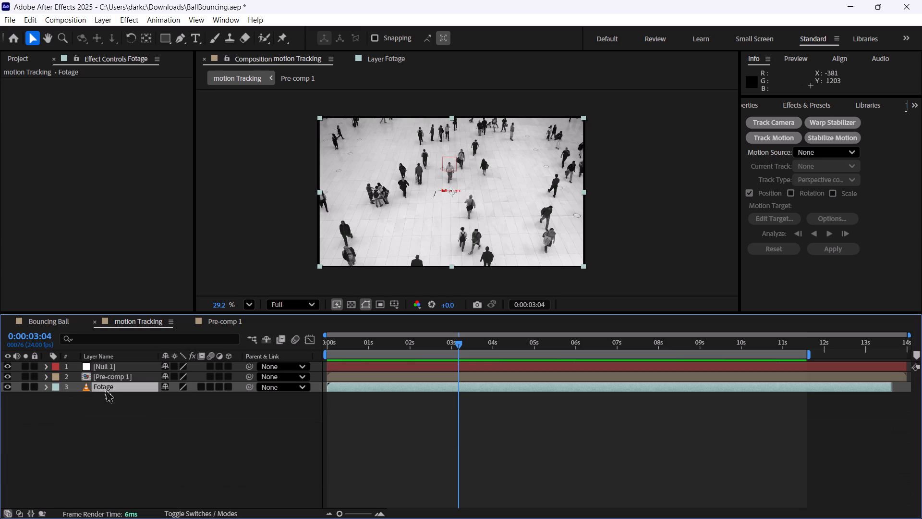
Undo applying the track to Null 1 and the forward analysis, and return to the Footage layer view at 0:00:00:00.
key(ctrl+z)
key(ctrl+z)
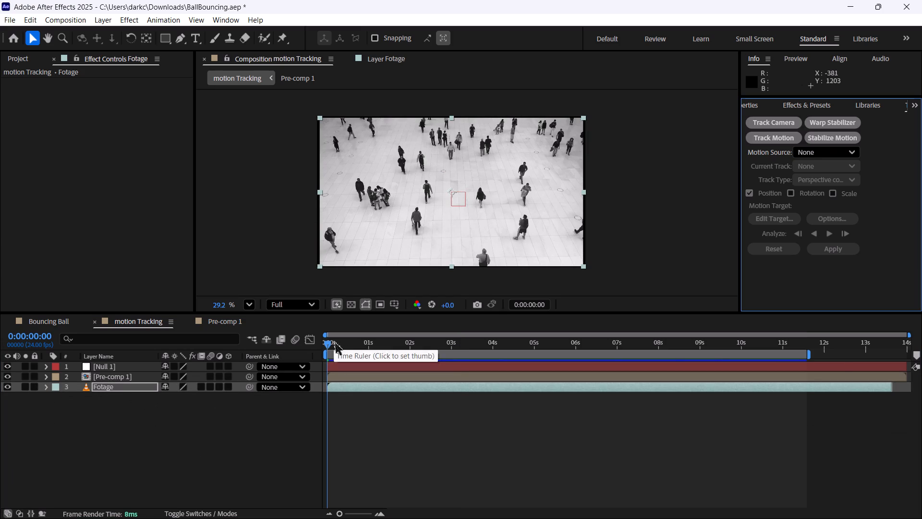
click(389, 51)
click(389, 57)
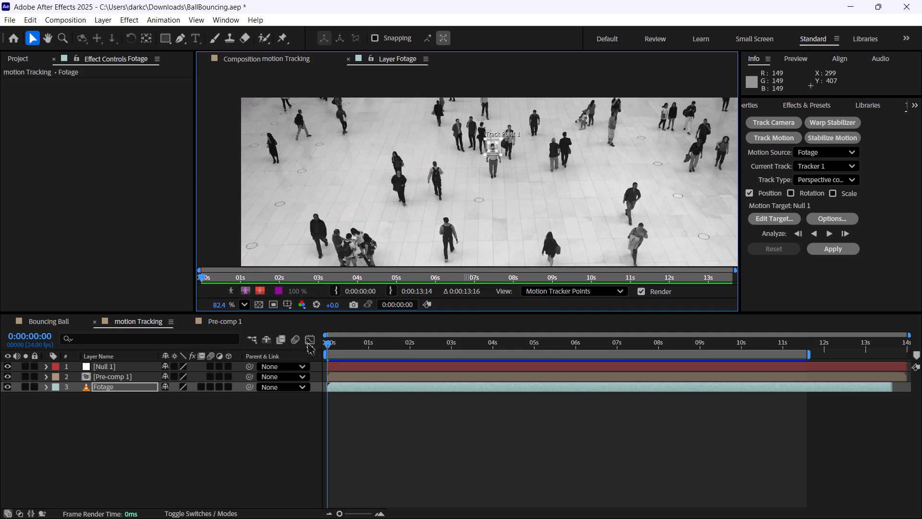
drag(324, 345, 301, 354)
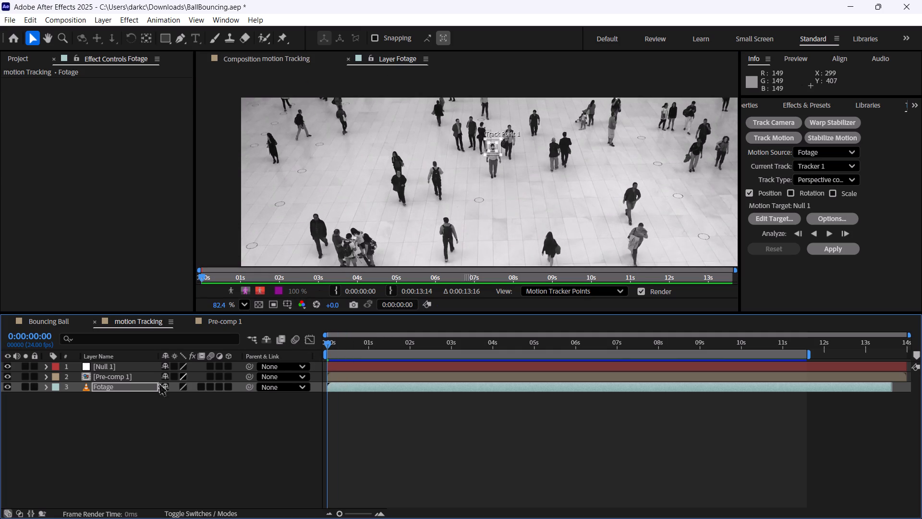
drag(328, 345, 352, 349)
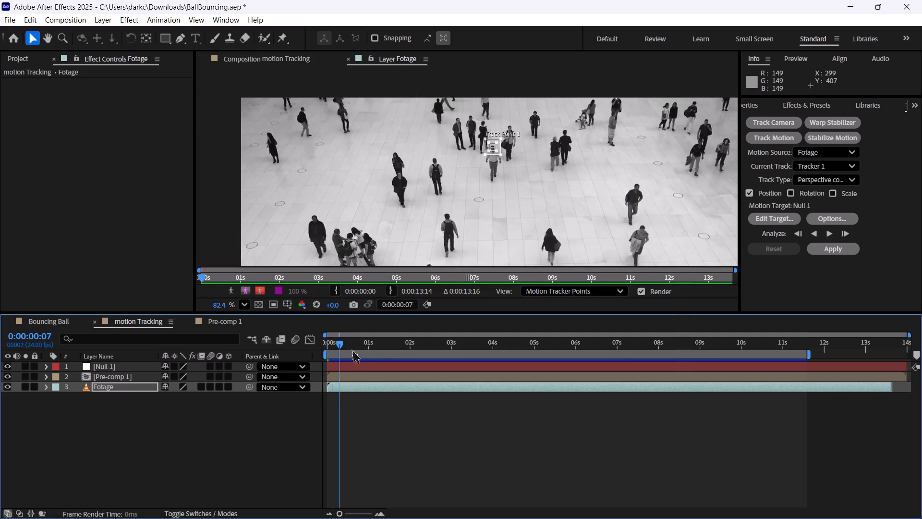
drag(352, 349, 249, 347)
Undo the placement of Track Point 1 and the creation of Tracker 1 on the Footage layer.
click(45, 385)
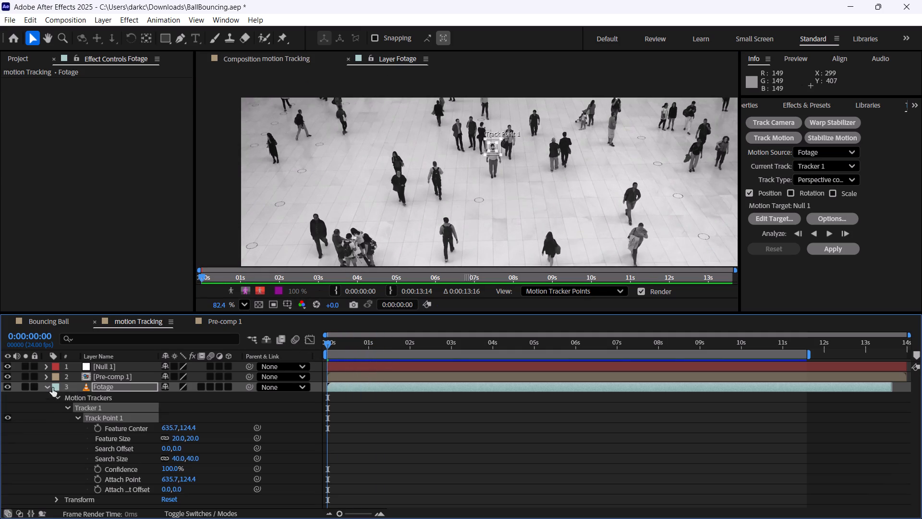
double_click(94, 406)
key(ctrl+z)
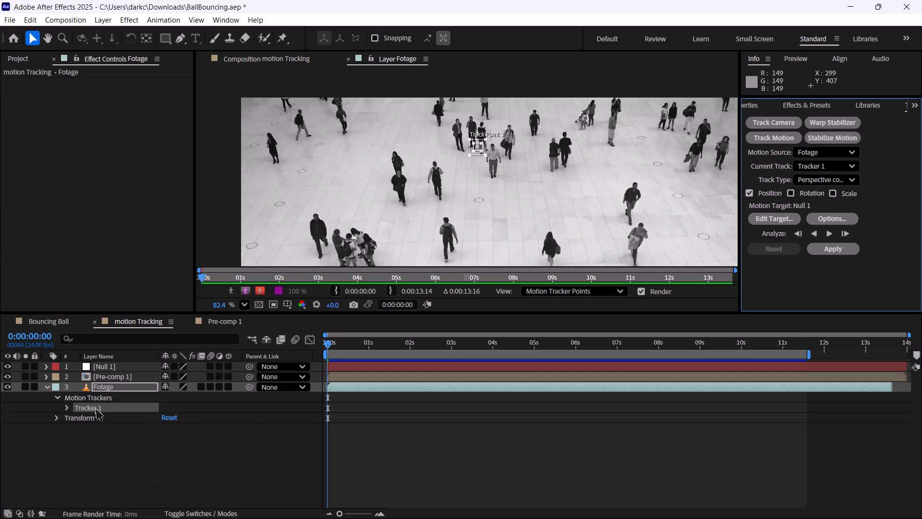
key(ctrl+z)
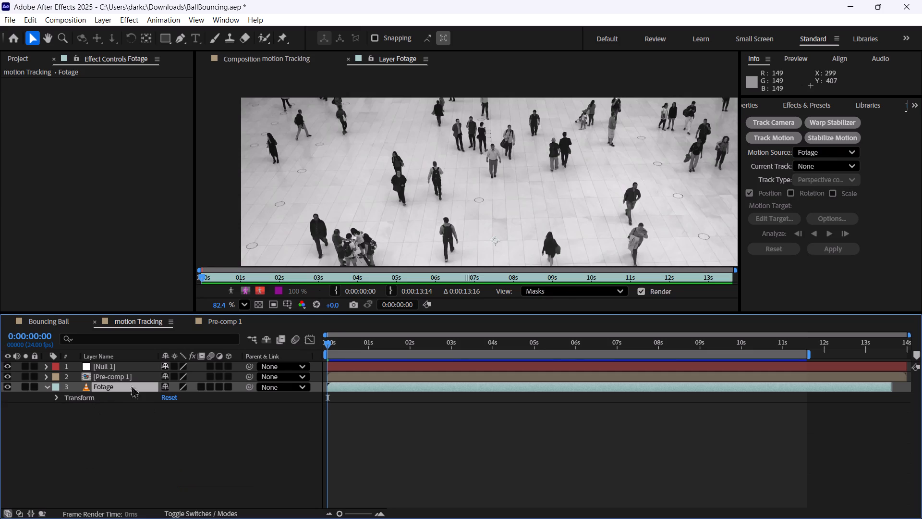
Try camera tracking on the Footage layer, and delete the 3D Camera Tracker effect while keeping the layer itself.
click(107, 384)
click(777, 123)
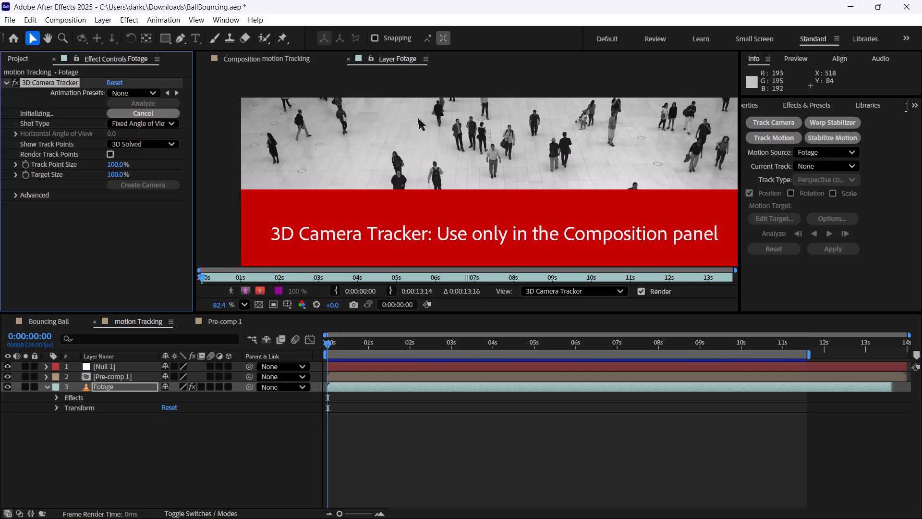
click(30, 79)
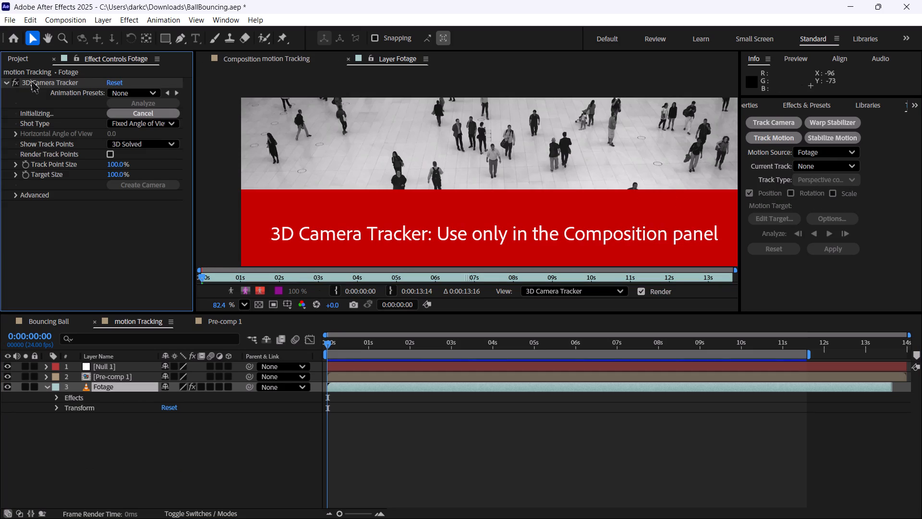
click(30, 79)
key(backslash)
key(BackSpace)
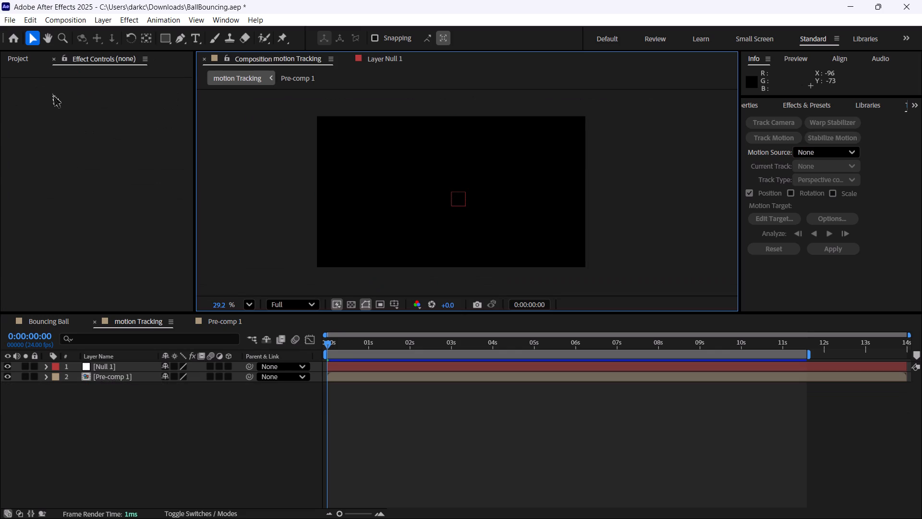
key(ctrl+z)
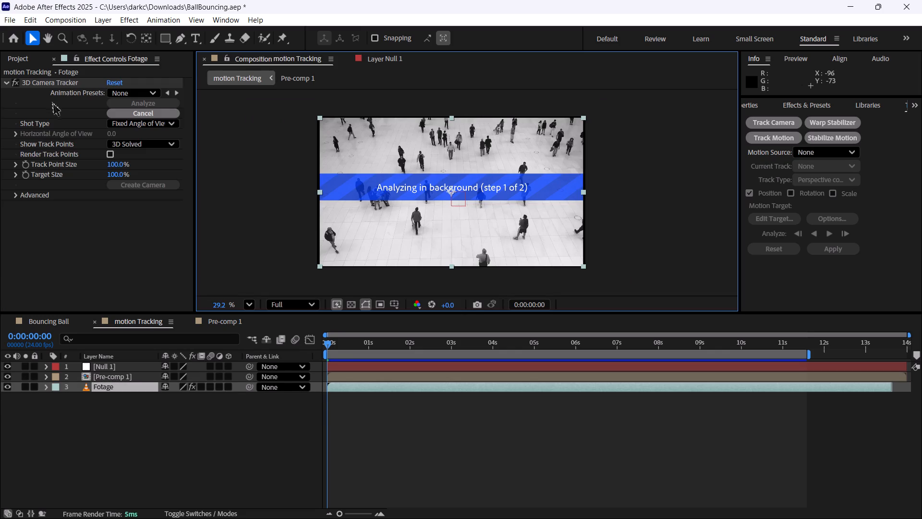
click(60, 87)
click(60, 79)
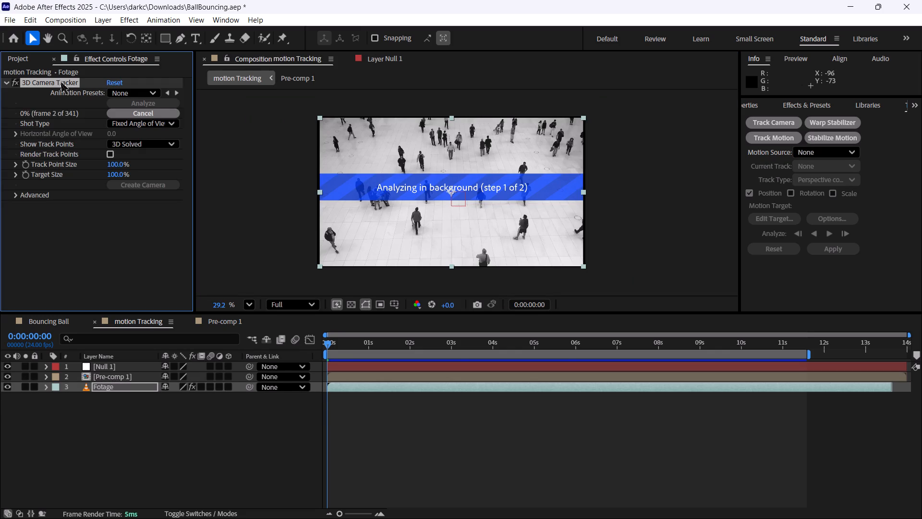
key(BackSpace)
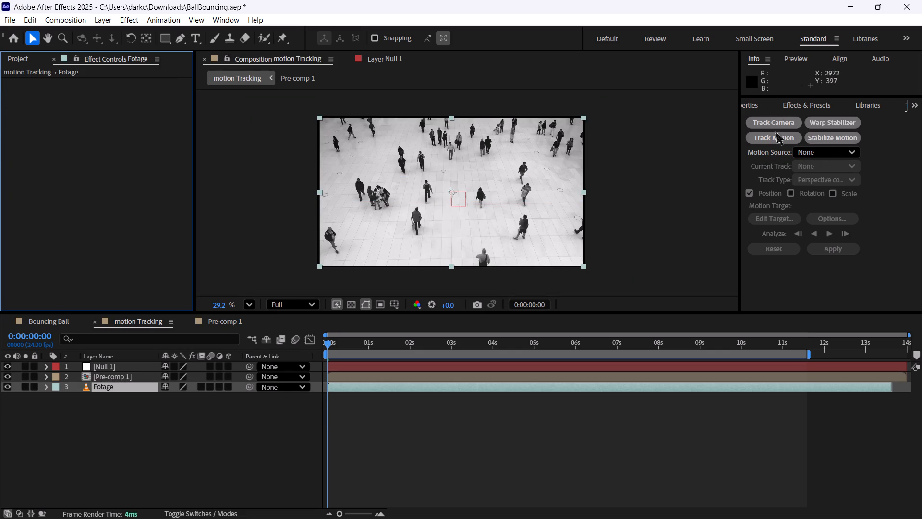
Create a new motion track on the Footage layer and place Track Point 1 on the light-shirted pedestrian's head at 0:00:00:00.
click(772, 131)
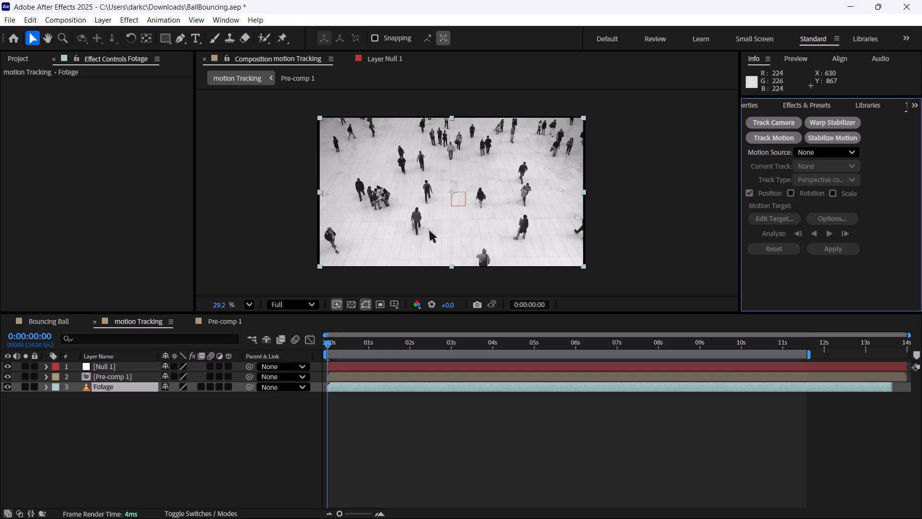
click(112, 387)
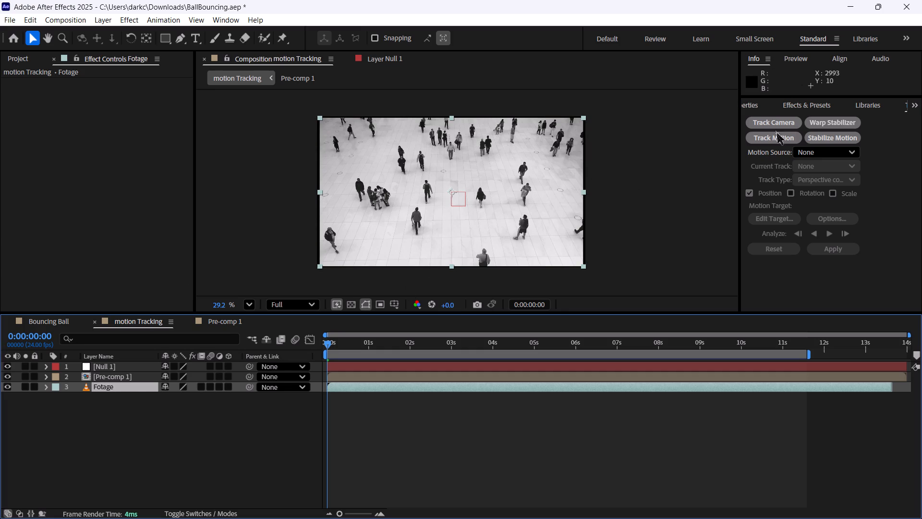
click(776, 132)
scroll(493, 161, down, 5)
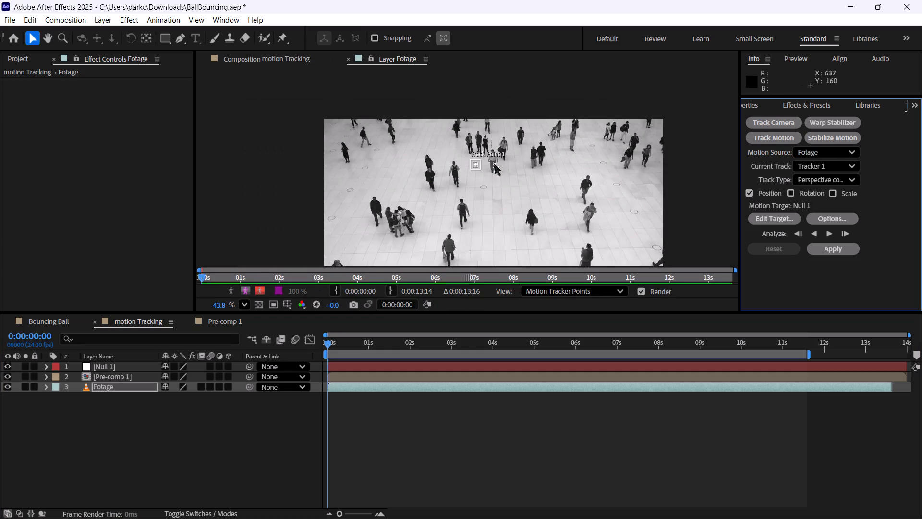
scroll(461, 173, up, 2)
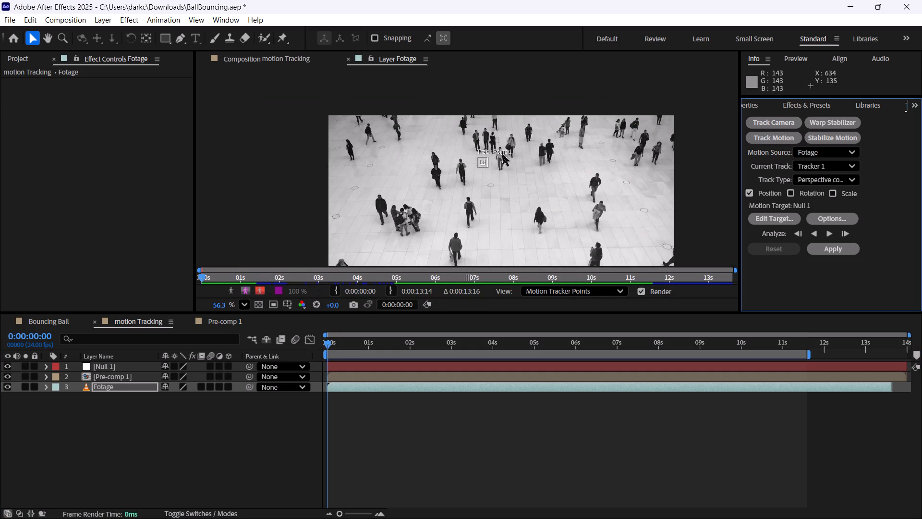
drag(484, 161, 501, 156)
scroll(495, 161, up, 6)
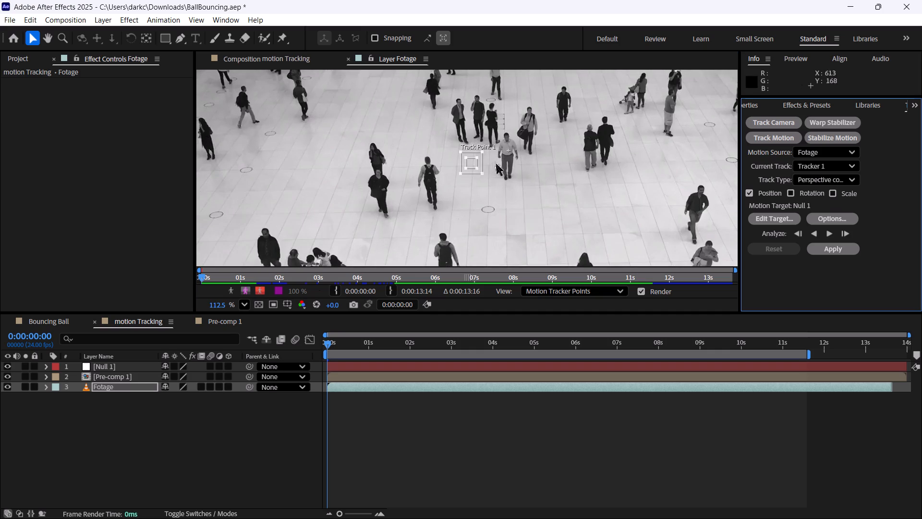
drag(470, 161, 508, 138)
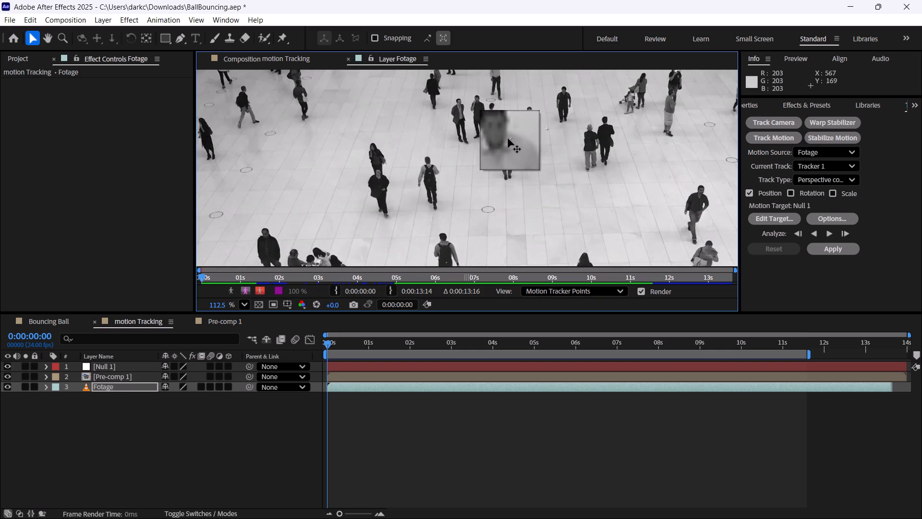
drag(508, 138, 506, 135)
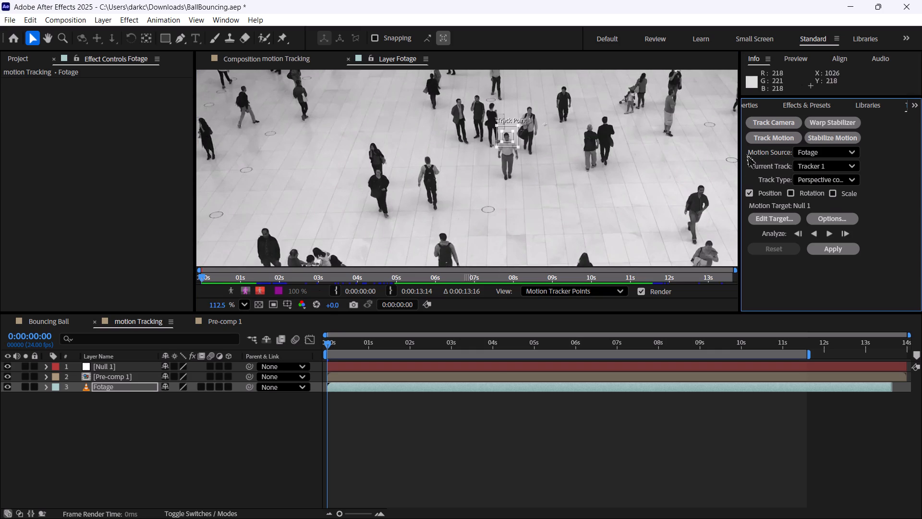
Analyze Tracker 1 forward from 0:00:00:00 through the end of the Footage layer.
scroll(511, 226, down, 5)
middle_drag(567, 193, 549, 140)
scroll(549, 140, down, 2)
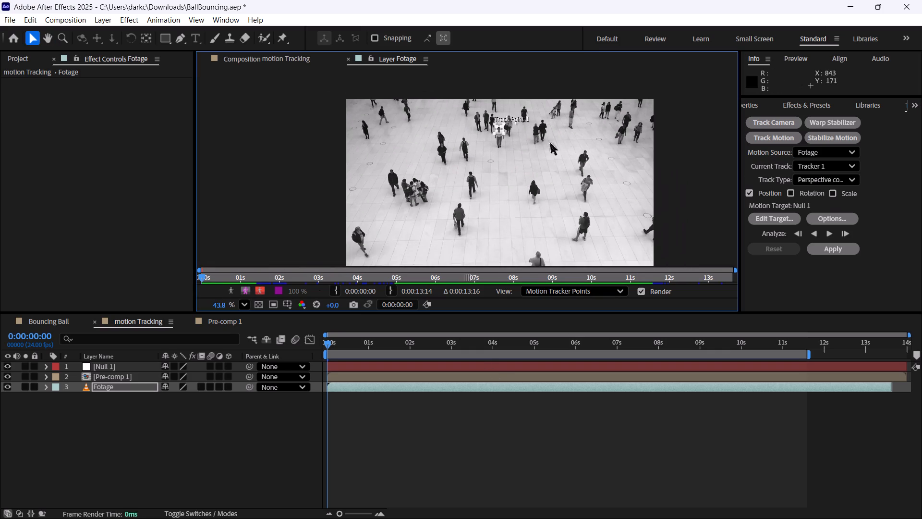
middle_drag(546, 139, 541, 136)
middle_click(540, 135)
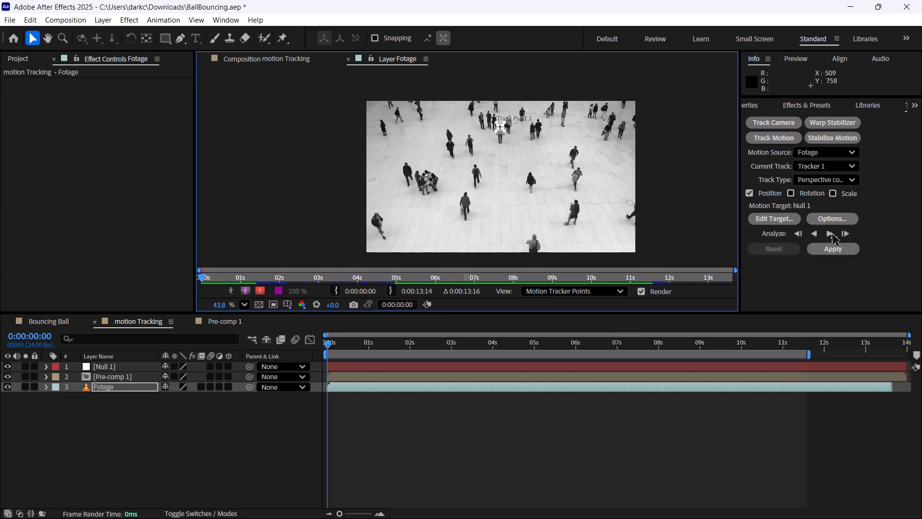
click(831, 231)
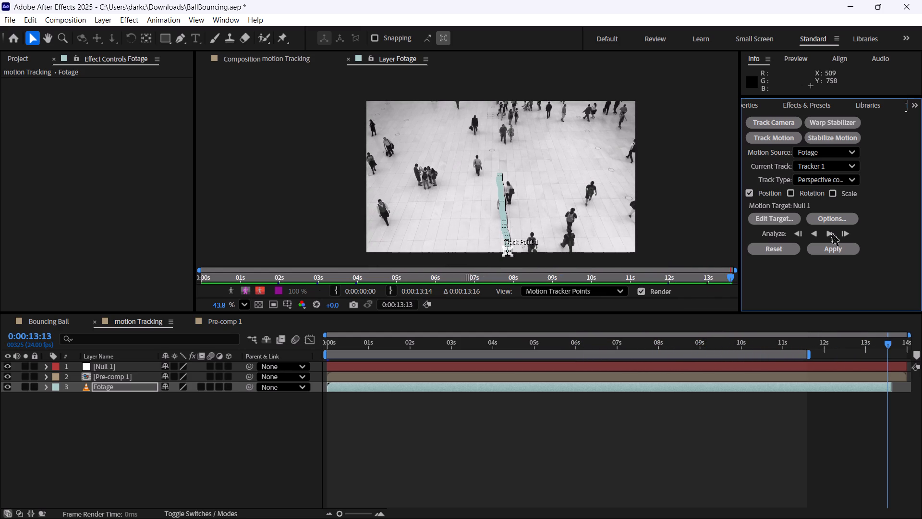
Split the Null 1, Pre-comp 1 and Footage layers at 0:00:11:10.
click(793, 368)
click(809, 366)
drag(883, 346, 861, 347)
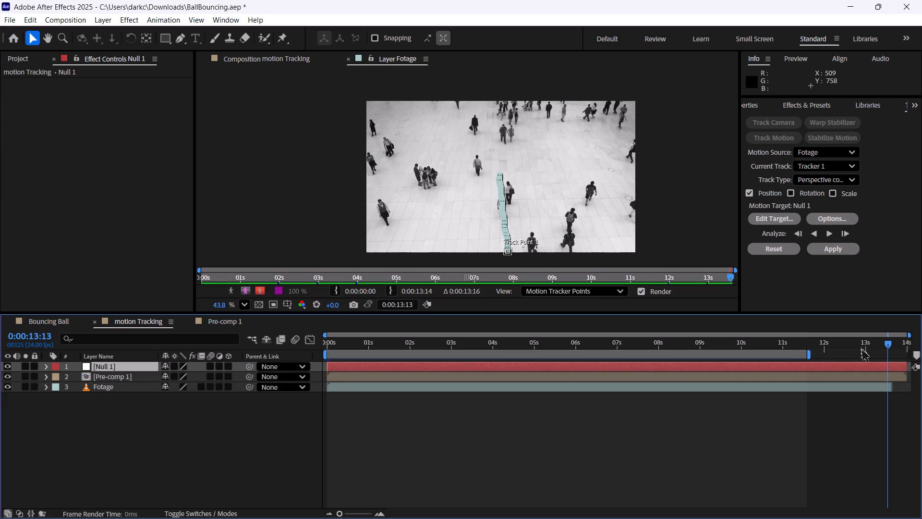
drag(861, 347, 801, 355)
key(ctrl+shift+d)
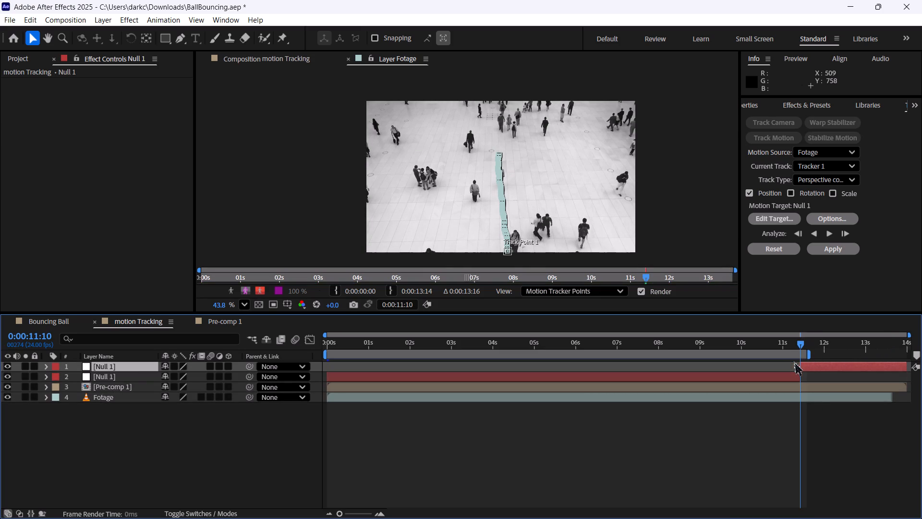
click(806, 387)
key(ctrl+shift+d)
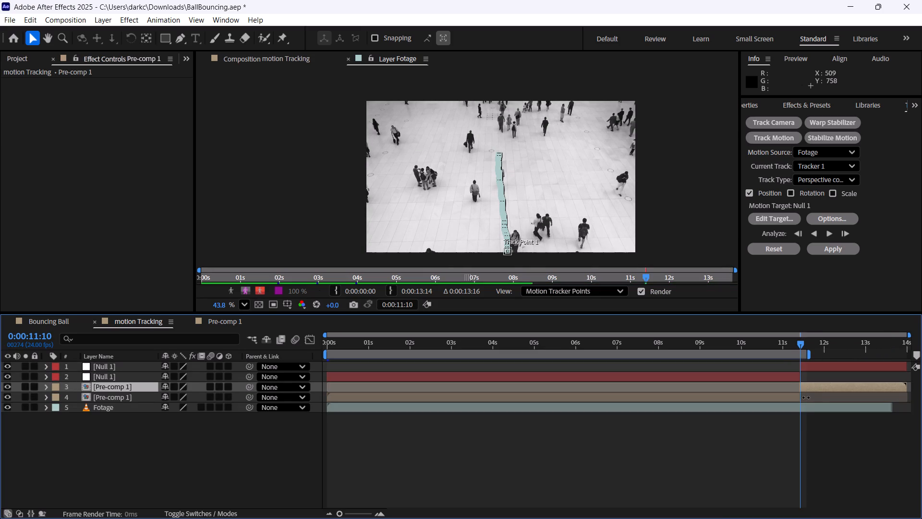
click(806, 408)
key(ctrl+shift+d)
Delete the split-off parts of Footage, Null 1 and Pre-comp 1 that start at 0:00:11:10.
click(822, 405)
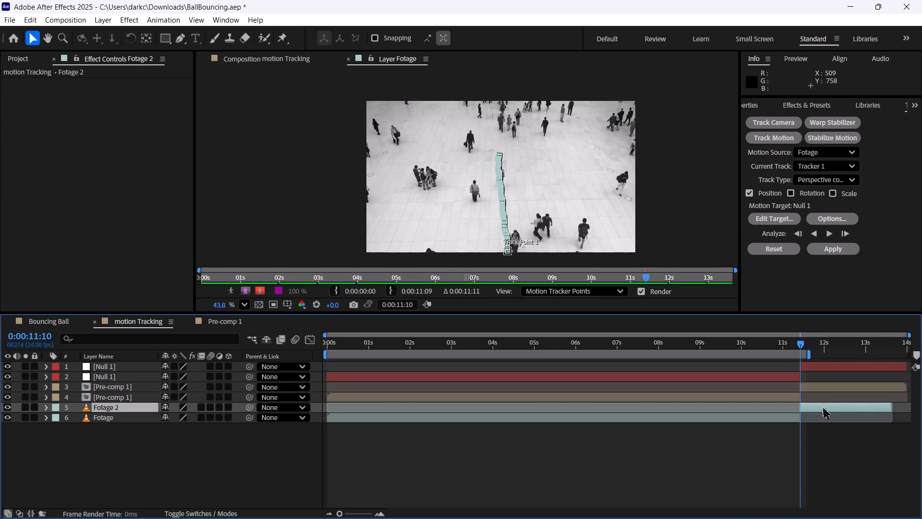
key(BackSpace)
click(838, 362)
key(BackSpace)
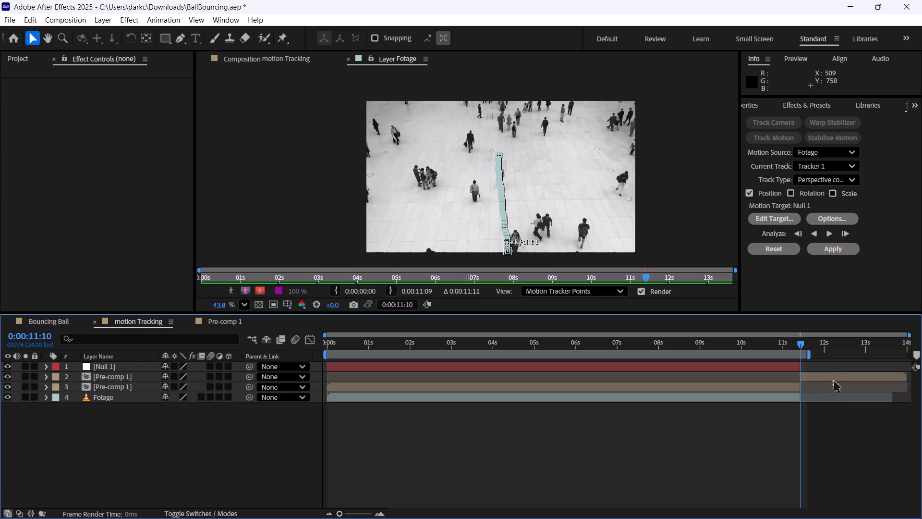
click(832, 377)
key(BackSpace)
Parent the Pre-comp 1 layer to Null 1 at 0:00:01:07.
drag(800, 344, 768, 349)
key(space)
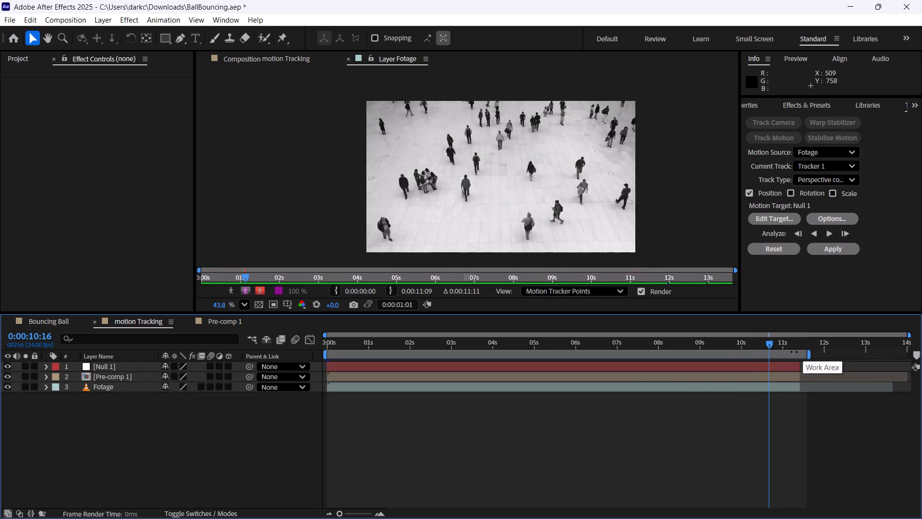
drag(772, 343, 682, 449)
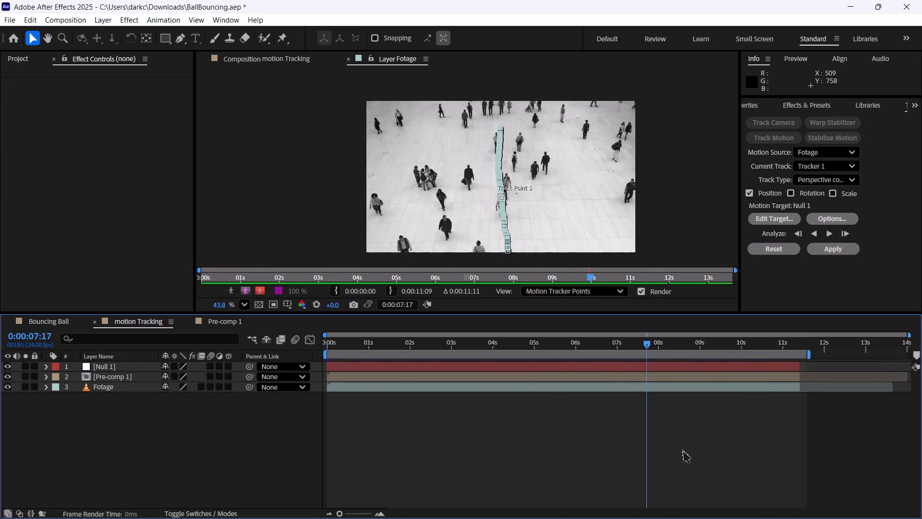
drag(682, 449, 504, 491)
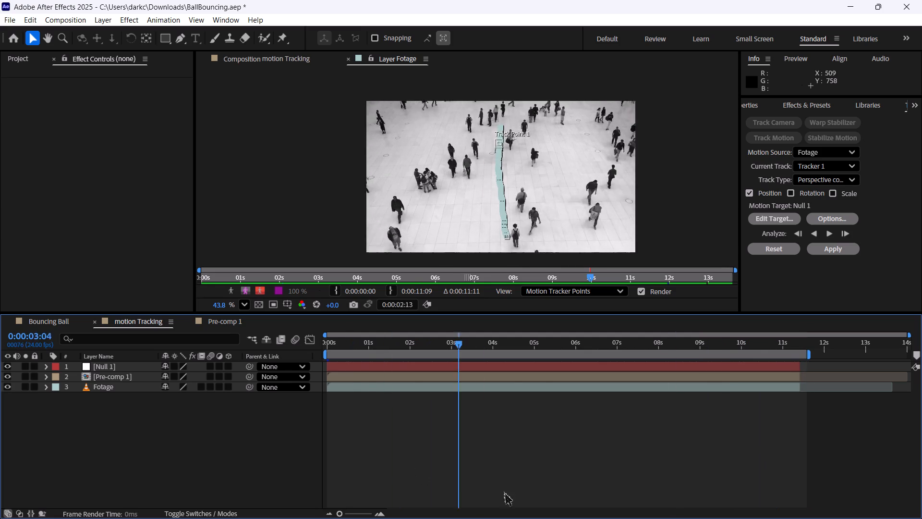
drag(504, 491, 384, 494)
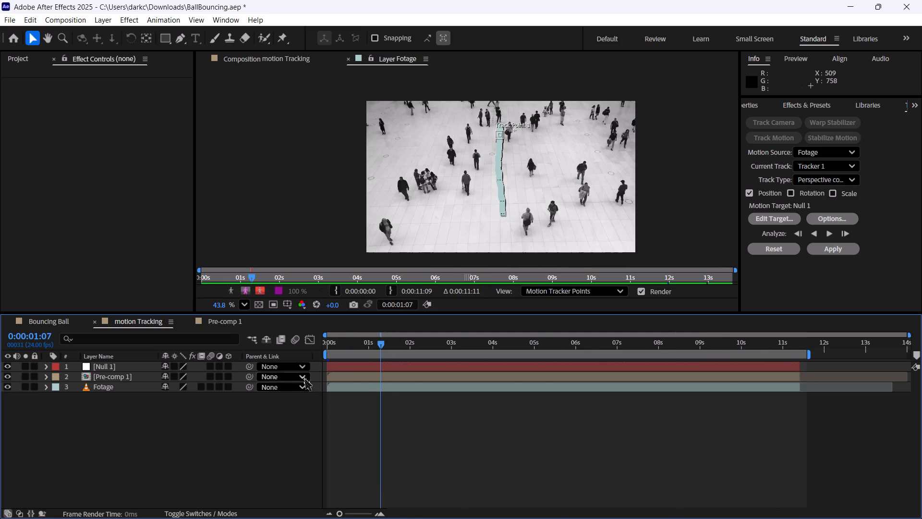
click(303, 375)
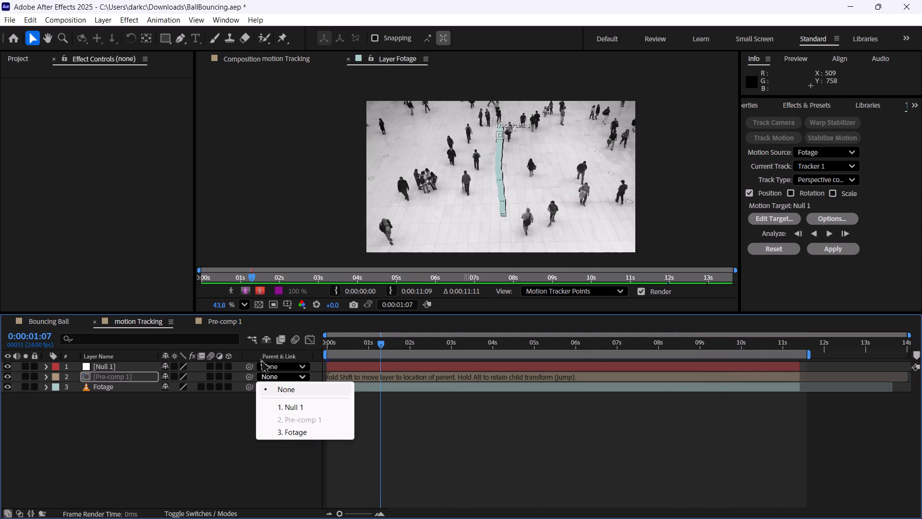
click(299, 407)
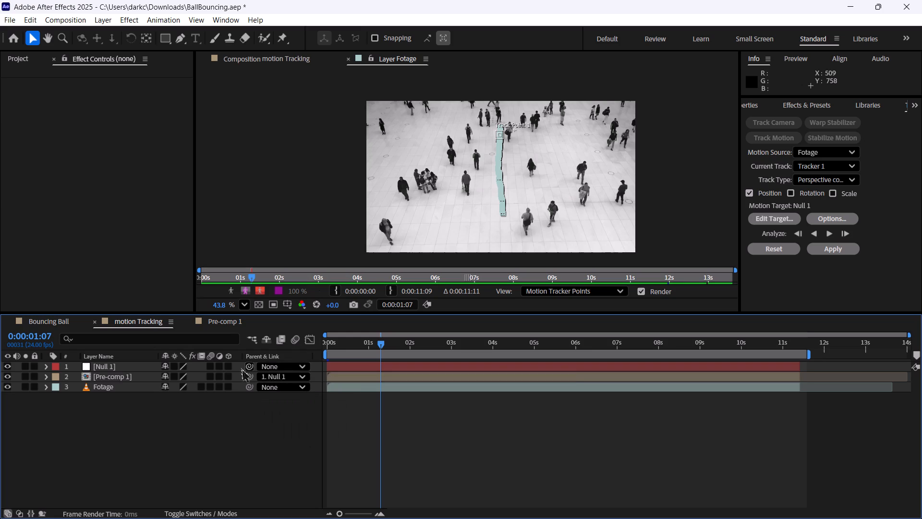
Apply the Footage layer's Tracker 1 to Null 1 as motion target, using X and Y dimensions.
click(114, 364)
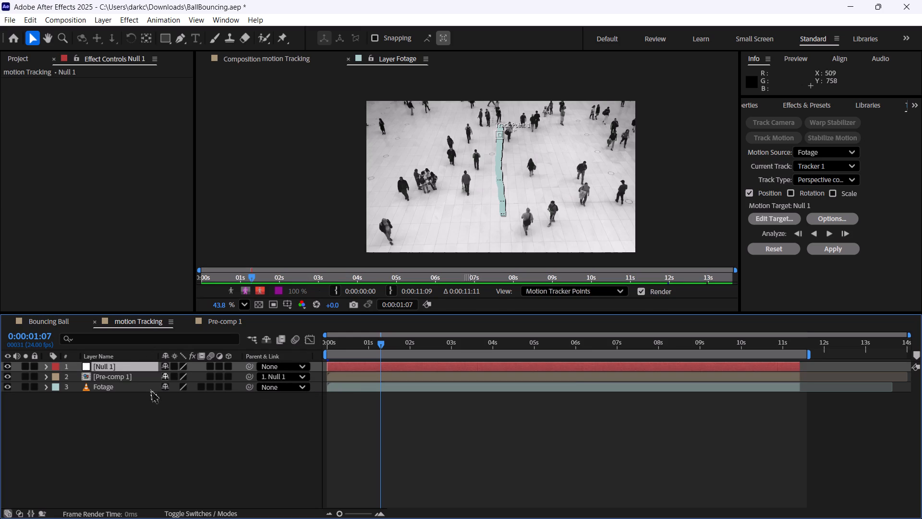
click(784, 218)
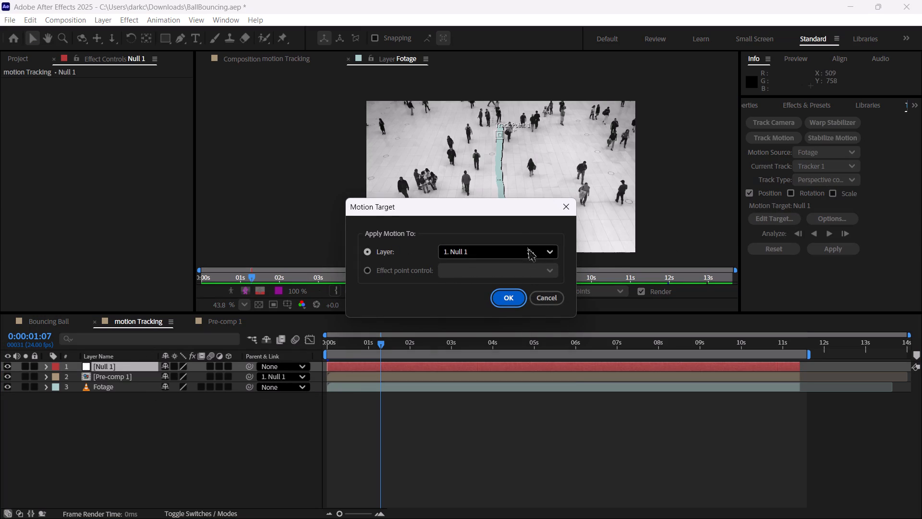
click(527, 247)
click(496, 274)
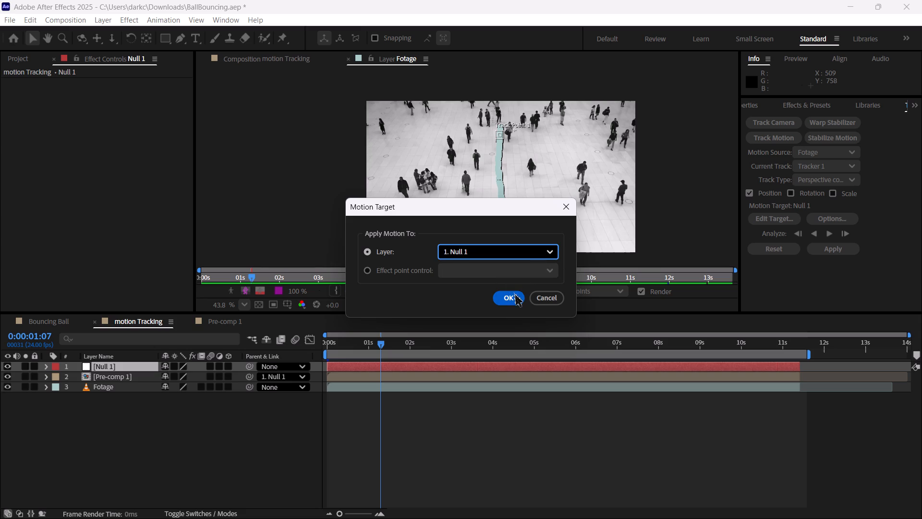
click(510, 295)
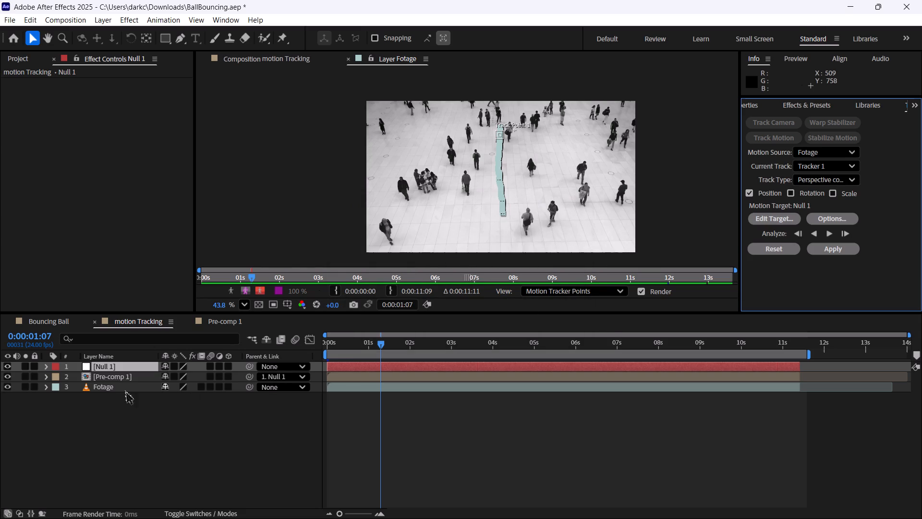
click(103, 388)
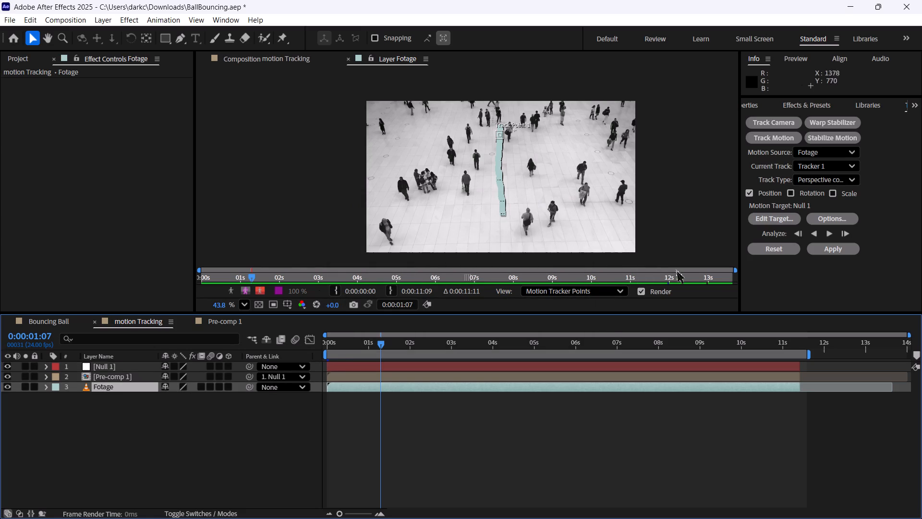
click(831, 244)
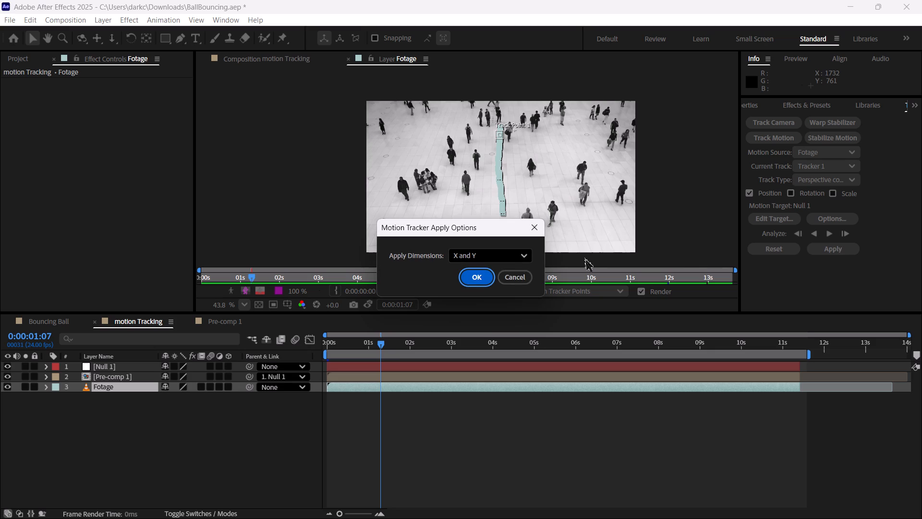
click(479, 277)
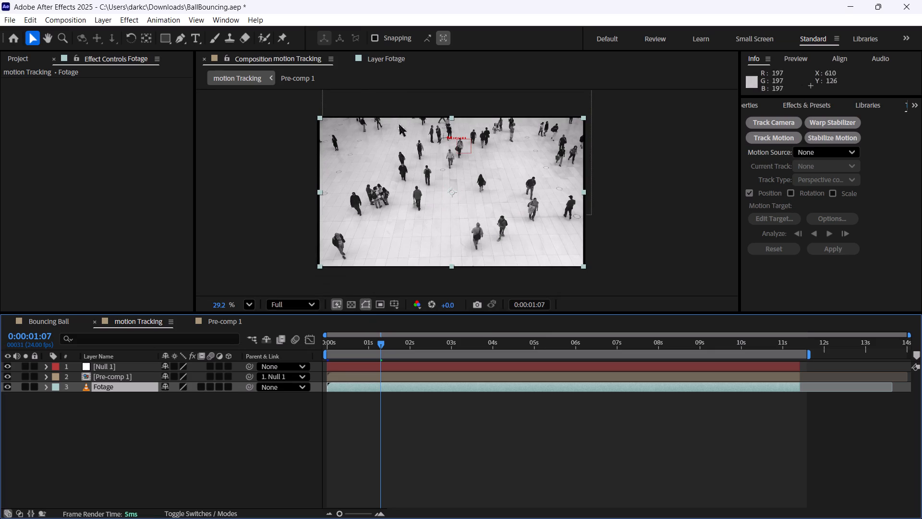
Play the motion Tracking composition from the start, and set Pre-comp 1's Position to -51, 80.
click(291, 57)
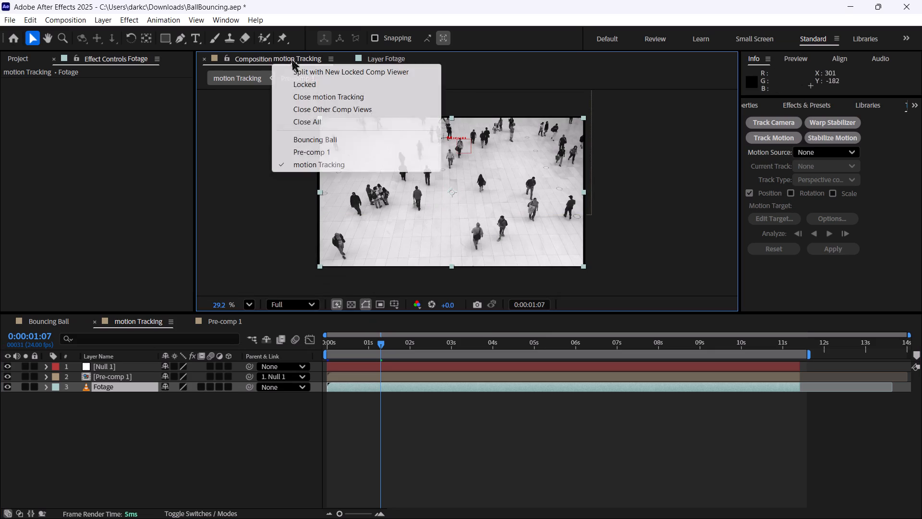
click(236, 227)
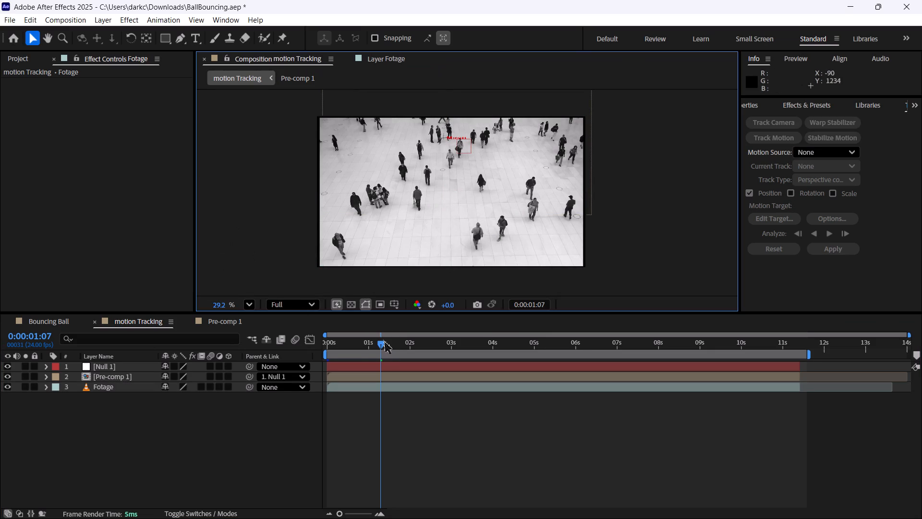
drag(382, 339, 260, 351)
key(space)
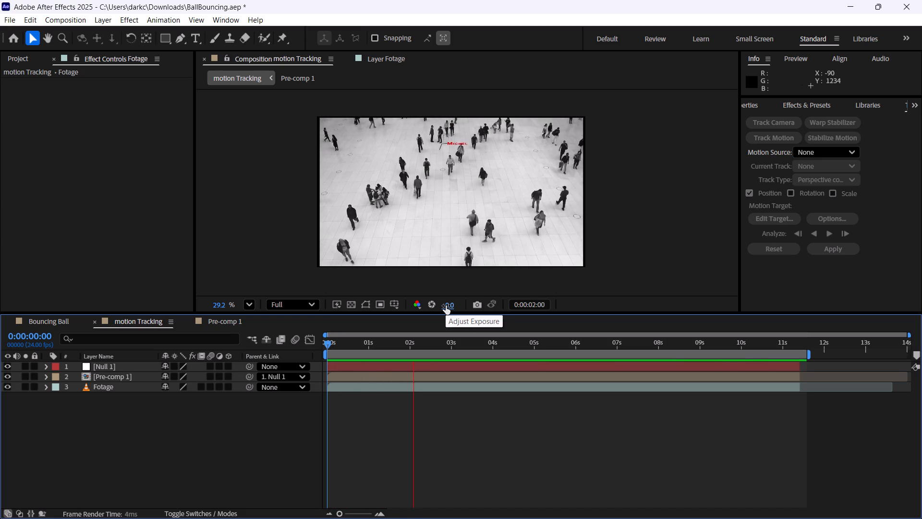
key(space)
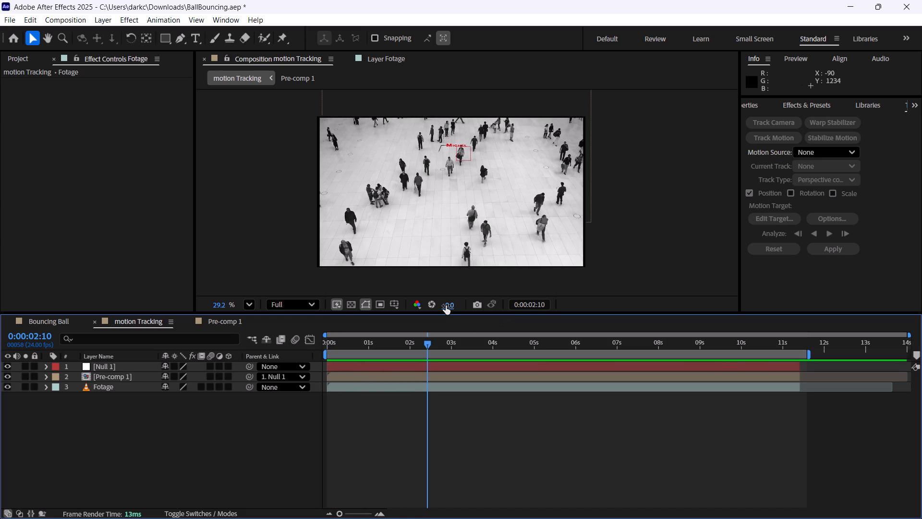
click(93, 380)
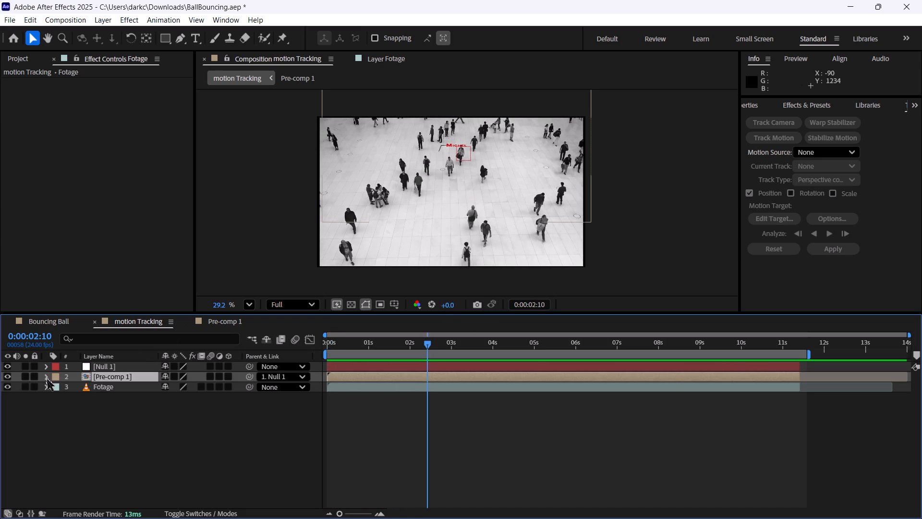
click(46, 376)
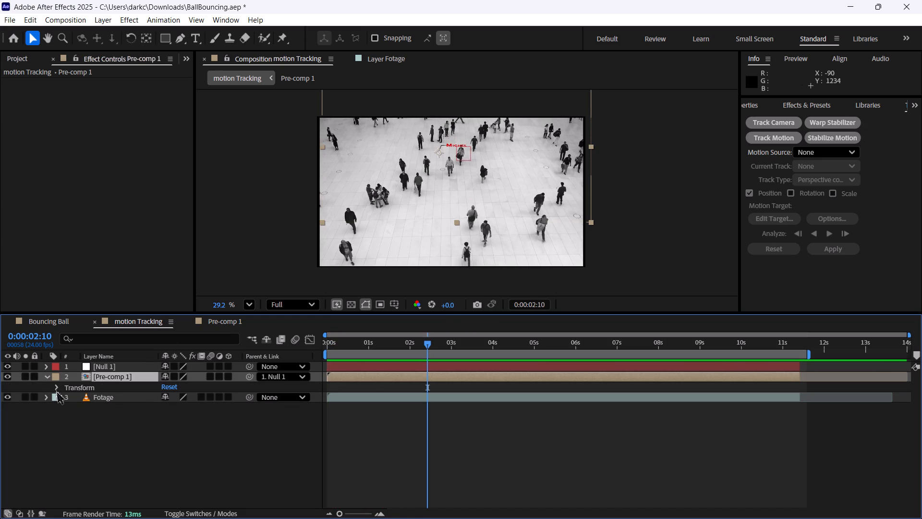
click(56, 390)
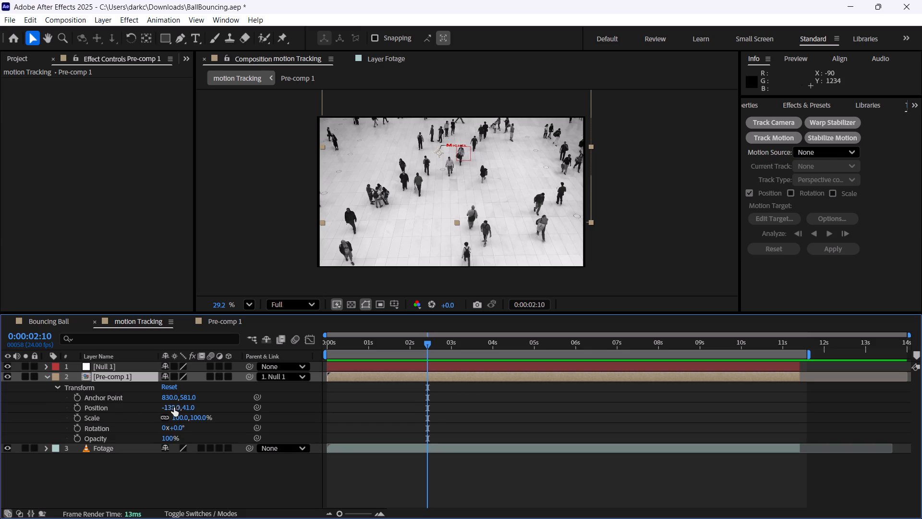
drag(174, 408, 230, 416)
drag(189, 408, 188, 408)
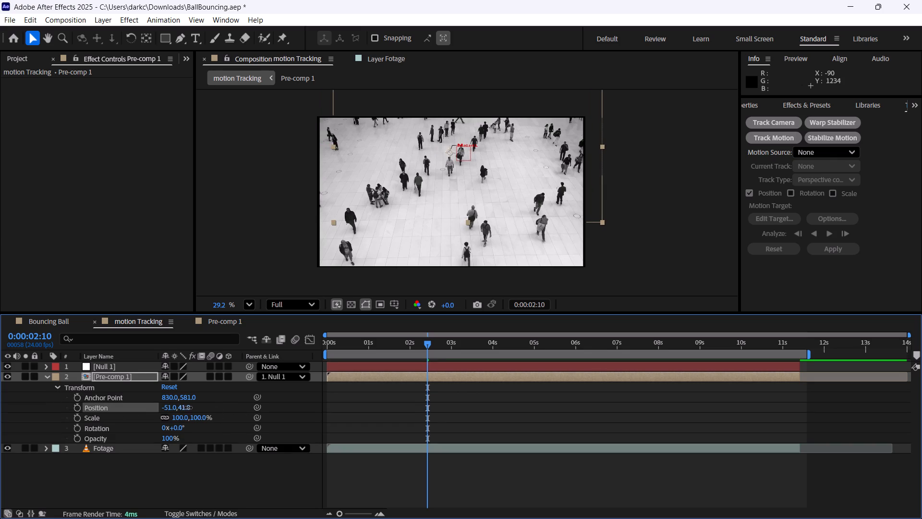
drag(188, 408, 208, 412)
Preview the composition from 0:00:00:00 to check how the repositioned text follows the light-shirted pedestrian.
drag(425, 340, 364, 358)
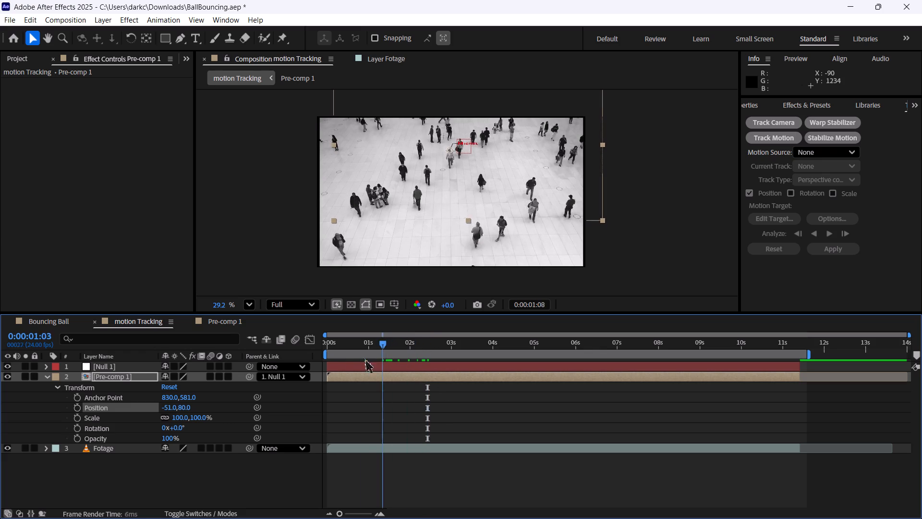
drag(364, 358, 223, 381)
key(space)
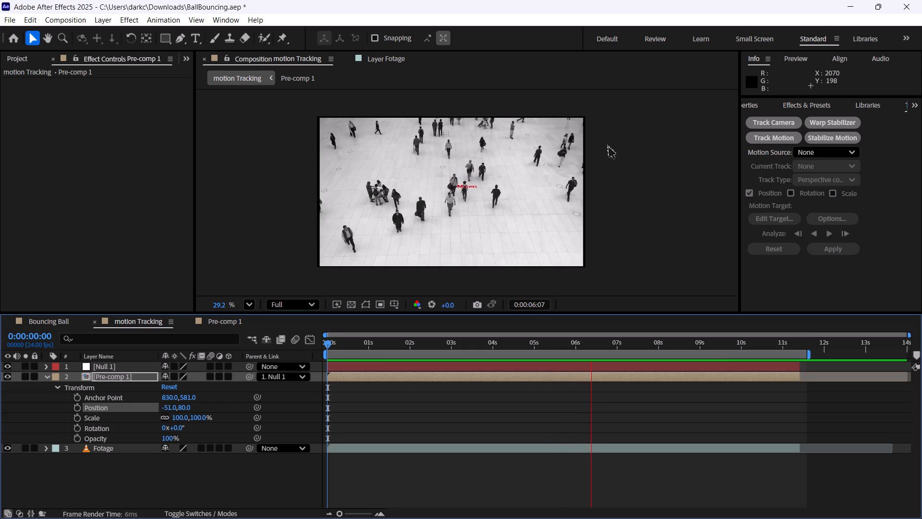
key(space)
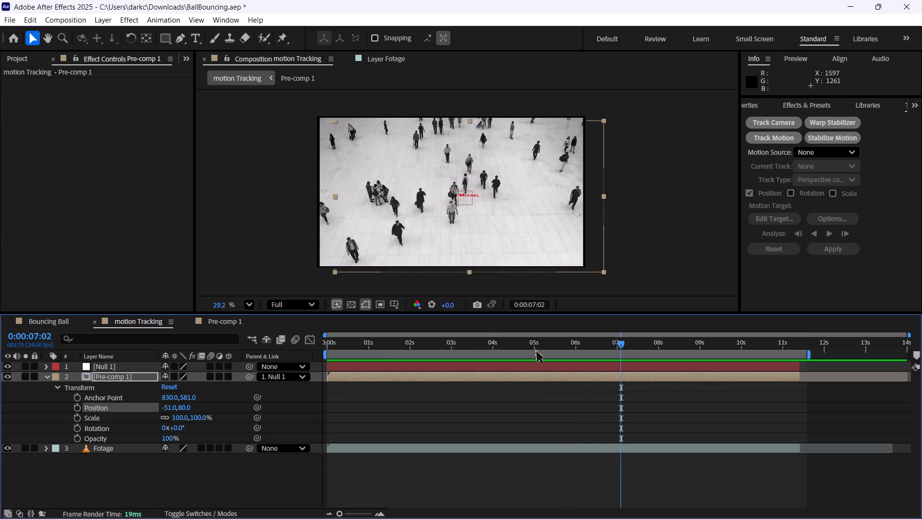
drag(535, 348, 270, 379)
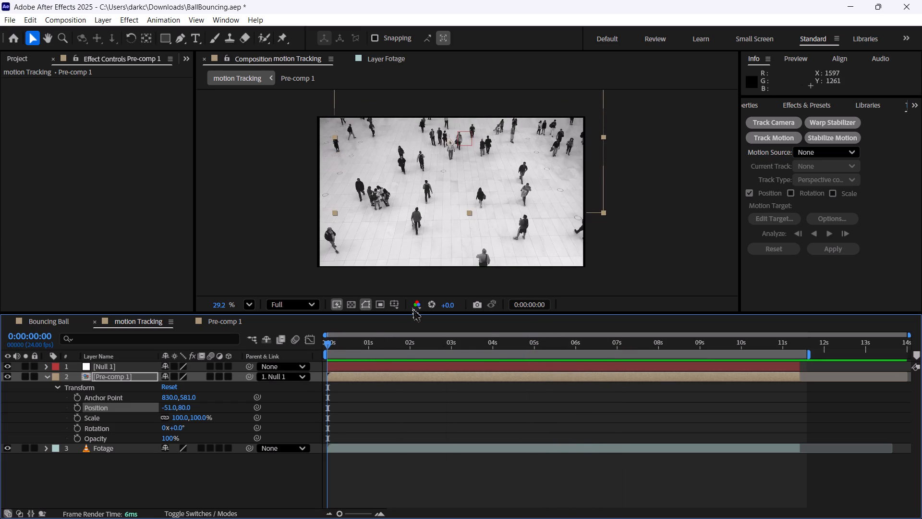
key(space)
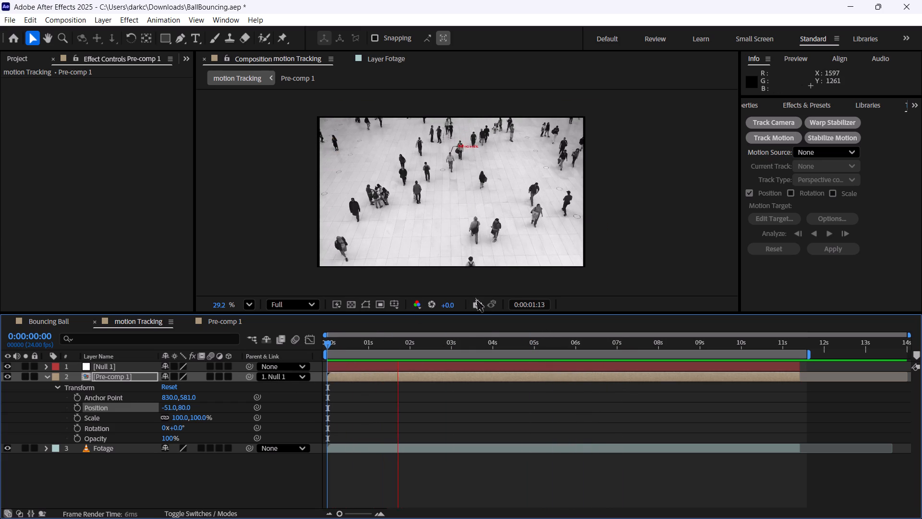
key(space)
scroll(526, 168, up, 6)
scroll(529, 164, down, 6)
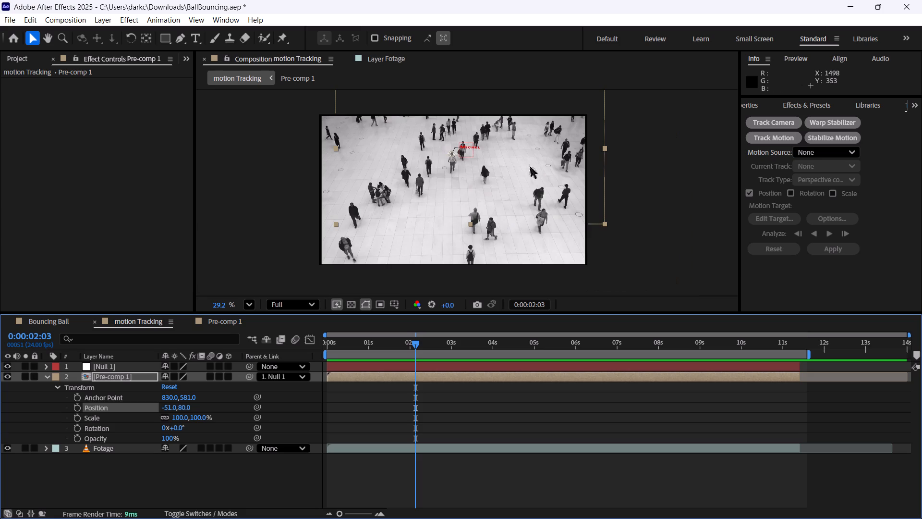
Open Pre-comp 1 and set the Michel text layer's font size to 40 px.
click(56, 385)
double_click(114, 375)
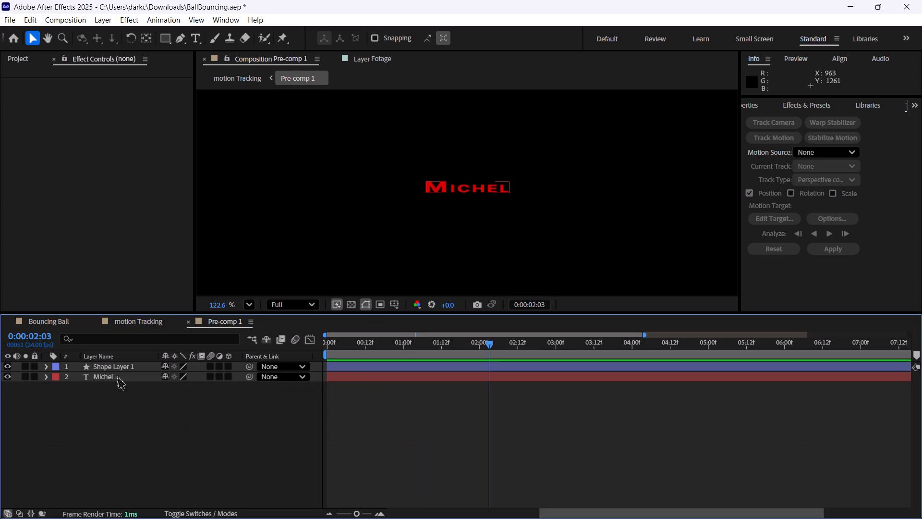
click(109, 380)
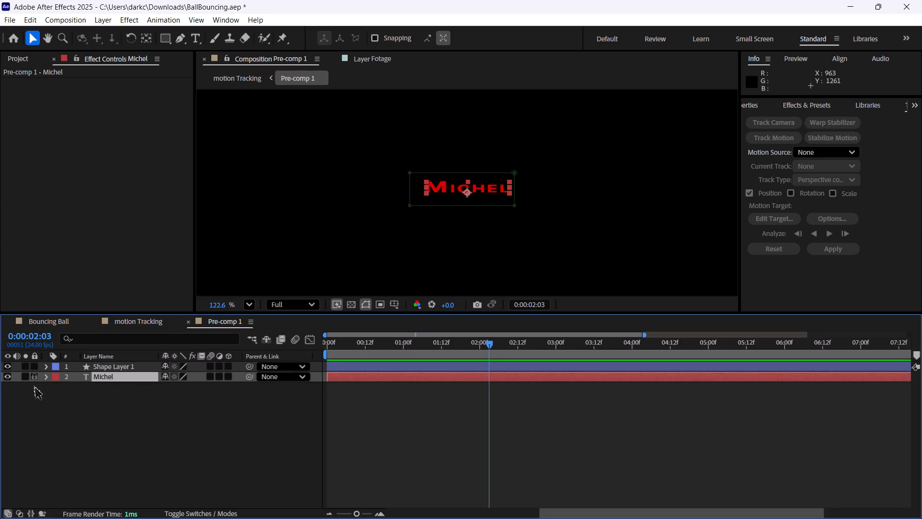
click(50, 380)
click(46, 380)
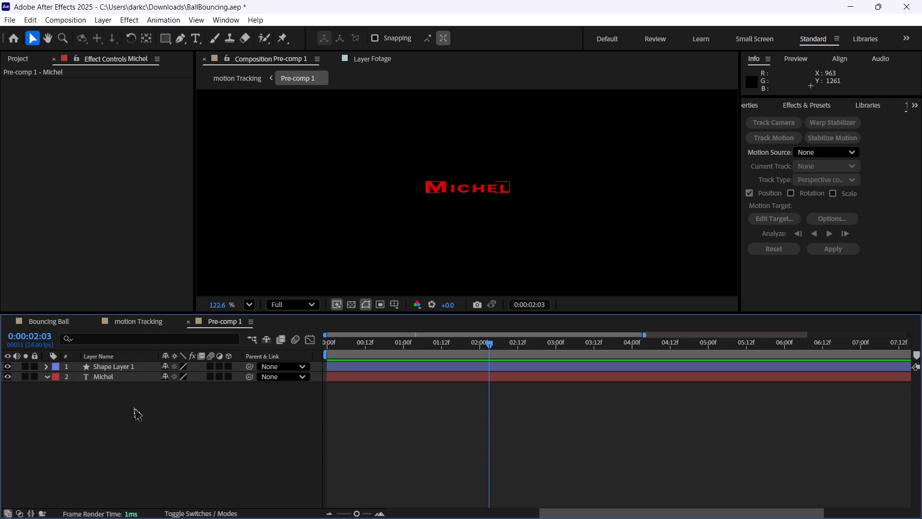
click(97, 376)
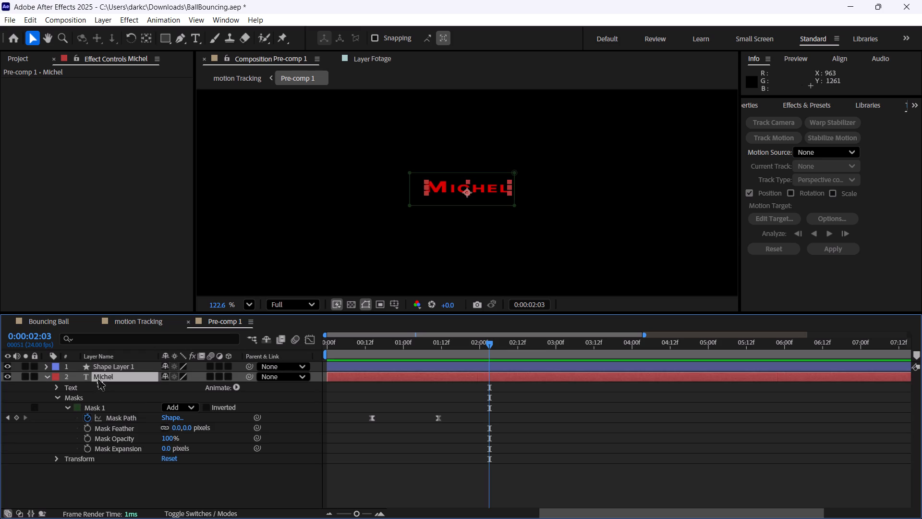
scroll(804, 59, down, 2)
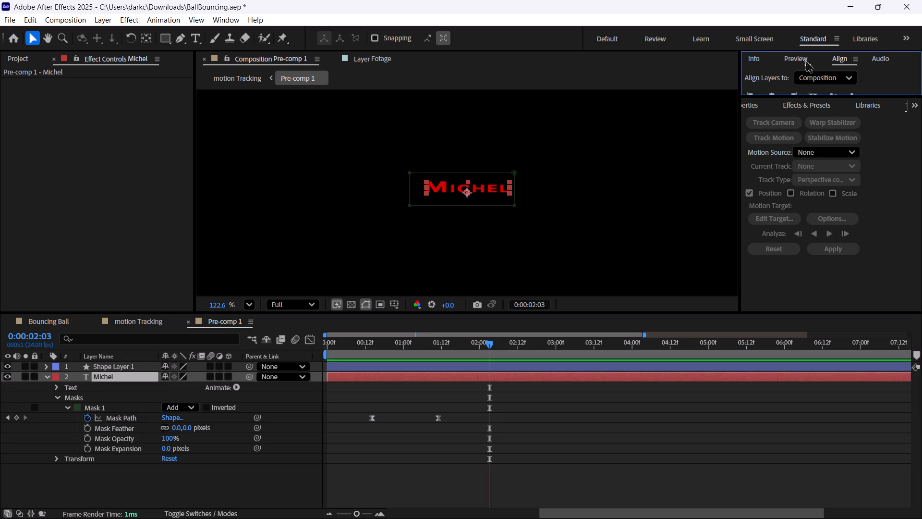
scroll(804, 59, down, 2)
scroll(809, 109, down, 1)
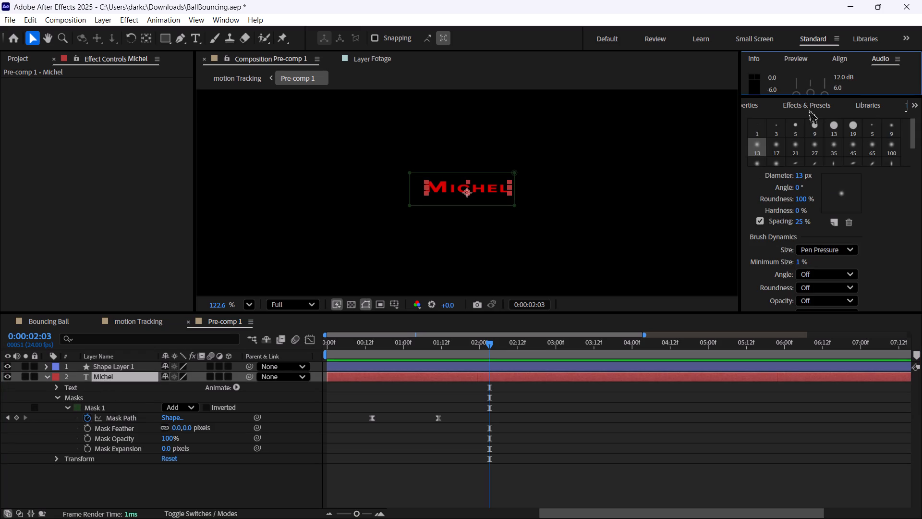
scroll(809, 109, up, 5)
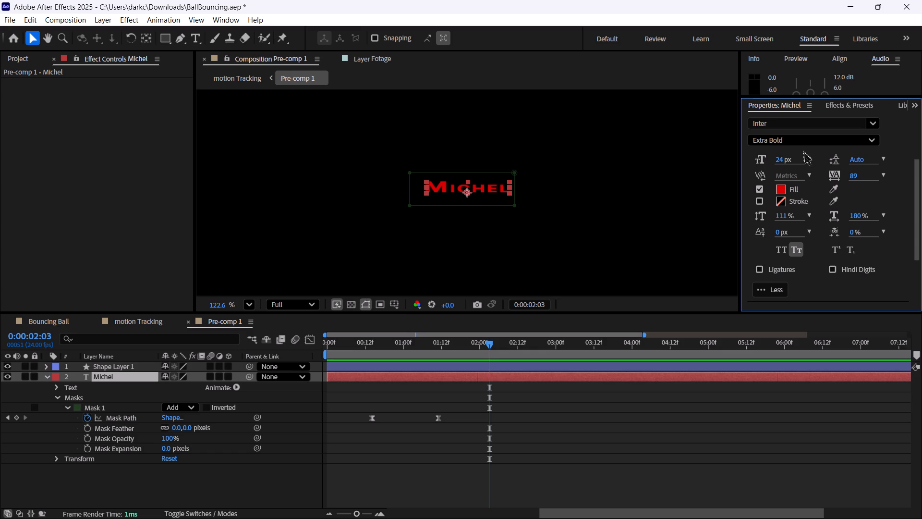
drag(782, 160, 811, 173)
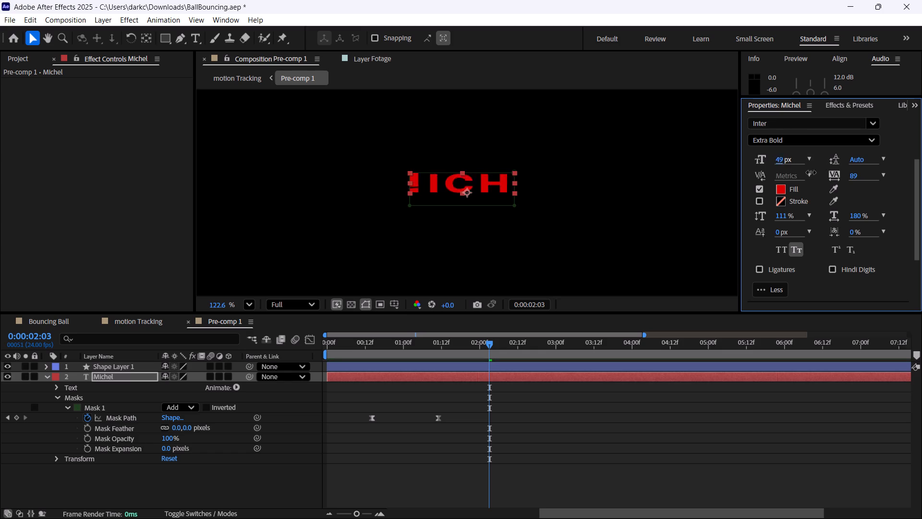
drag(811, 173, 808, 178)
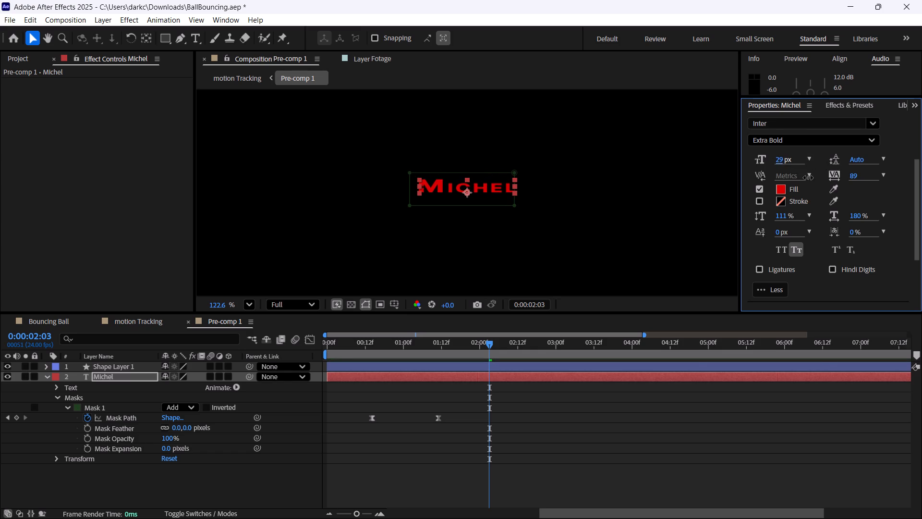
drag(808, 178, 820, 184)
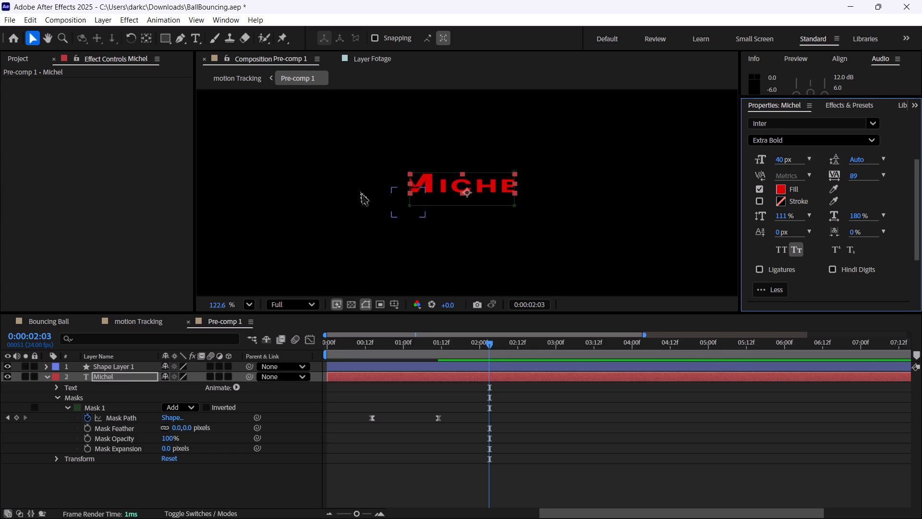
Add a white 1920 x 1080 px solid to Pre-comp 1 and place it below the Michel layer as a backdrop.
drag(376, 148, 425, 246)
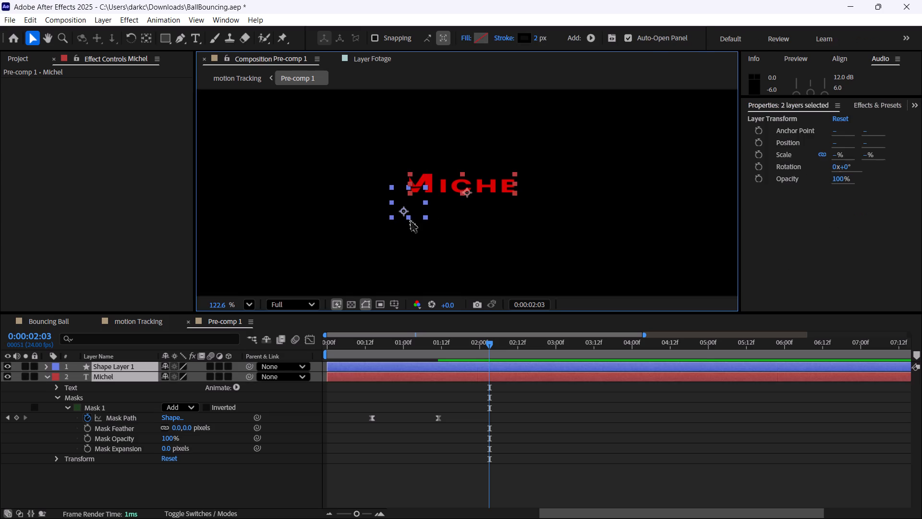
click(428, 240)
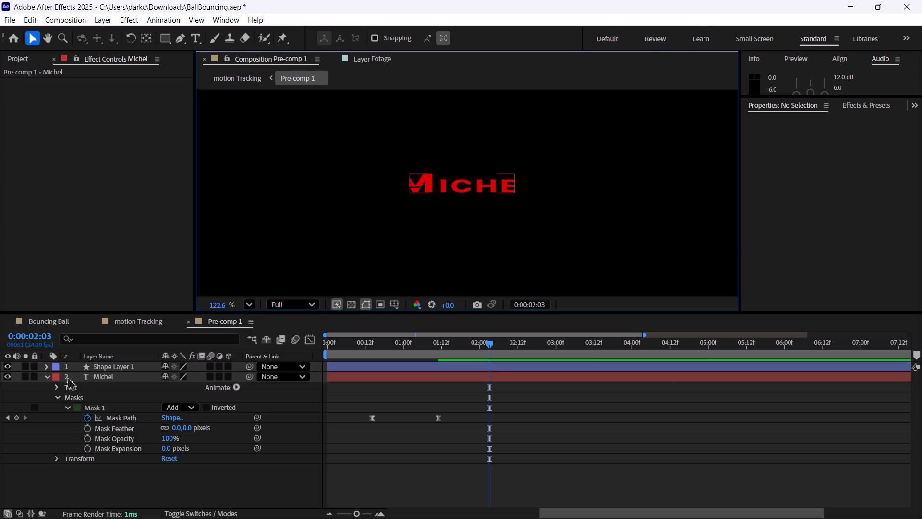
click(45, 375)
right_click(68, 404)
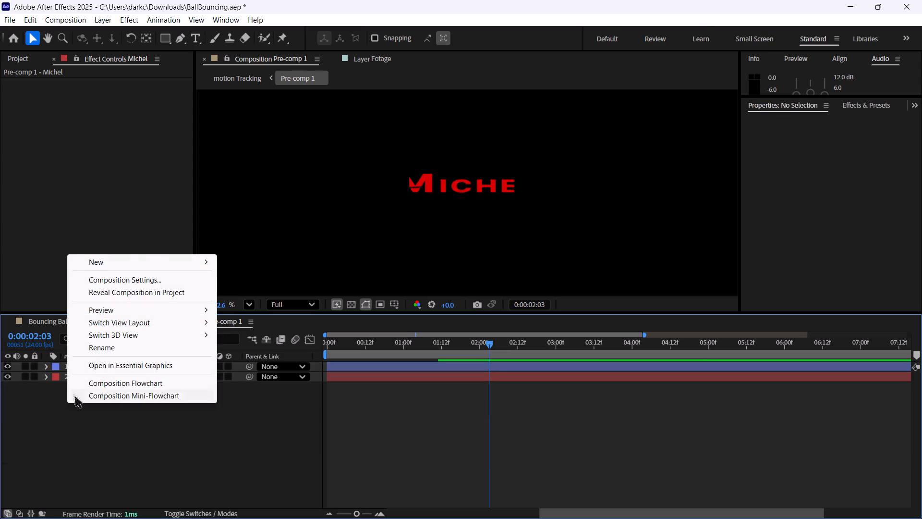
click(137, 253)
right_click(85, 407)
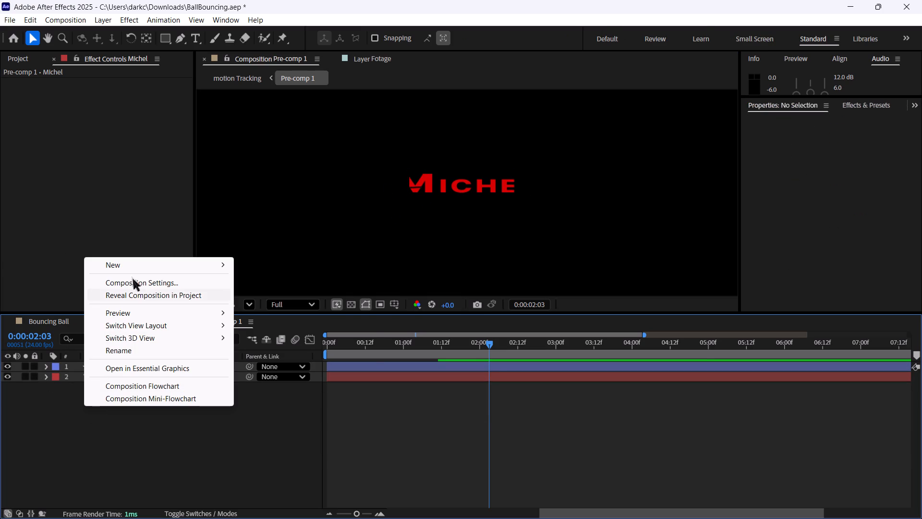
click(146, 264)
click(272, 294)
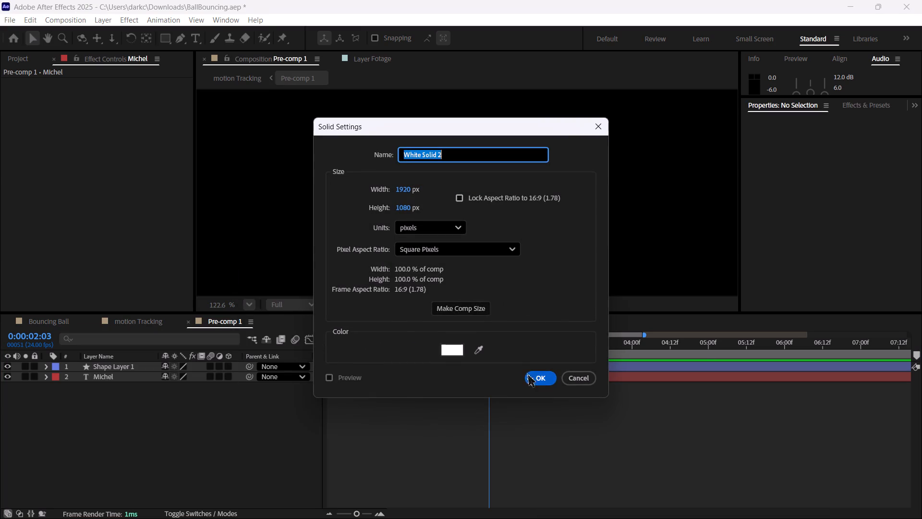
click(545, 380)
drag(106, 362, 105, 417)
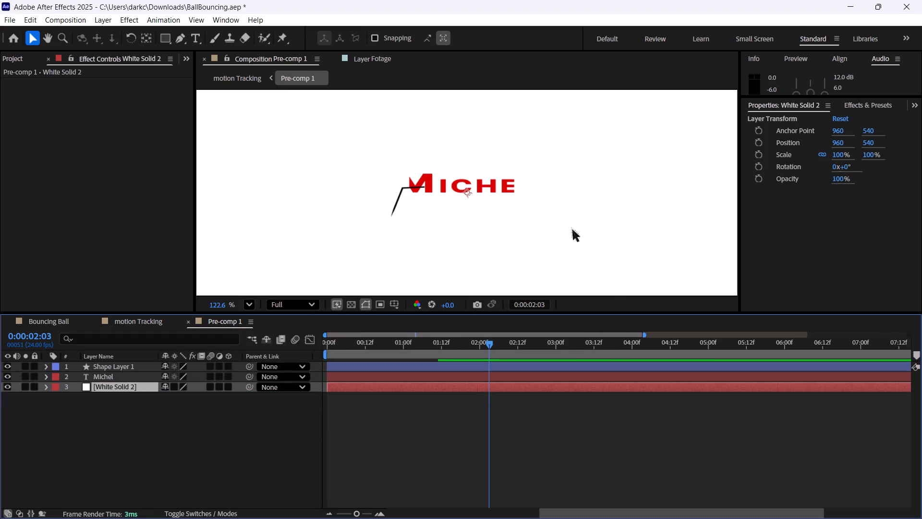
Raise the upper edge of the Michel layer's mask so it sits clear above the letters at 0:00:02:03.
click(117, 367)
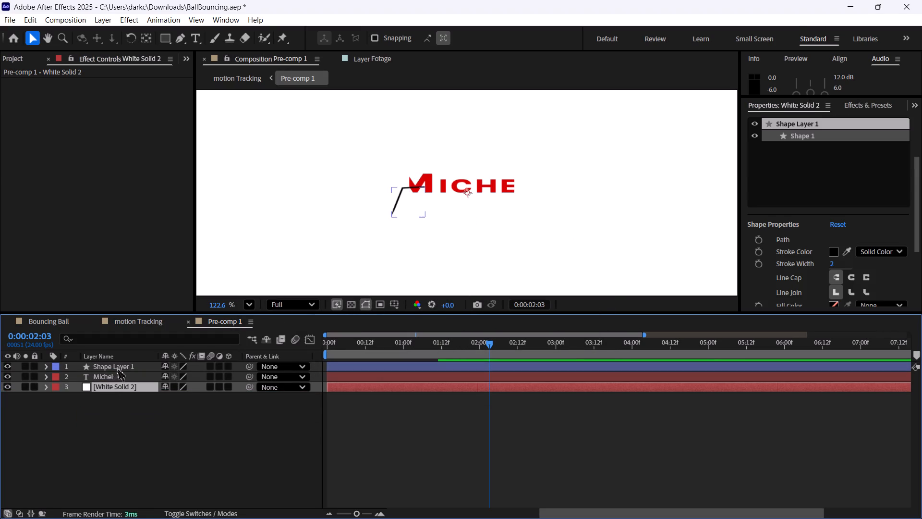
click(106, 378)
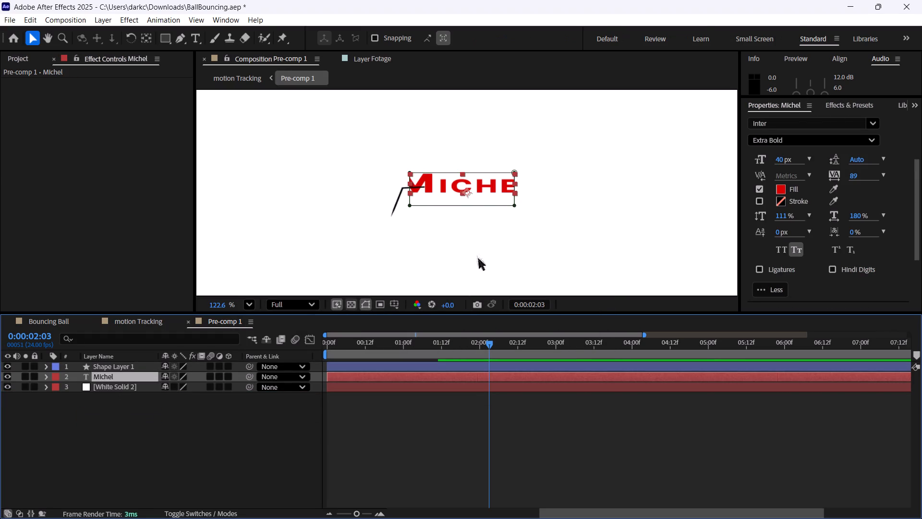
scroll(412, 185, up, 3)
click(408, 216)
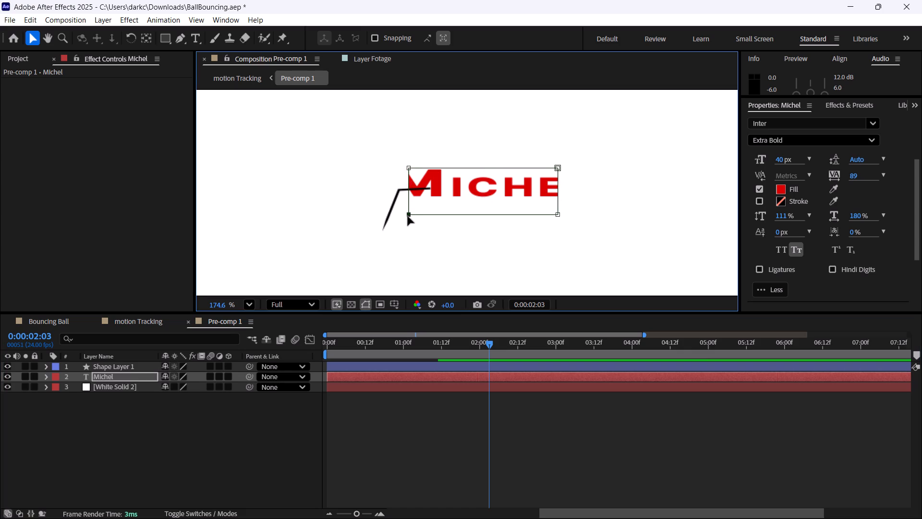
drag(374, 137, 599, 273)
drag(556, 168, 556, 161)
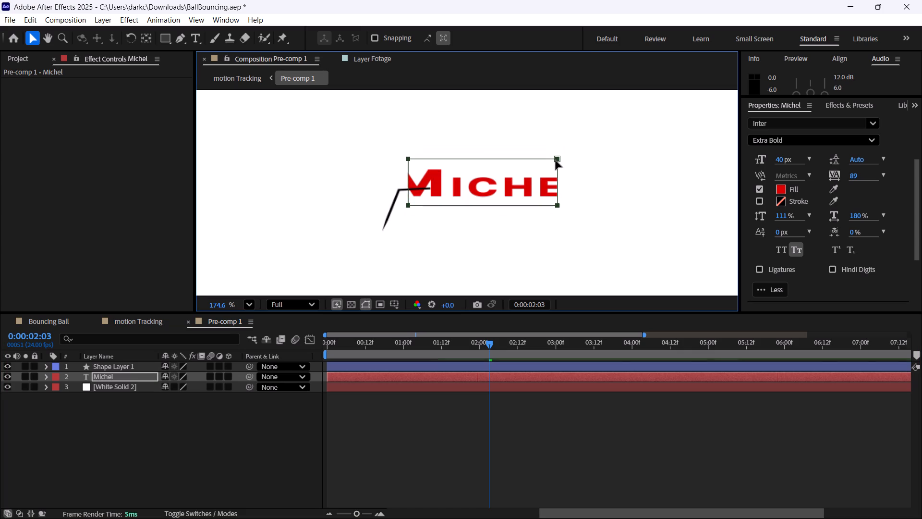
drag(556, 161, 557, 161)
click(560, 161)
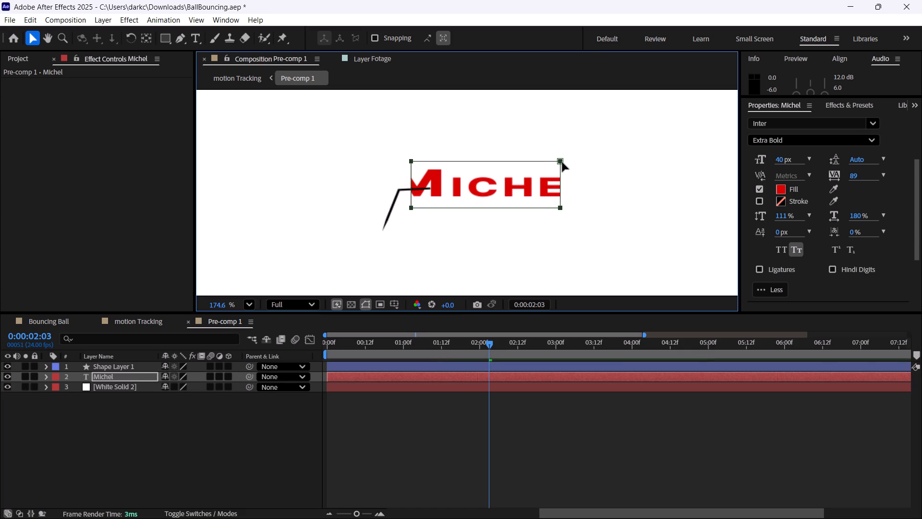
drag(369, 129, 598, 179)
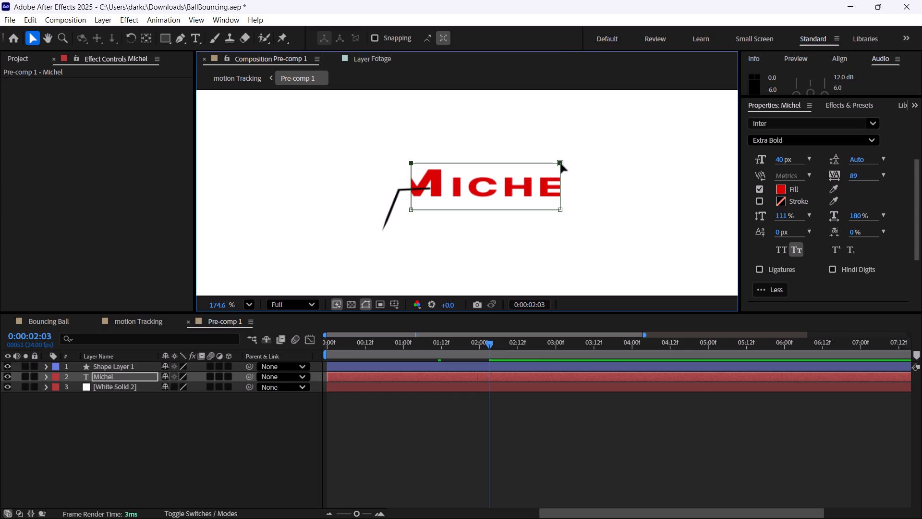
drag(564, 163, 563, 138)
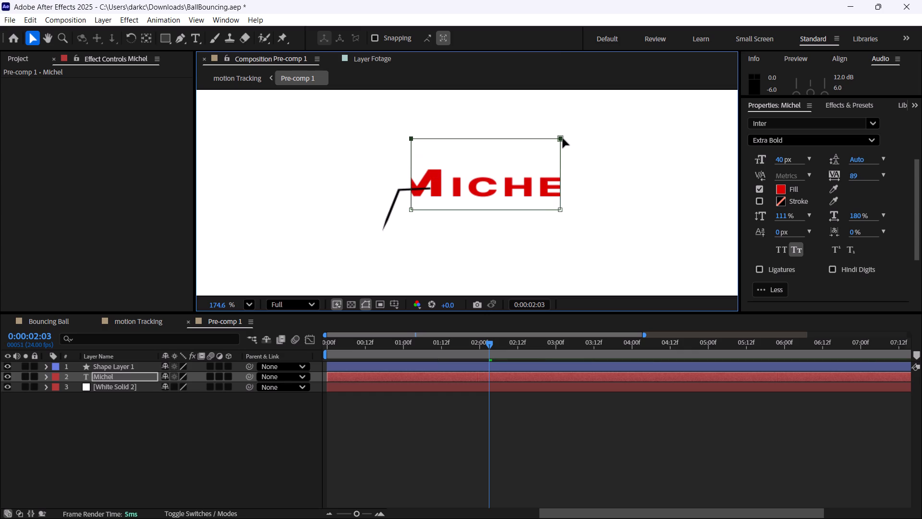
drag(563, 138, 562, 153)
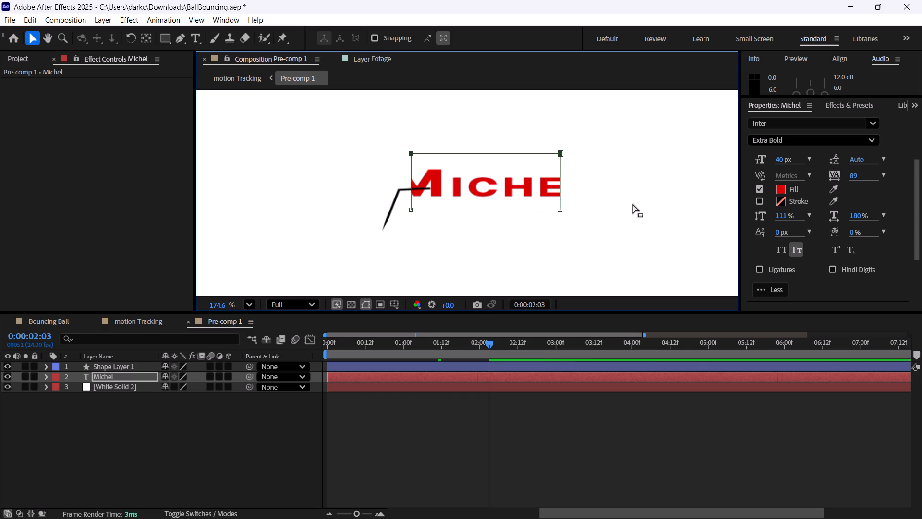
Lower the bottom edge of the Michel layer's mask to leave more room beneath the letters.
drag(633, 241, 370, 194)
shift+drag(560, 211, 560, 230)
shift+drag(560, 230, 561, 230)
drag(598, 203, 358, 250)
drag(559, 210, 559, 226)
Widen the Michel layer's mask on both sides so it encloses the whole word from M to L.
drag(358, 108, 417, 328)
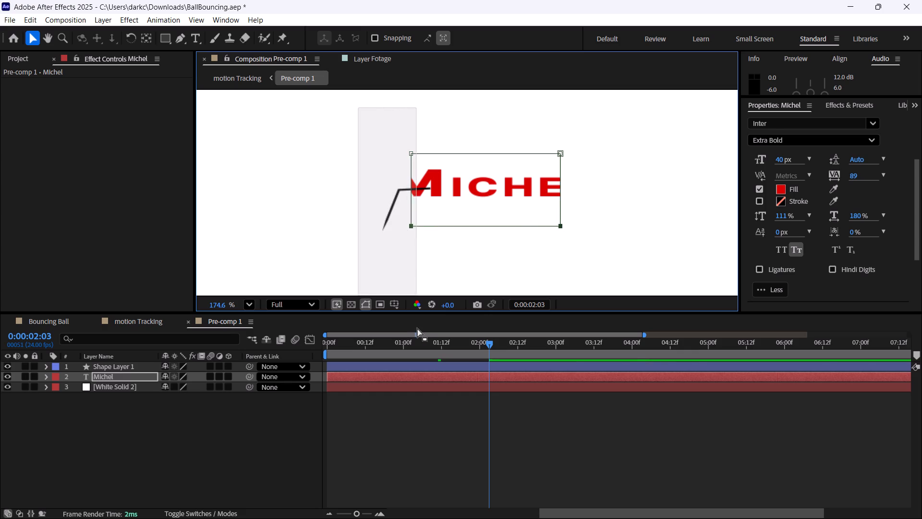
drag(417, 328, 417, 328)
drag(410, 153, 398, 151)
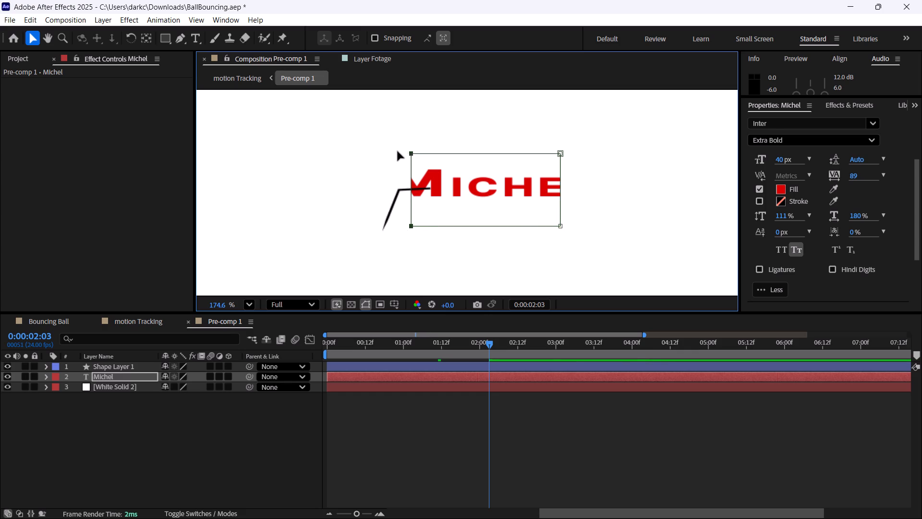
drag(398, 151, 371, 152)
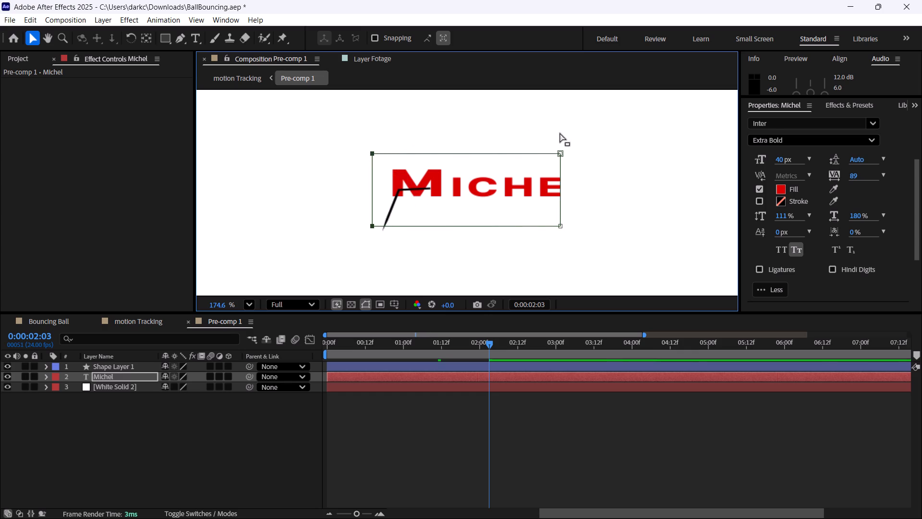
drag(539, 123, 601, 278)
drag(563, 153, 594, 153)
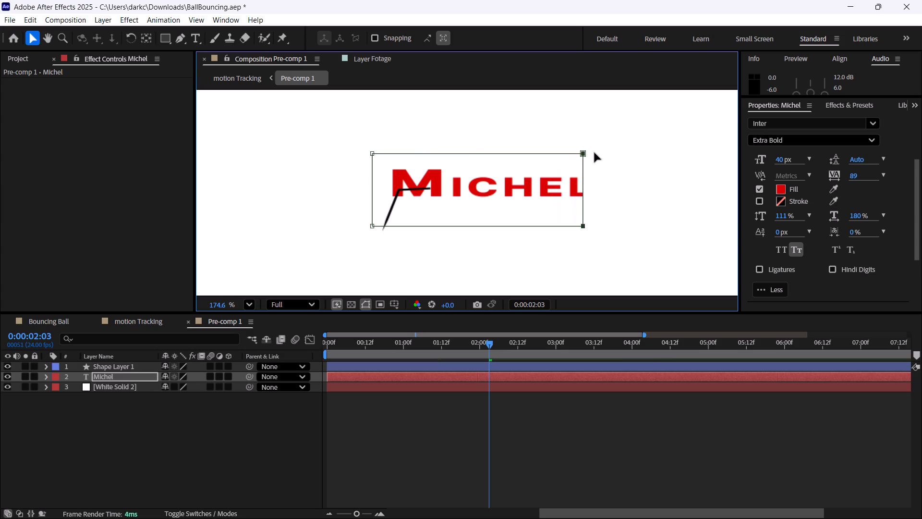
drag(594, 153, 608, 151)
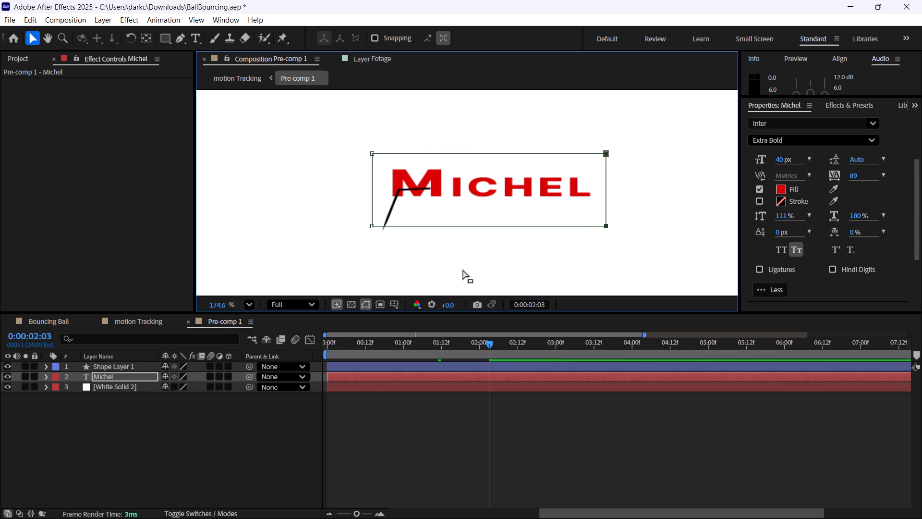
click(463, 270)
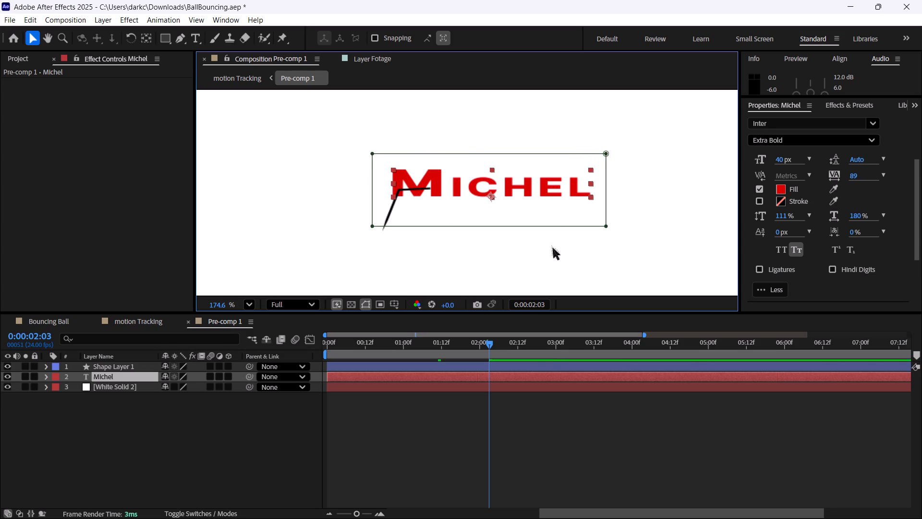
Hide the white solid layer in Pre-comp 1 and return to the motion Tracking composition.
click(124, 323)
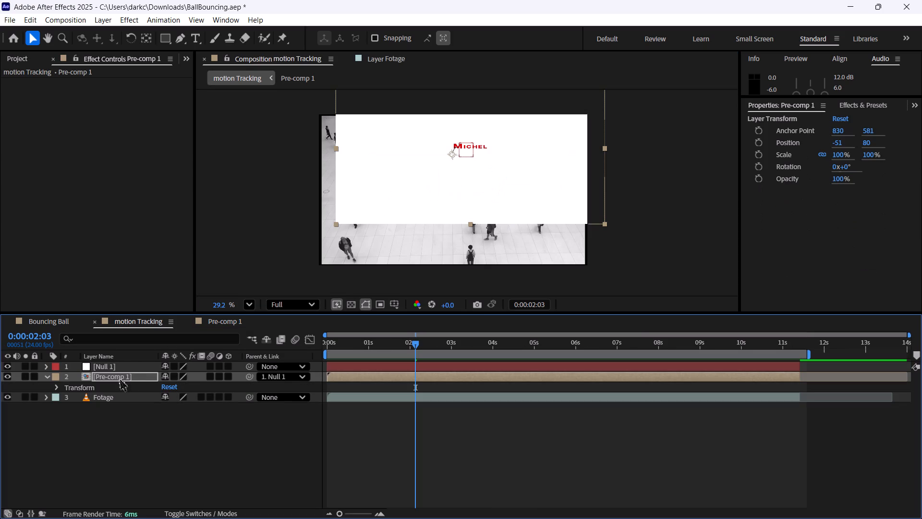
click(218, 321)
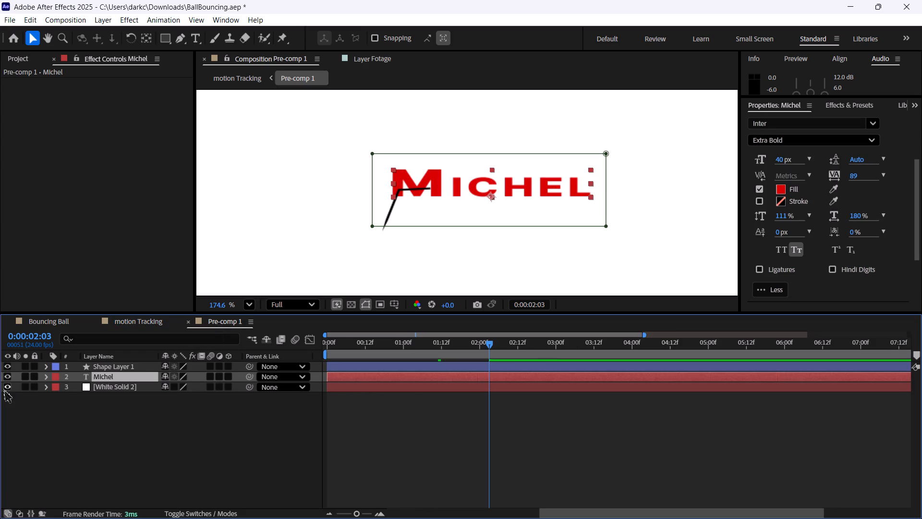
click(6, 388)
click(140, 322)
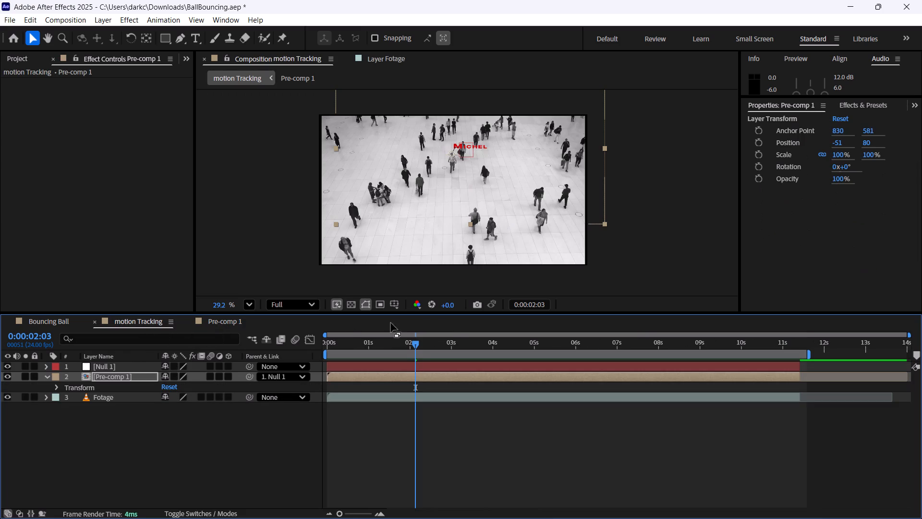
Play the motion Tracking composition from the start to check how the Michel label follows the pedestrian.
drag(413, 345, 321, 346)
key(space)
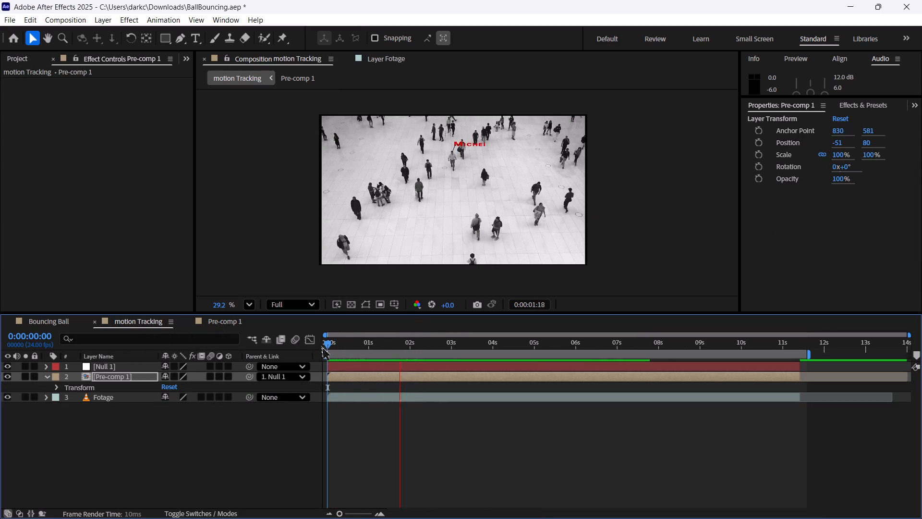
key(space)
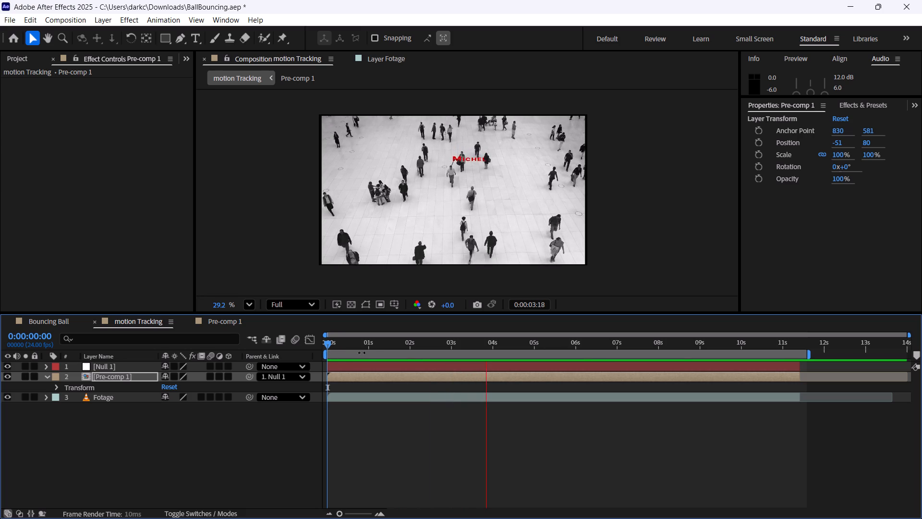
drag(414, 345, 309, 354)
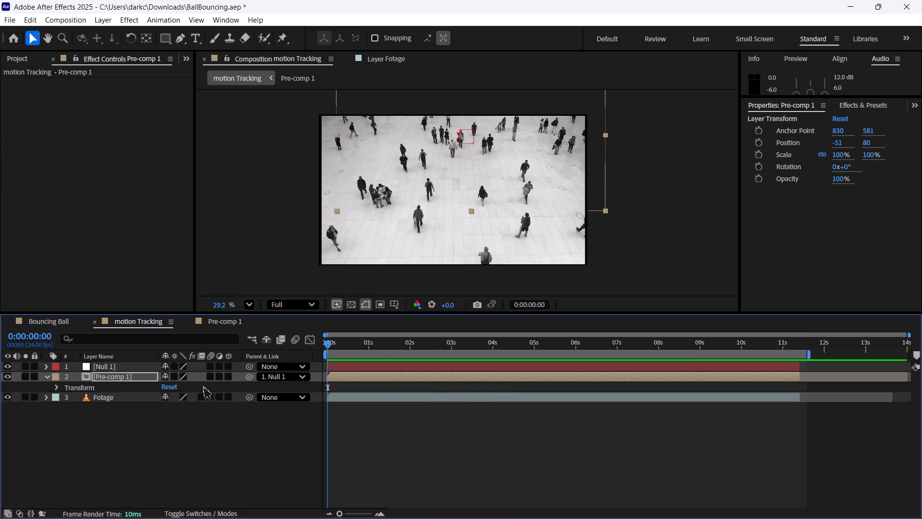
Play and scrub Pre-comp 1 from the start to examine how the Michel layer's mask reveals the word.
click(223, 325)
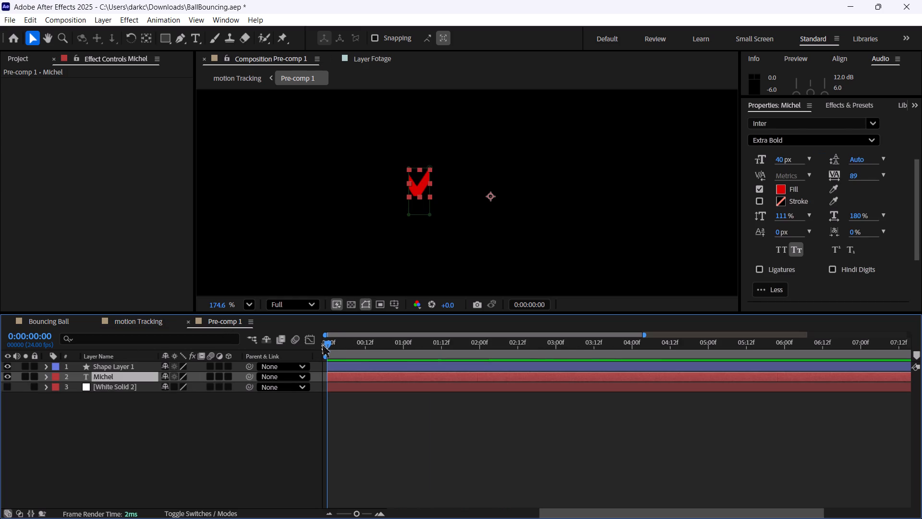
drag(327, 346, 267, 357)
key(space)
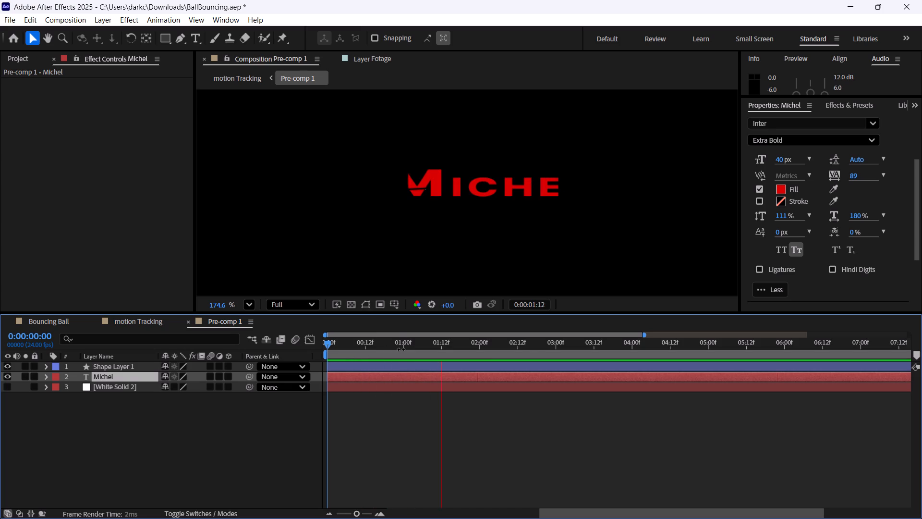
key(space)
drag(453, 346, 405, 363)
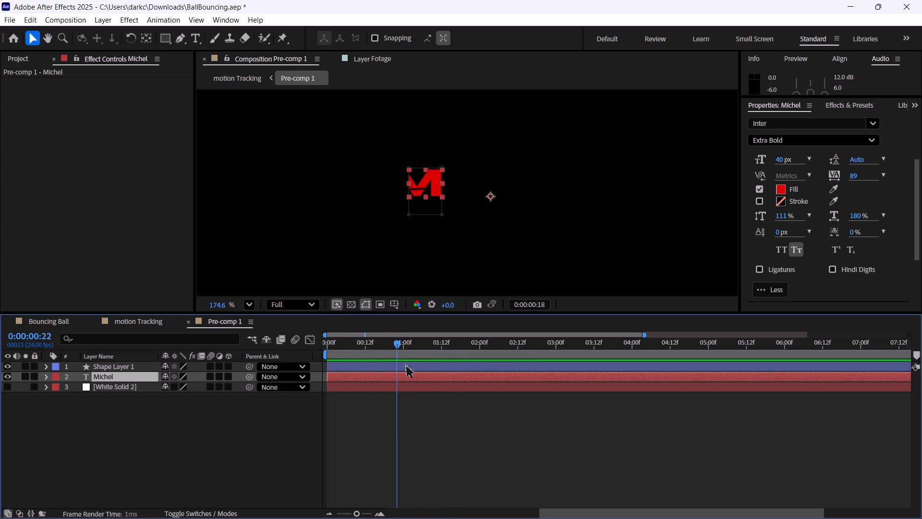
drag(405, 363, 513, 422)
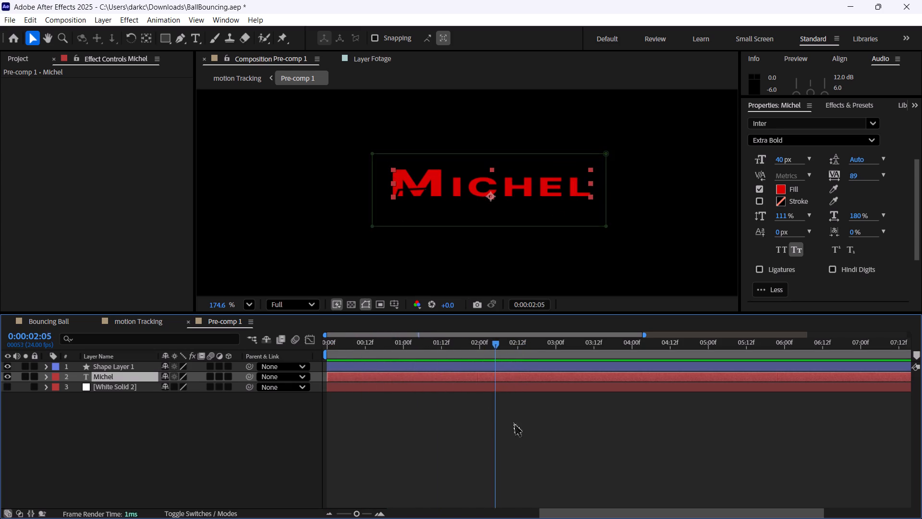
drag(513, 422, 303, 443)
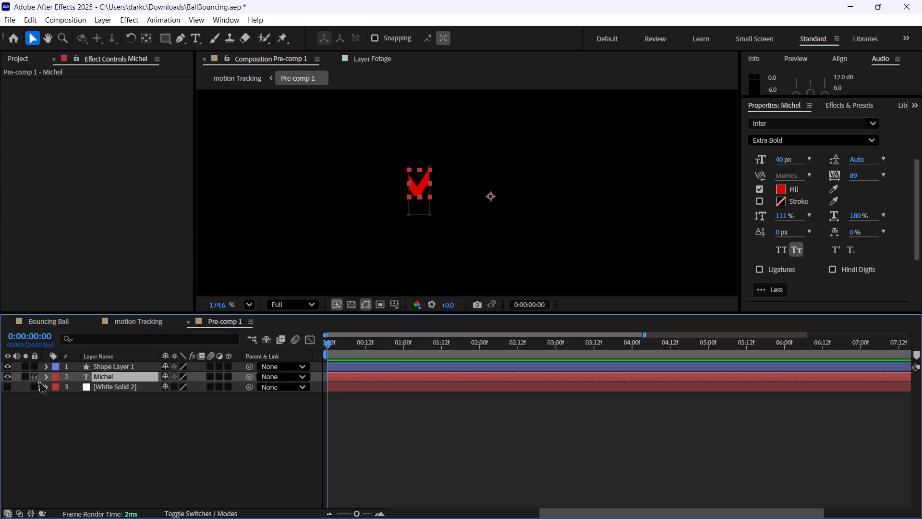
Delete all the Mask Path keyframes of Mask 1 on the Michel layer.
click(47, 379)
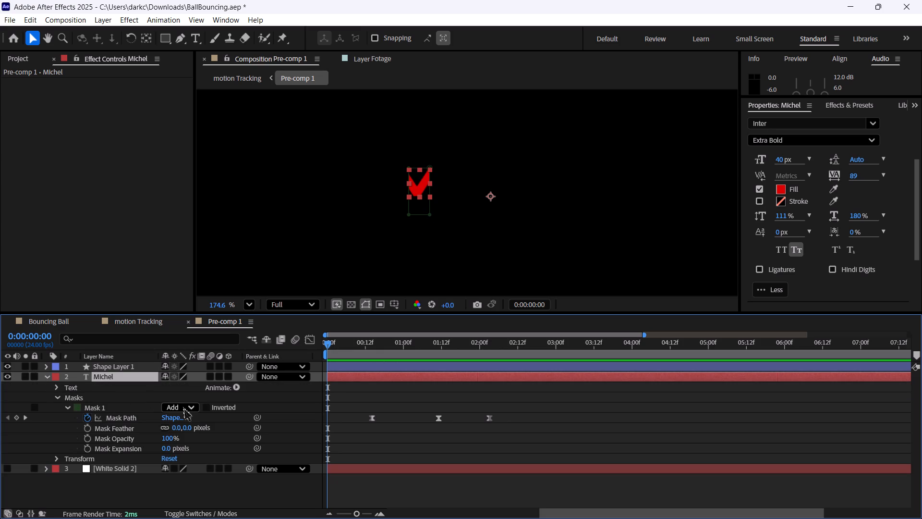
click(124, 406)
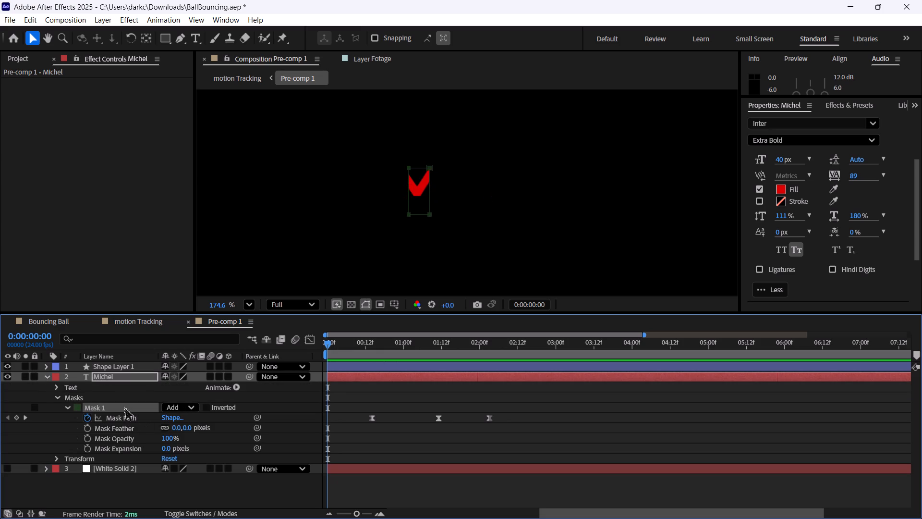
drag(328, 340, 333, 340)
drag(333, 340, 376, 359)
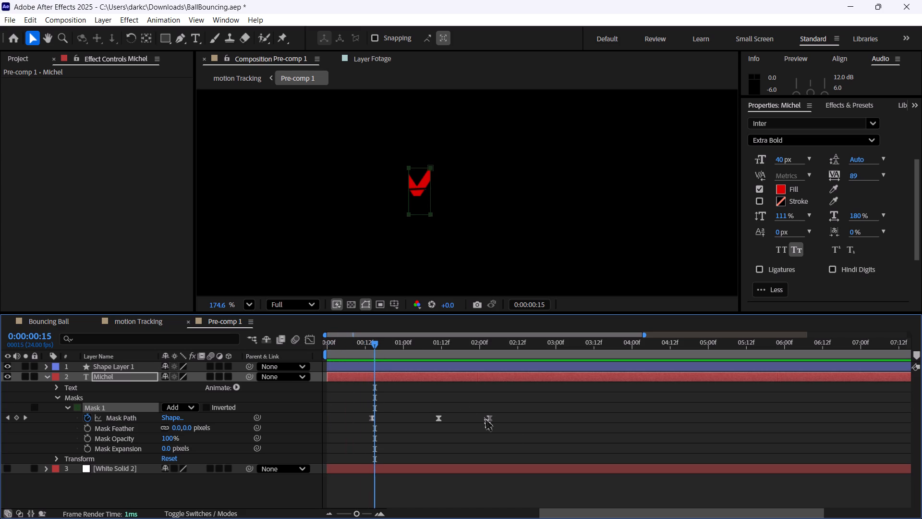
drag(552, 445, 365, 393)
key(backslash)
key(BackSpace)
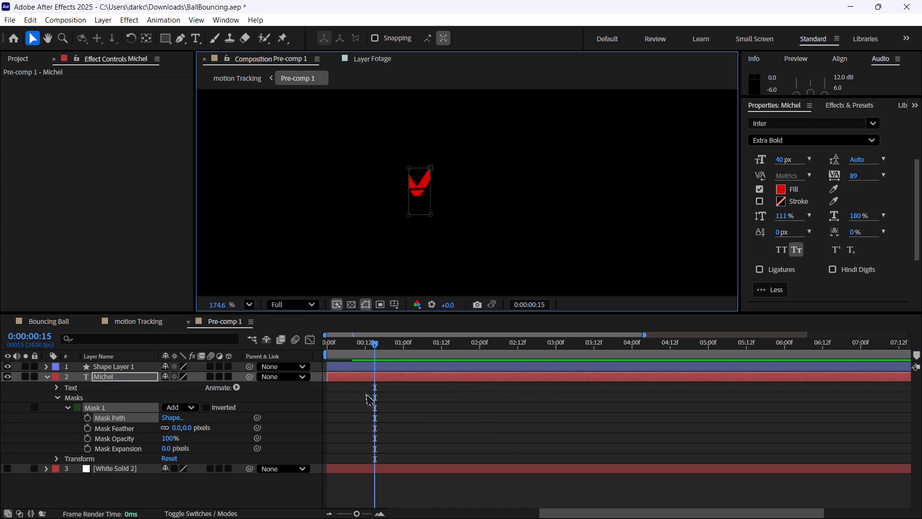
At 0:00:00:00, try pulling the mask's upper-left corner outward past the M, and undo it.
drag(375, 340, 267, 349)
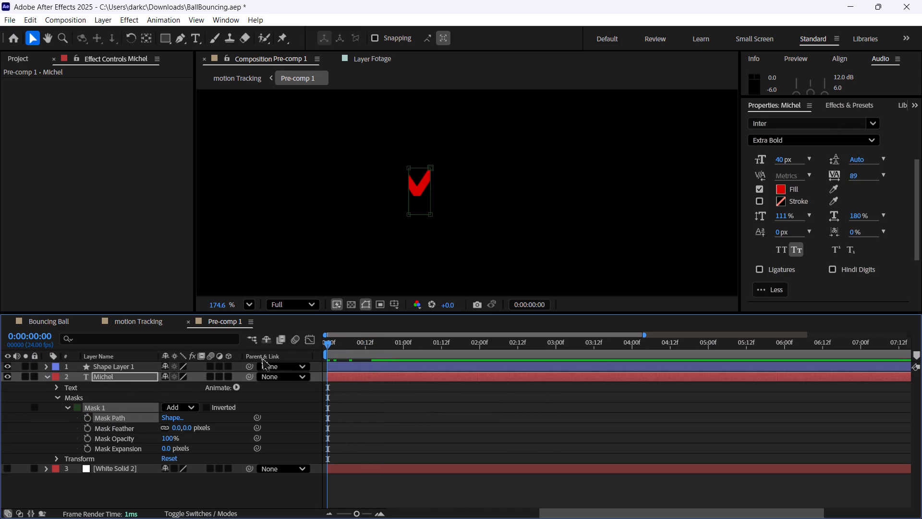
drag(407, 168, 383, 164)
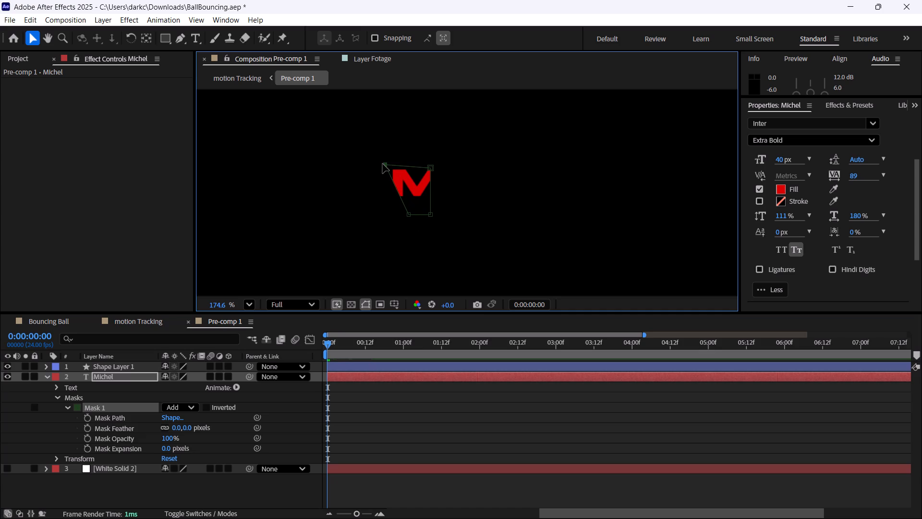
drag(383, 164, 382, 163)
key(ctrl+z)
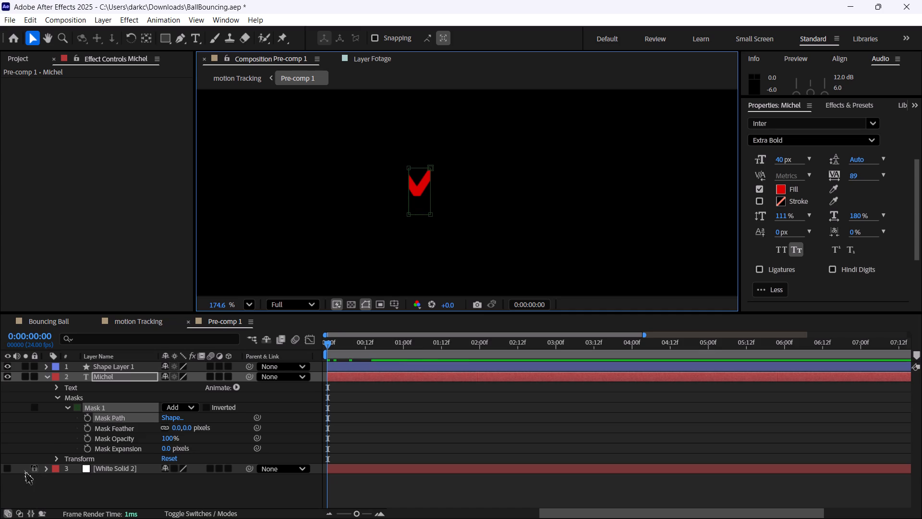
Show the white solid in Pre-comp 1 and extend the Michel mask's left edge well beyond the M.
click(11, 470)
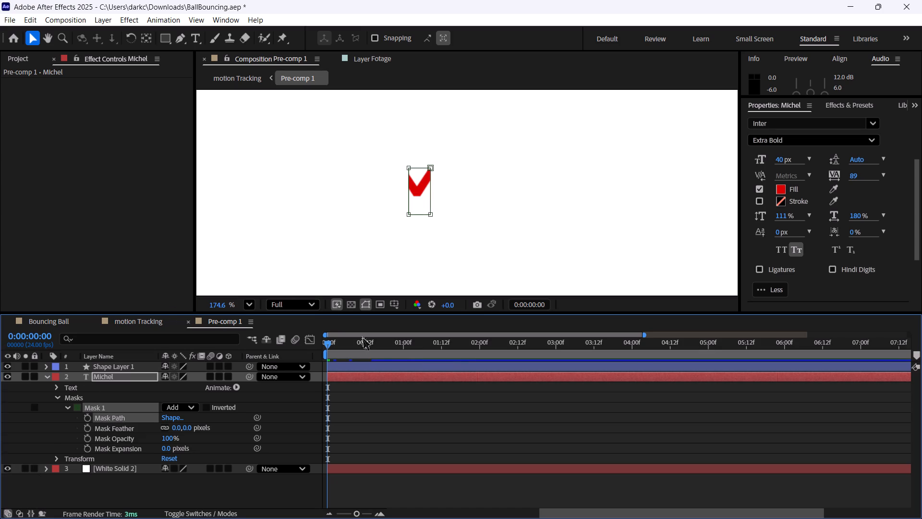
drag(390, 156, 424, 247)
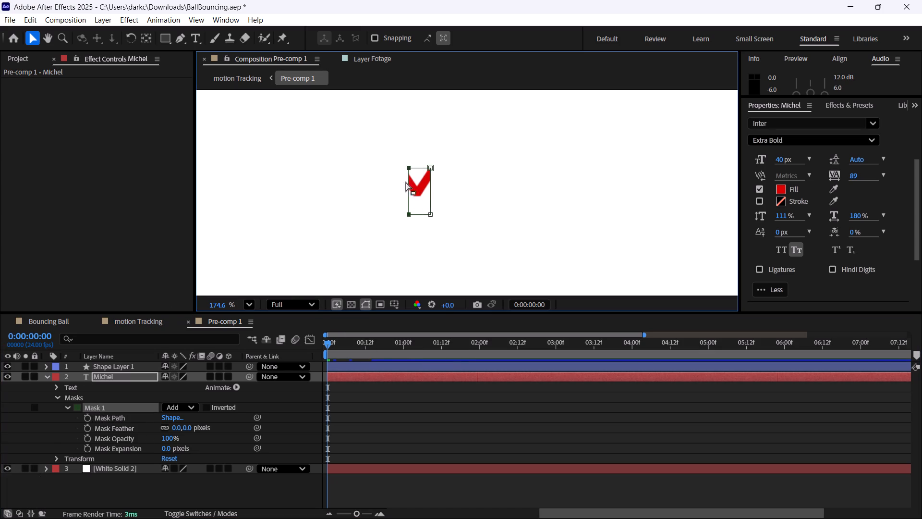
shift+drag(408, 168, 386, 167)
drag(392, 155, 412, 185)
click(403, 205)
click(465, 206)
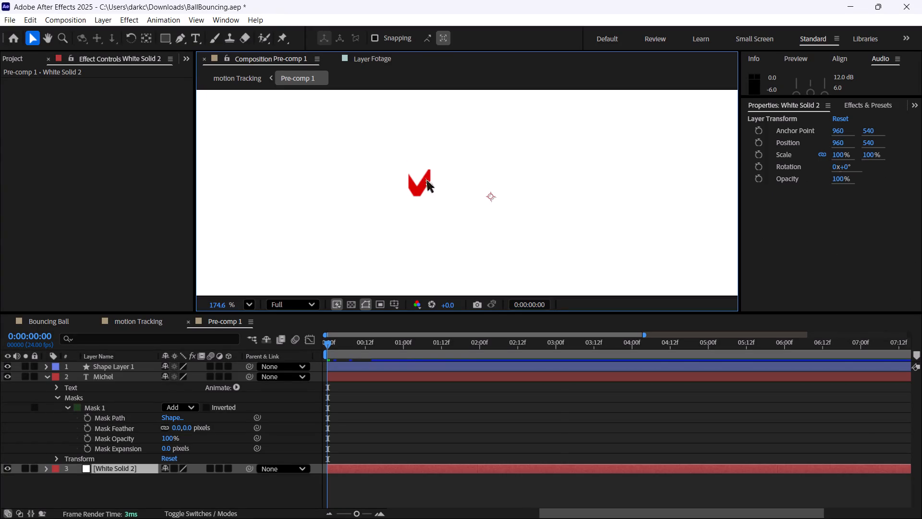
key(ctrl+z)
drag(410, 166, 383, 166)
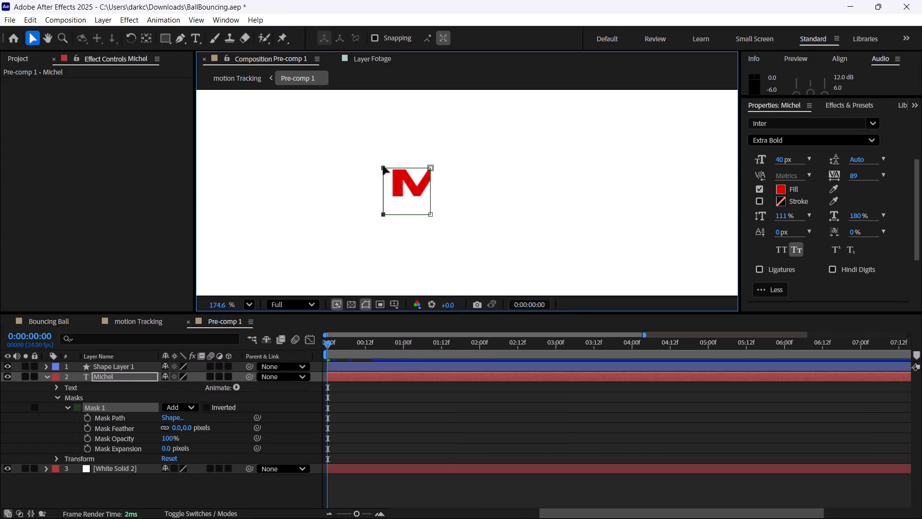
drag(383, 166, 365, 166)
Raise the Michel mask's top edge clear above the letters and extend its right edge past the L.
drag(330, 145, 485, 190)
drag(430, 168, 429, 160)
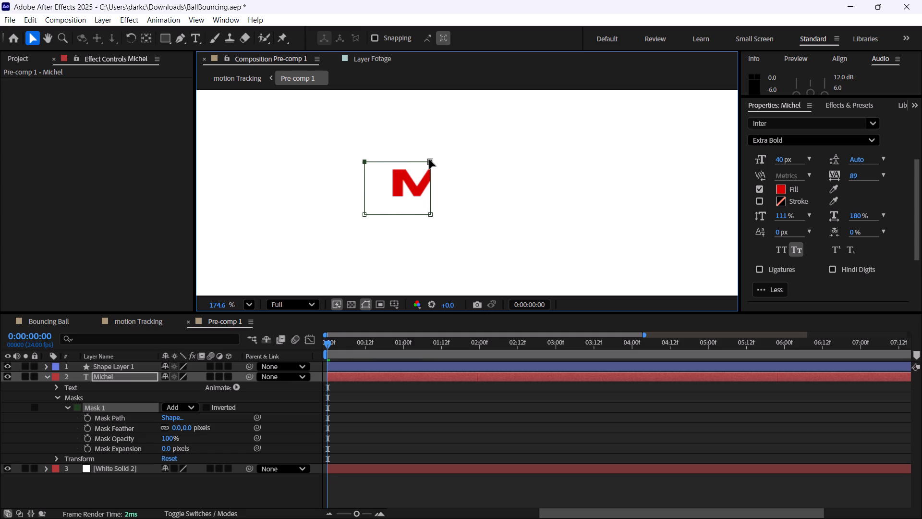
drag(429, 160, 429, 156)
drag(412, 127, 479, 260)
drag(430, 156, 540, 163)
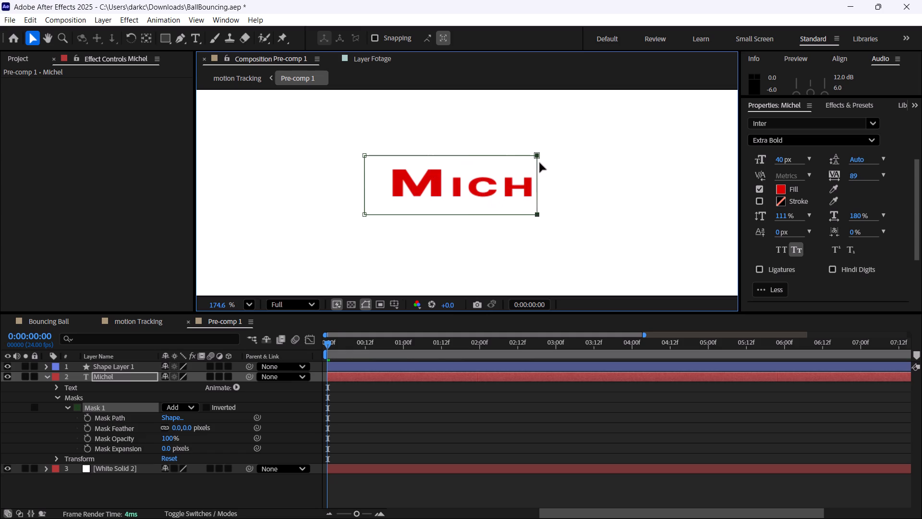
drag(540, 163, 607, 164)
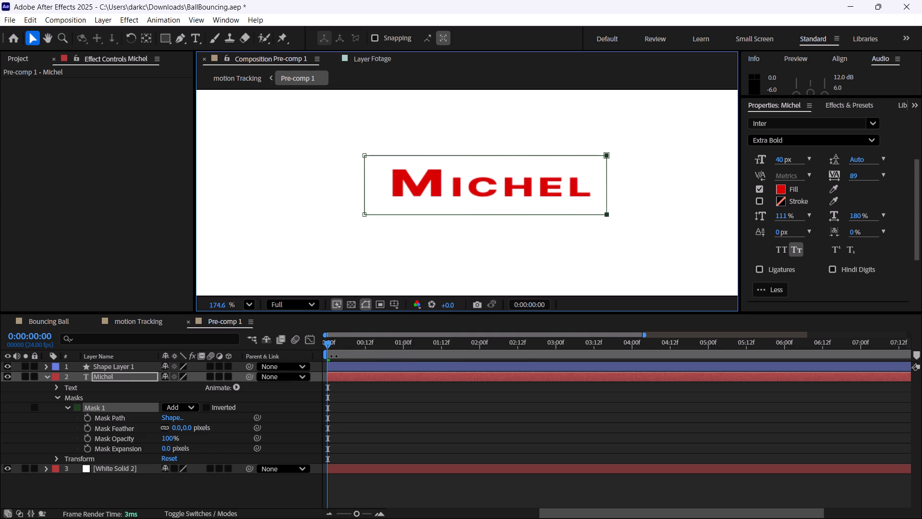
Scrub Pre-comp 1 to check that the static mask encloses the whole word over time.
drag(332, 343, 369, 352)
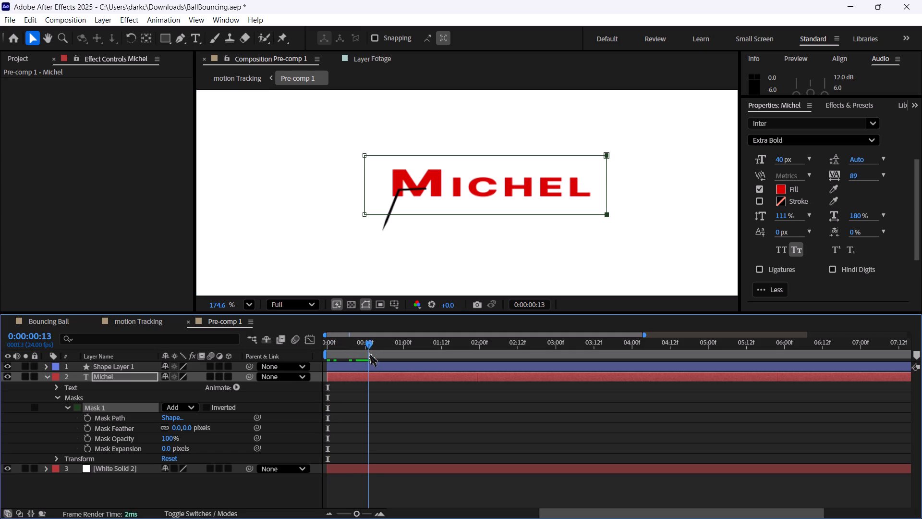
drag(369, 352, 522, 405)
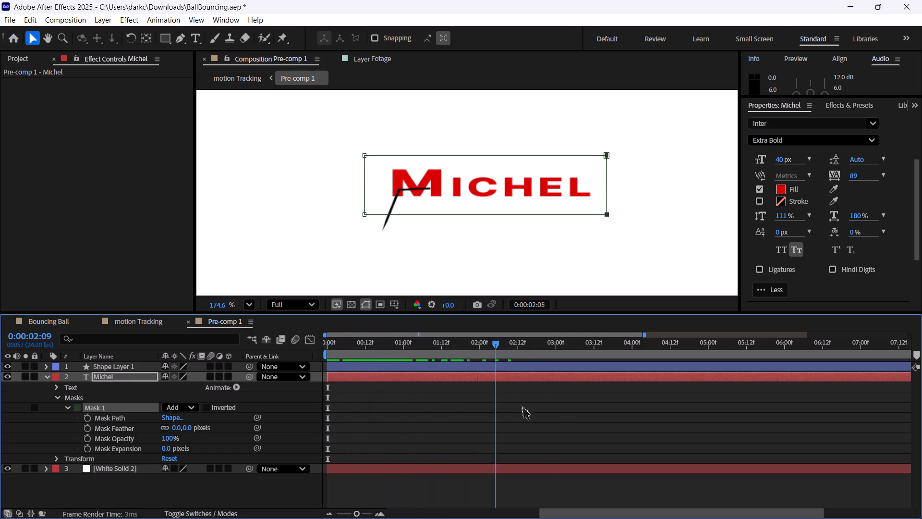
drag(522, 405, 291, 429)
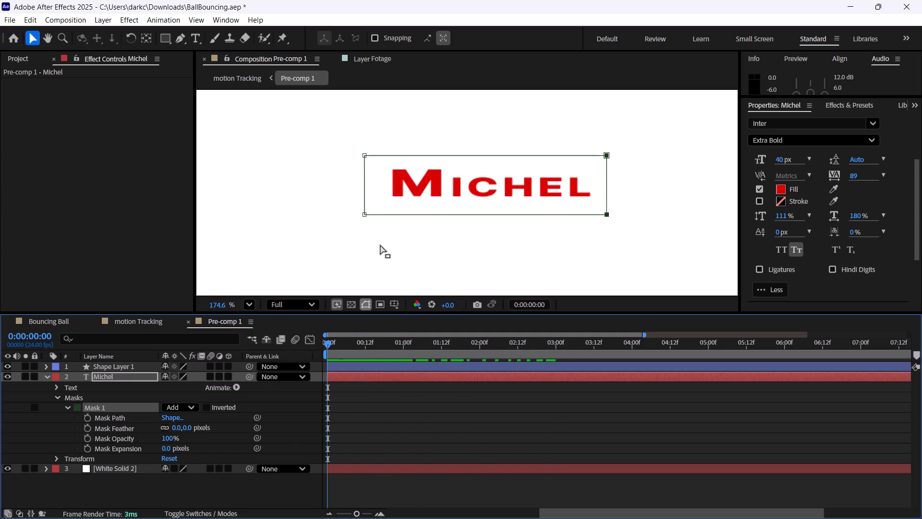
Save the project.
key(ctrl+s)
Hide the white solid layer in Pre-comp 1 again and return to the motion Tracking composition.
click(159, 319)
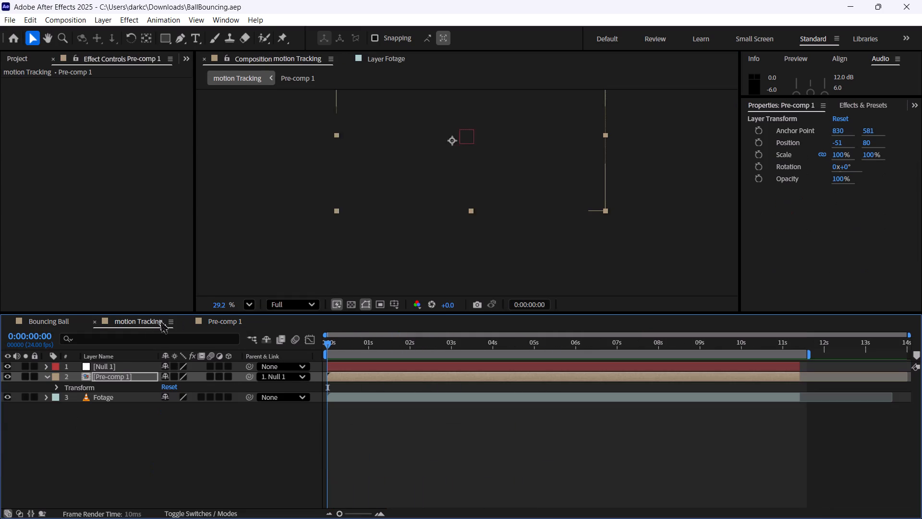
click(220, 320)
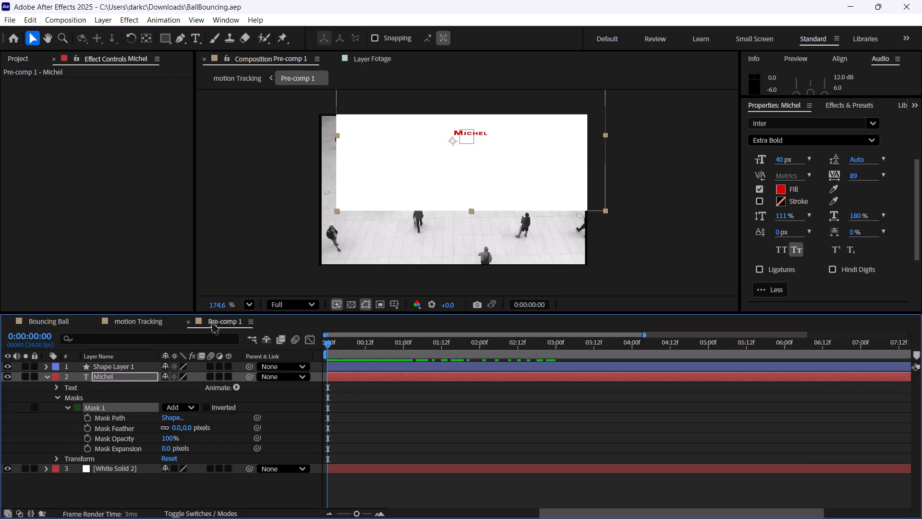
click(3, 470)
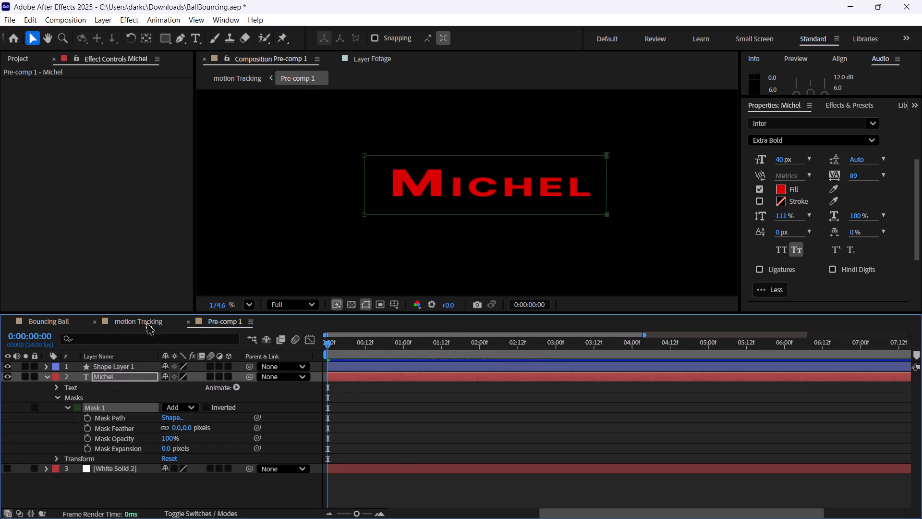
click(146, 321)
Play the motion Tracking composition from the start to check the Michel label over the footage.
key(space)
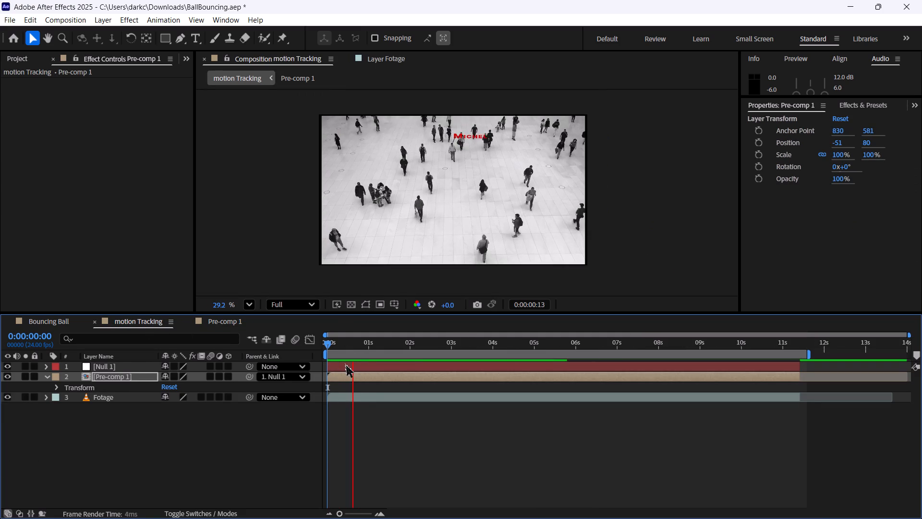
key(space)
drag(384, 344, 231, 361)
key(space)
key(space)
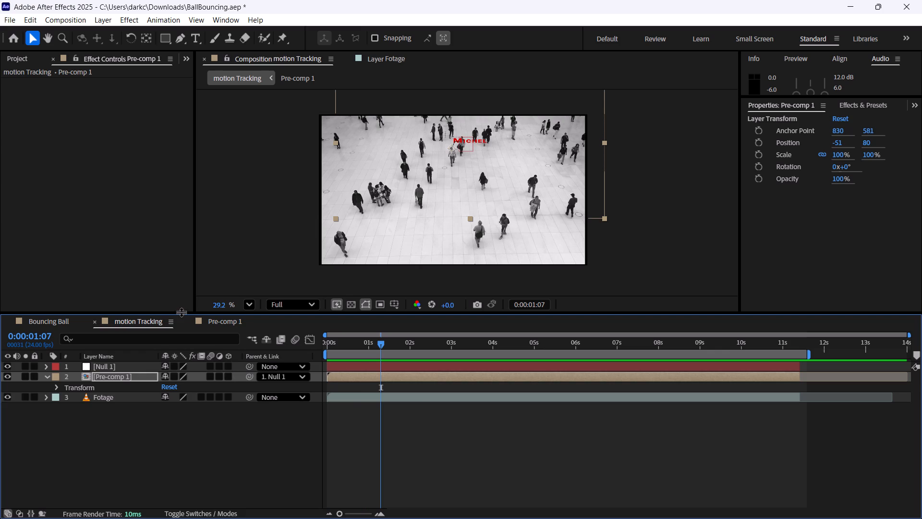
Go back to Pre-comp 1 and lock the White Solid 2 layer.
click(230, 323)
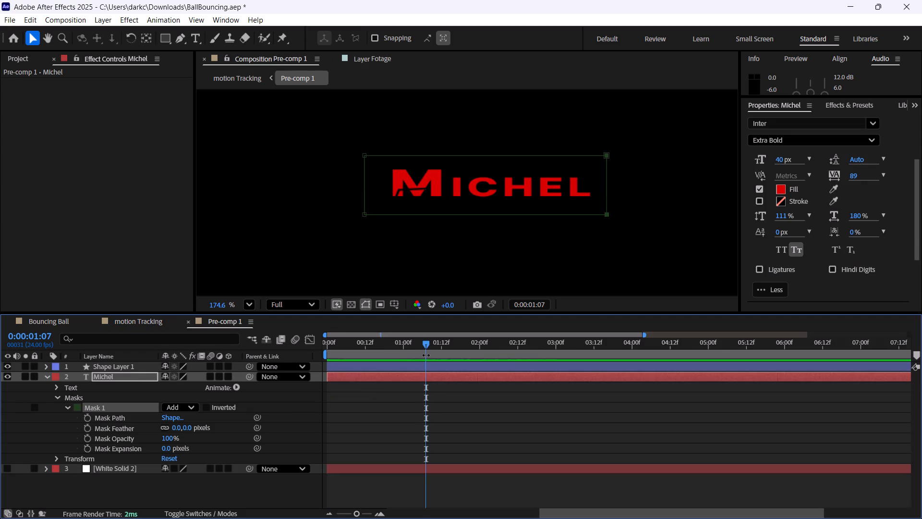
click(33, 469)
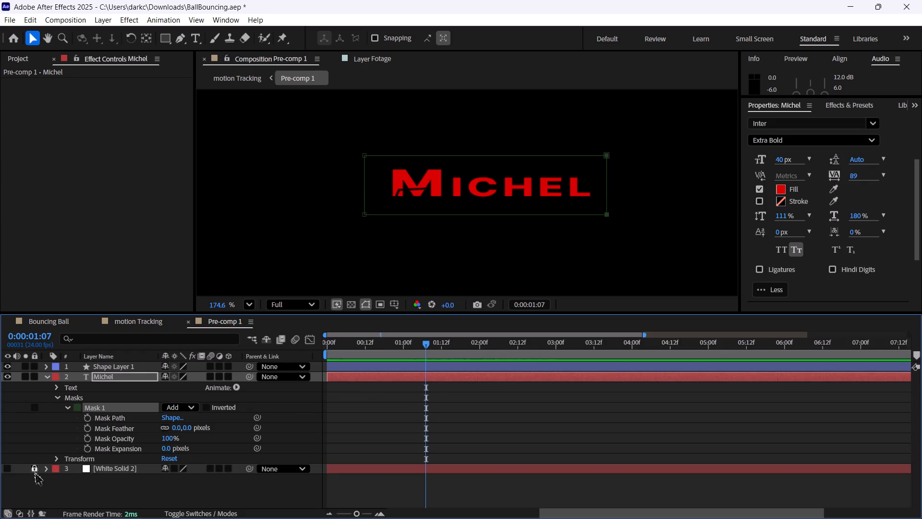
Unlock the White Solid 2 layer and make it visible behind the Michel label.
click(34, 471)
click(10, 466)
At 0:00:00:14, shift the Michel text horizontally to position 1003, 540 so it starts where the pointer line ends.
drag(428, 338, 426, 338)
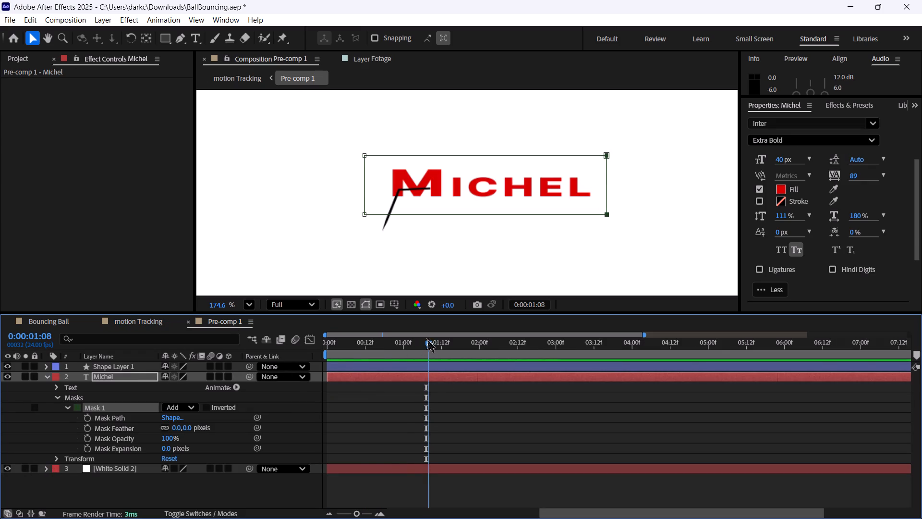
drag(426, 338, 369, 358)
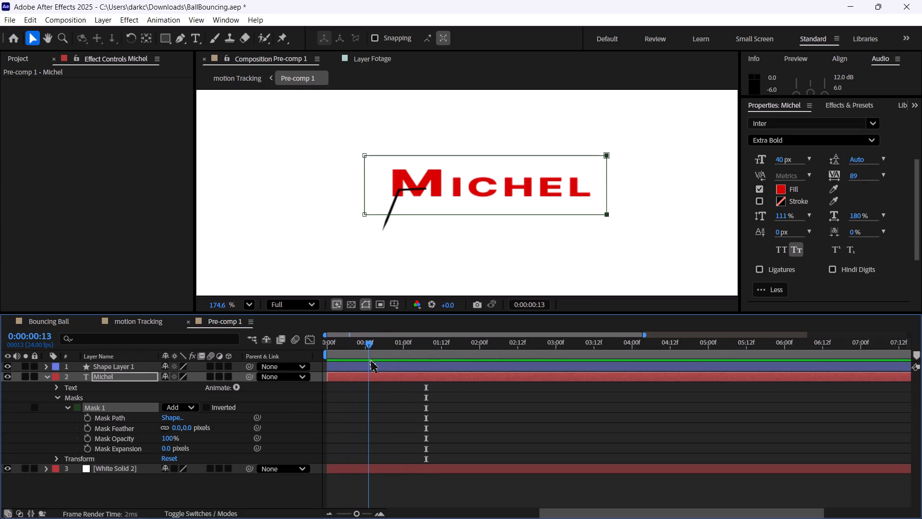
drag(369, 358, 376, 358)
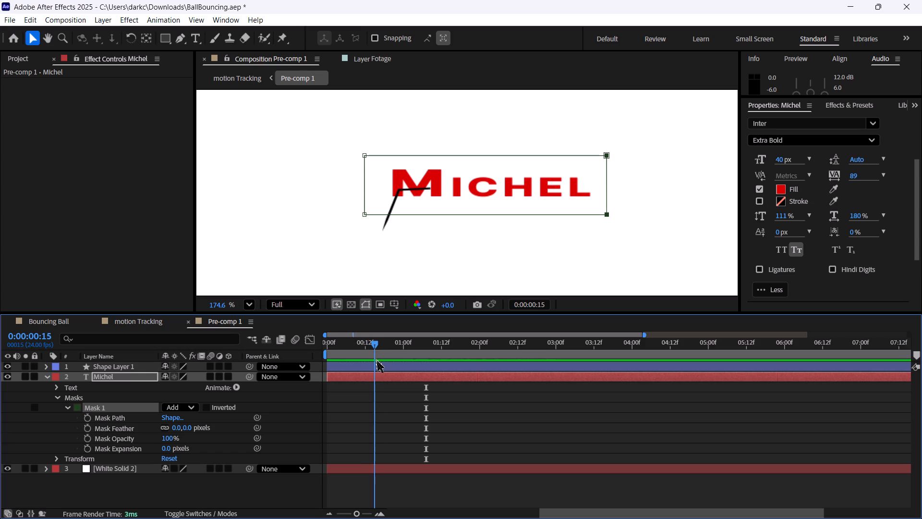
drag(376, 358, 372, 361)
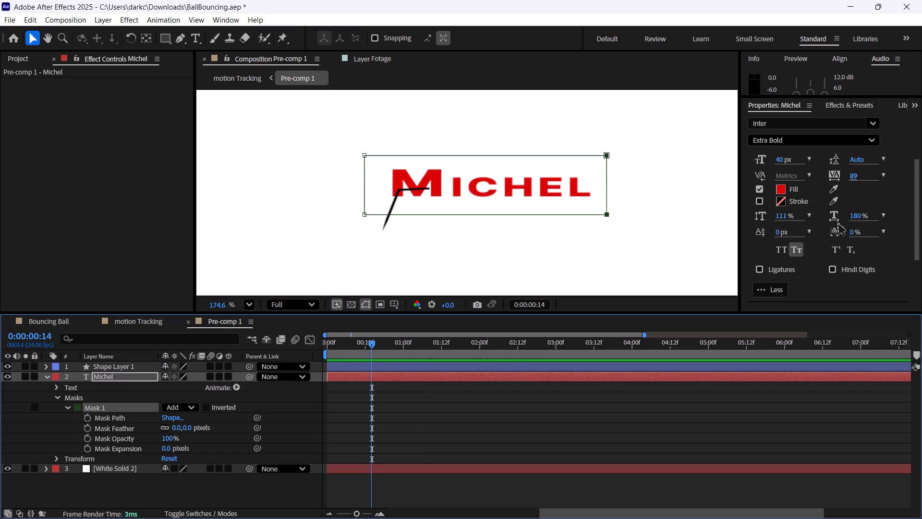
click(119, 371)
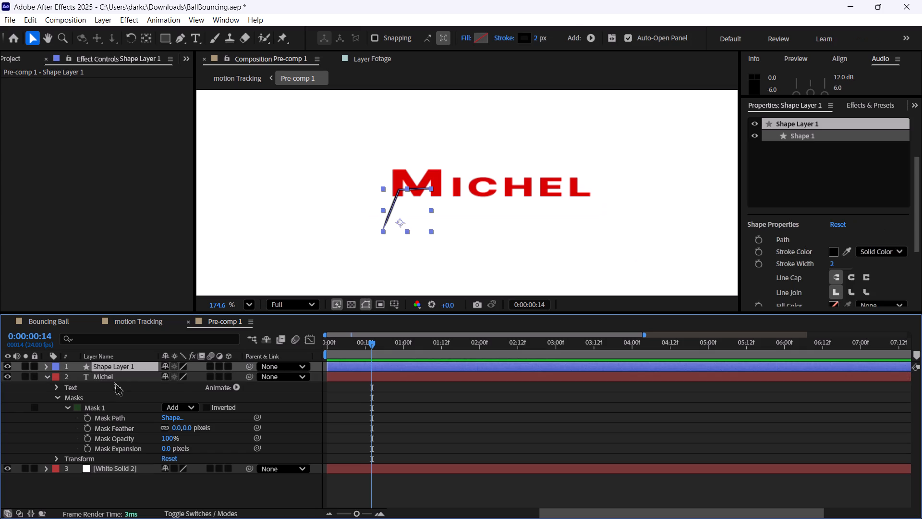
click(111, 382)
key(p)
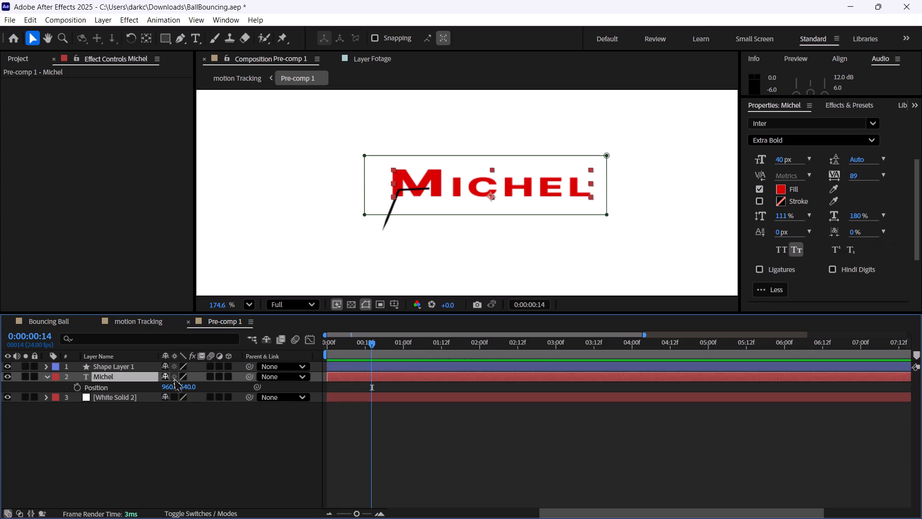
drag(167, 392, 210, 401)
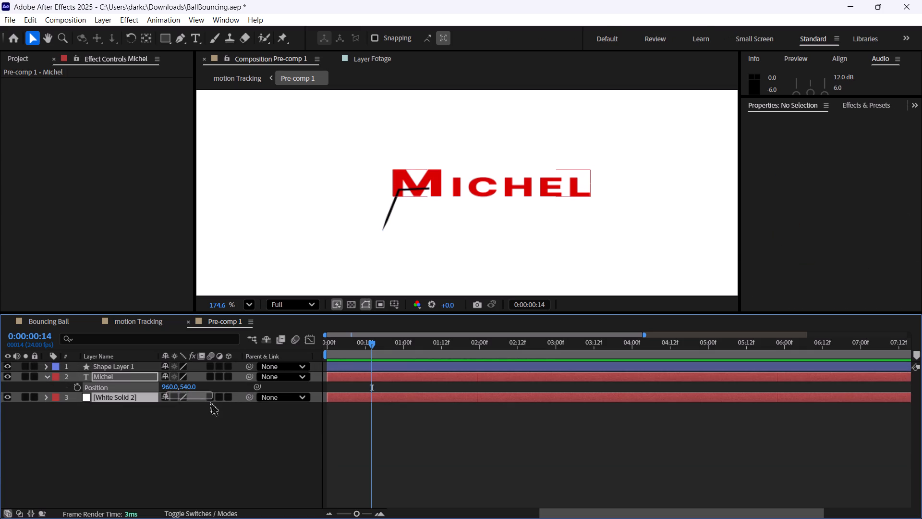
drag(210, 401, 209, 401)
click(158, 448)
drag(170, 388, 202, 388)
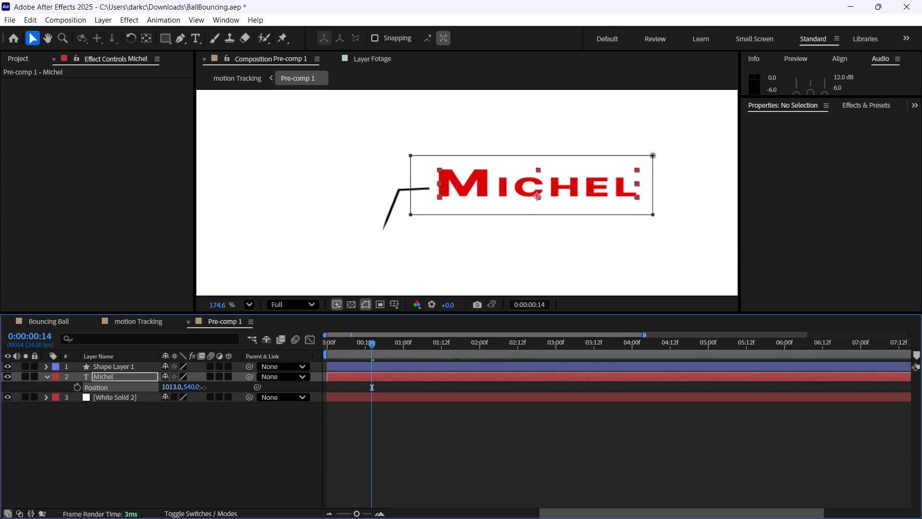
drag(202, 388, 206, 402)
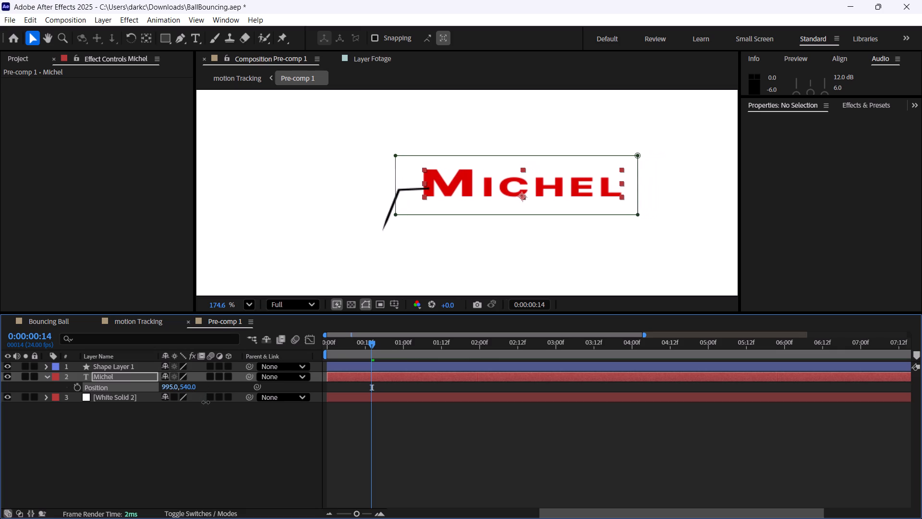
drag(206, 402, 214, 407)
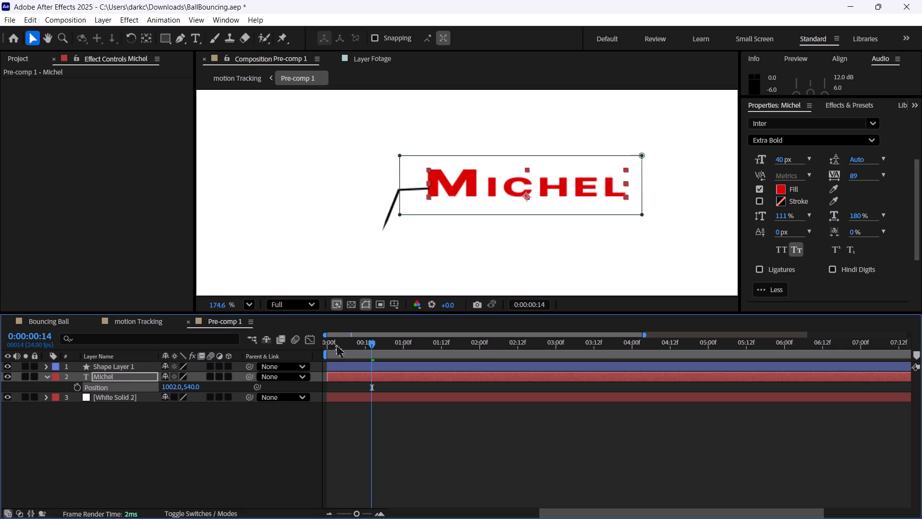
scroll(412, 252, up, 5)
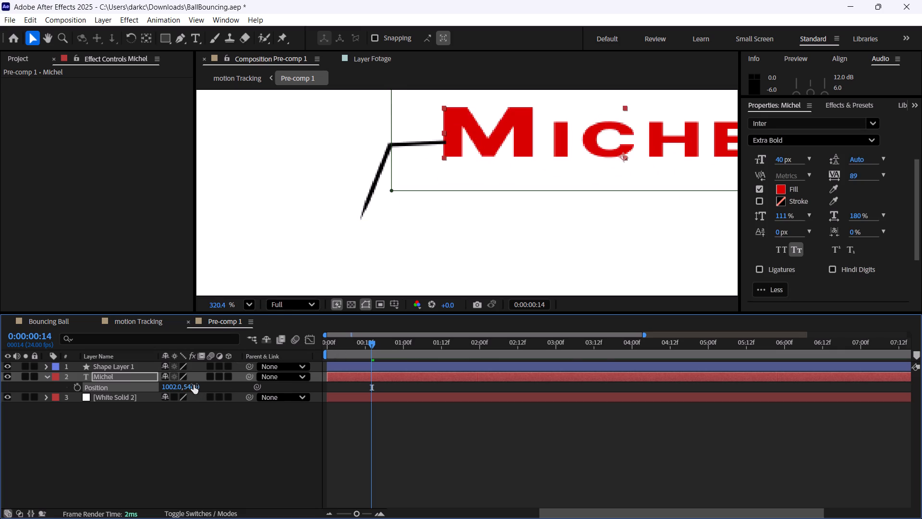
shift+click(169, 389)
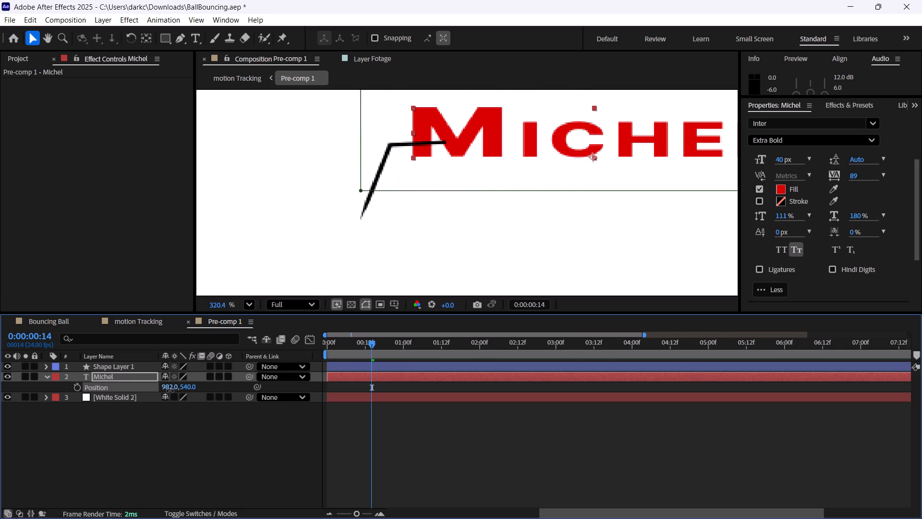
drag(167, 387, 188, 399)
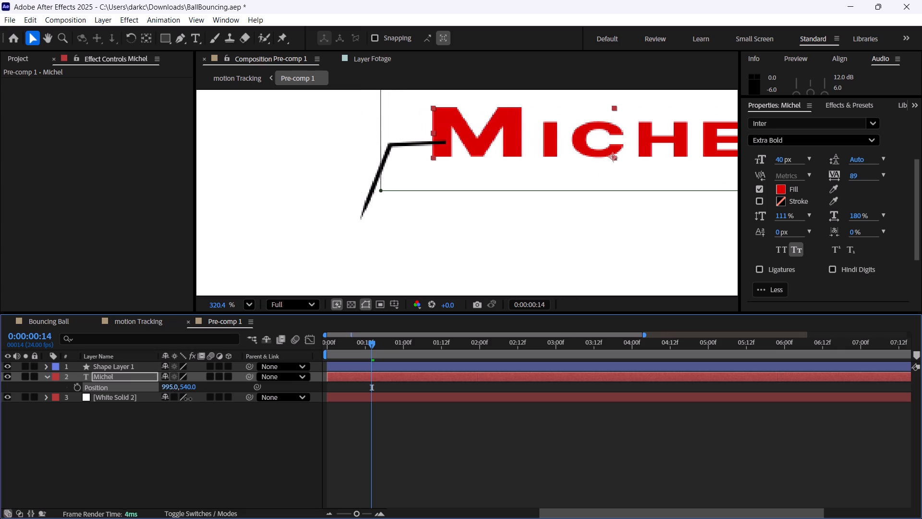
drag(188, 399, 195, 401)
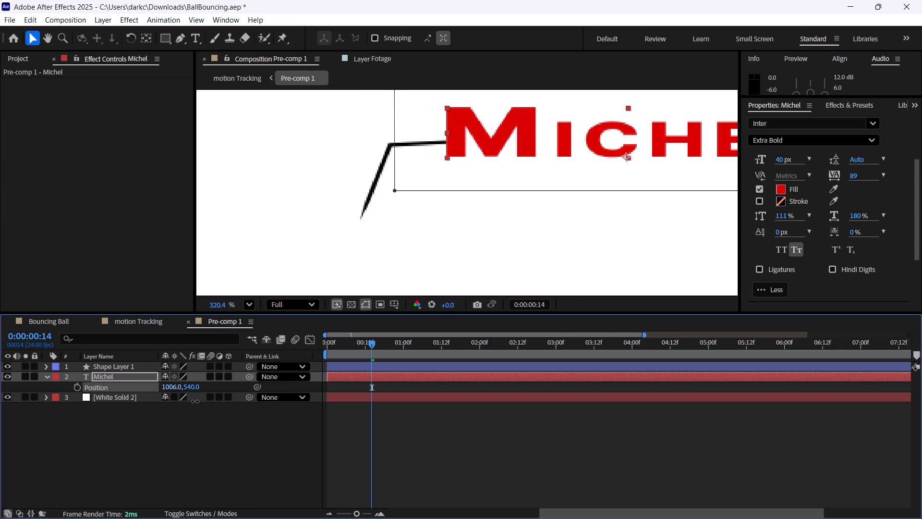
drag(195, 401, 194, 402)
click(480, 500)
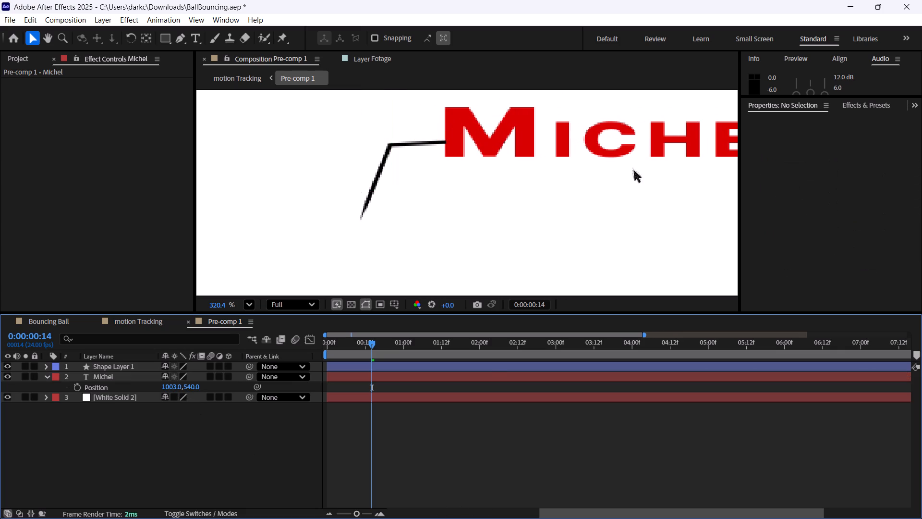
Start a Mask Path animation on the Michel layer's Mask 1 with a keyframe at 0:00:00:13.
click(548, 154)
scroll(496, 168, down, 3)
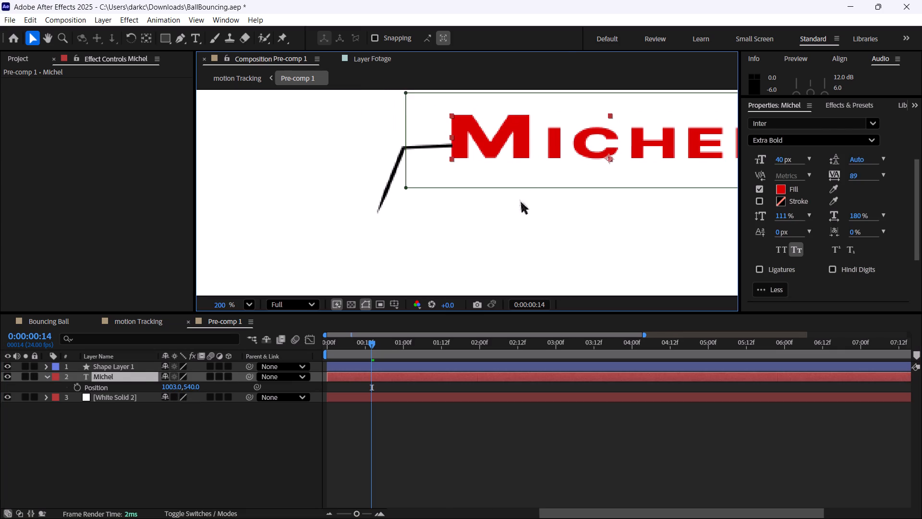
click(45, 375)
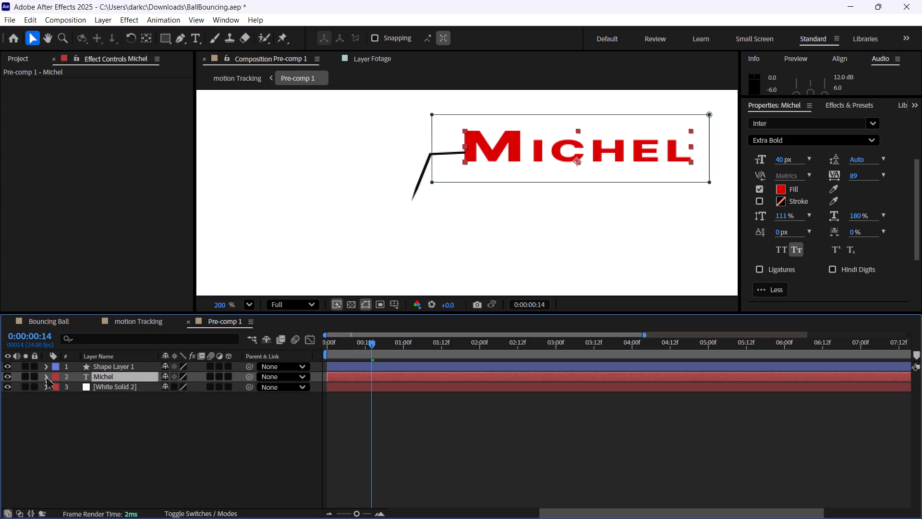
click(45, 375)
click(62, 406)
click(59, 406)
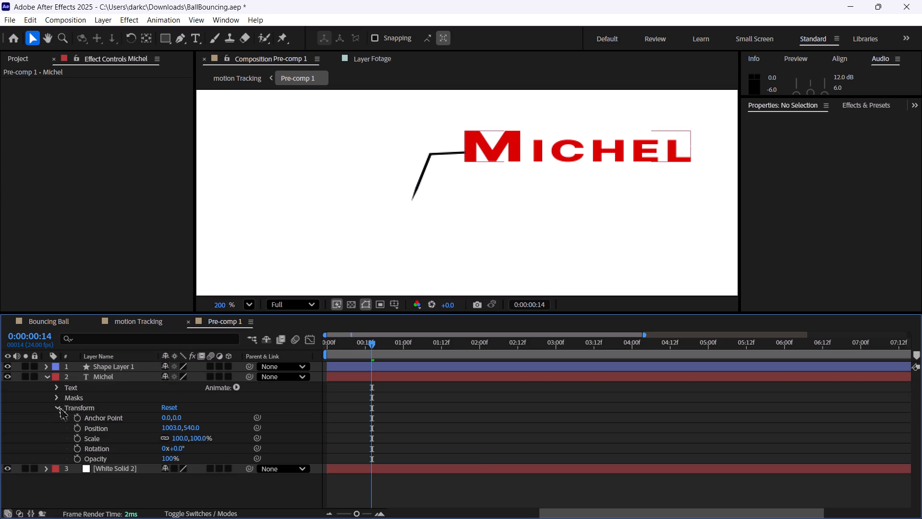
click(56, 398)
click(113, 406)
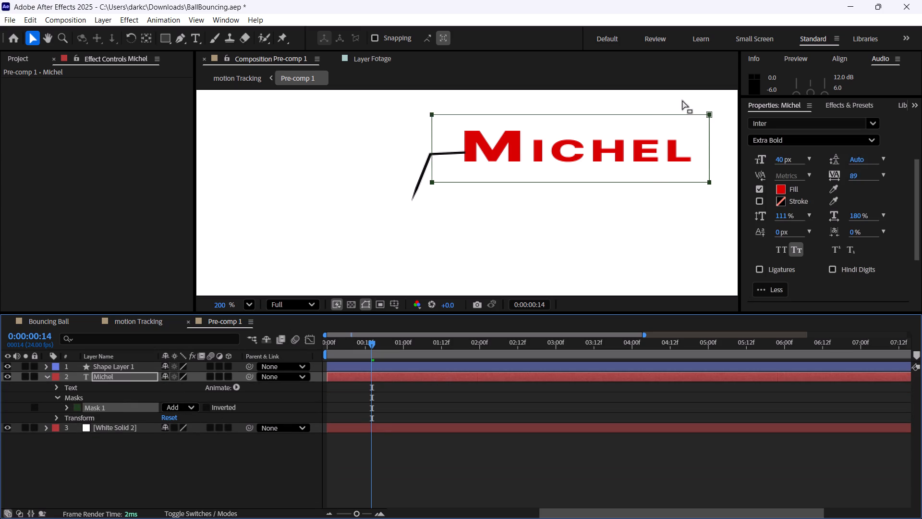
drag(369, 343, 301, 357)
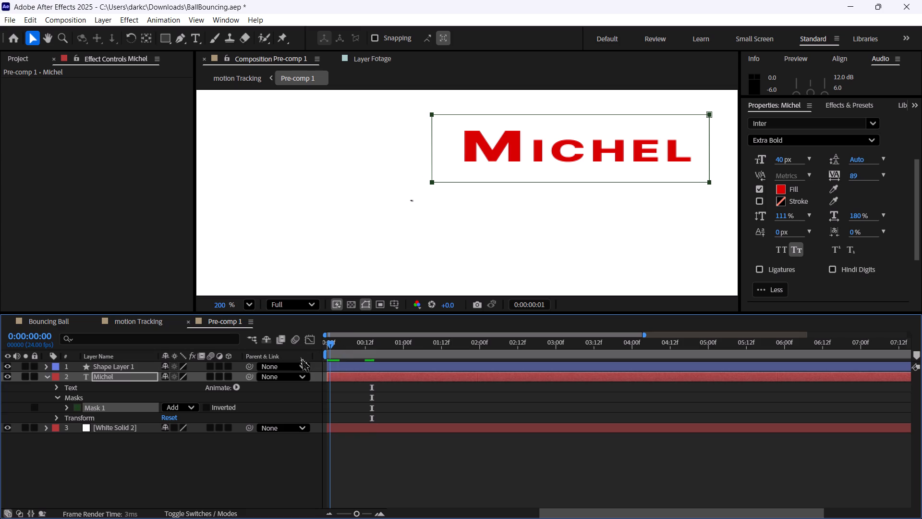
drag(301, 357, 362, 374)
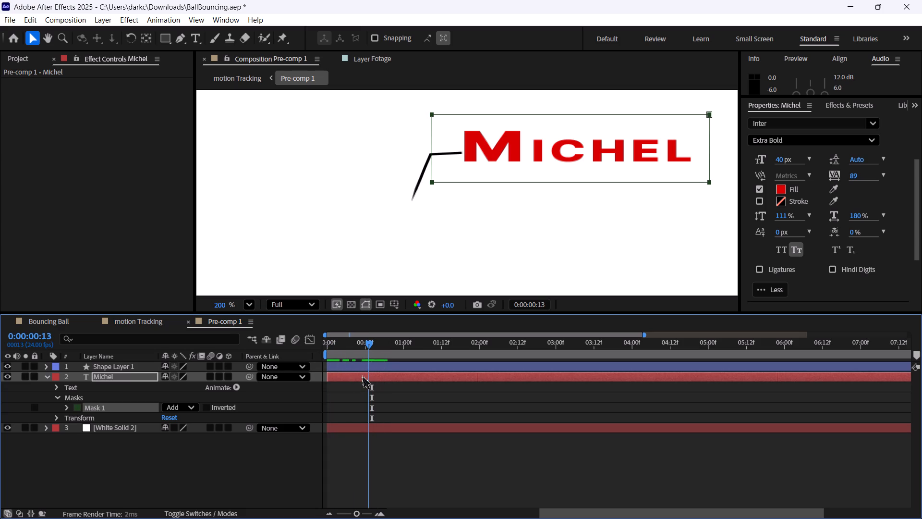
drag(362, 374, 367, 380)
click(66, 410)
click(91, 418)
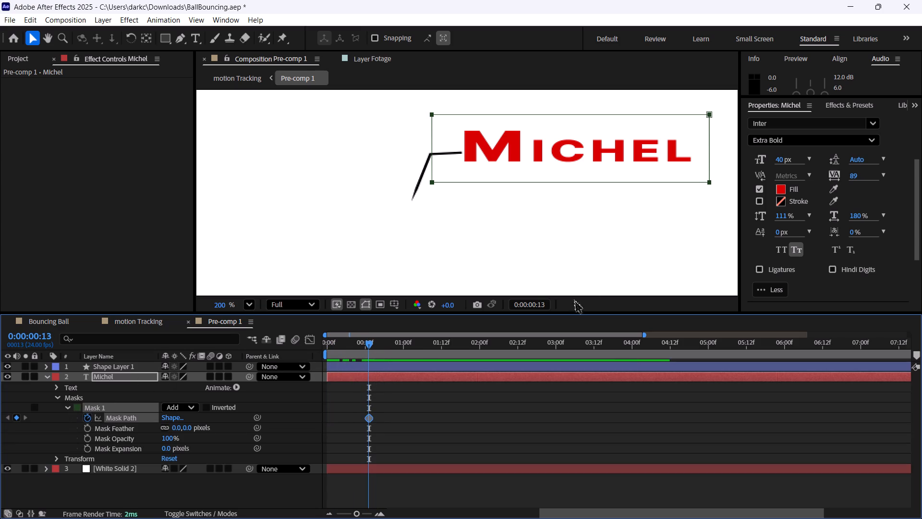
Pull Mask 1's right edge in past the M at 0:00:00:13 so the whole name is hidden.
click(708, 183)
drag(687, 104, 732, 176)
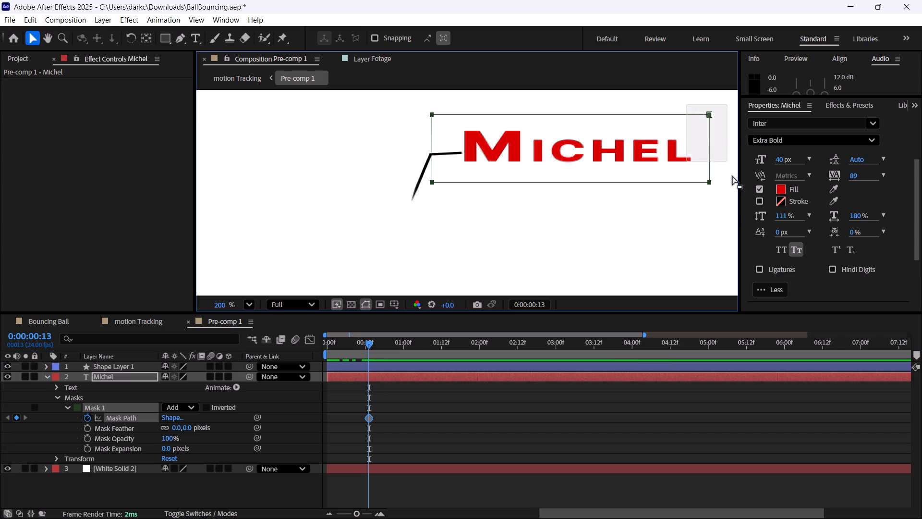
drag(732, 176, 730, 207)
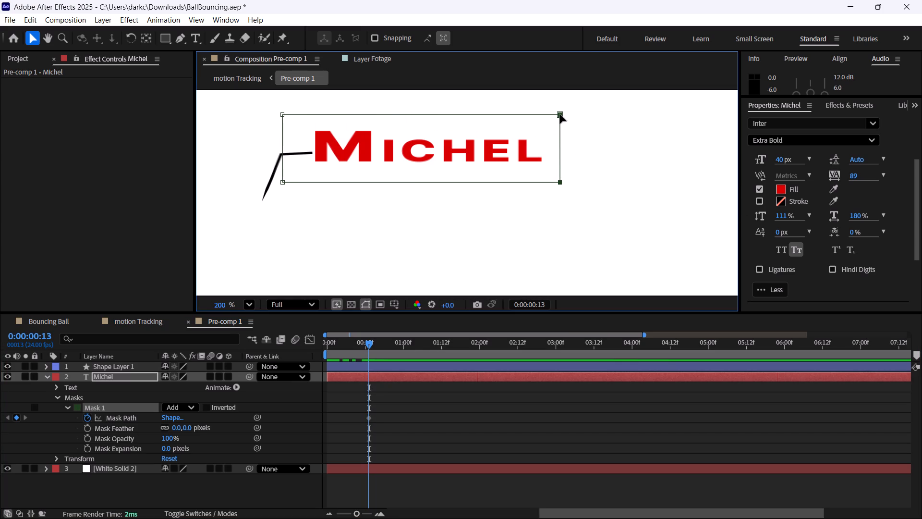
drag(560, 114, 312, 126)
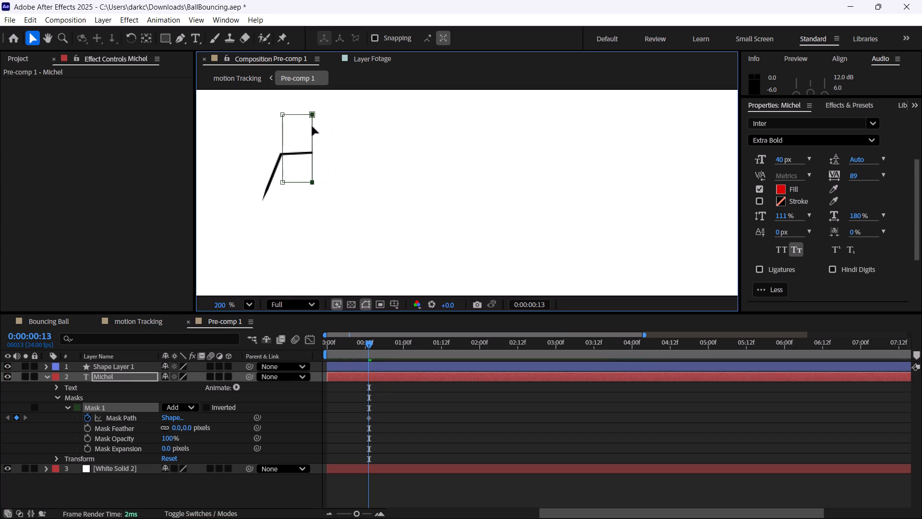
drag(312, 126, 305, 126)
At 0:00:00:23, extend Mask 1's right edge beyond the L to reveal the full name.
drag(369, 343, 392, 346)
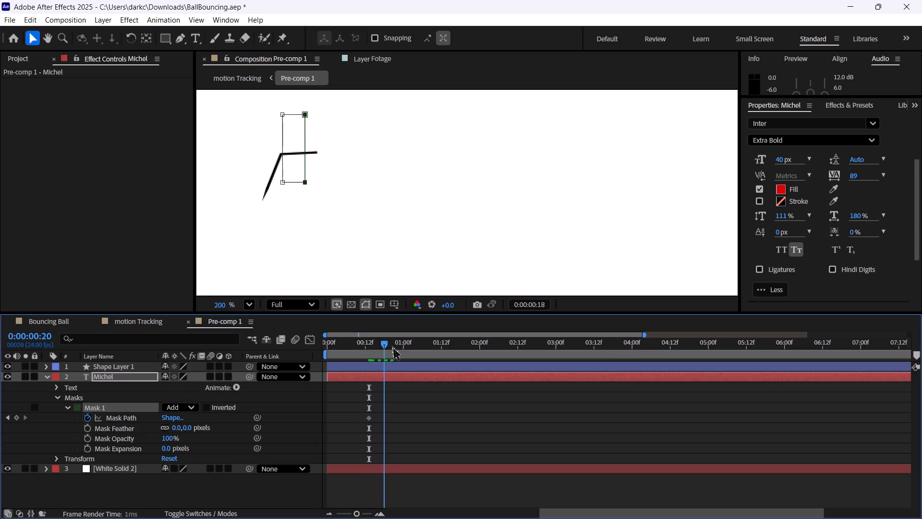
drag(392, 346, 395, 350)
drag(394, 344, 400, 346)
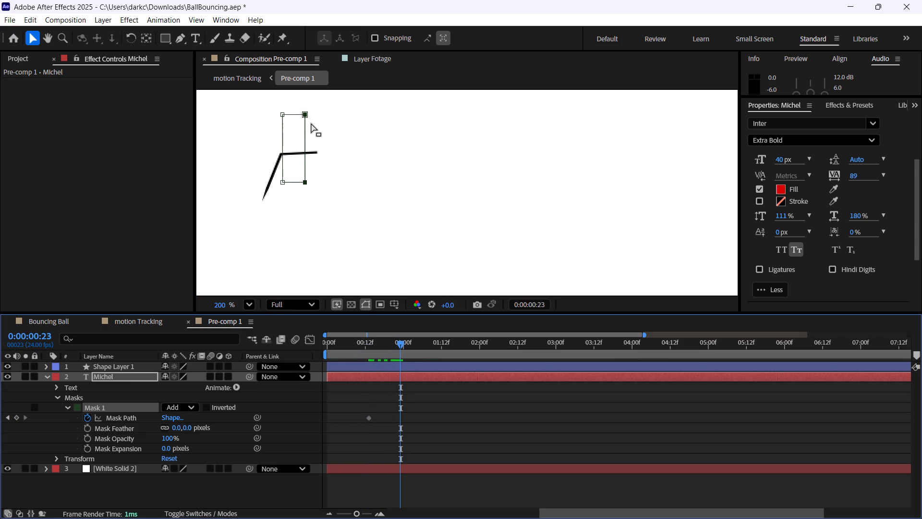
drag(304, 112, 522, 125)
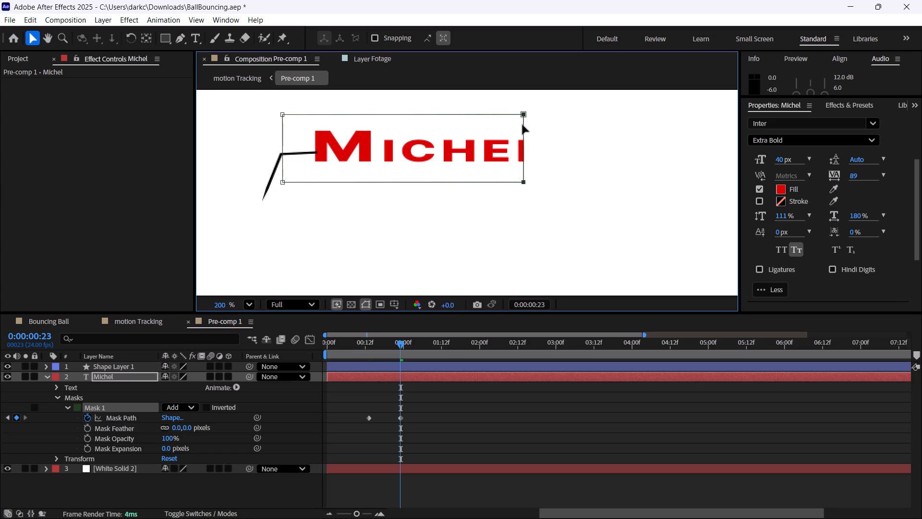
drag(522, 125, 559, 125)
Apply Easy Ease to both Mask Path keyframes.
click(469, 421)
drag(455, 447, 352, 406)
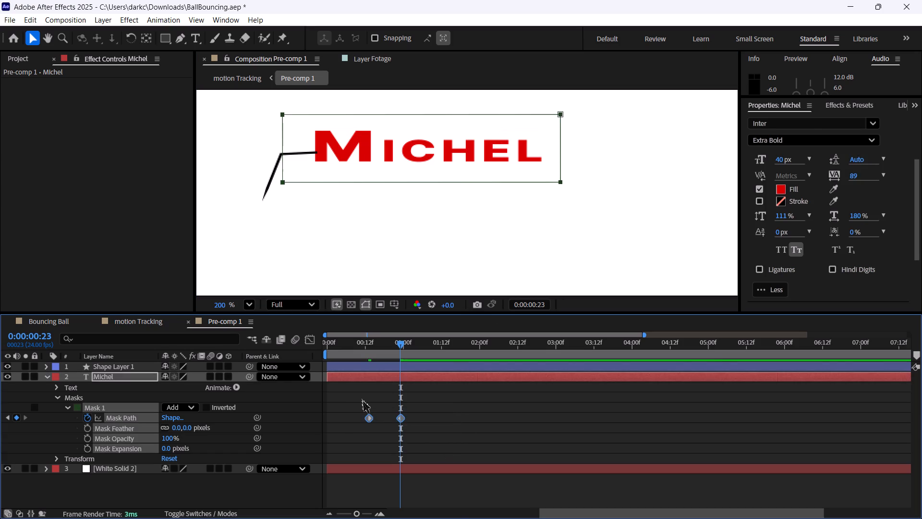
key(F9)
click(442, 406)
Play Pre-comp 1 from the first frame to check the mask reveal of the name.
drag(401, 347, 297, 352)
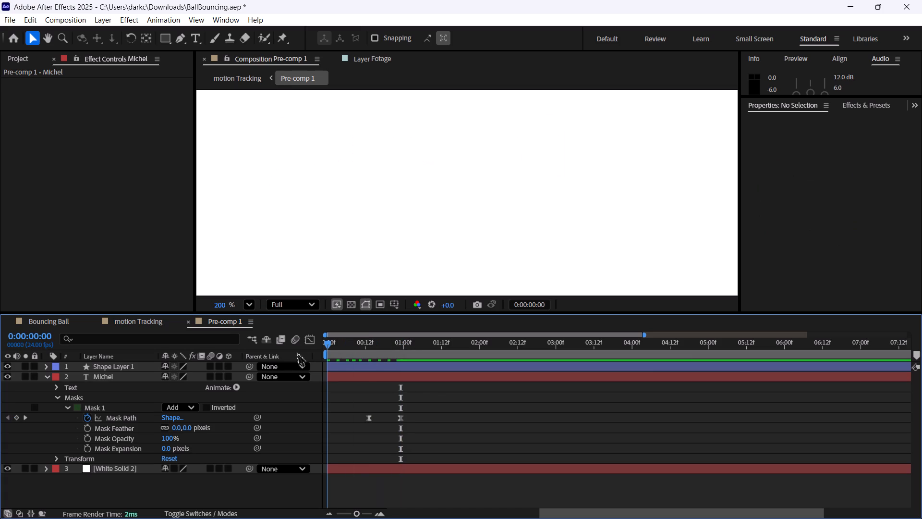
drag(297, 352, 287, 352)
key(space)
key(space)
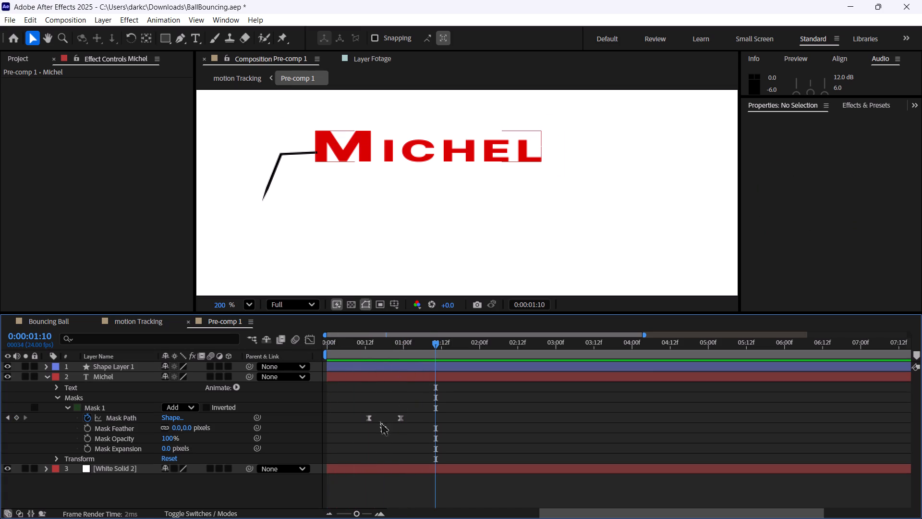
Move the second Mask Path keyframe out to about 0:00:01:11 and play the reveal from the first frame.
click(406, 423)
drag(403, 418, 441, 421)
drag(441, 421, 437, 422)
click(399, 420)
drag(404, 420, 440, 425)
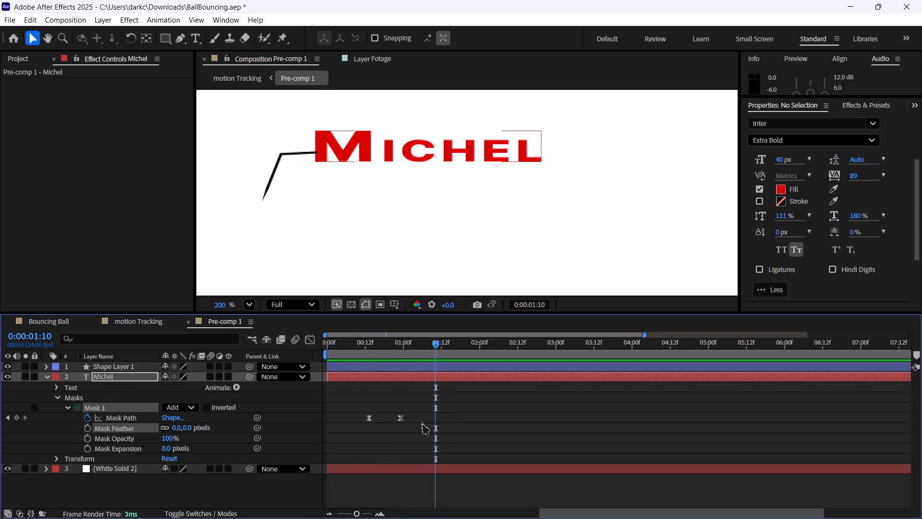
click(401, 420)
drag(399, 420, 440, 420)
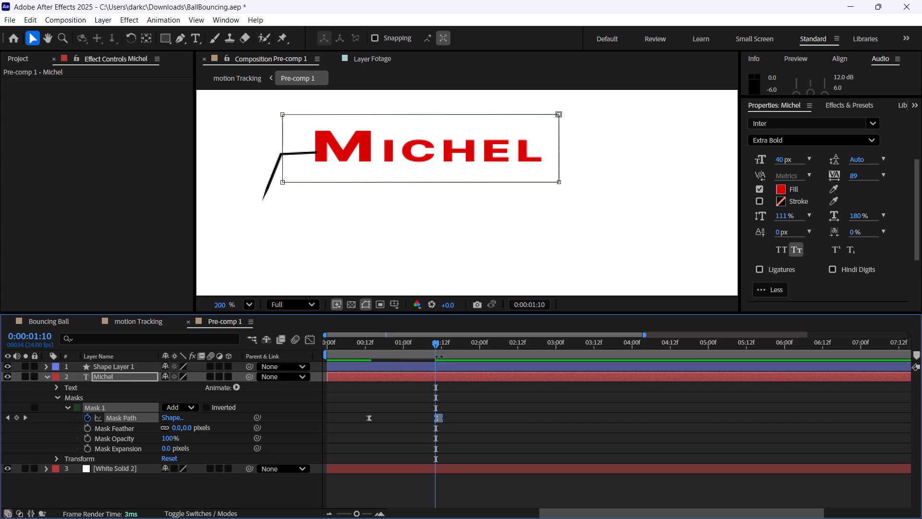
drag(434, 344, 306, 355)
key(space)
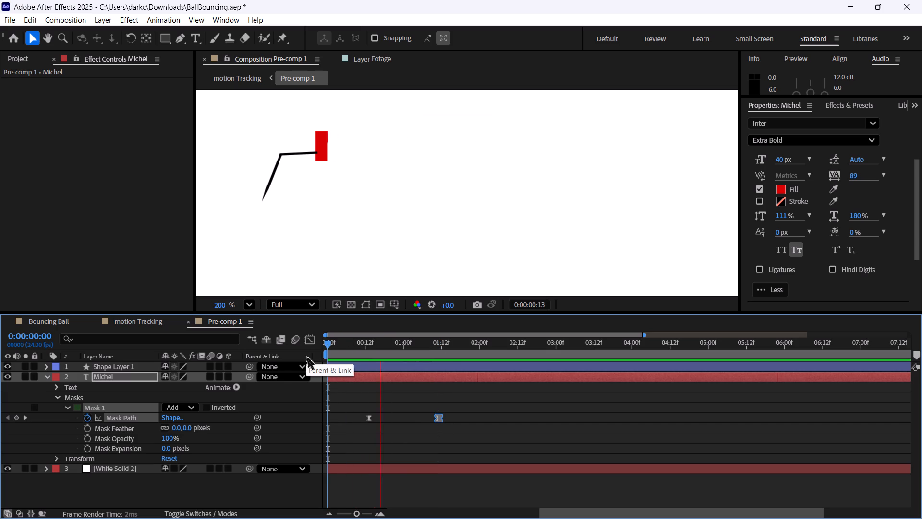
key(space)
Reapply Easy Ease to both Mask Path keyframes and preview the name reveal.
drag(434, 444, 376, 414)
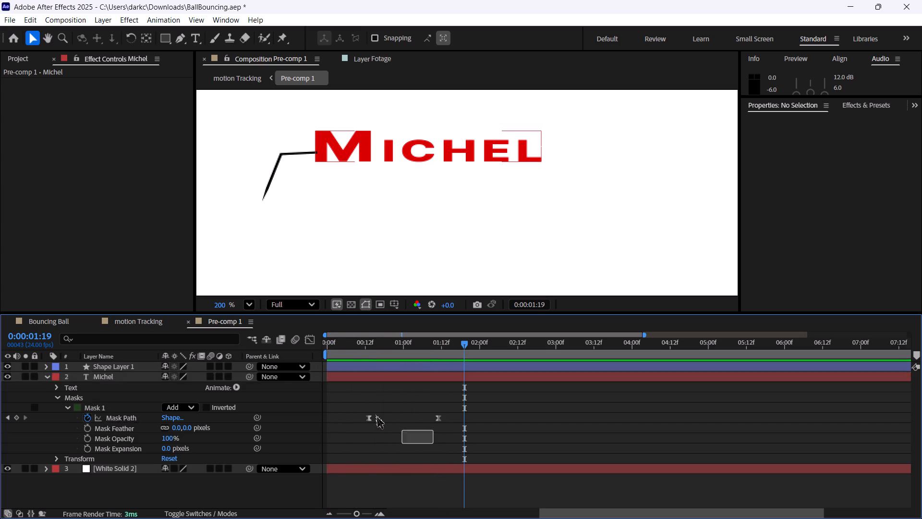
drag(376, 414, 316, 384)
drag(344, 406, 486, 470)
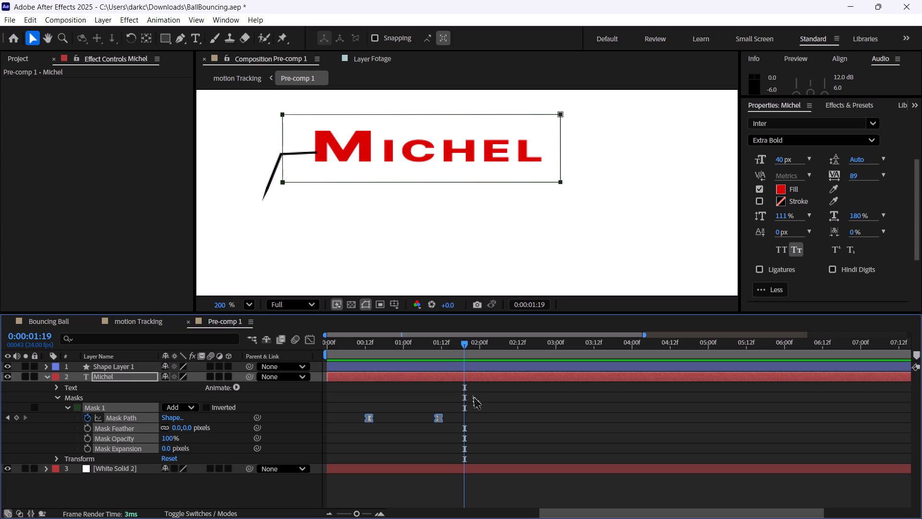
key(F9)
key(F9)
drag(458, 346, 359, 348)
key(space)
key(space)
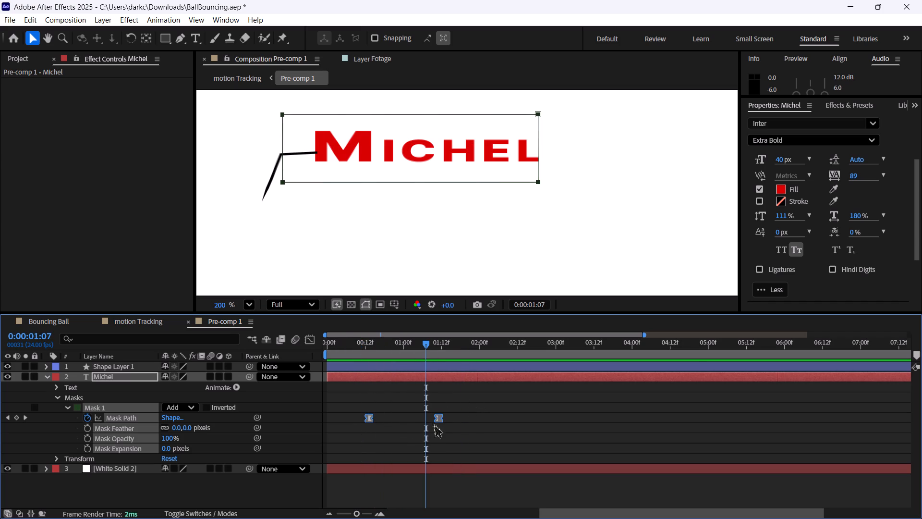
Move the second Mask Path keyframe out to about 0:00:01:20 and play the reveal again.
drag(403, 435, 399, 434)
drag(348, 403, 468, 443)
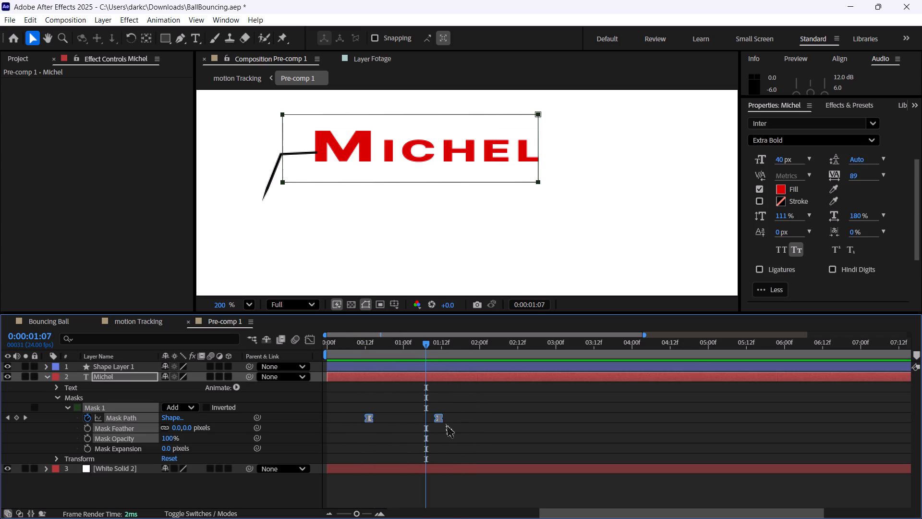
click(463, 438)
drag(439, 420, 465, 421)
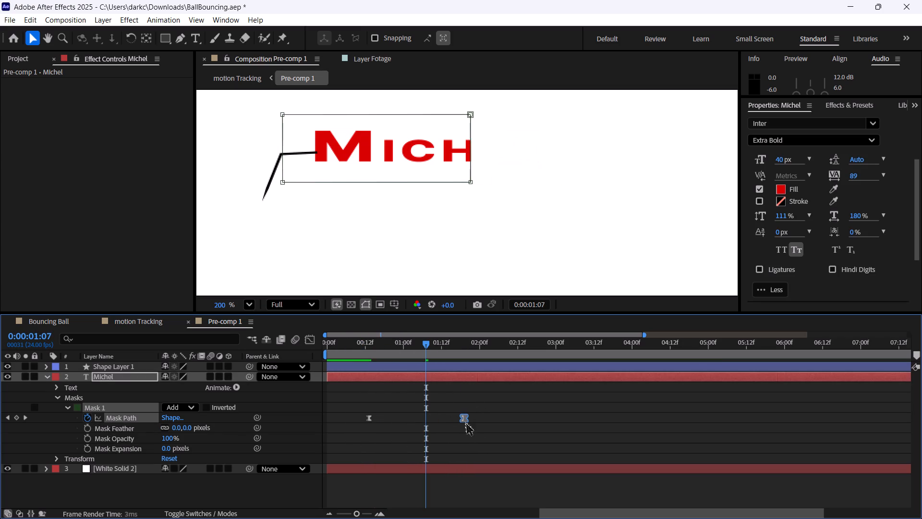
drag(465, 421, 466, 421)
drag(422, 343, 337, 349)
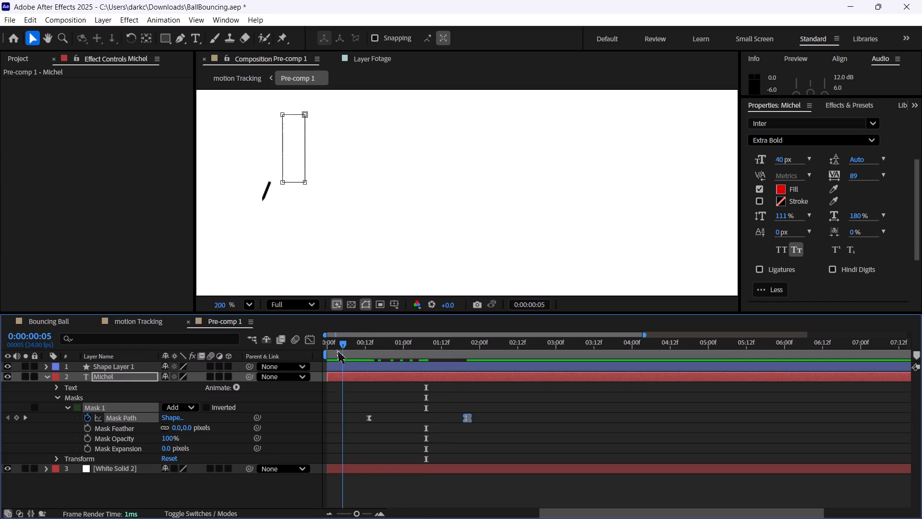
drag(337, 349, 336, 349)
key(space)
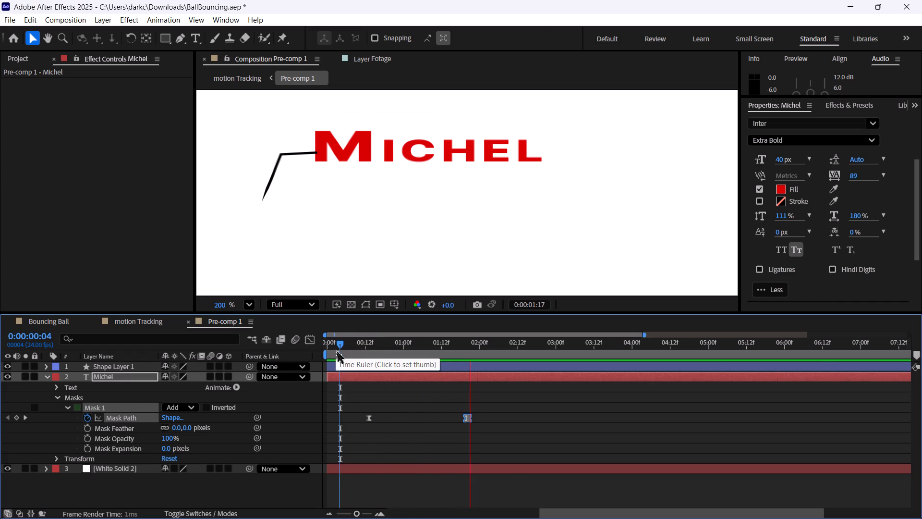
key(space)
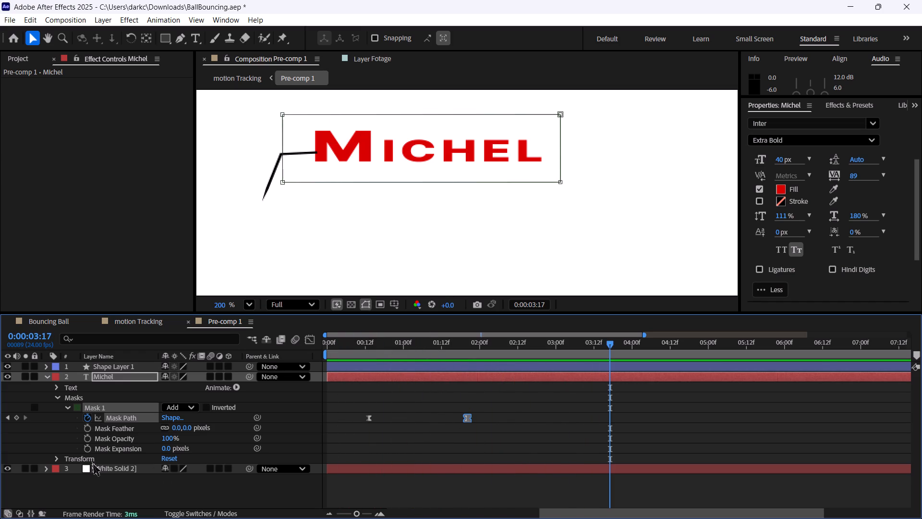
Hide the White Solid 2 backdrop in Pre-comp 1 and play the animation from the first frame.
click(11, 468)
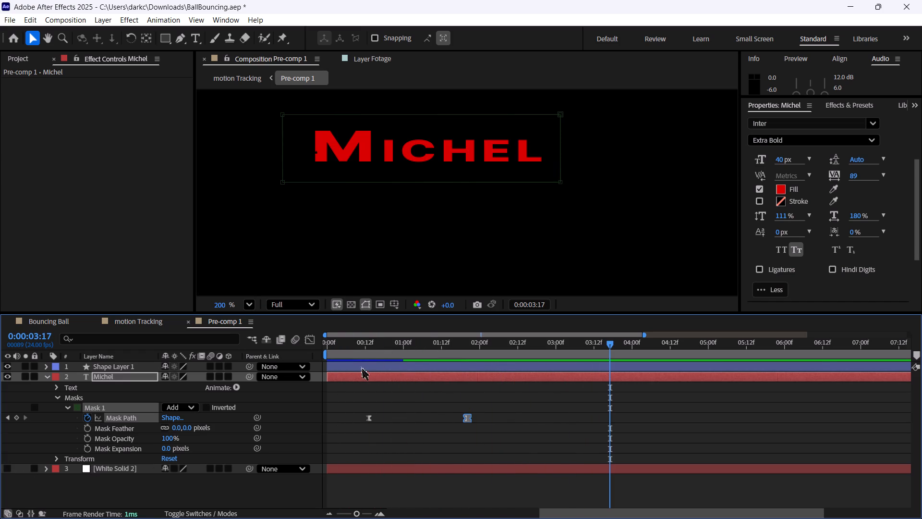
drag(408, 341, 284, 341)
key(space)
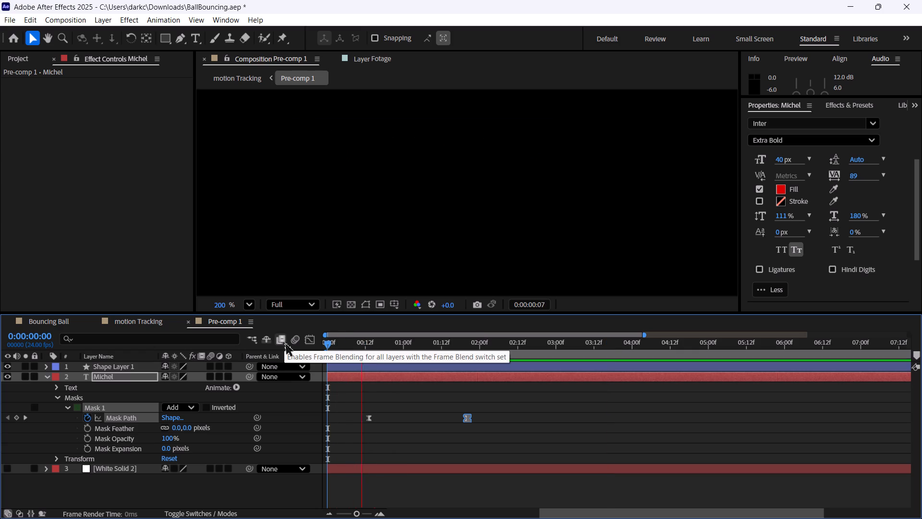
key(space)
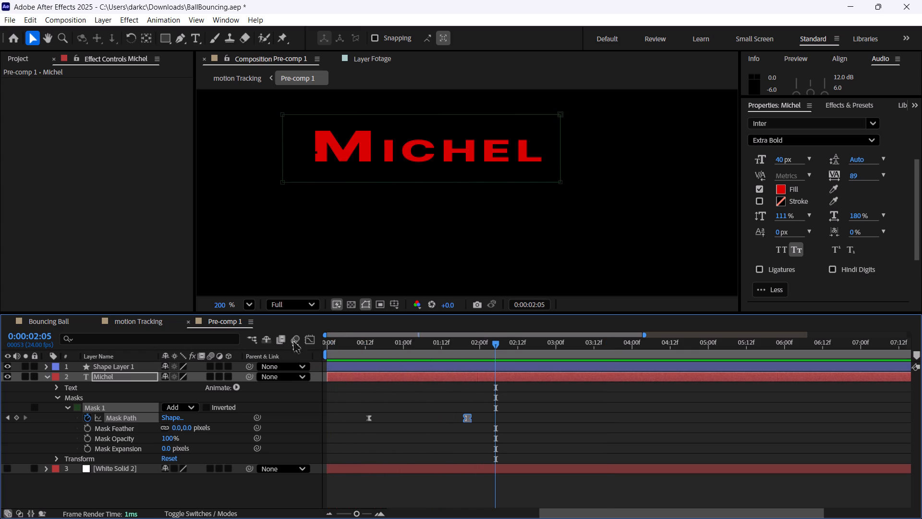
Move the second Mask Path keyframe to about 0:00:01:12 and play the reveal from the first frame.
drag(466, 419, 440, 420)
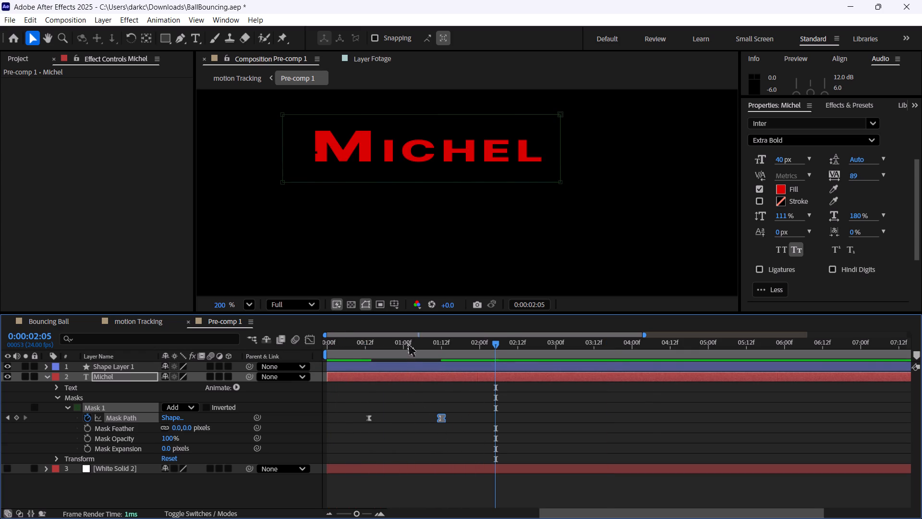
drag(417, 337, 309, 351)
drag(385, 348, 328, 358)
key(space)
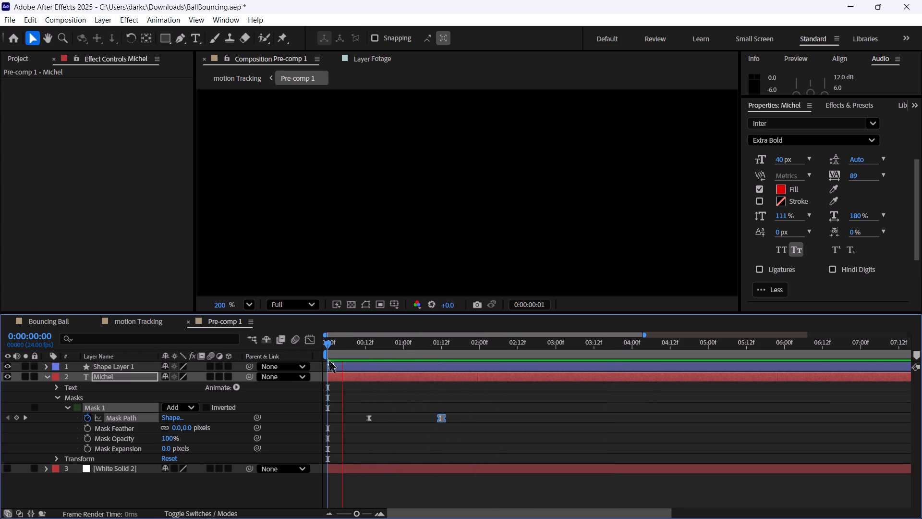
key(space)
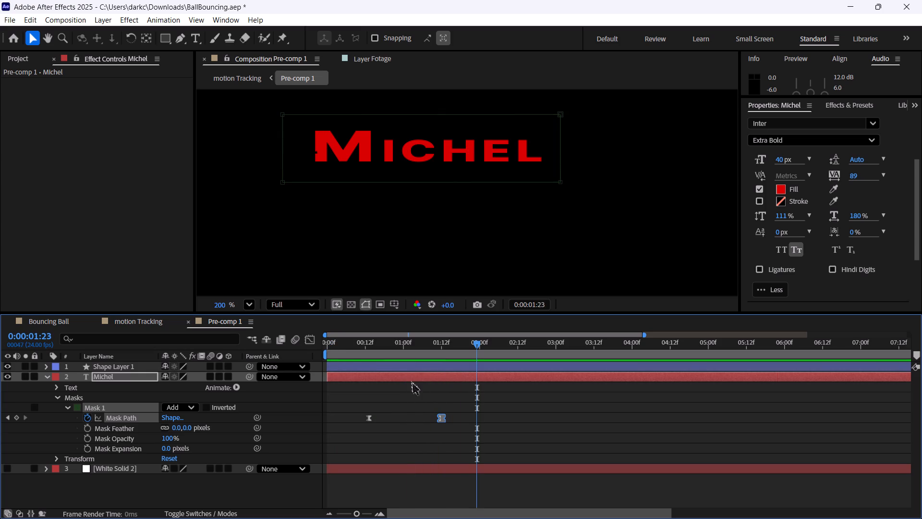
Save the project.
key(ctrl+s)
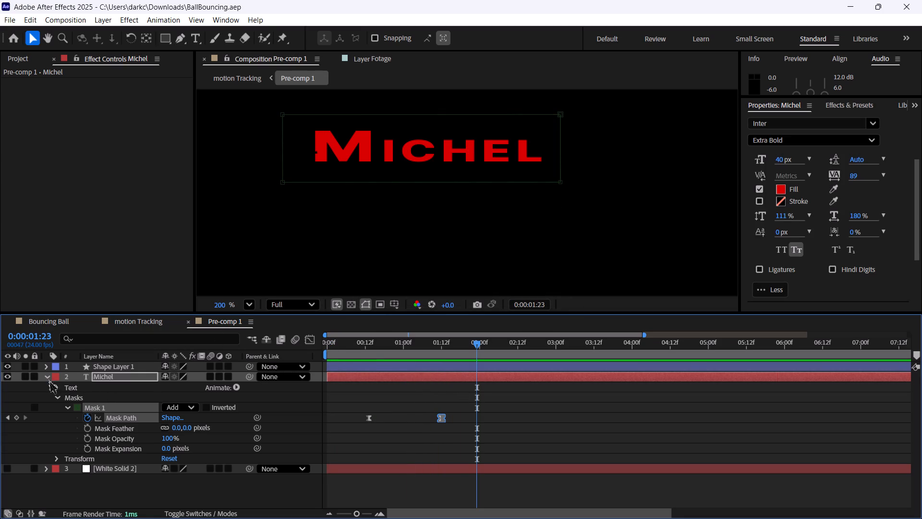
Play the motion Tracking composition from the first frame to check the animated label over the footage, and save the project.
click(46, 379)
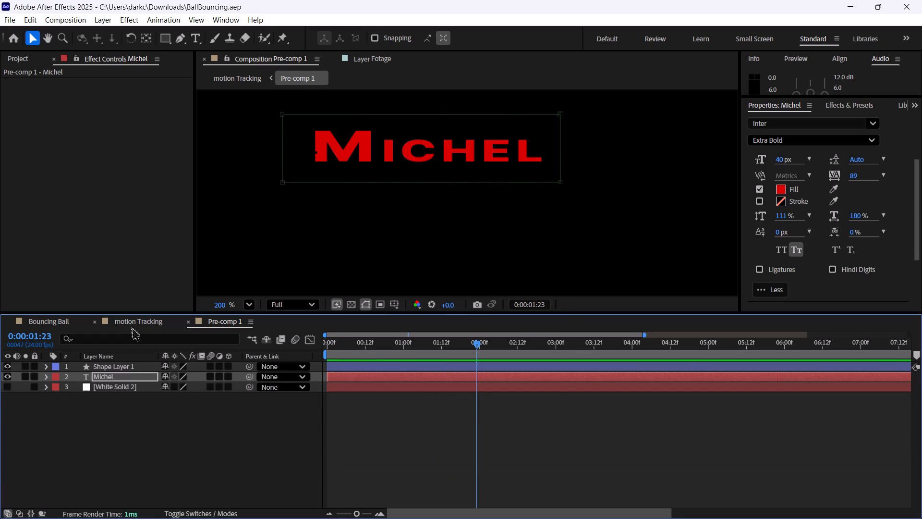
click(128, 324)
click(466, 453)
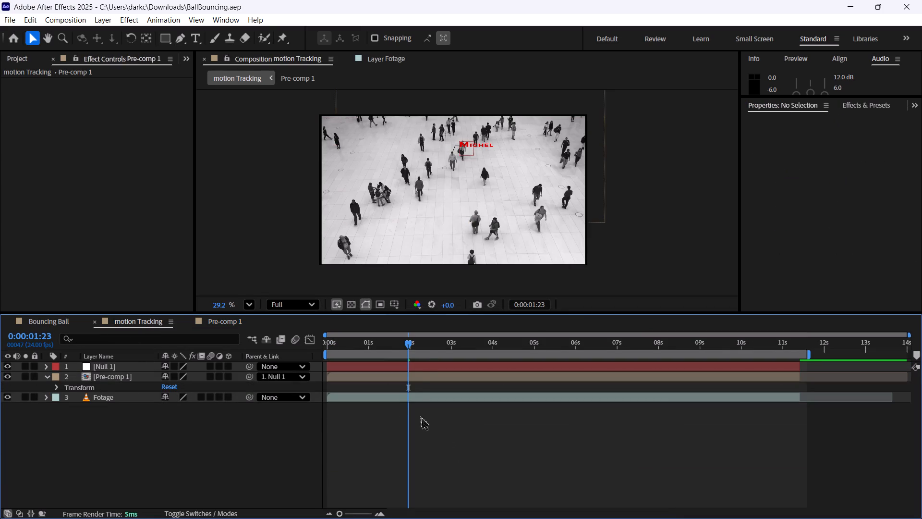
drag(407, 341, 275, 337)
key(space)
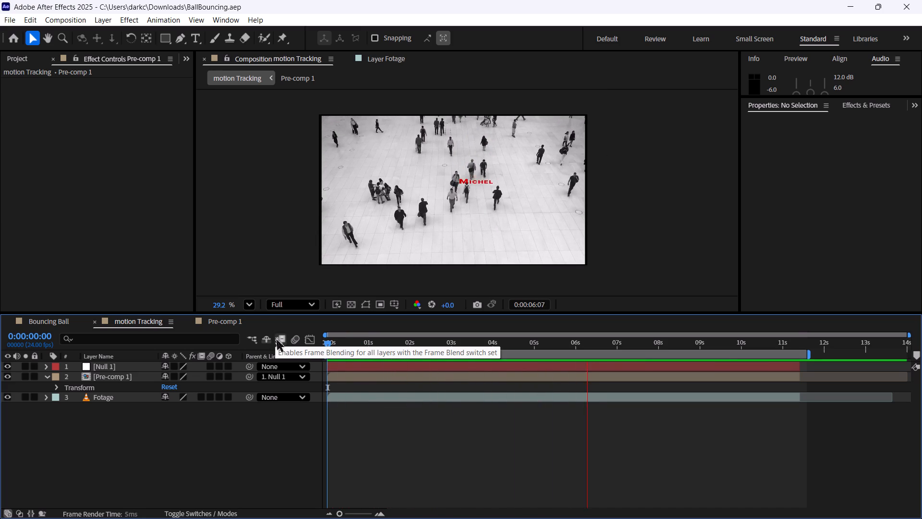
key(space)
key(ctrl+s)
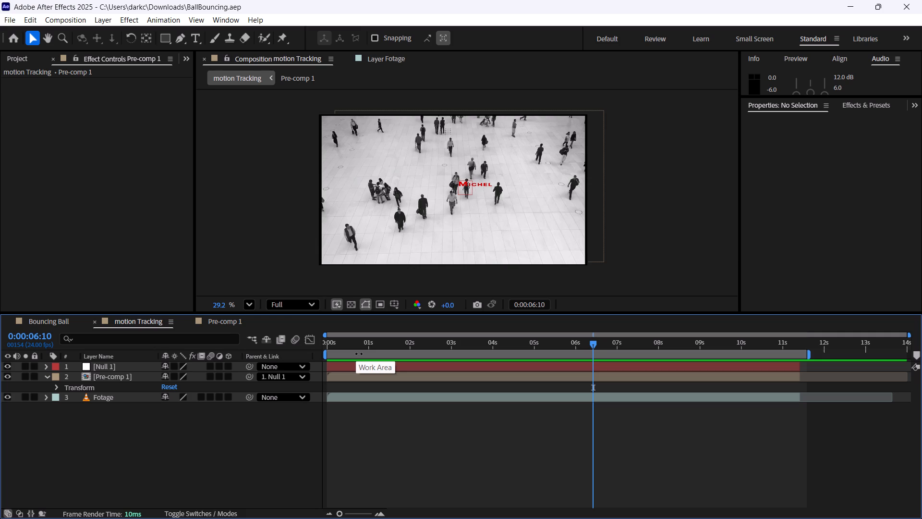
Go back to Pre-comp 1 and make the White Solid 2 backdrop visible again.
drag(376, 346, 263, 353)
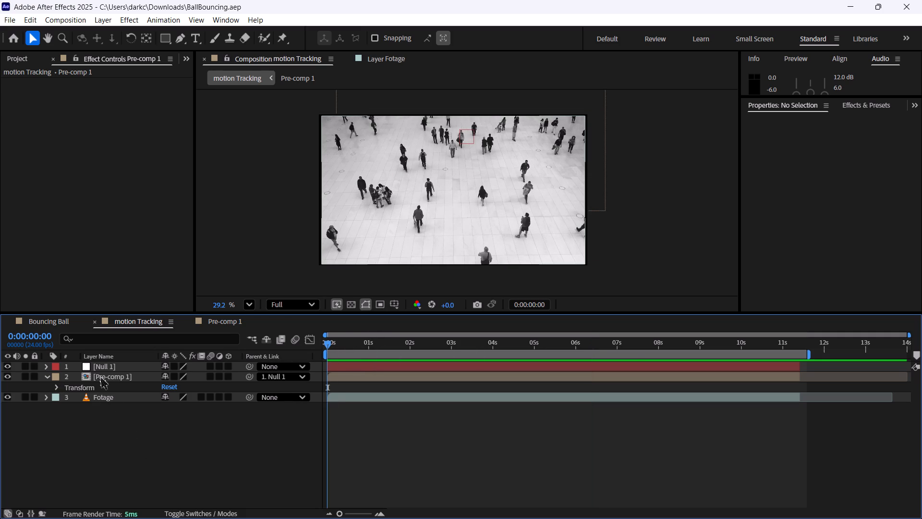
click(108, 399)
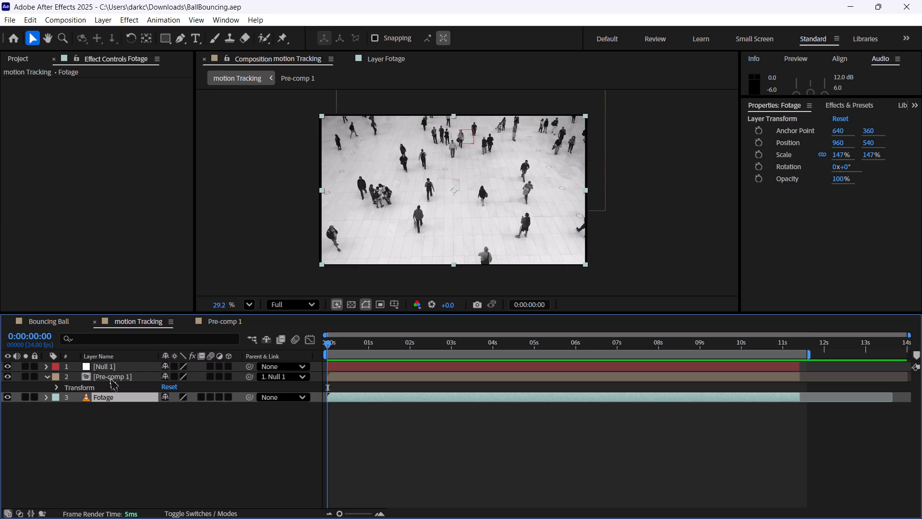
click(109, 377)
click(205, 321)
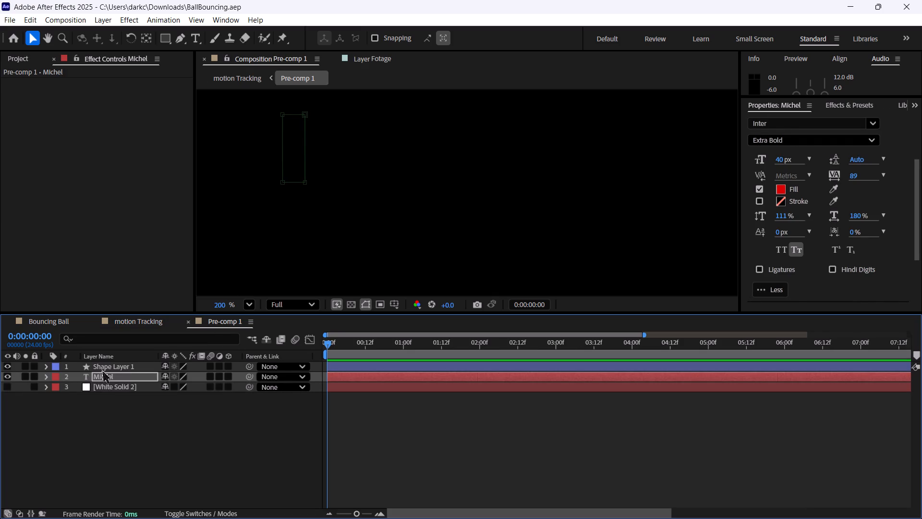
click(119, 362)
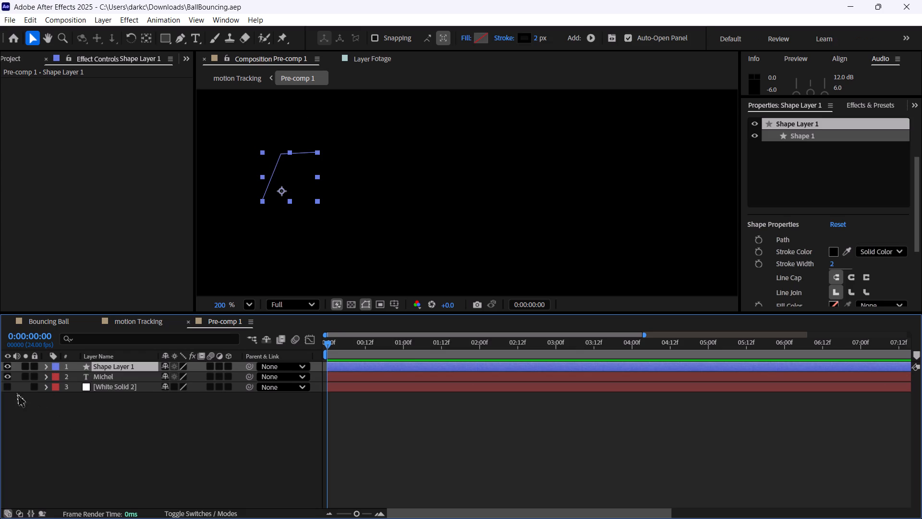
click(7, 388)
Set the stroke width of the pointer line in Shape Layer 1 to 3.
click(46, 365)
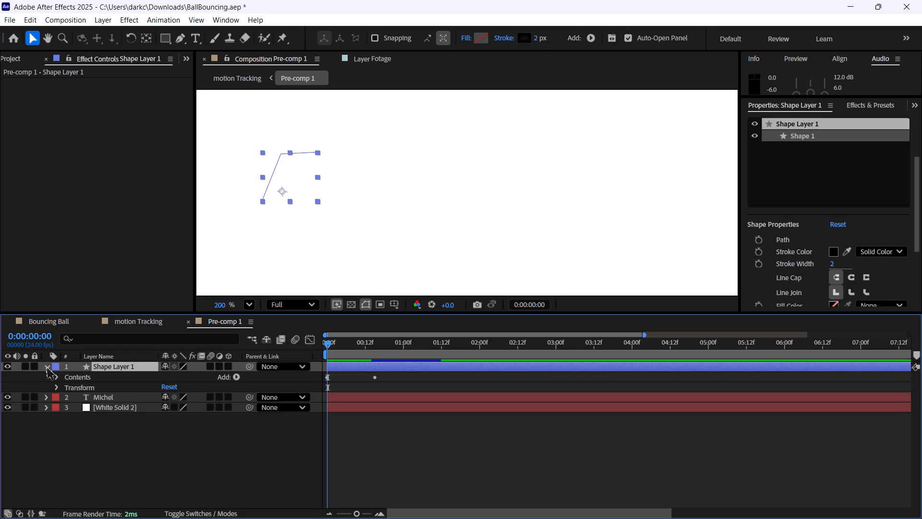
click(55, 379)
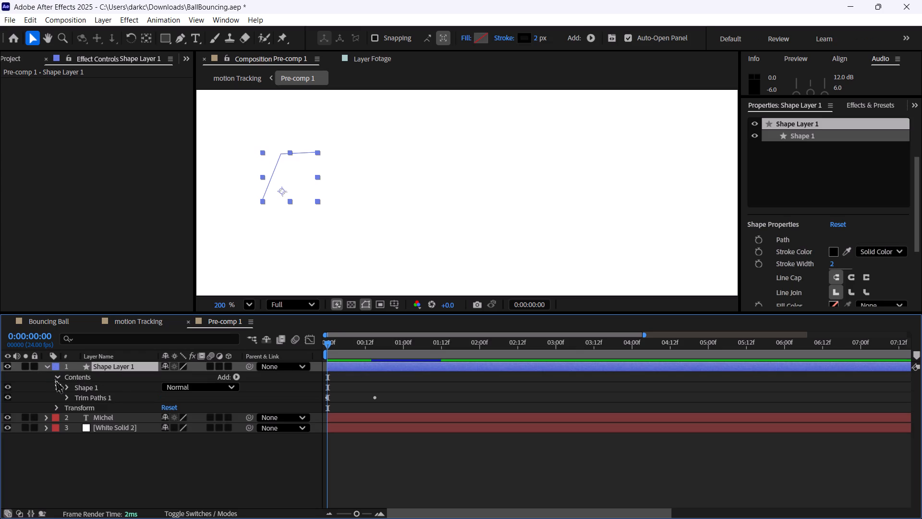
click(70, 387)
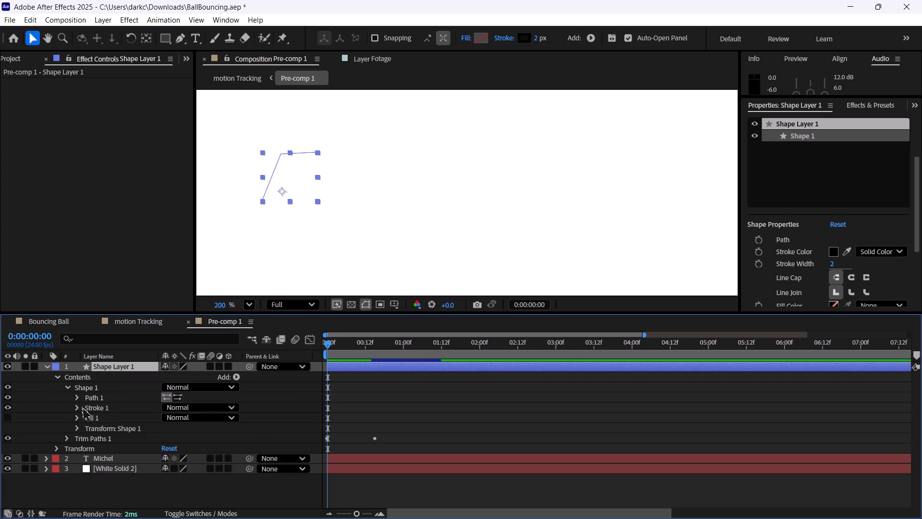
click(79, 406)
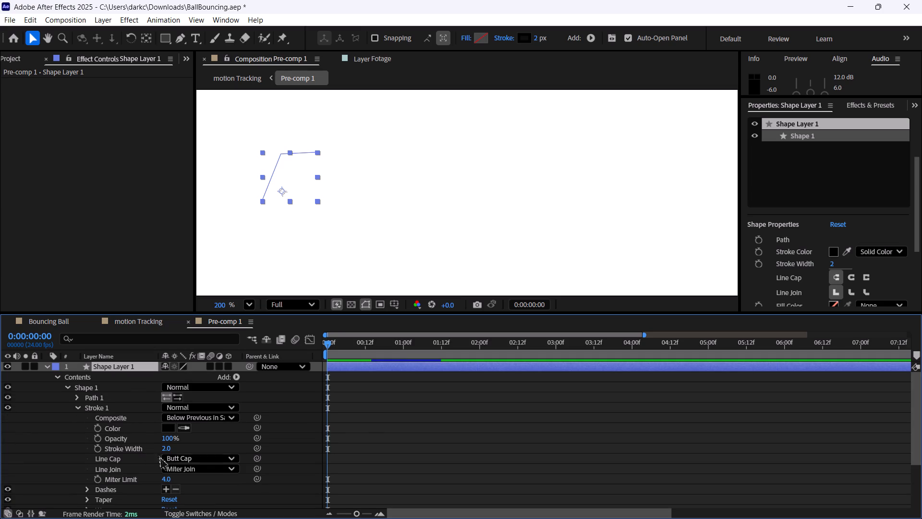
drag(168, 449, 194, 457)
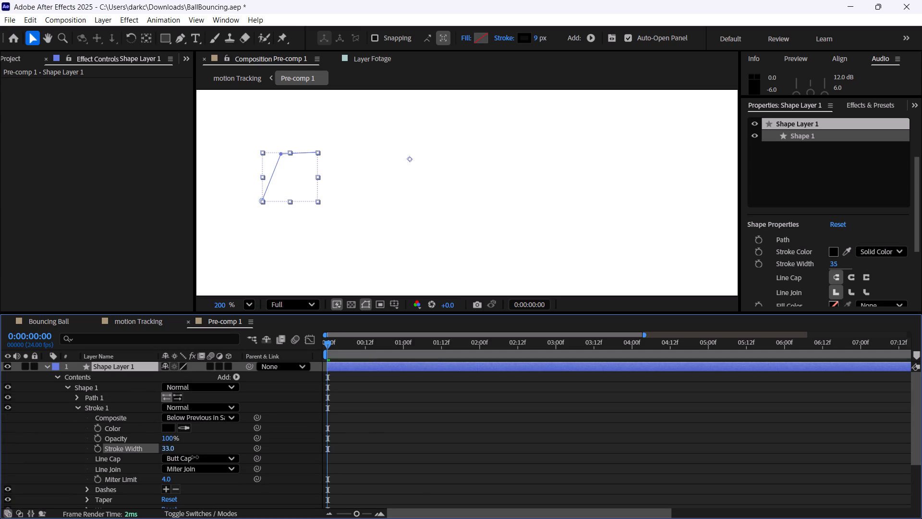
drag(194, 457, 176, 457)
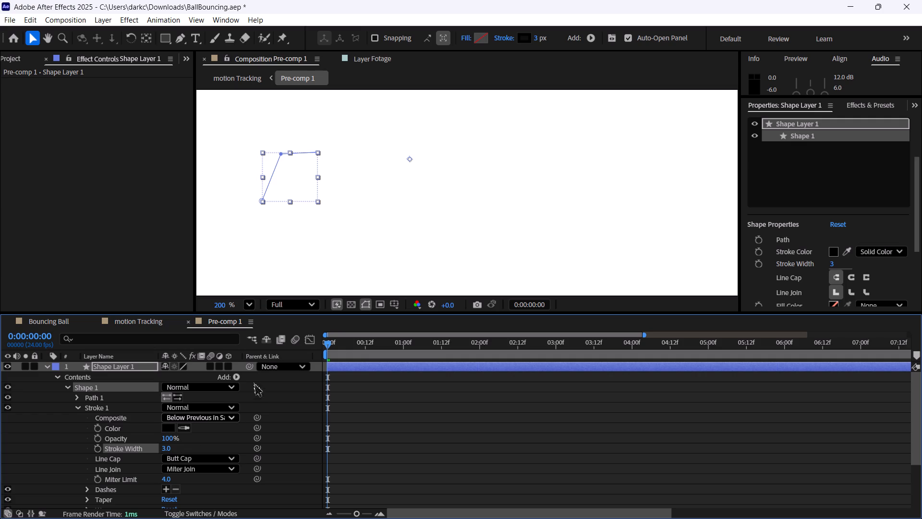
click(313, 248)
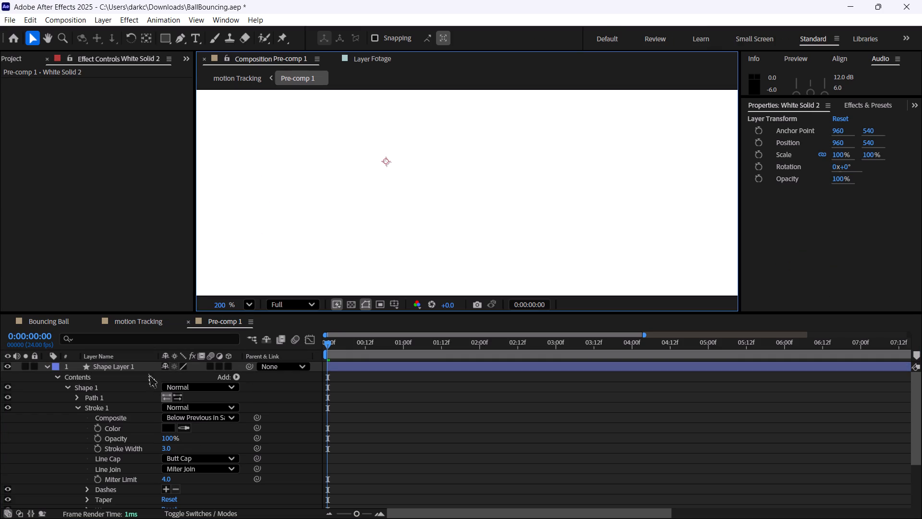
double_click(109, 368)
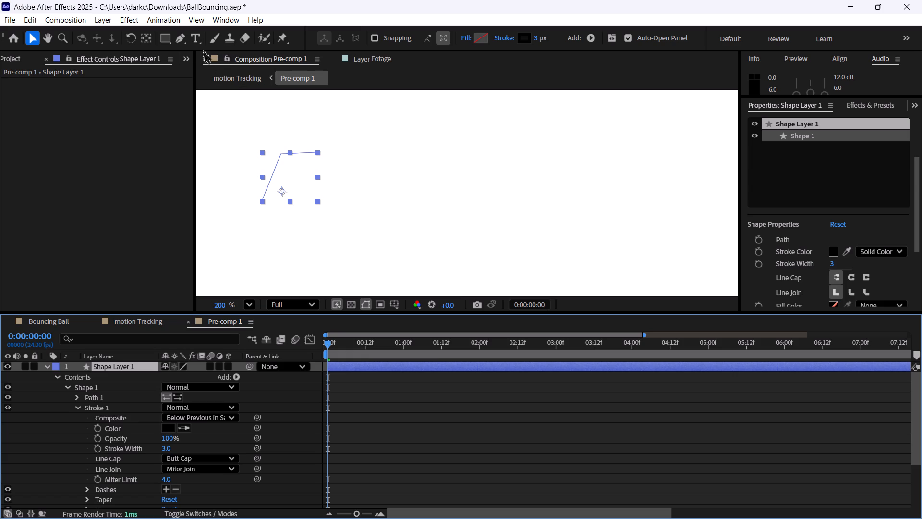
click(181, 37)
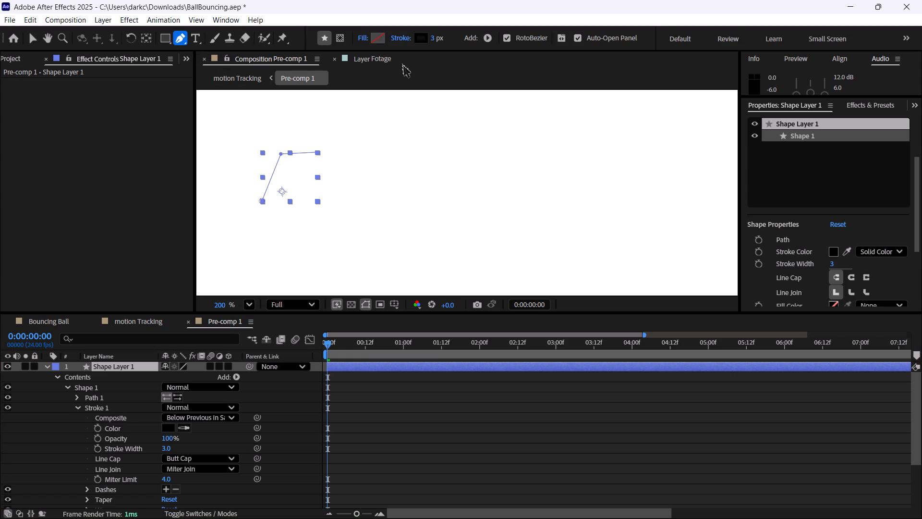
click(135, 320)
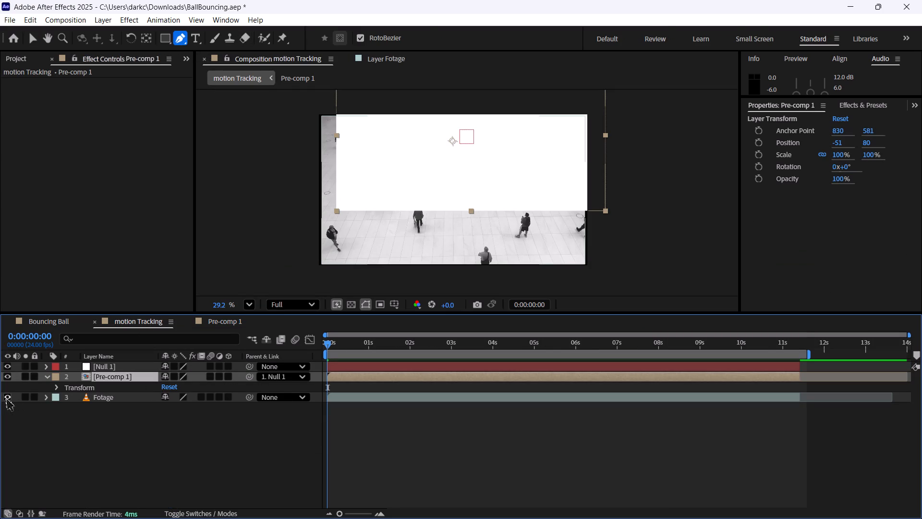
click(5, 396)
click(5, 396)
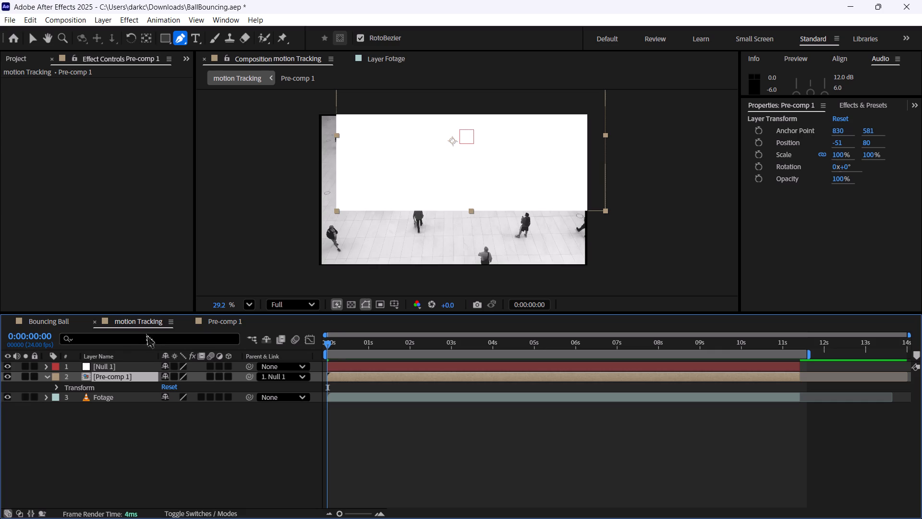
Go back to Pre-comp 1, collapse Shape Layer 1 and hide the White Solid 2 backdrop.
click(219, 325)
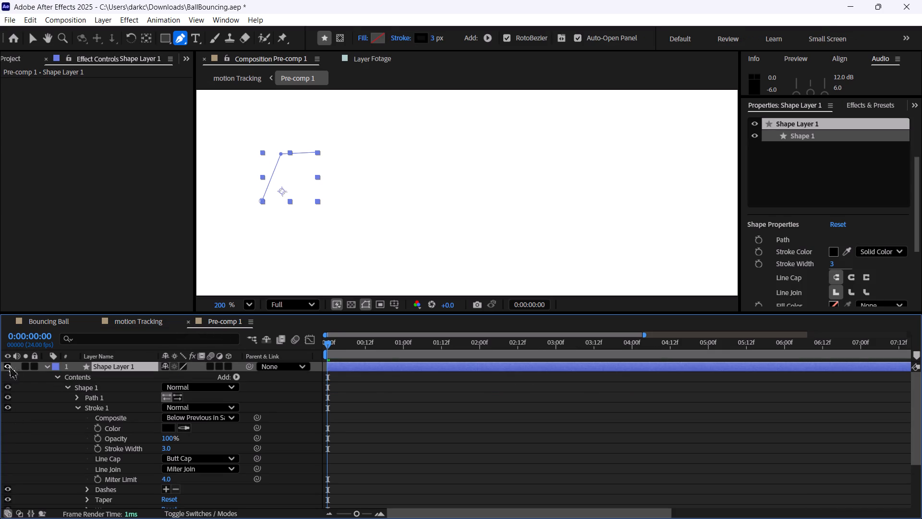
click(47, 367)
click(4, 385)
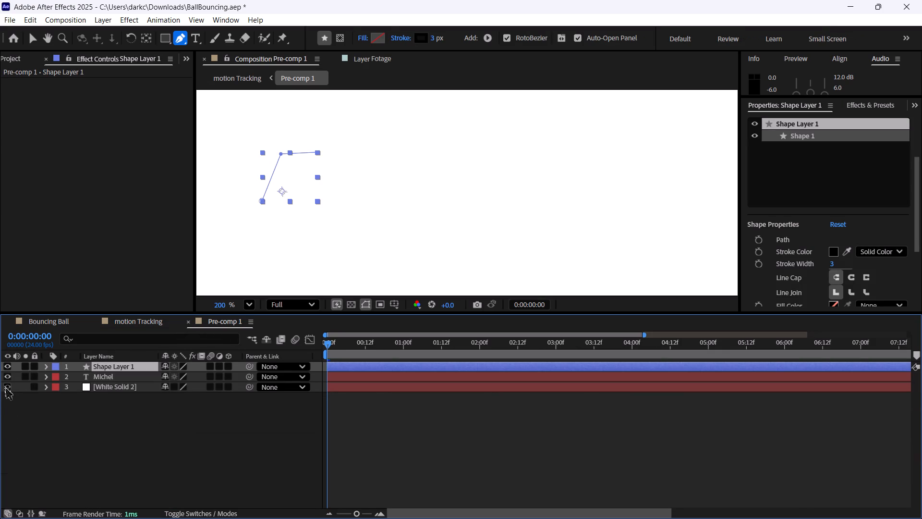
Play the motion Tracking composition from the first frame to check the thicker pointer line over the footage.
click(144, 321)
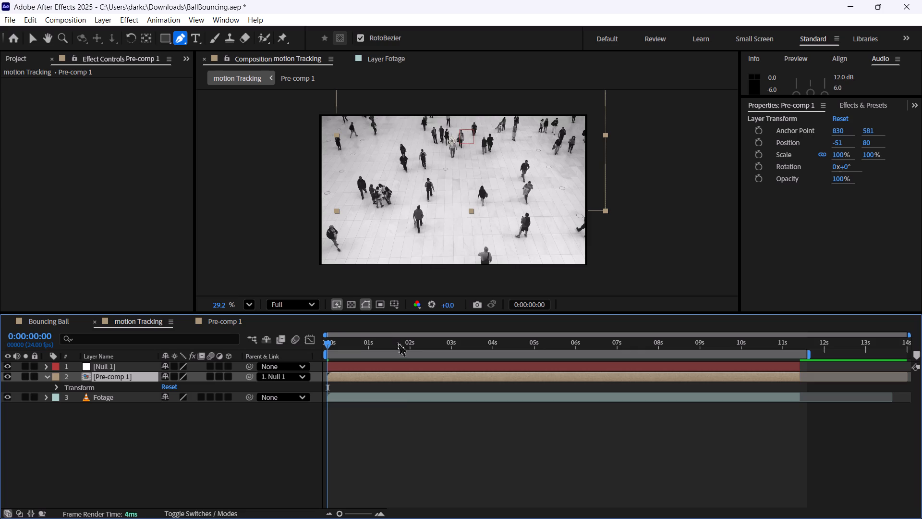
drag(394, 344, 415, 347)
click(475, 447)
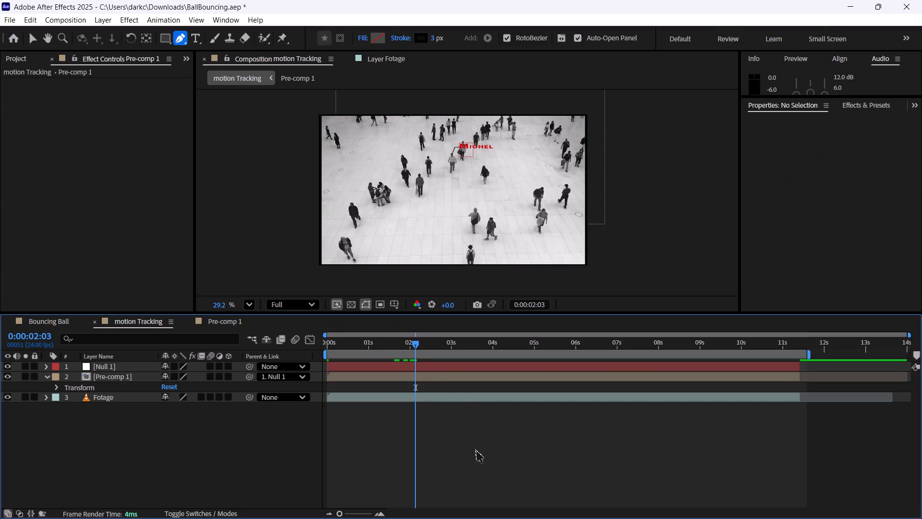
drag(416, 348, 301, 349)
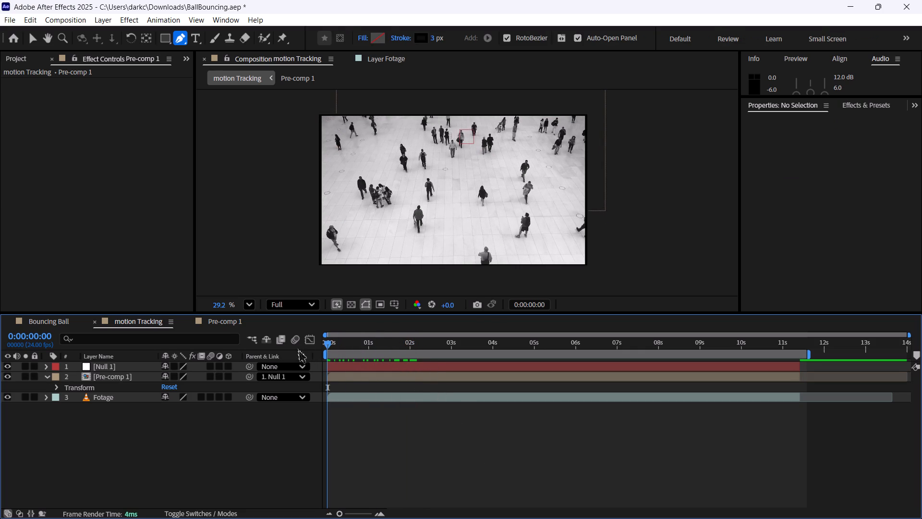
key(space)
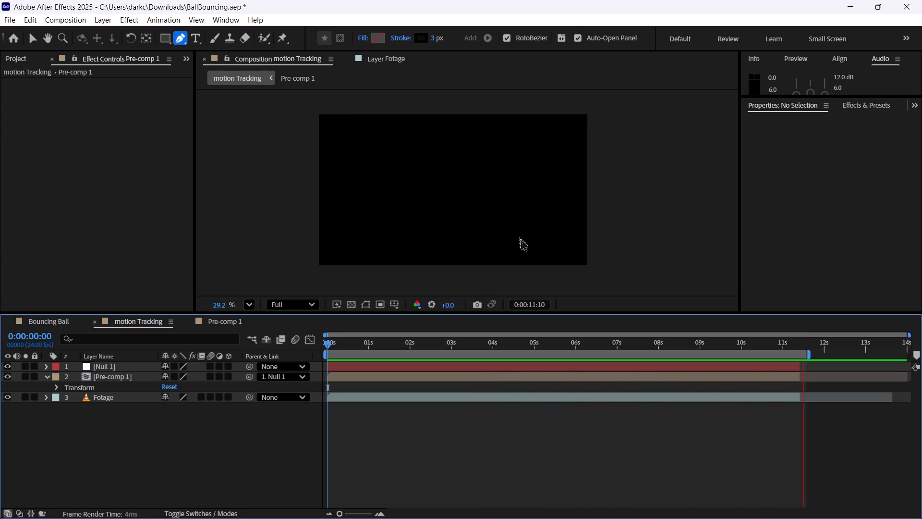
key(space)
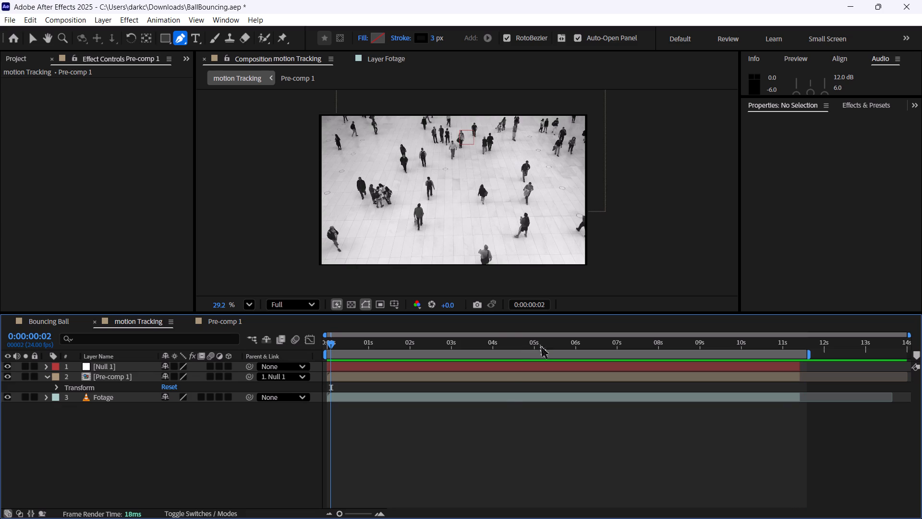
Find where the Michel label starts leaving the frame and shorten the work area to end at about 0:00:10:11.
drag(540, 344, 710, 416)
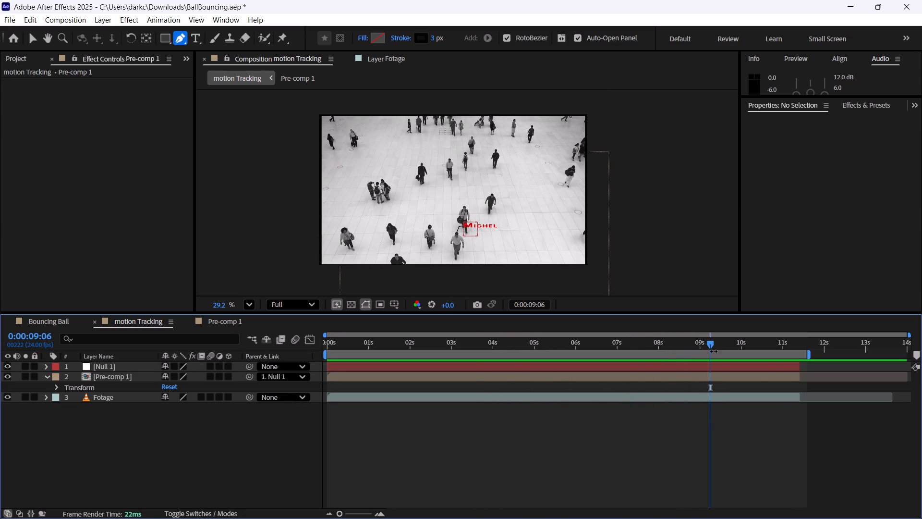
drag(713, 341, 771, 378)
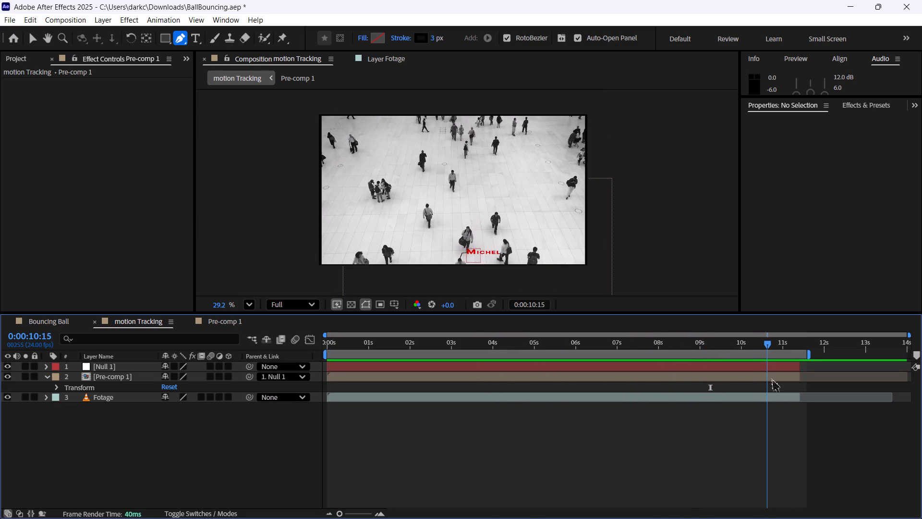
drag(771, 378, 771, 395)
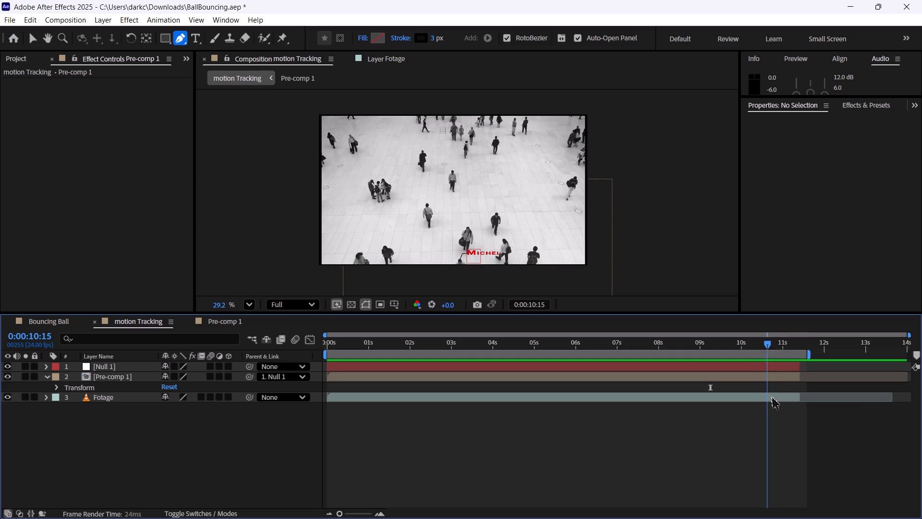
drag(771, 395, 774, 399)
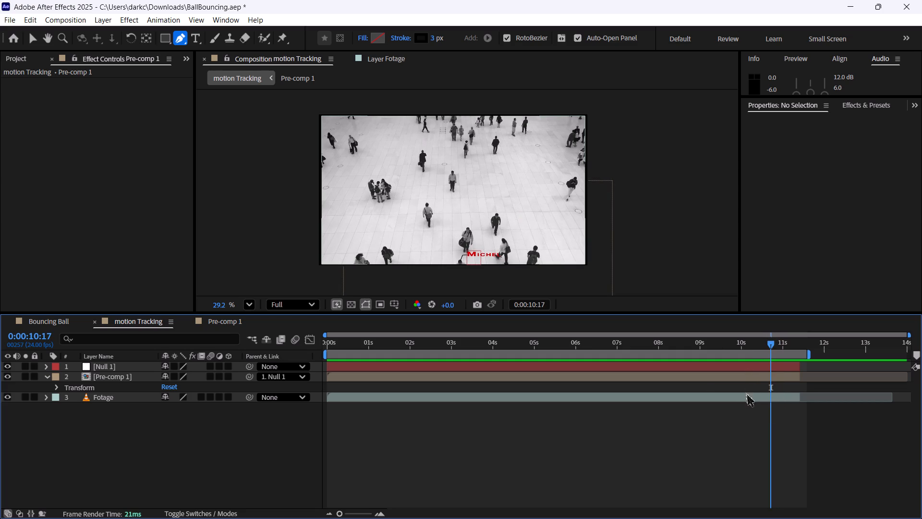
drag(808, 355, 761, 361)
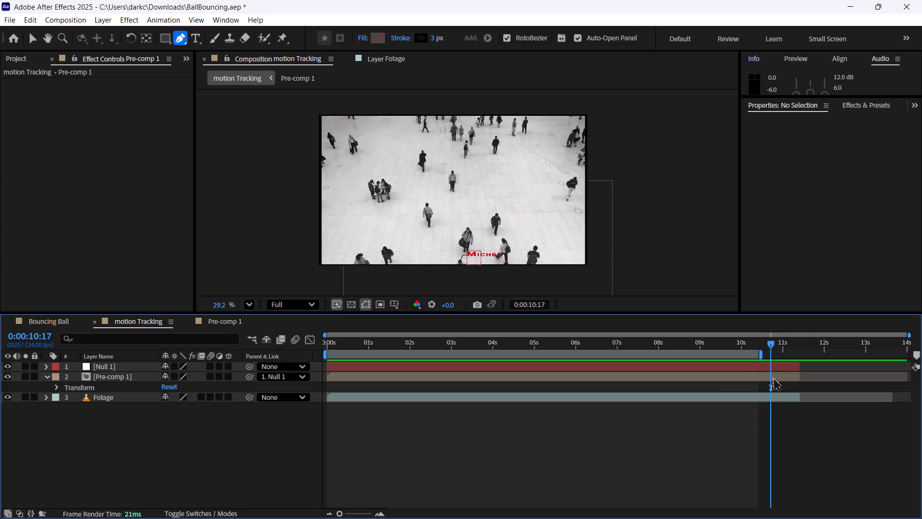
Split the Null 1, Pre-comp 1 and Fotage layers at 0:00:10:11.
drag(770, 346, 759, 346)
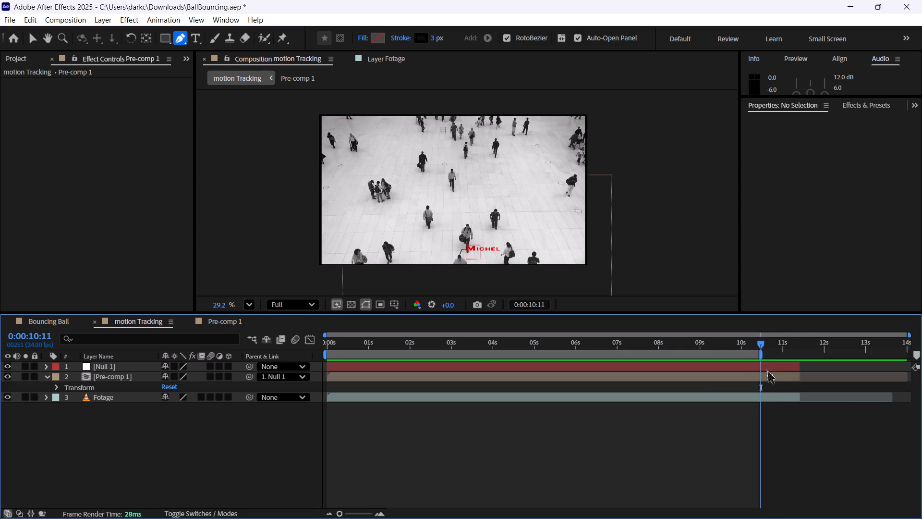
click(772, 360)
click(765, 364)
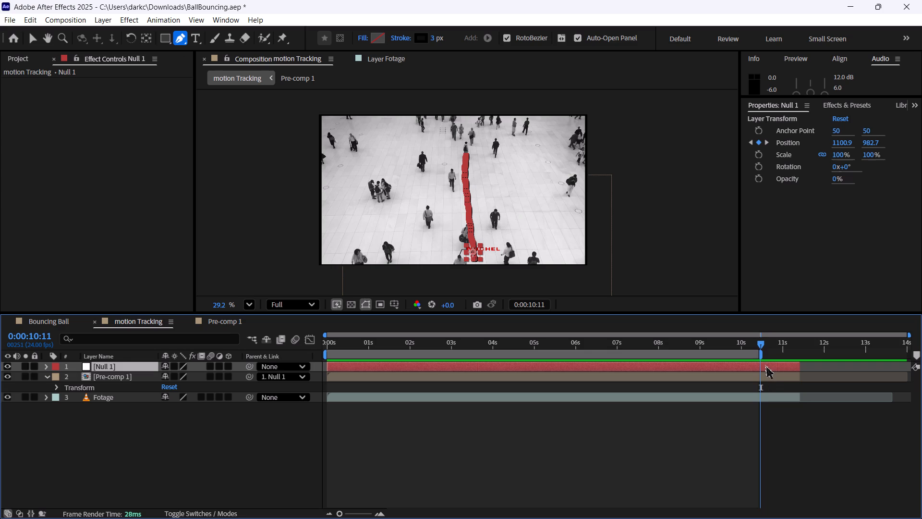
key(shift+d)
click(765, 364)
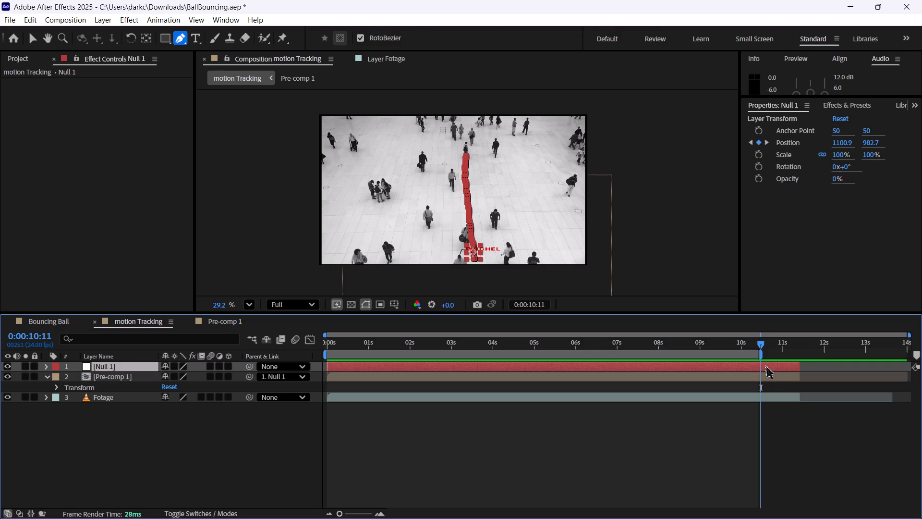
key(ctrl+shift+d)
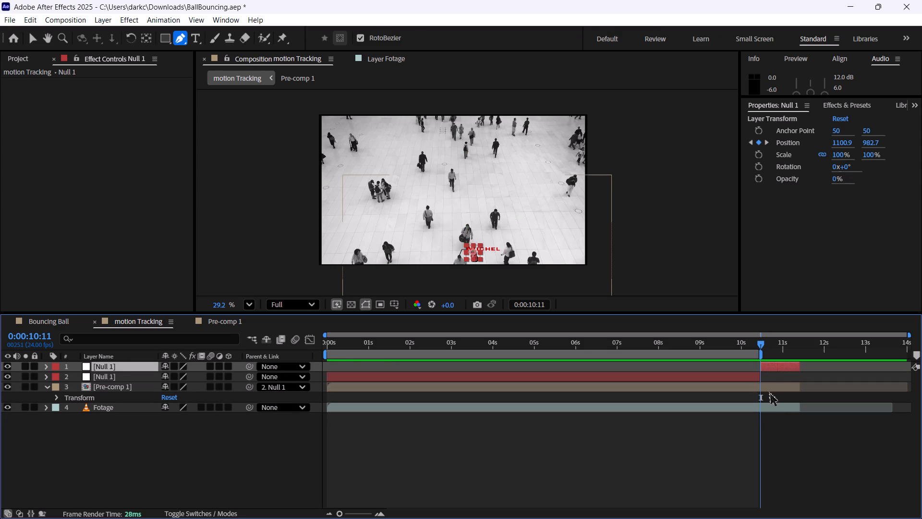
click(768, 390)
key(ctrl+shift+d)
click(772, 417)
key(ctrl+shift+d)
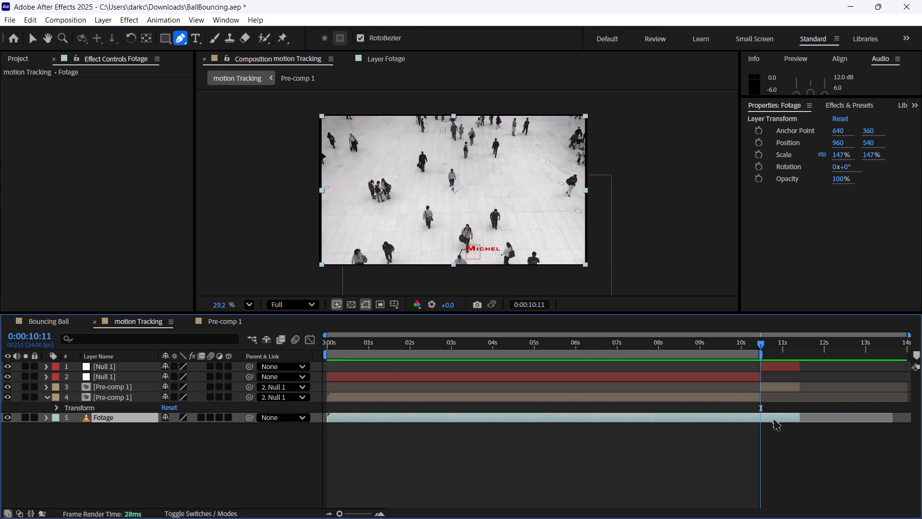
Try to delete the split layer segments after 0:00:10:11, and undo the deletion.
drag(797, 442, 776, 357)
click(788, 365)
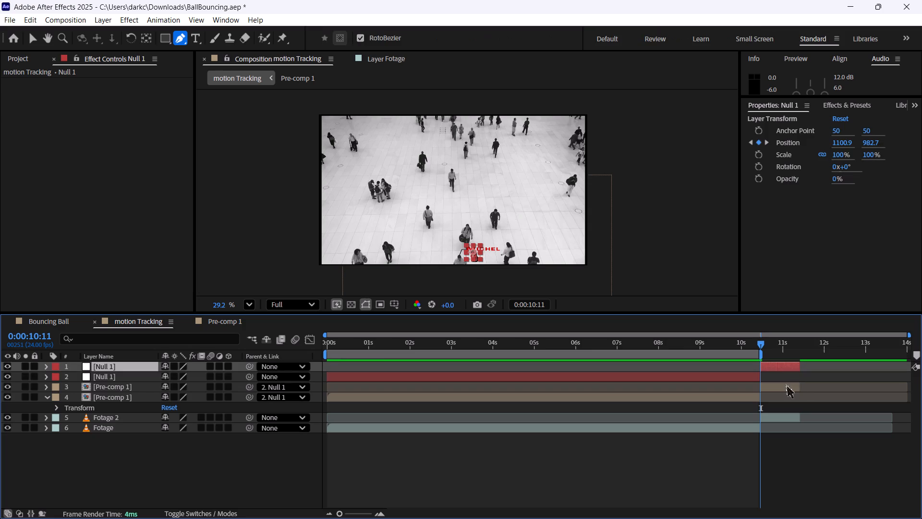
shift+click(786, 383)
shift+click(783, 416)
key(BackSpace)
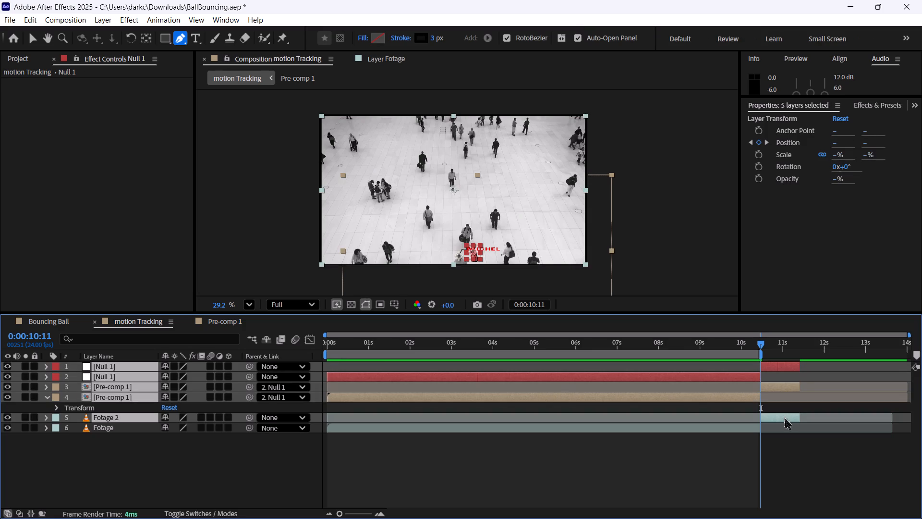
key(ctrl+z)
Delete only the Null 1, Pre-comp 1 and Fotage 2 segments that start at 0:00:10:11.
click(781, 360)
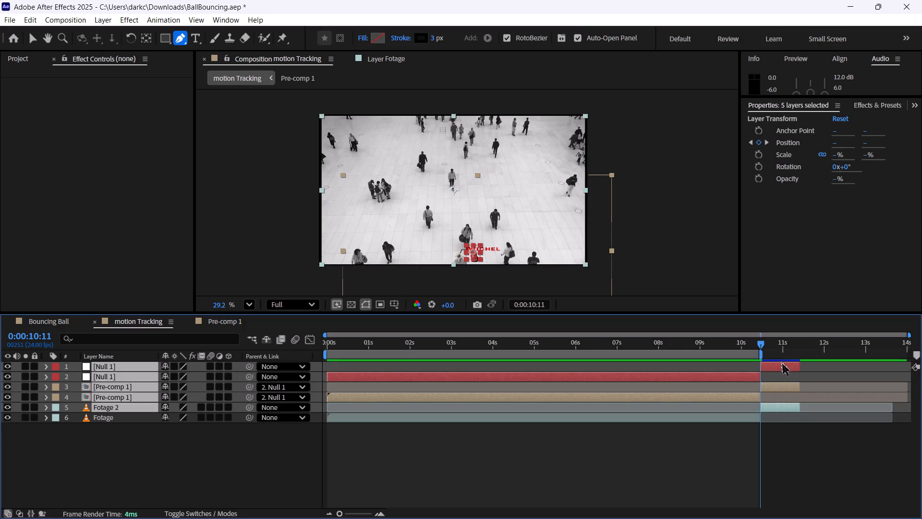
click(790, 367)
click(796, 464)
click(787, 367)
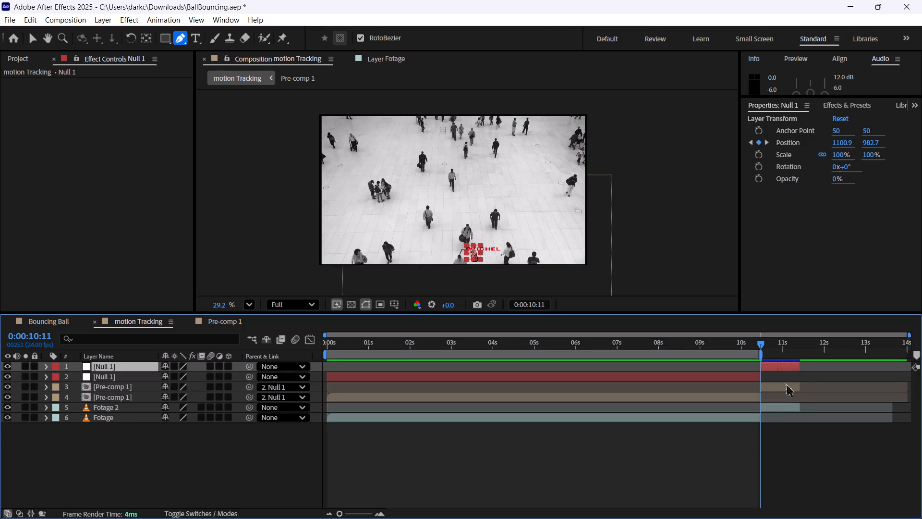
ctrl+click(787, 387)
ctrl+click(796, 406)
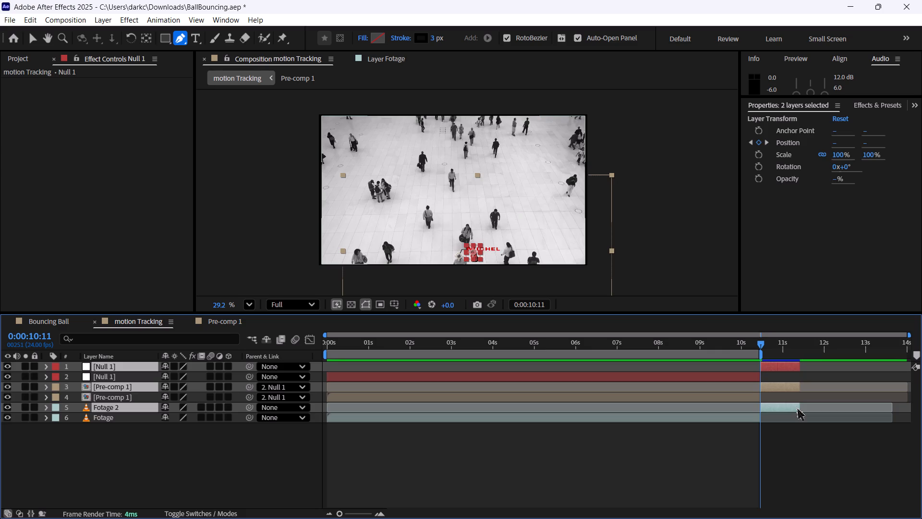
key(BackSpace)
Play the trimmed motion Tracking composition from the first frame and save the project.
drag(740, 342, 531, 378)
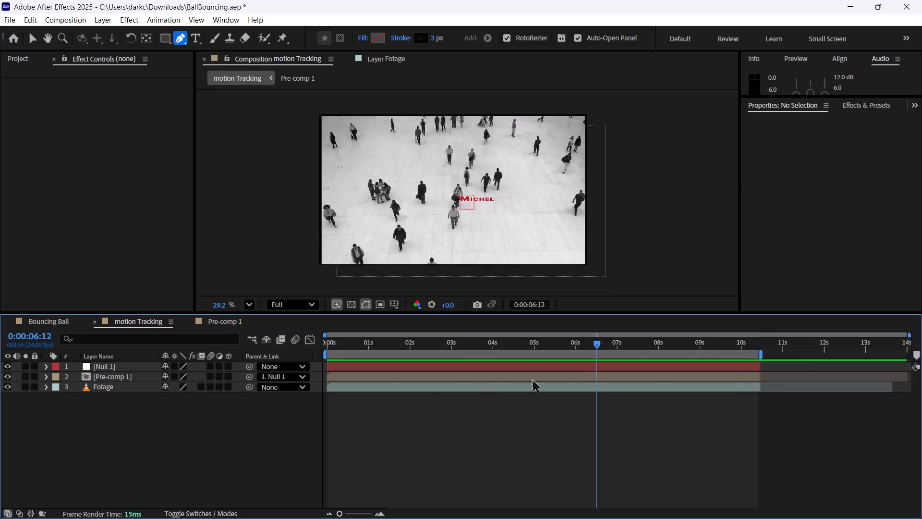
drag(531, 378, 202, 424)
key(space)
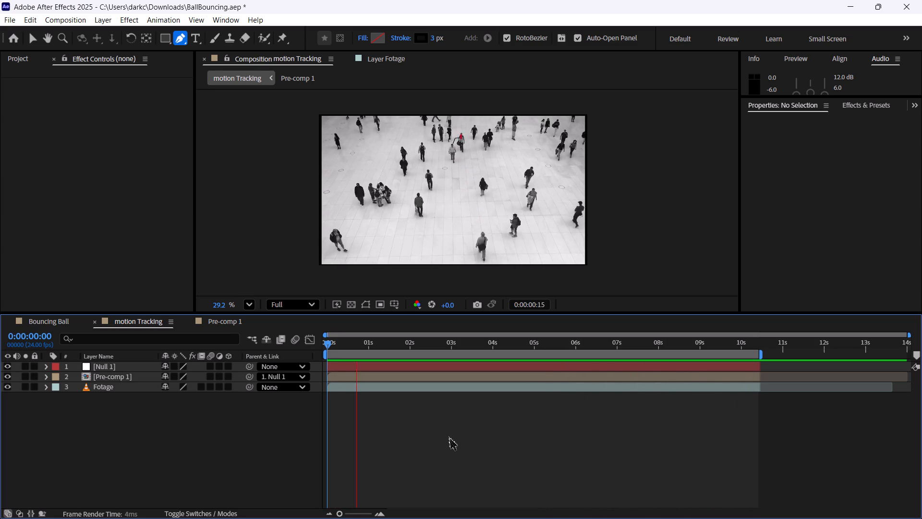
key(ctrl+s)
key(space)
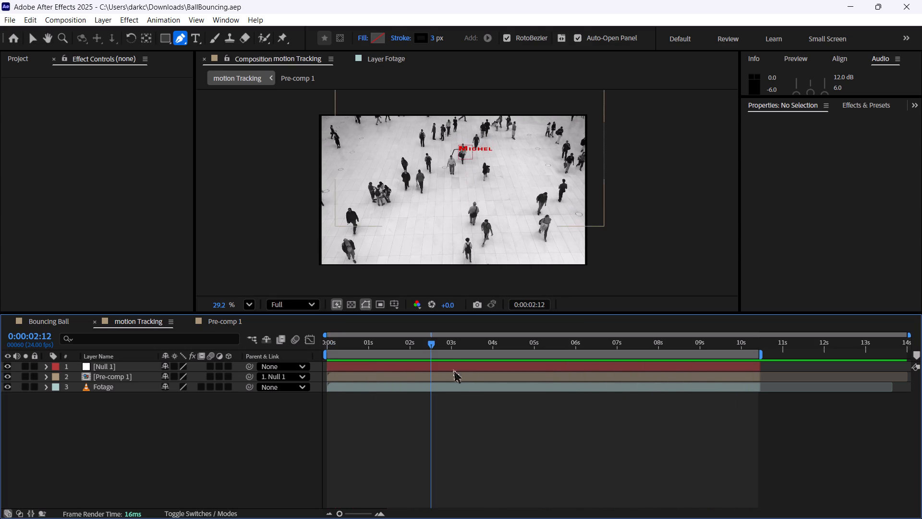
drag(428, 344, 218, 348)
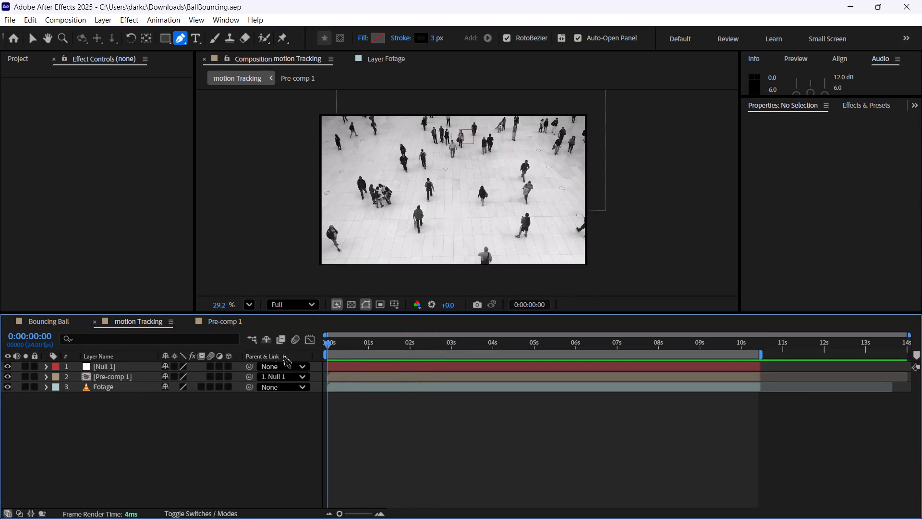
key(ctrl+s)
Switch to the Bouncing Ball composition and play it from the first frame to review the bounce.
click(237, 319)
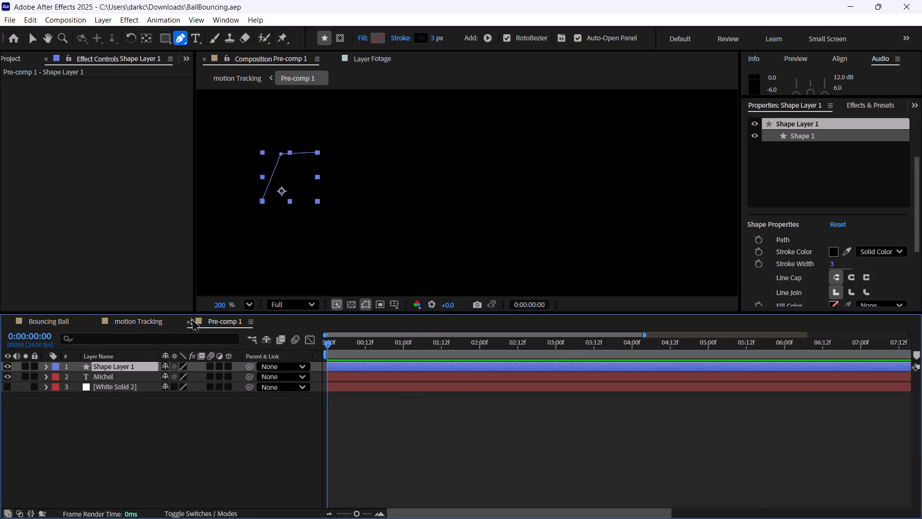
click(43, 321)
drag(340, 341, 278, 344)
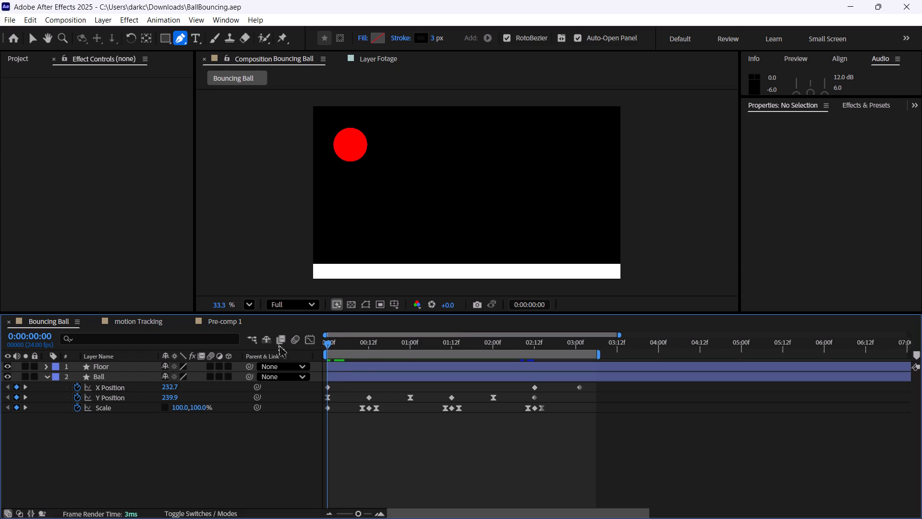
drag(278, 344, 271, 344)
key(space)
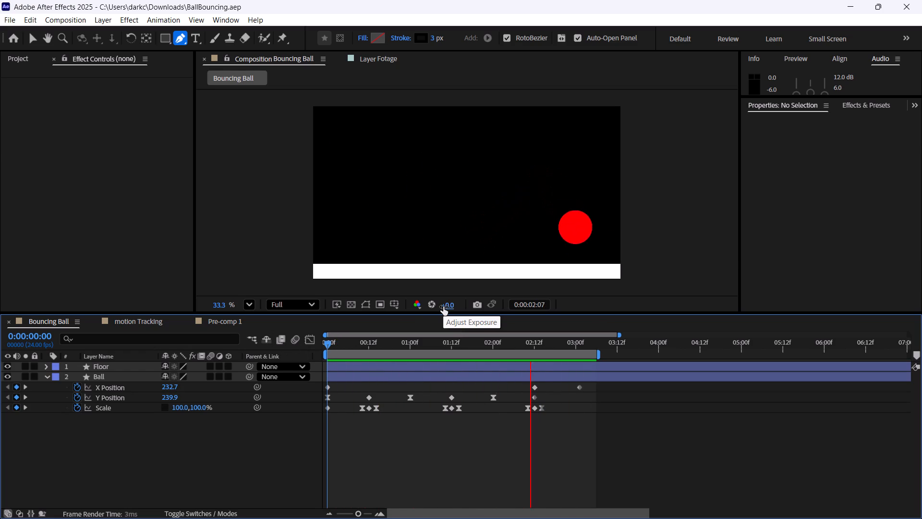
key(space)
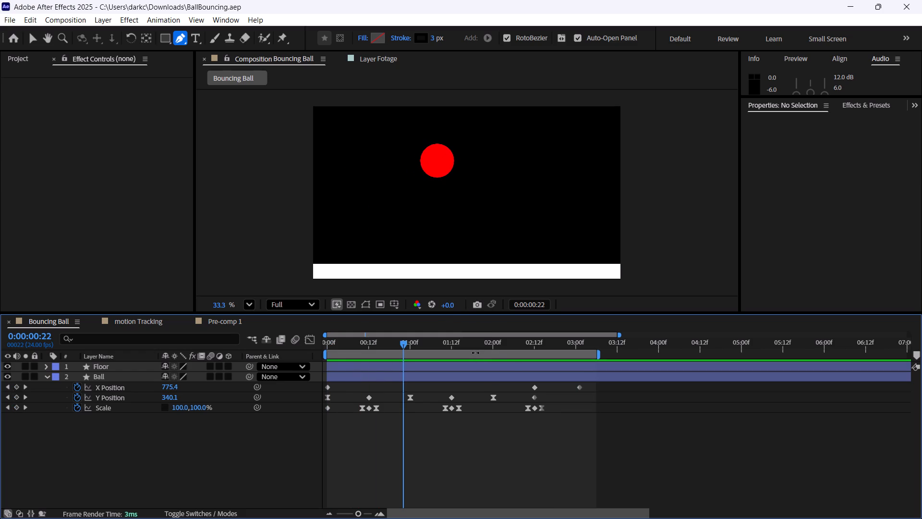
Save the project and play the Bouncing Ball composition from the first frame.
key(ctrl+s)
key(ctrl+s)
key(ctrl+s)
drag(407, 344, 305, 354)
key(space)
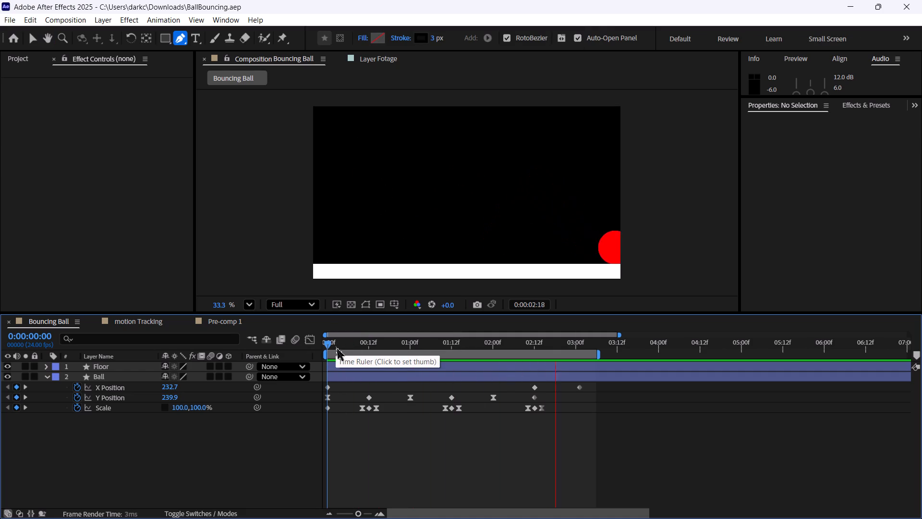
key(space)
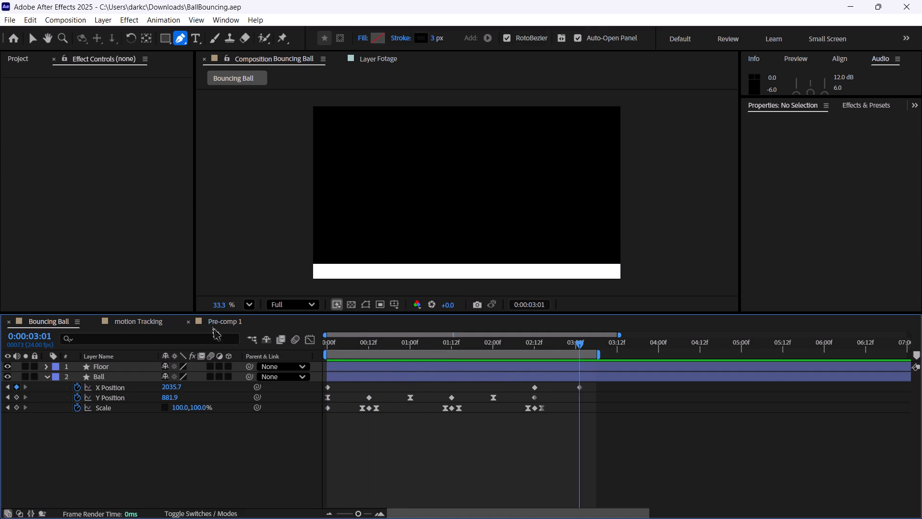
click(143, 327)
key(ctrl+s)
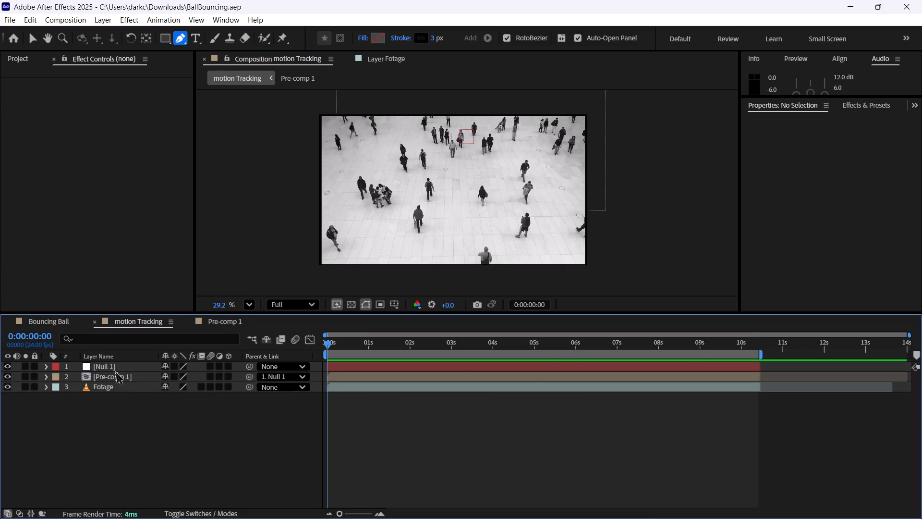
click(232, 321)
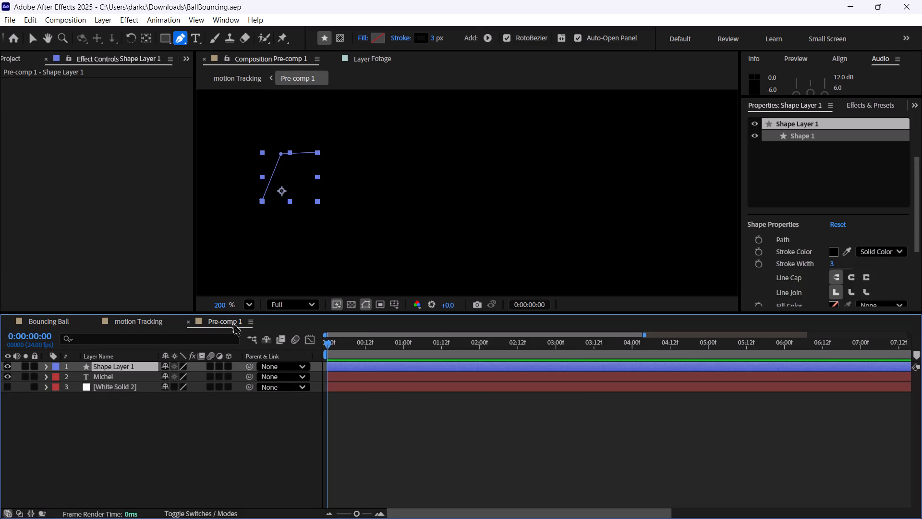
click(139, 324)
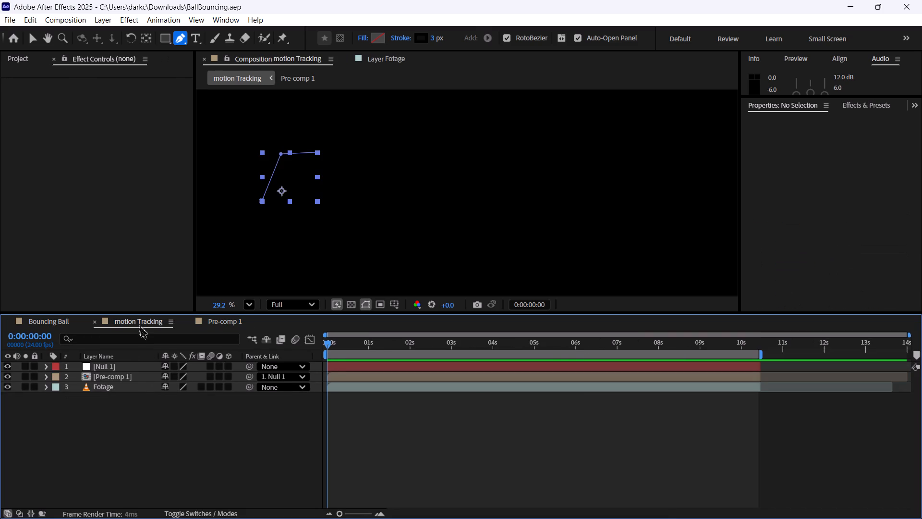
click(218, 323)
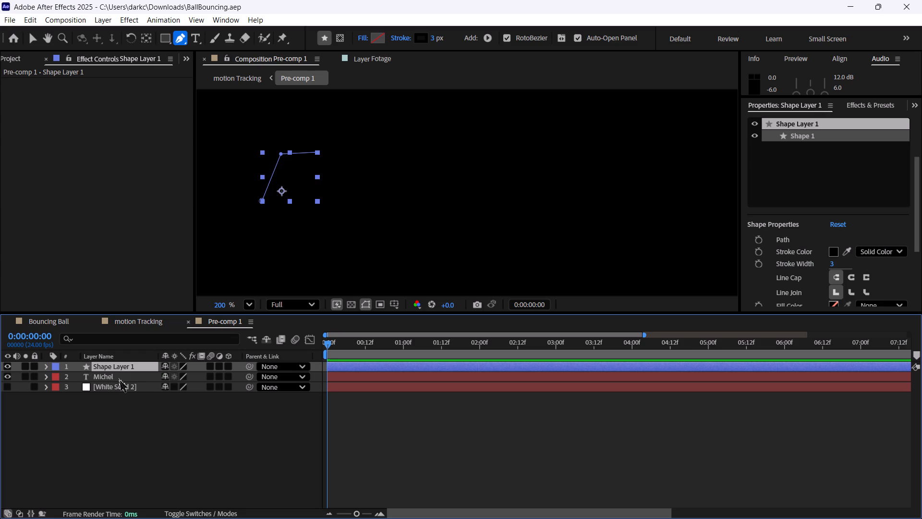
Open the Pre-comp 1 layer from the motion Tracking composition and make its White Solid 2 layer visible.
click(139, 321)
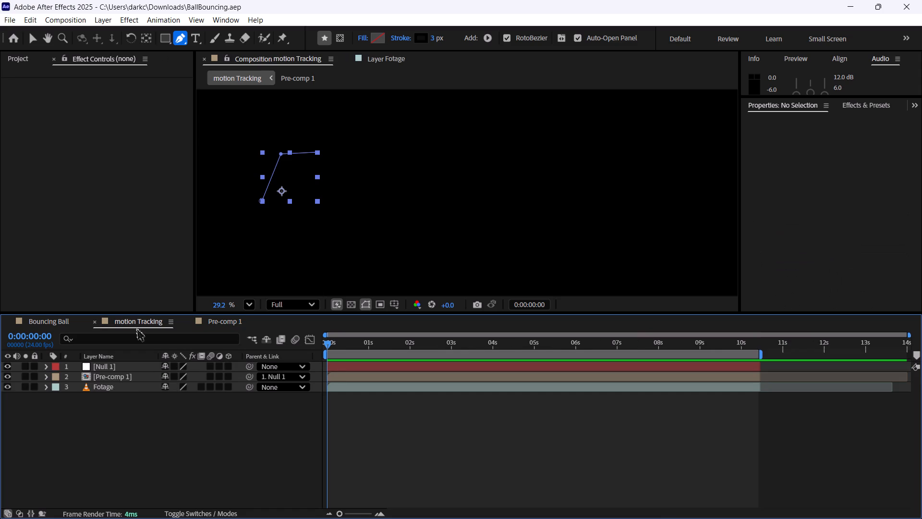
click(111, 381)
double_click(111, 381)
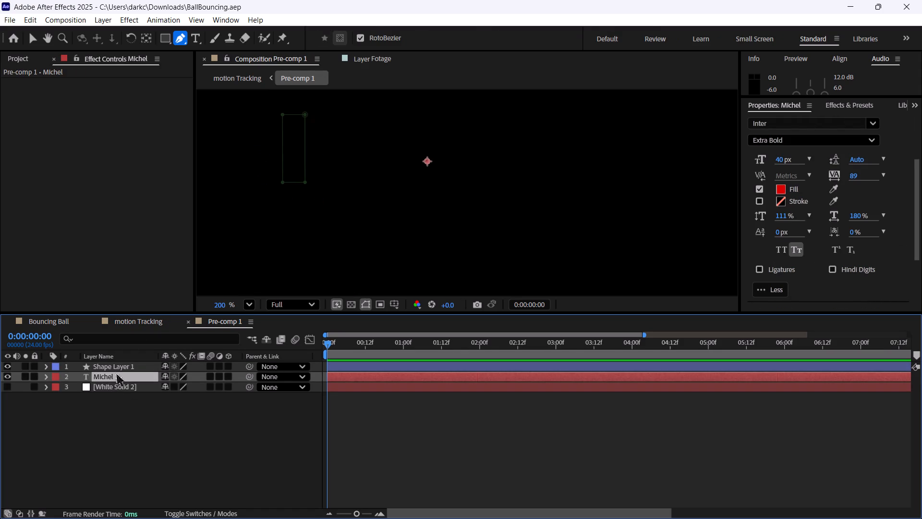
click(115, 371)
click(115, 371)
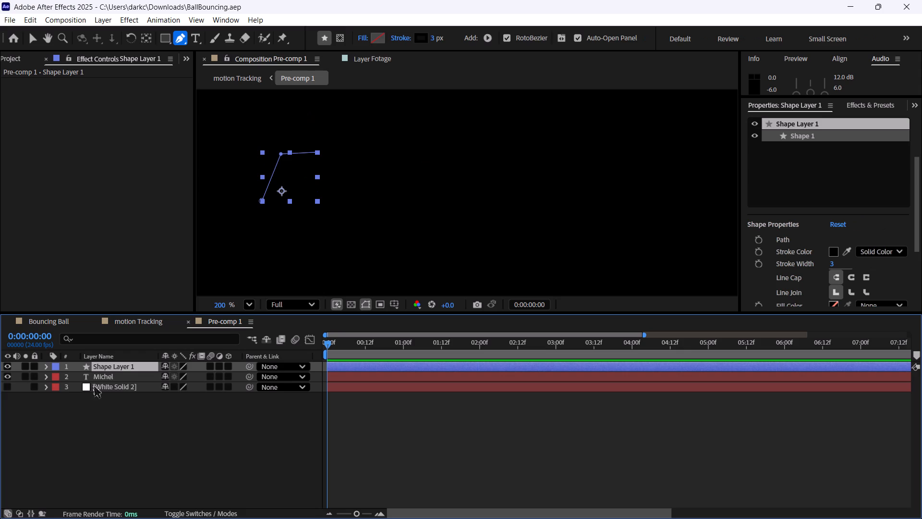
click(2, 384)
click(7, 385)
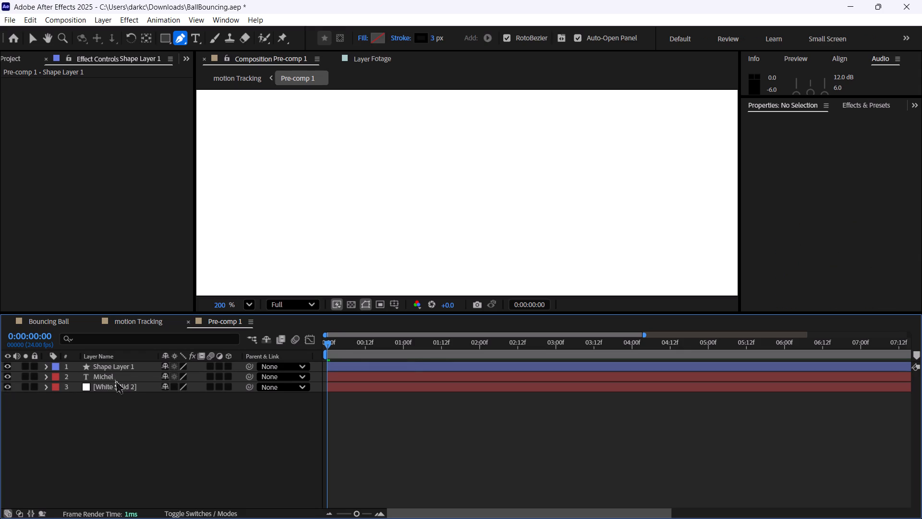
Move to 0:00:02:00 in Pre-comp 1 and replace the Michel text with Raiz.
click(111, 378)
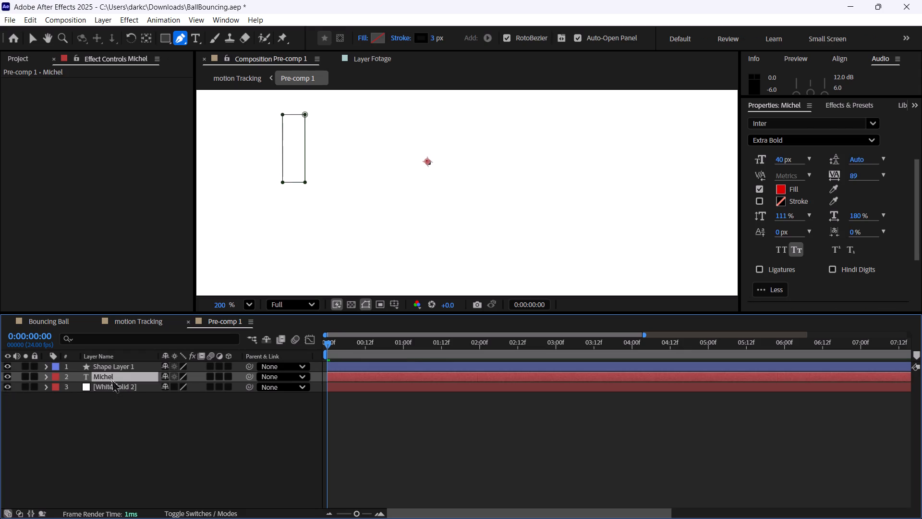
double_click(111, 378)
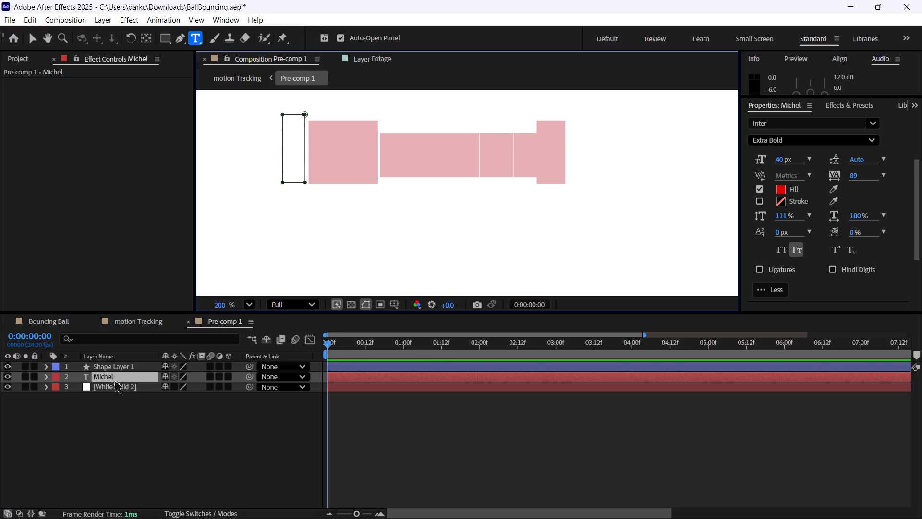
click(482, 346)
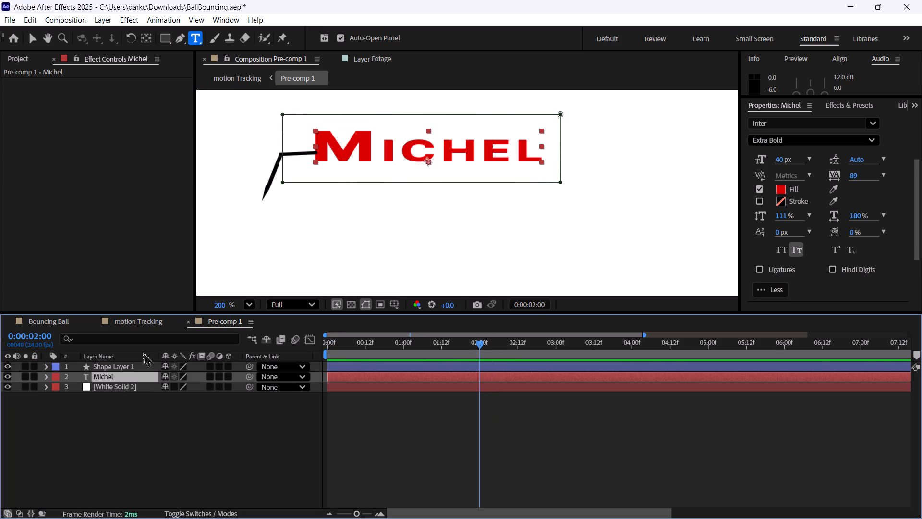
double_click(126, 378)
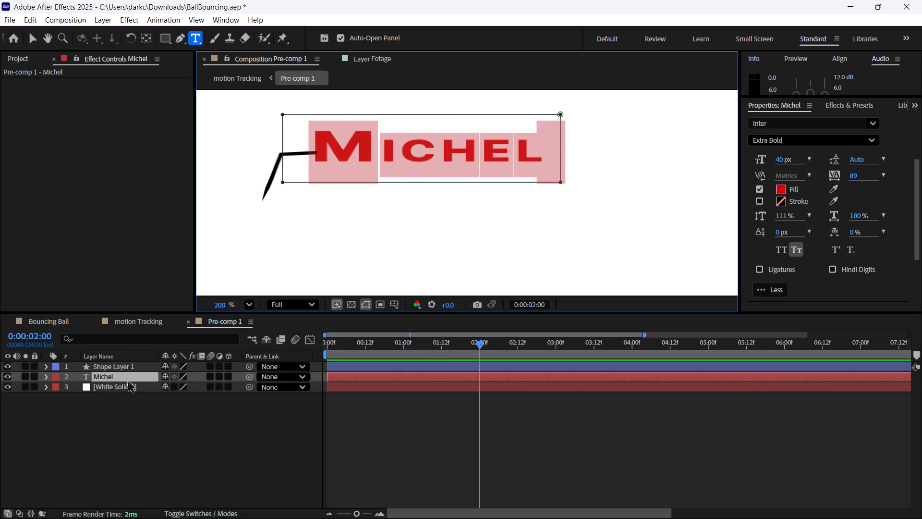
text(RA)
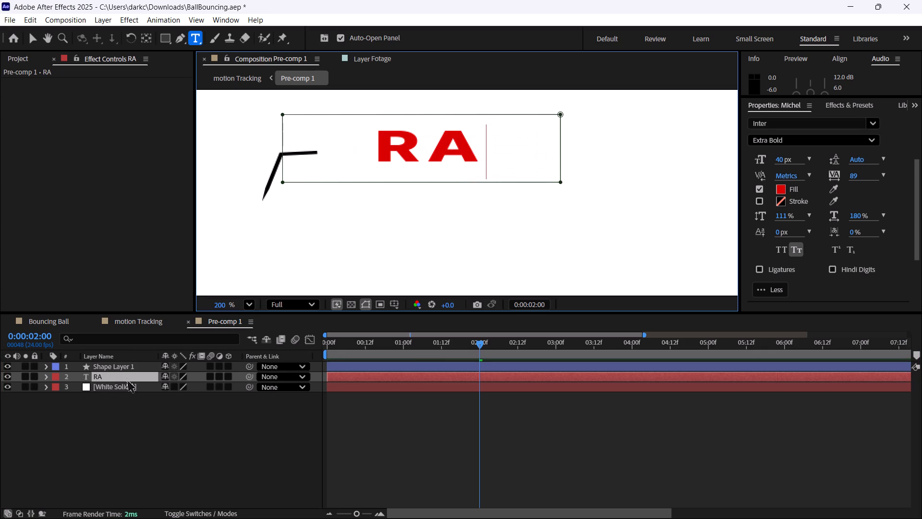
text(IIZ)
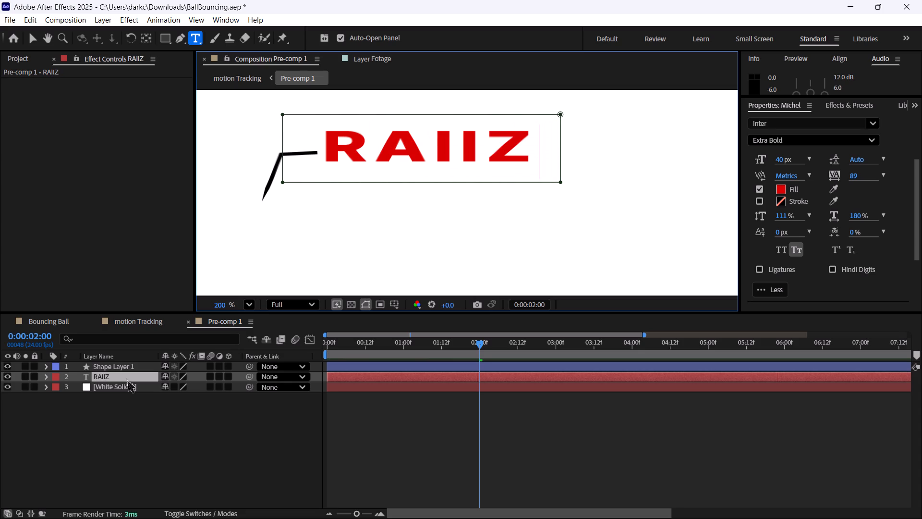
key(BackSpace)
key(BackSpace)
key(BackSpace)
key(BackSpace)
key(BackSpace)
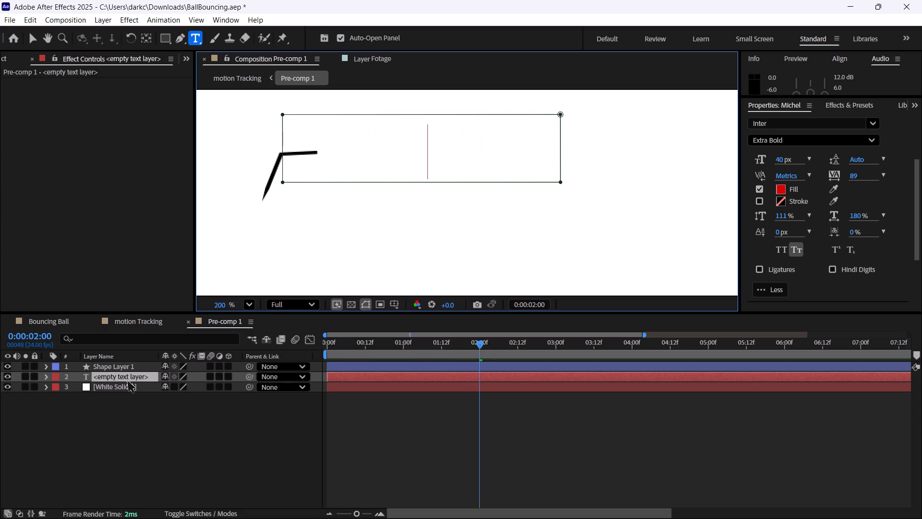
text(RA)
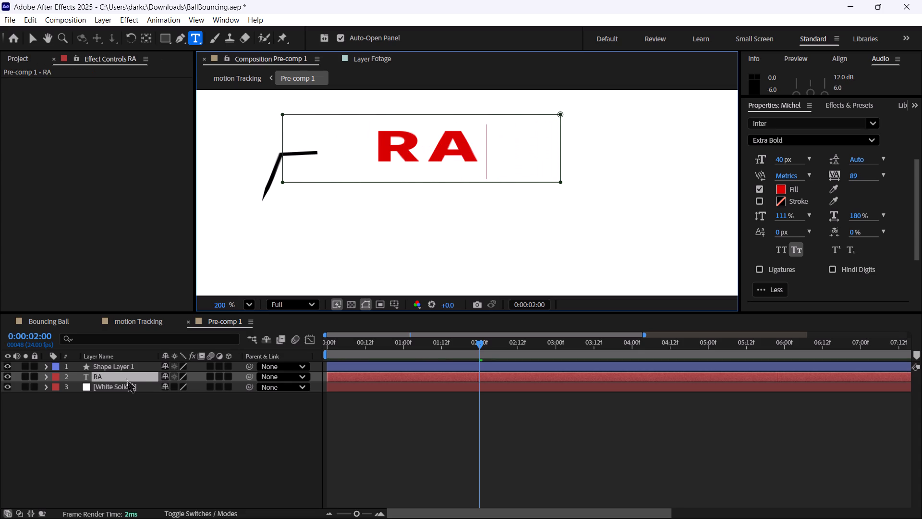
key(BackSpace)
key(a)
text(iz)
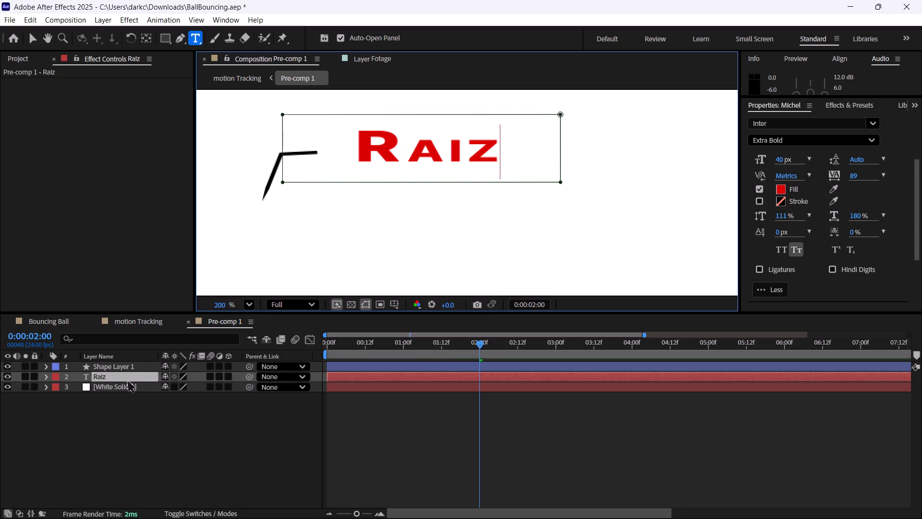
click(522, 464)
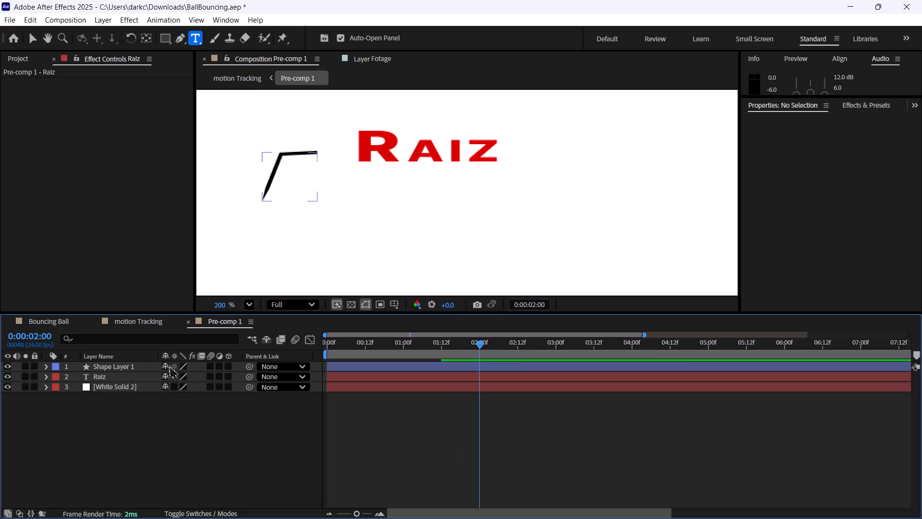
Return the Bouncing Ball composition to its first frame, save the project and play the bounce.
click(57, 320)
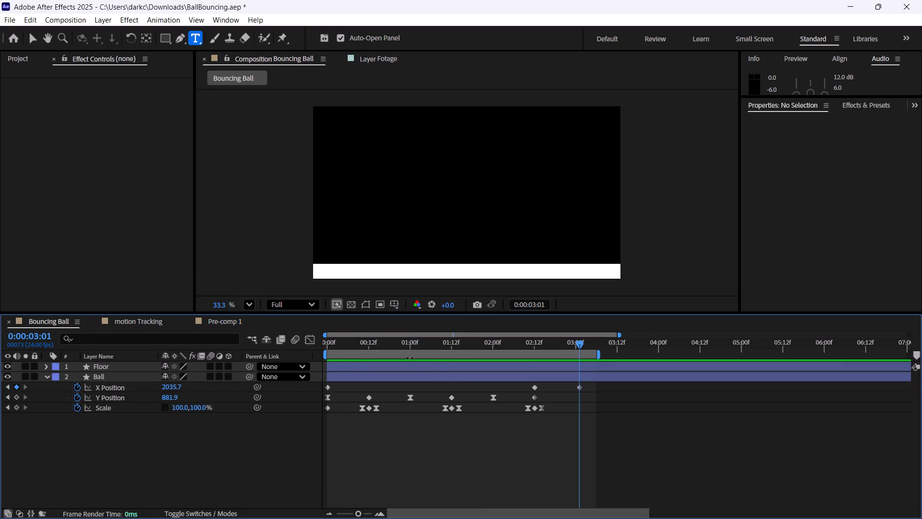
drag(419, 344, 275, 356)
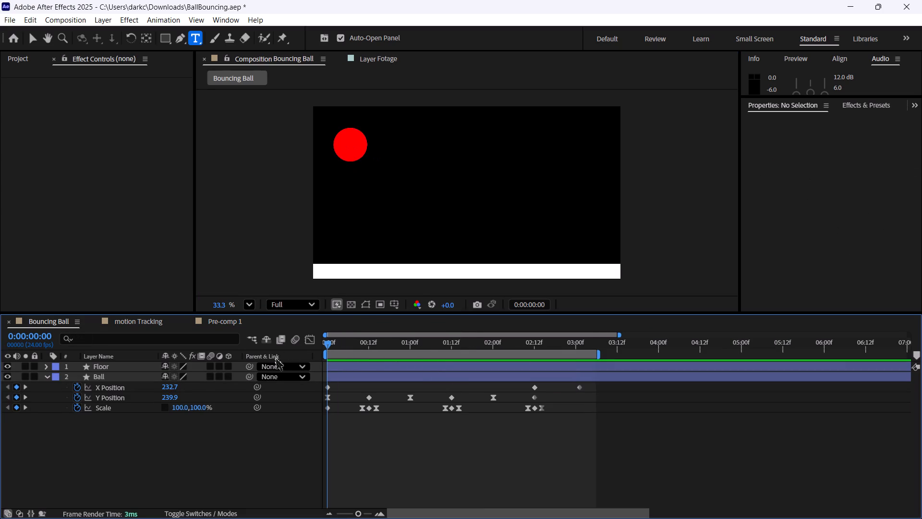
drag(275, 356, 272, 357)
key(ctrl+s)
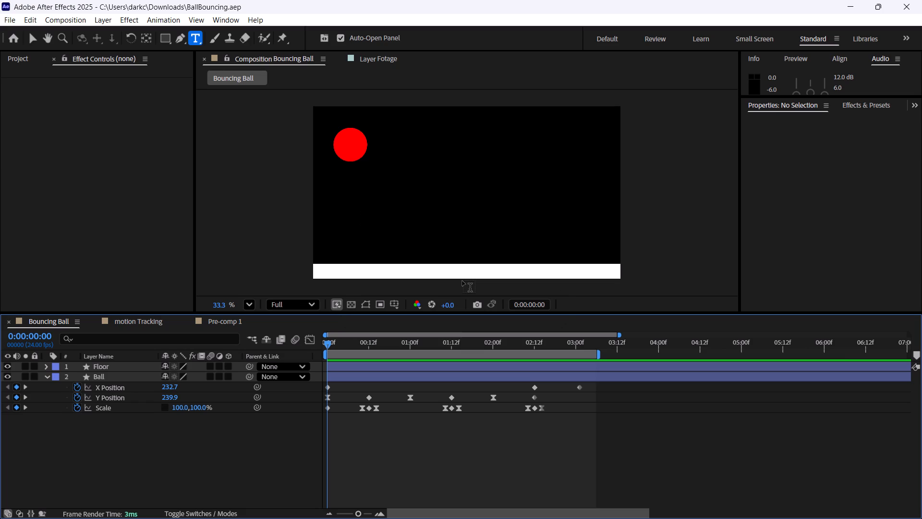
key(space)
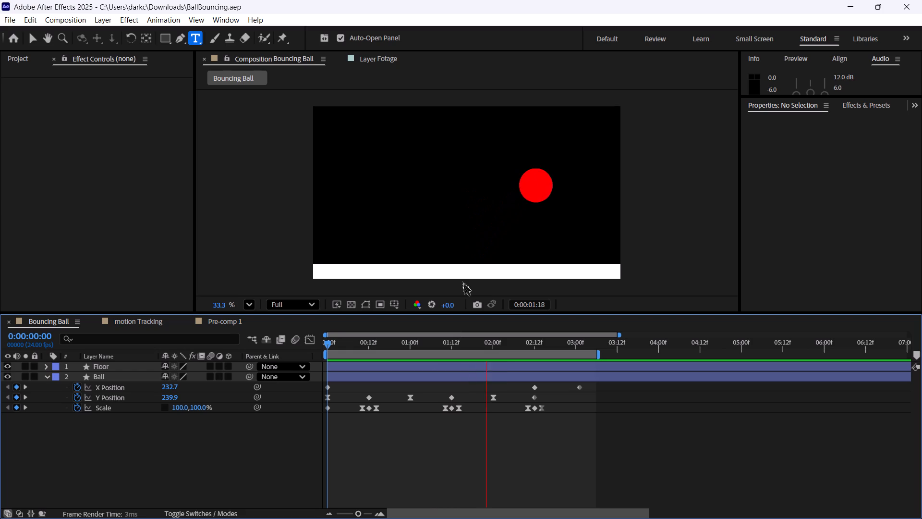
key(space)
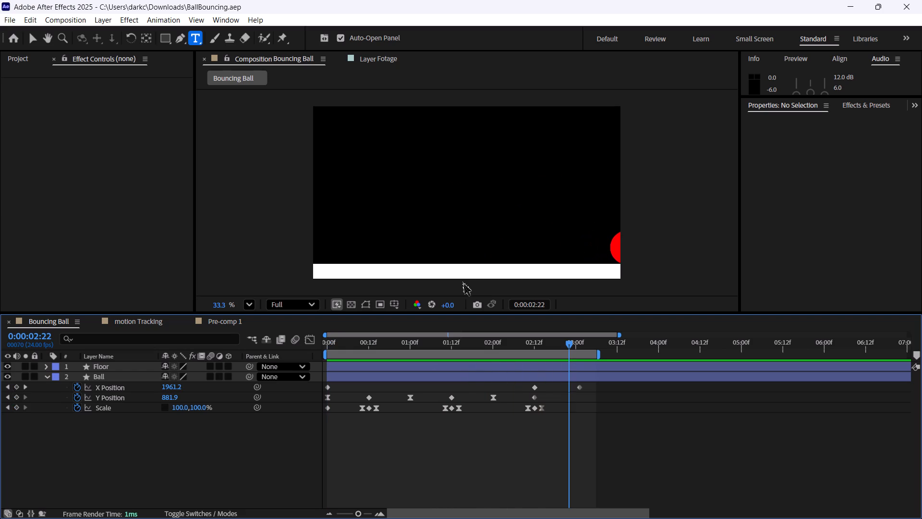
Return the motion Tracking composition to the first frame and hide the White Solid 2 layer in Pre-comp 1.
click(126, 328)
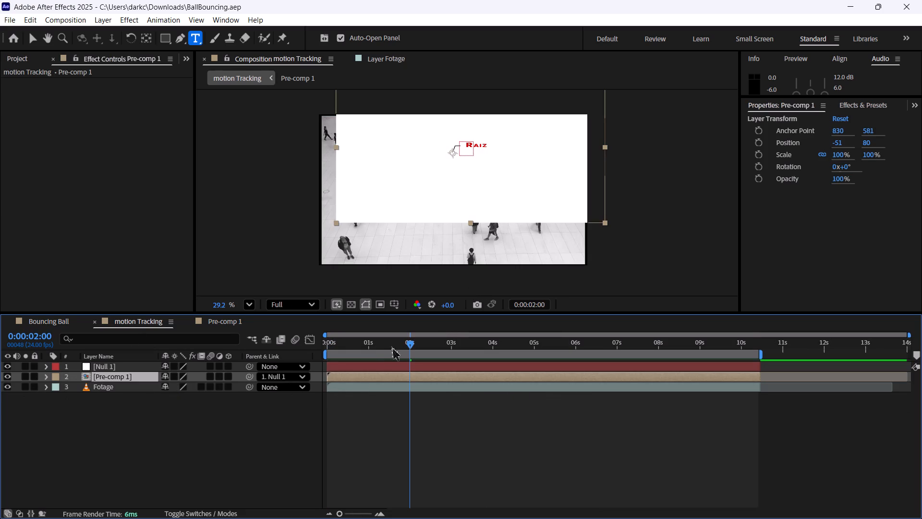
drag(408, 342, 250, 348)
click(219, 325)
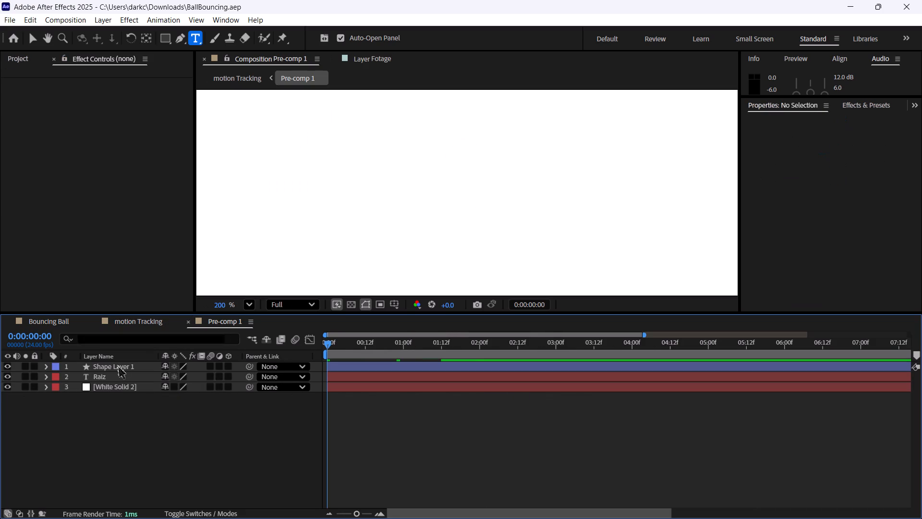
click(6, 386)
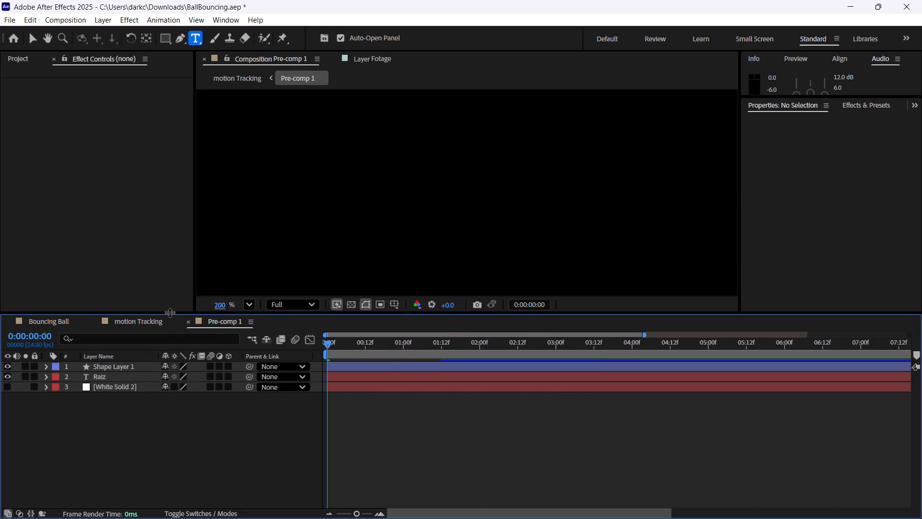
Play the motion Tracking composition from the first frame to review the Raiz label, enlarging the viewer and setting its magnification to Fit.
click(147, 323)
key(space)
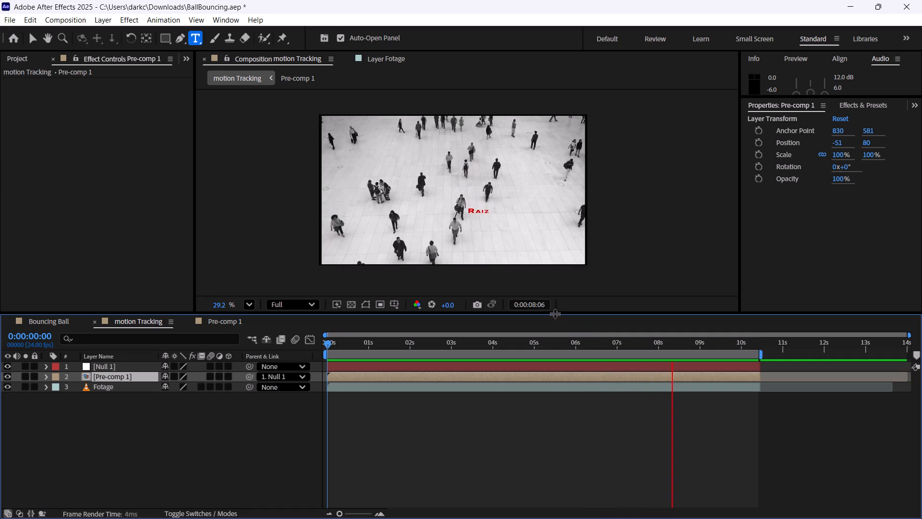
drag(555, 313, 565, 390)
drag(405, 419, 301, 434)
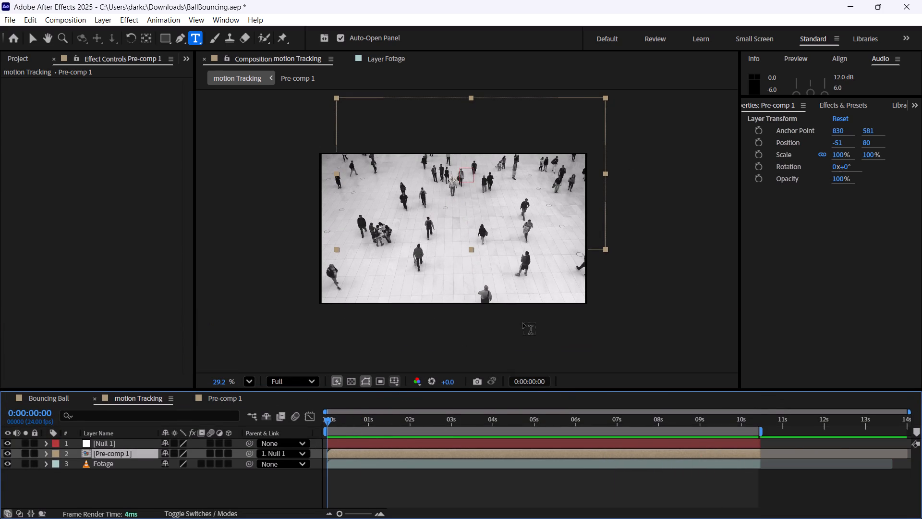
key(space)
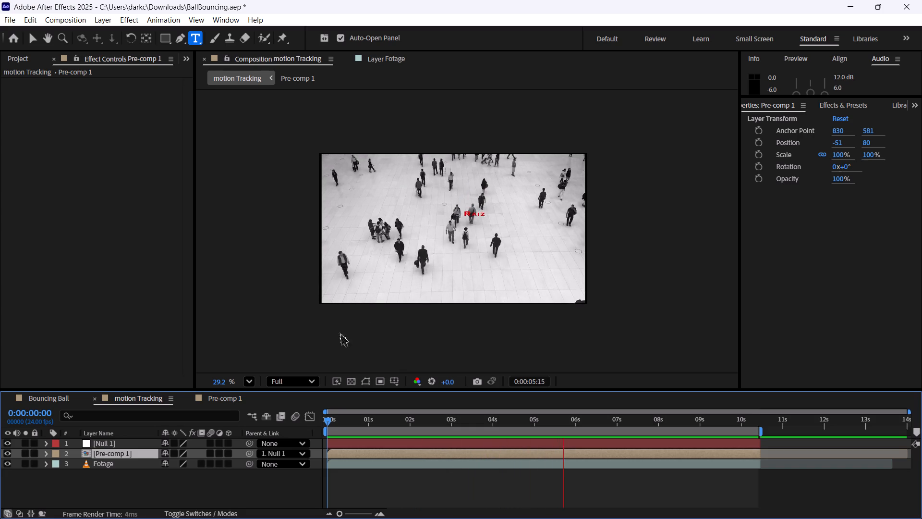
key(space)
drag(246, 377, 250, 377)
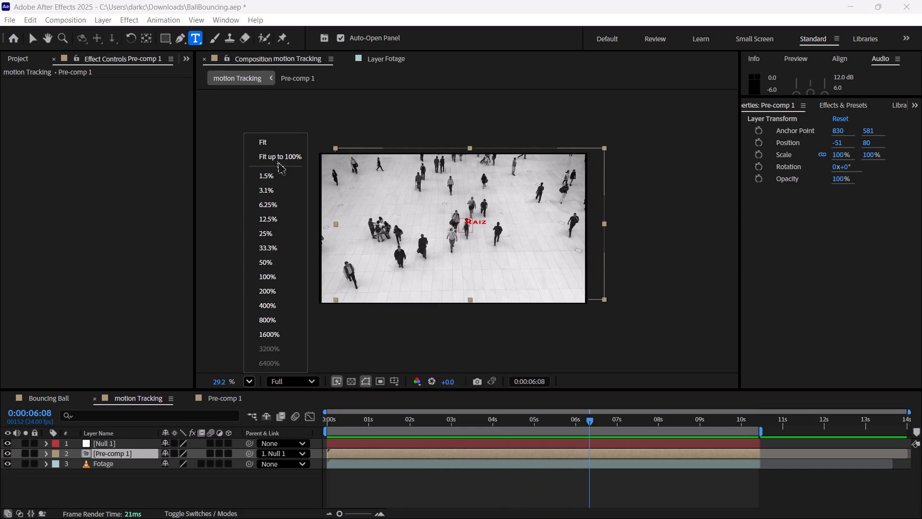
click(275, 140)
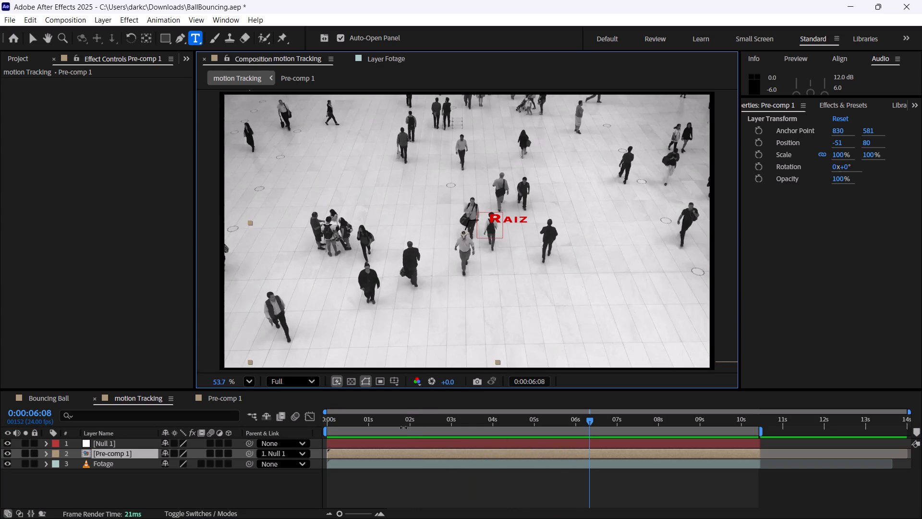
Replay the motion Tracking composition from its first frame to check the tracked Raiz label.
drag(401, 424, 289, 439)
key(space)
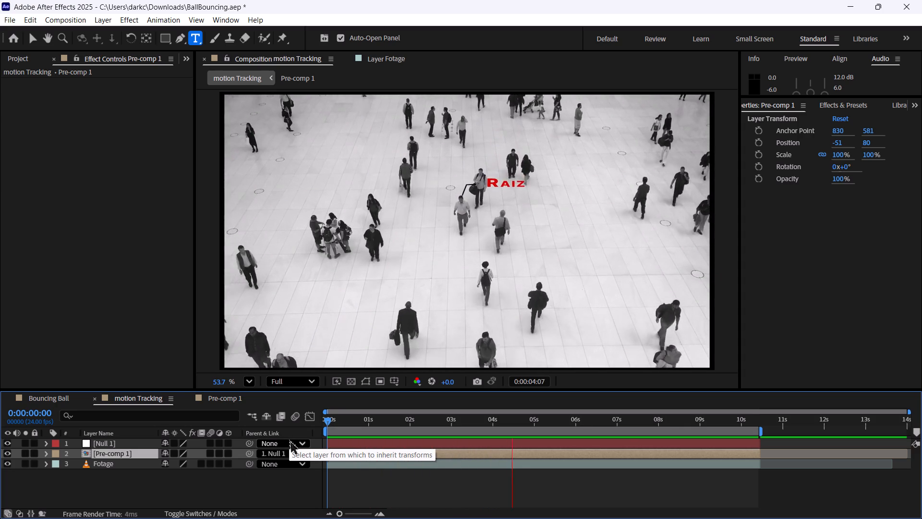
key(space)
Open the Bouncing Ball composition, play it from the first frame and scrub through the ball's horizontal travel.
click(54, 396)
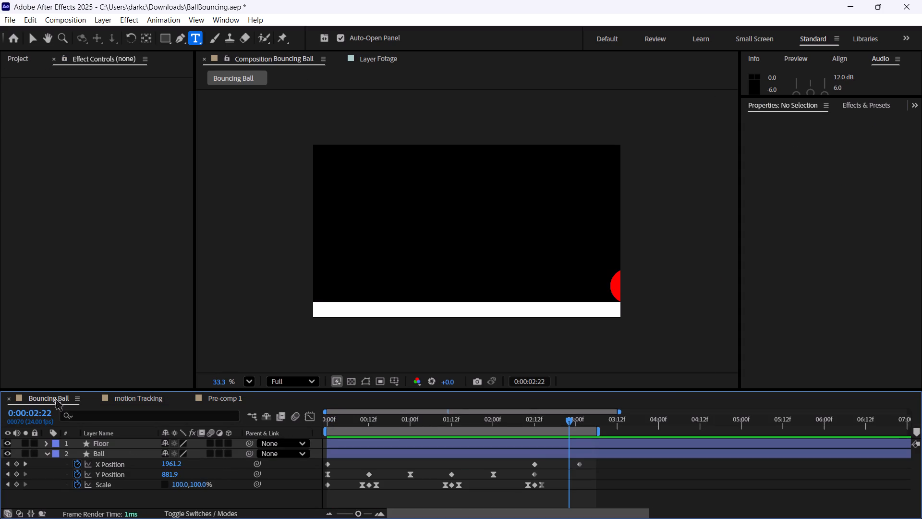
drag(380, 418, 272, 414)
key(space)
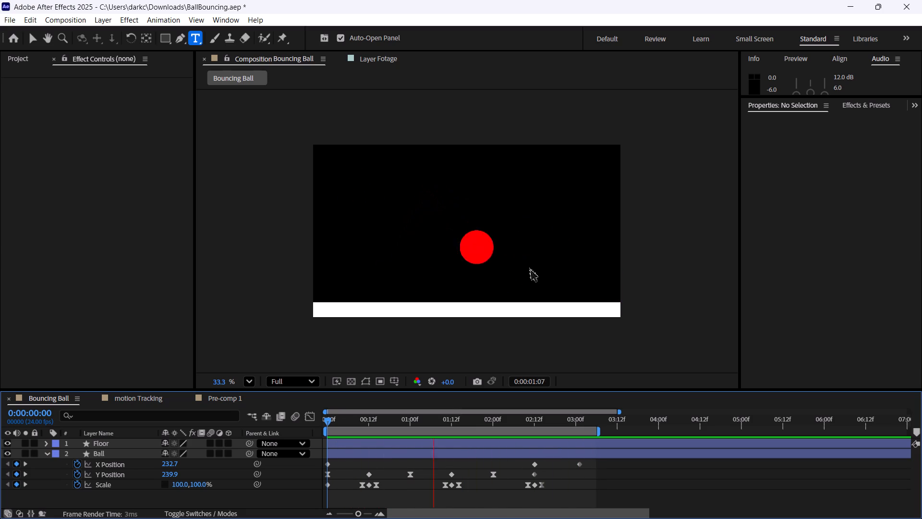
key(space)
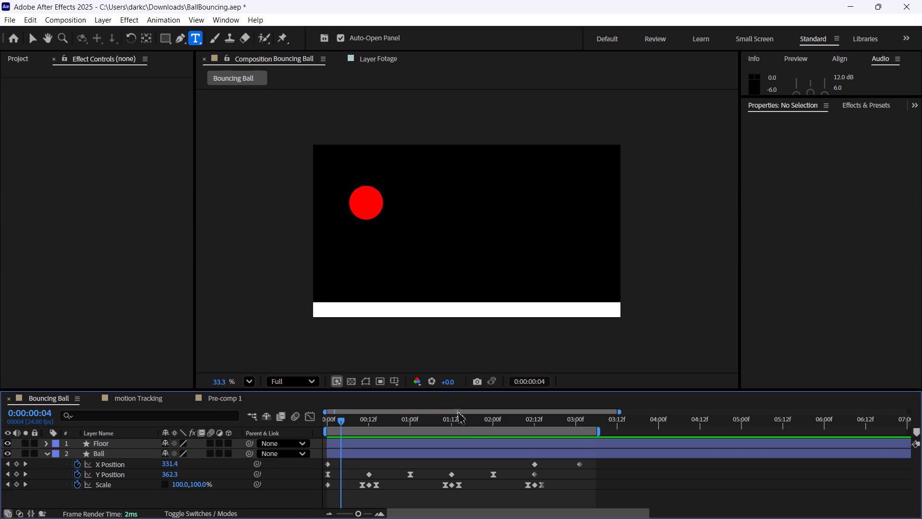
drag(341, 421, 322, 422)
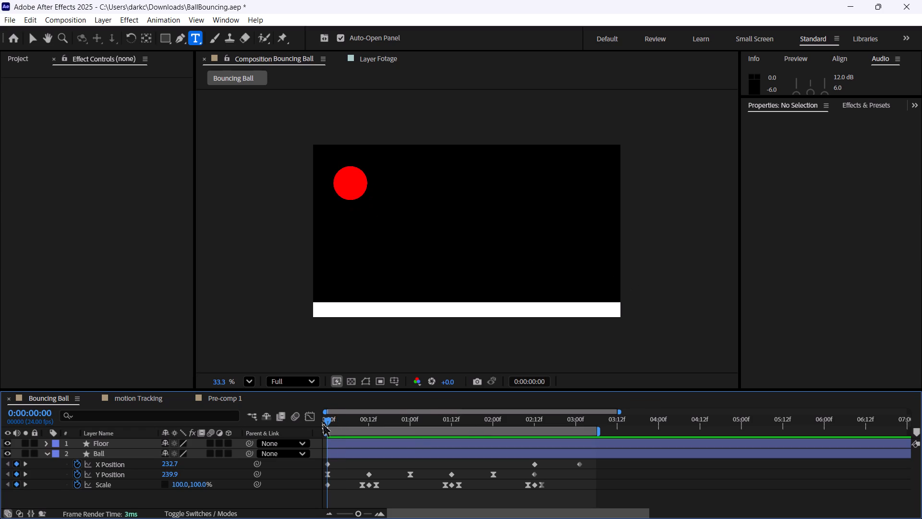
drag(322, 422, 515, 474)
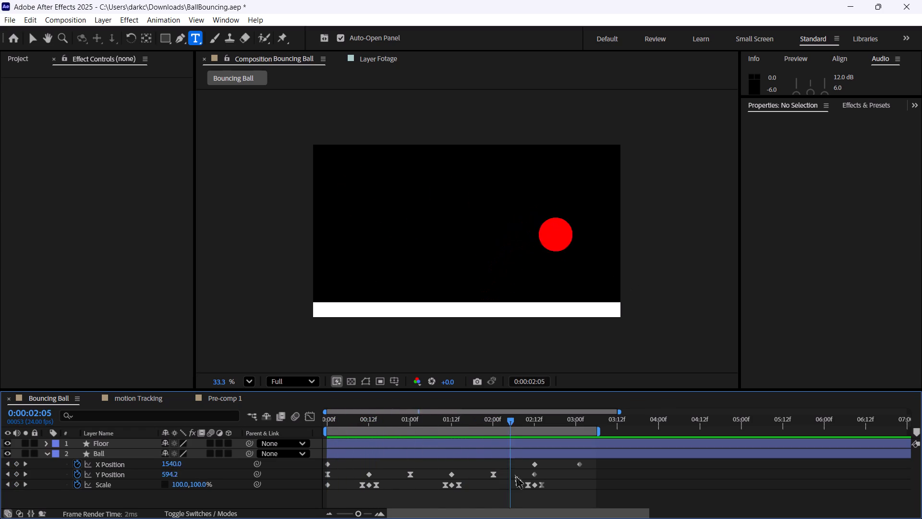
drag(515, 474, 314, 485)
Delete the Ball layer's middle X Position keyframe at about 0:00:02:12.
click(539, 461)
click(532, 464)
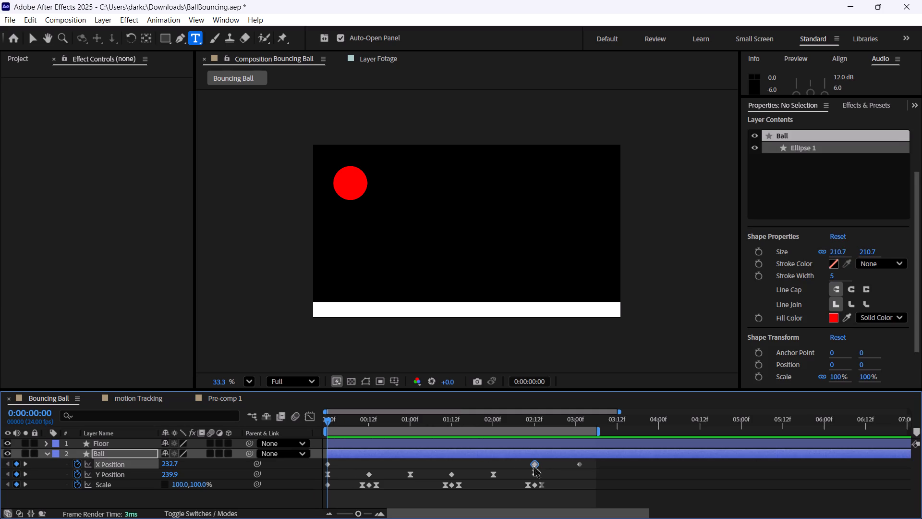
key(BackSpace)
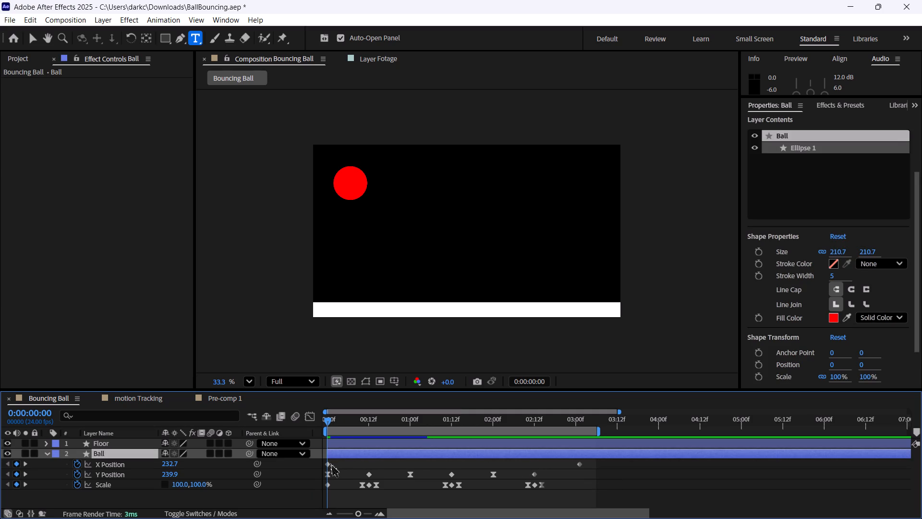
Apply Easy Ease In to the Ball layer's first X Position keyframe at 0:00:00:00.
click(330, 464)
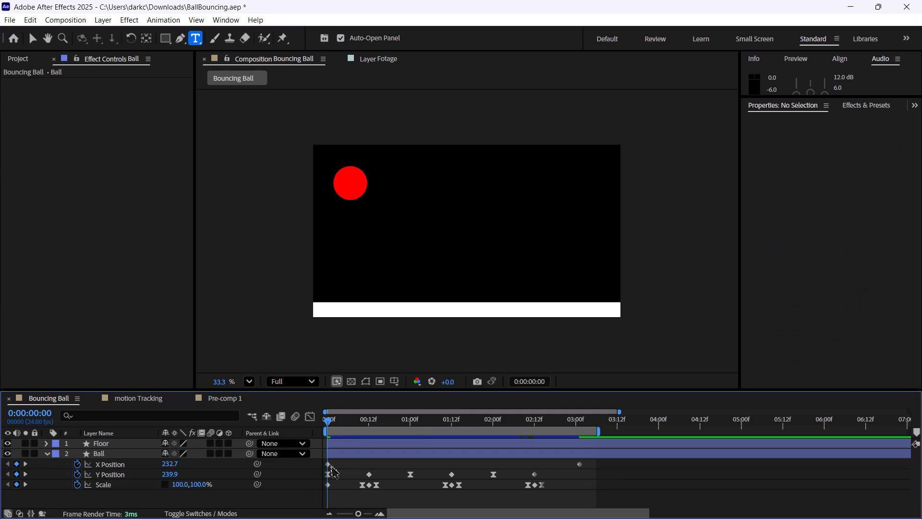
click(329, 464)
right_click(329, 464)
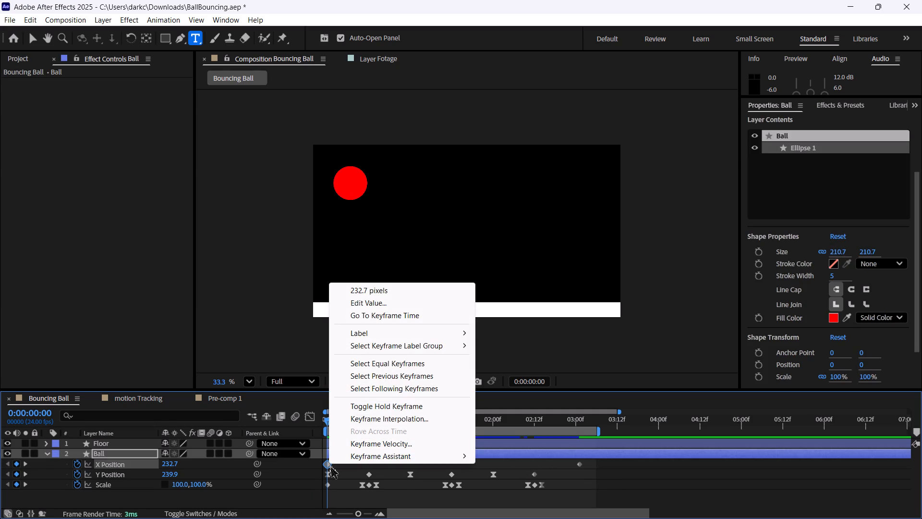
click(329, 464)
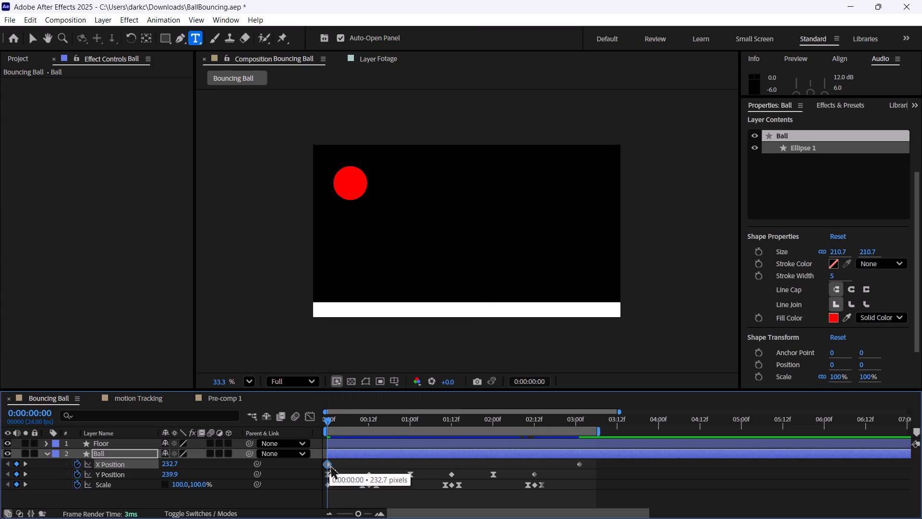
right_click(329, 464)
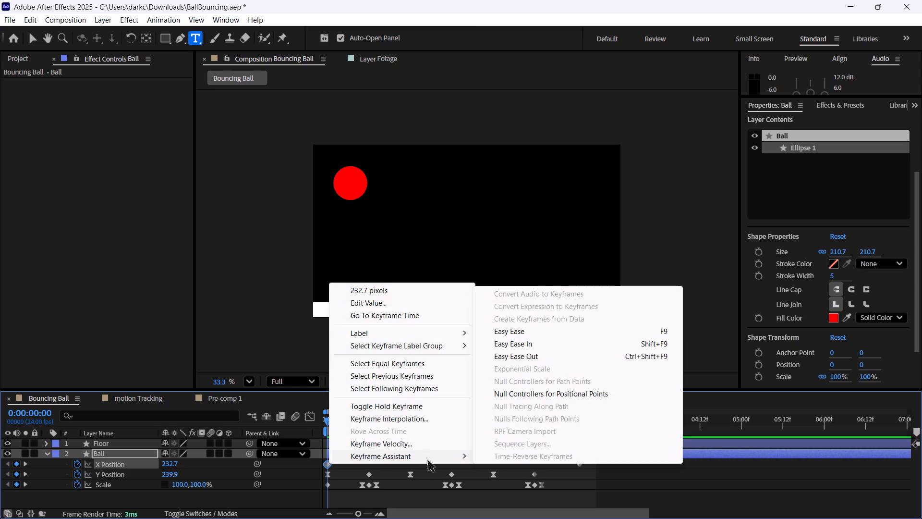
click(577, 340)
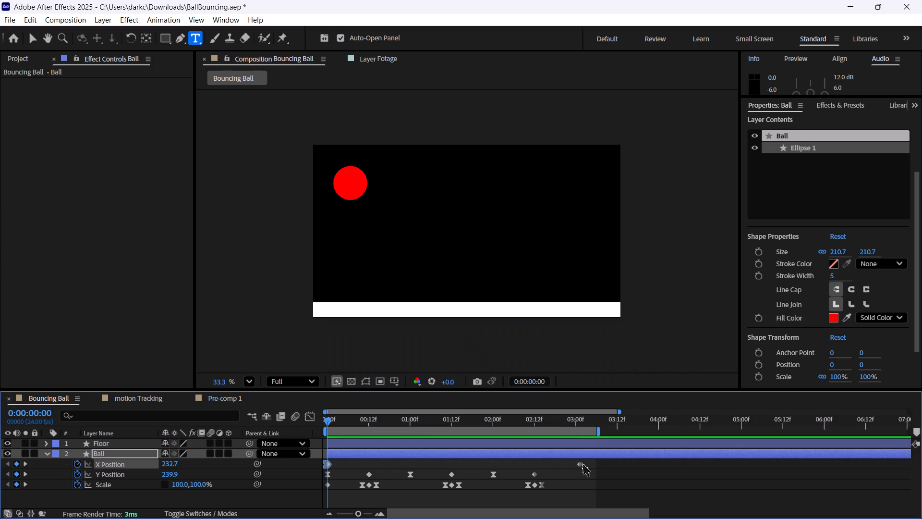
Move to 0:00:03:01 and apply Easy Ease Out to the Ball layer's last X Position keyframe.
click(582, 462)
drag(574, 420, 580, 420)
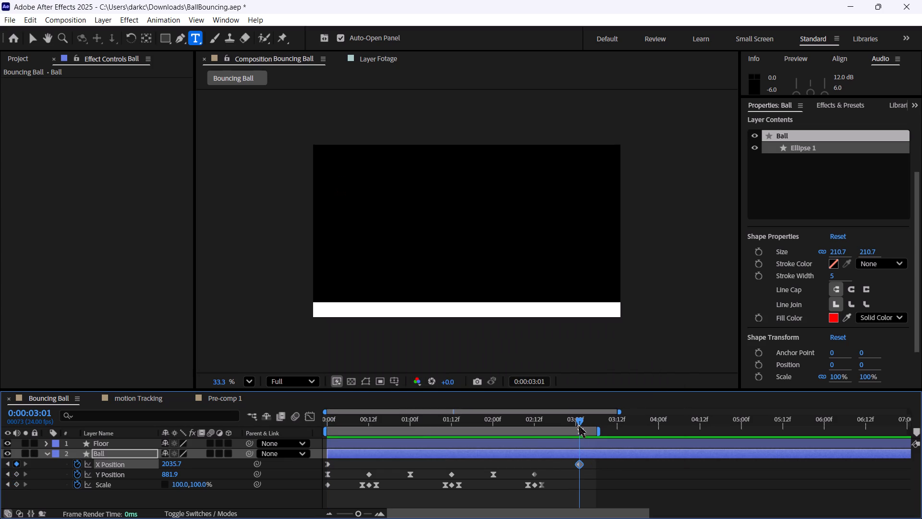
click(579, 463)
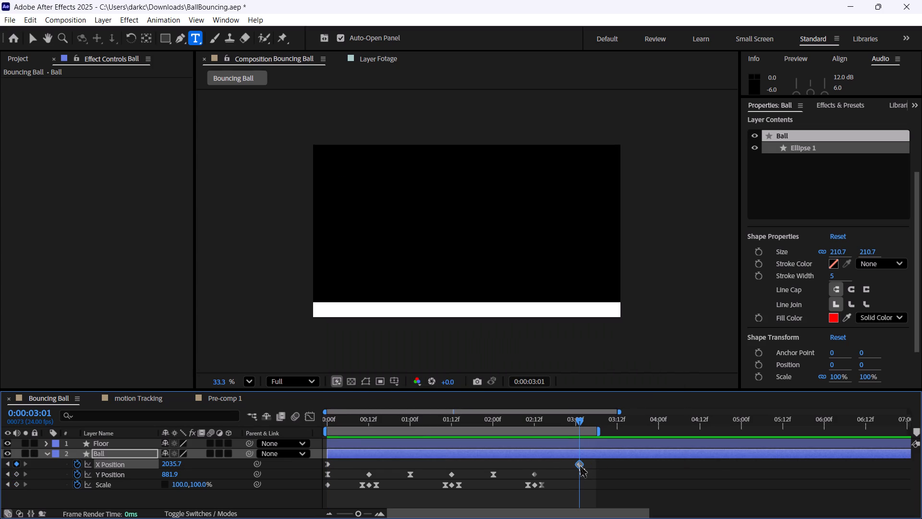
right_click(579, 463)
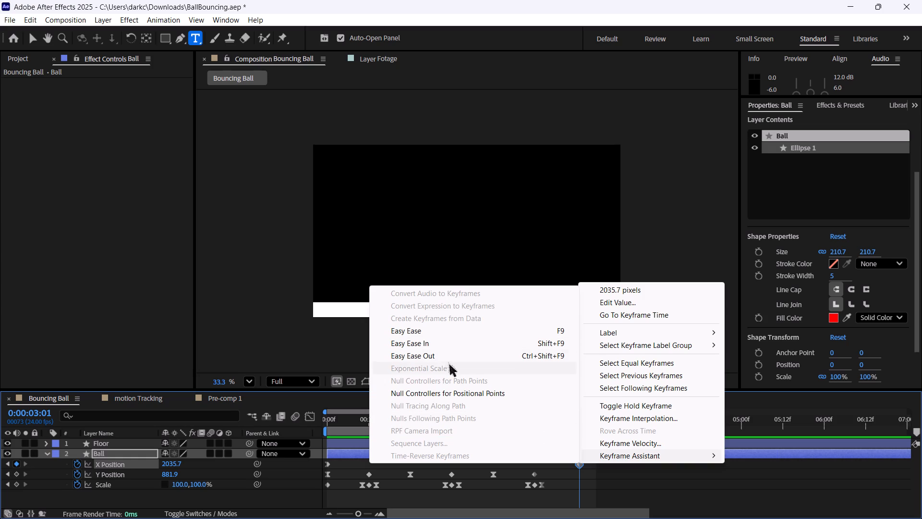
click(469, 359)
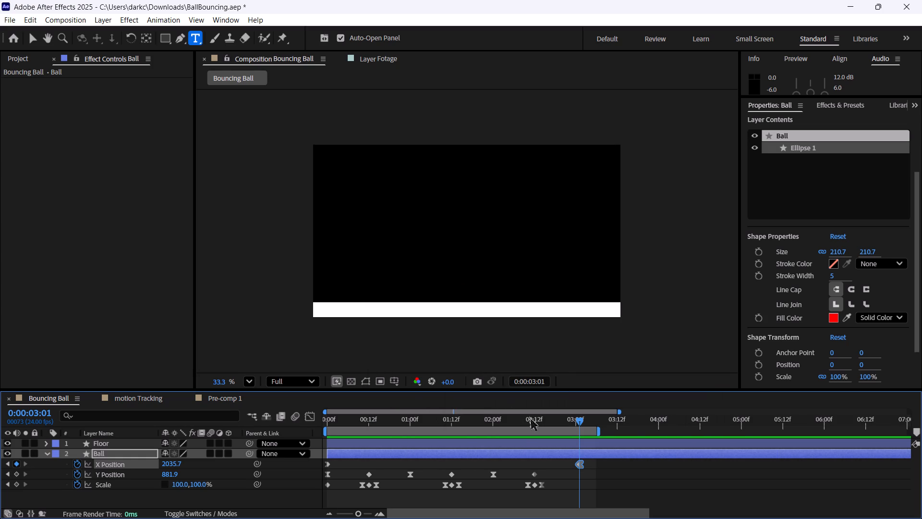
Play the bounce from the first frame and scrub through its final part to check the horizontal motion.
drag(529, 417, 272, 422)
key(space)
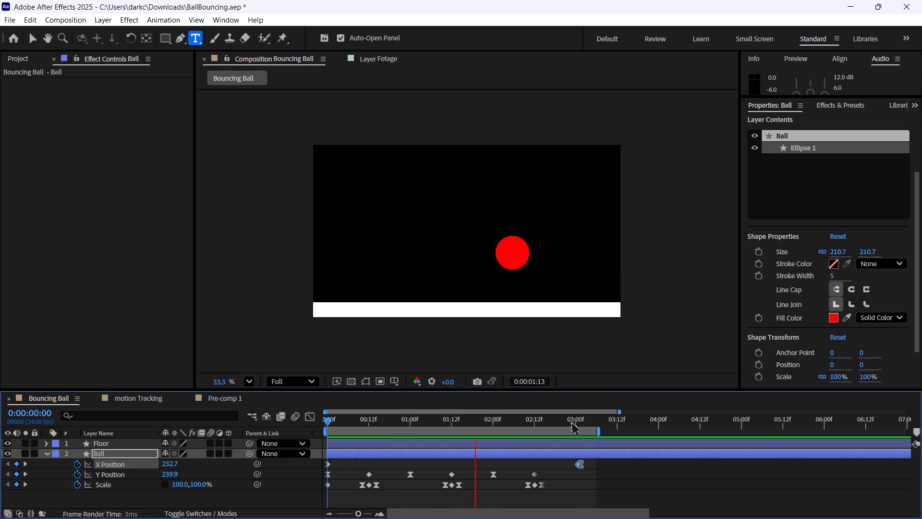
key(space)
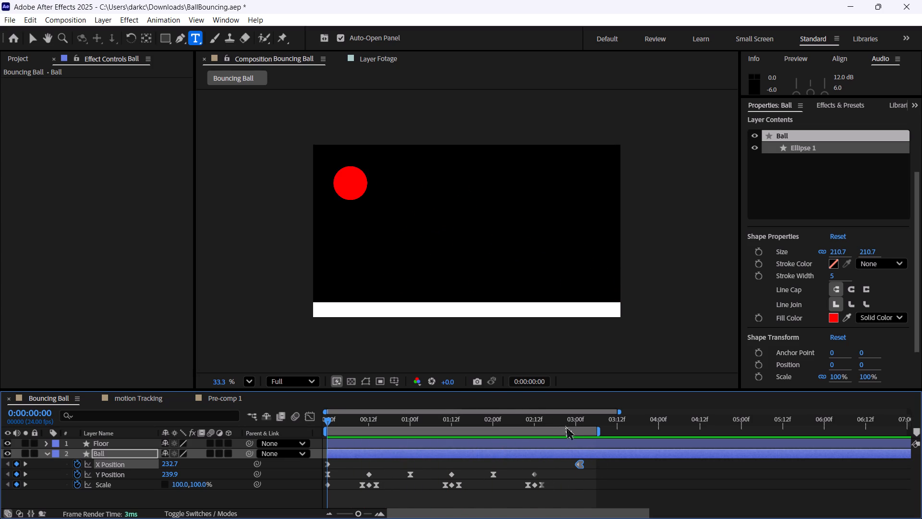
drag(557, 422, 529, 427)
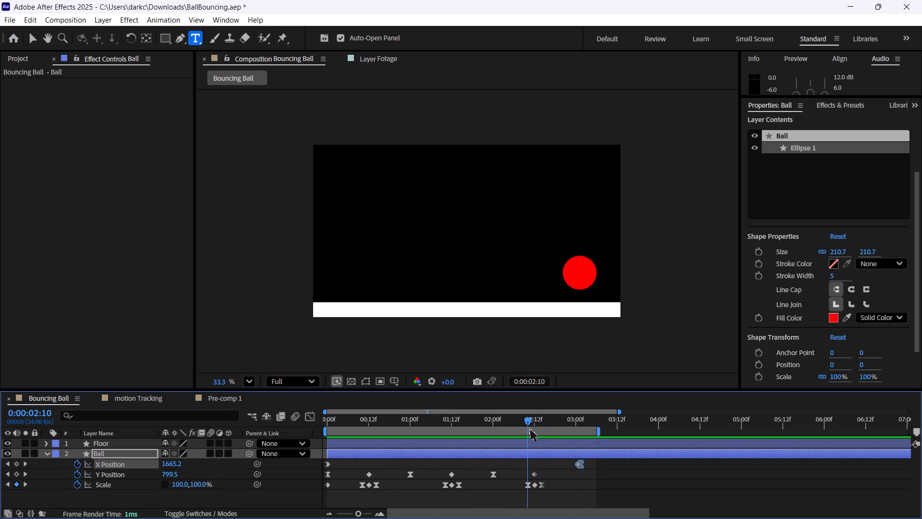
drag(529, 427, 485, 434)
Show the Ball's X Position curve in the Graph Editor and apply Easy Ease to its last keyframe.
shift+click(326, 462)
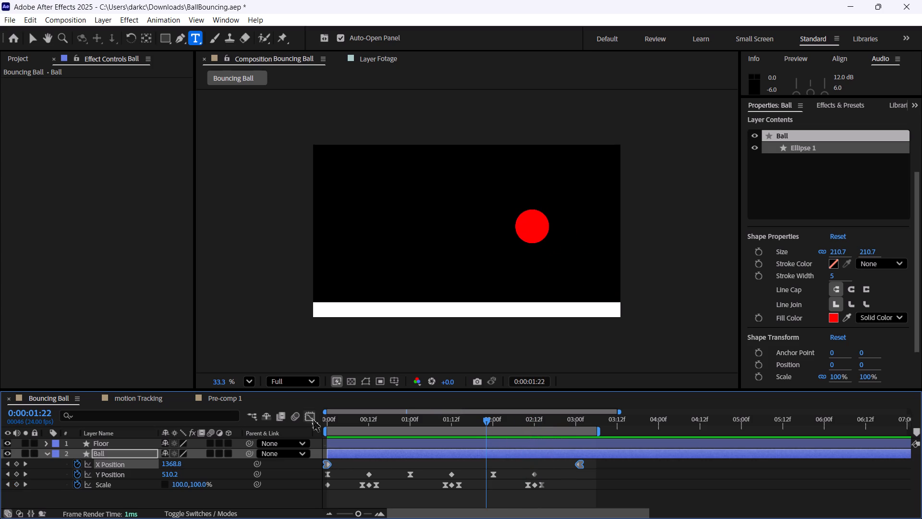
click(310, 412)
scroll(523, 475, down, 2)
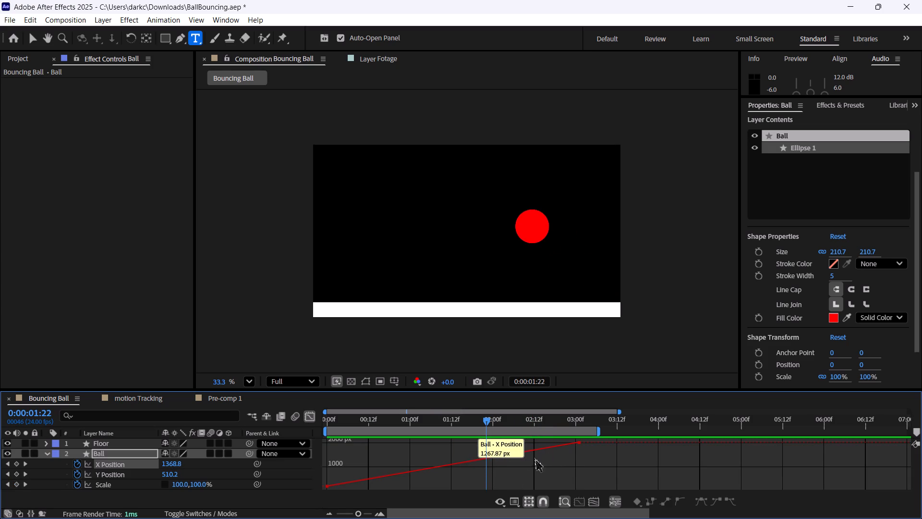
drag(639, 480, 240, 434)
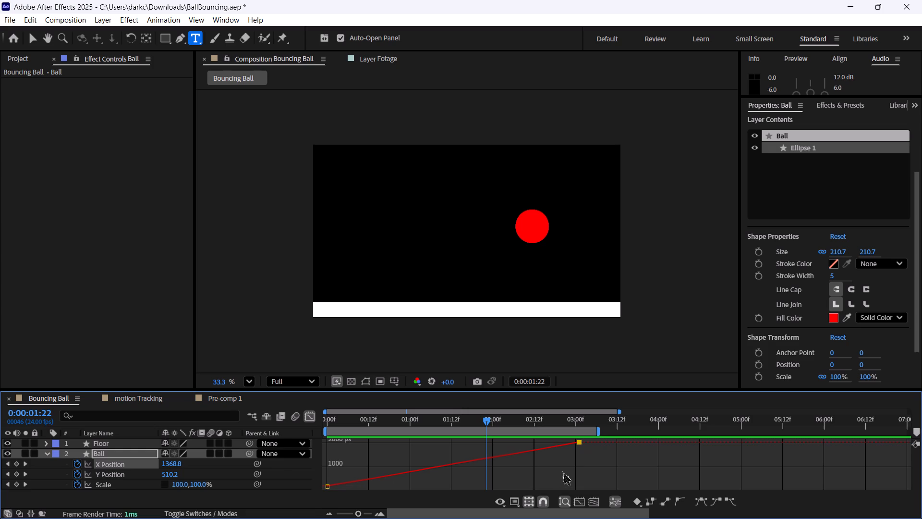
key(F9)
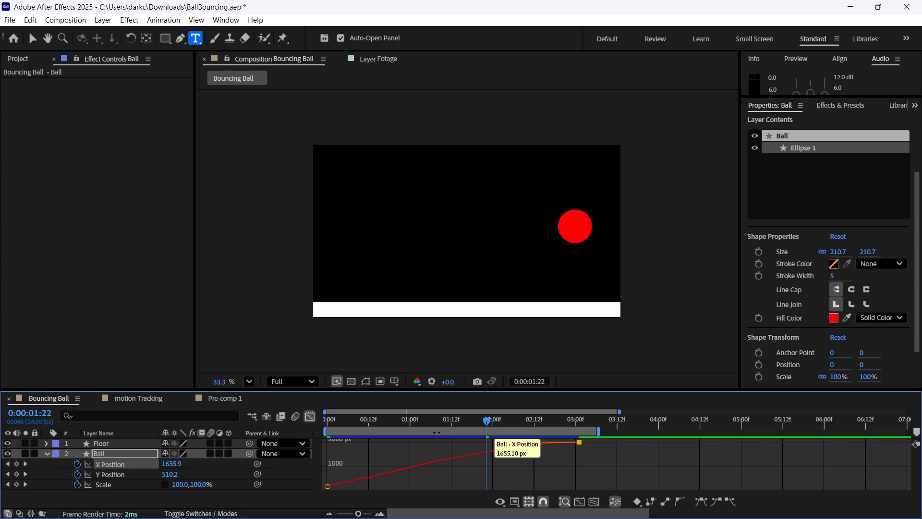
Play the bounce from the first frame, leave the Graph Editor and scrub through the ball's path to examine its timing.
drag(443, 420, 299, 434)
key(space)
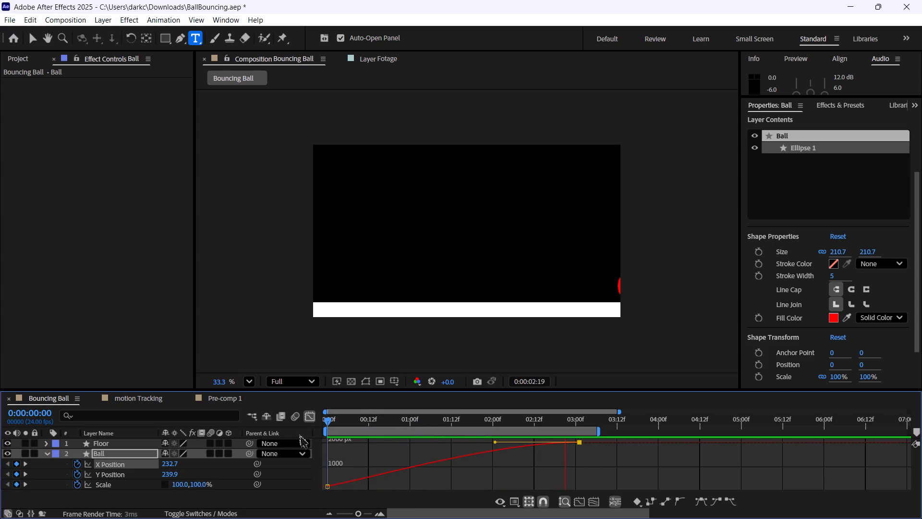
key(space)
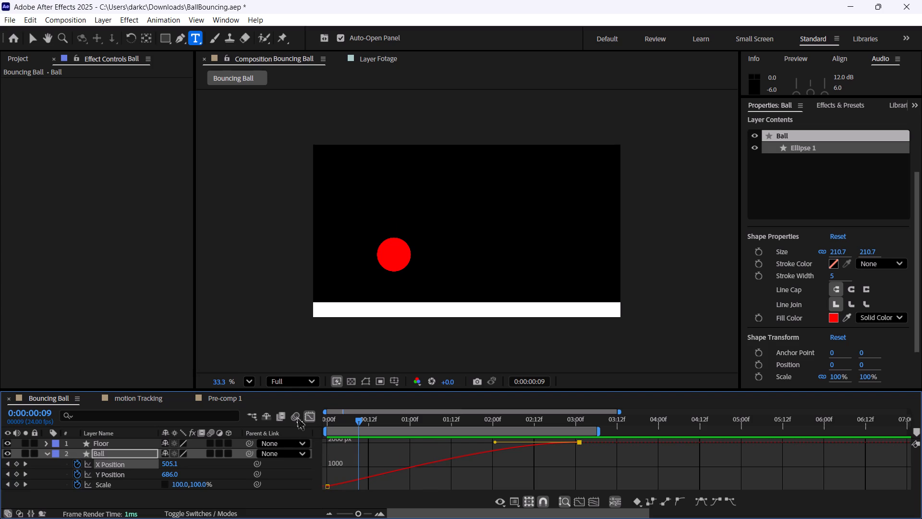
click(310, 415)
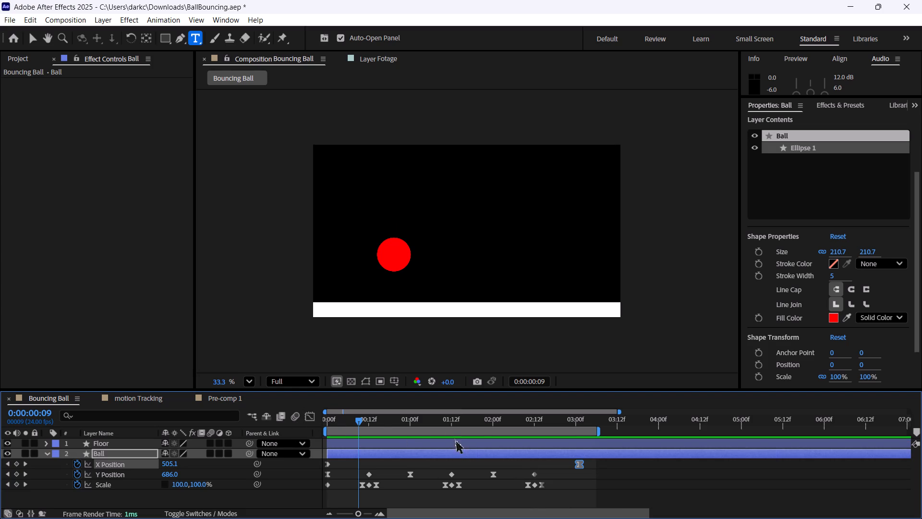
drag(430, 420, 327, 421)
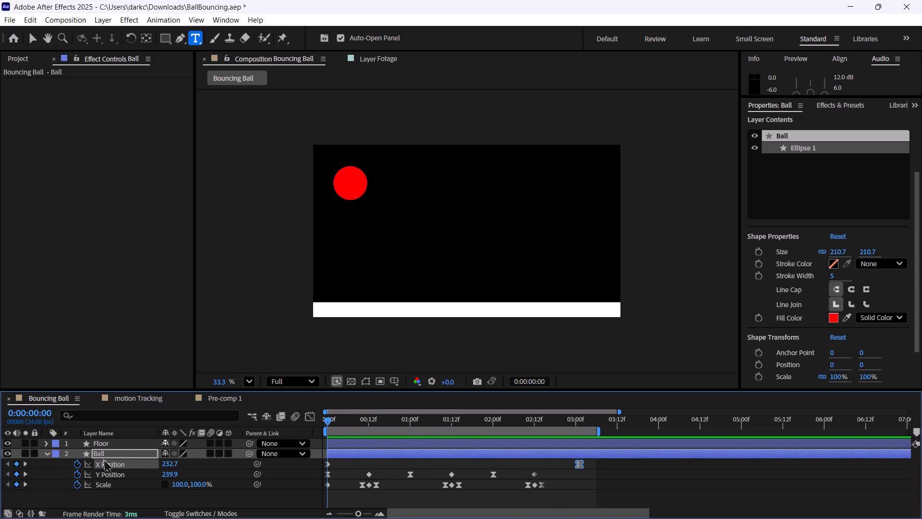
click(105, 456)
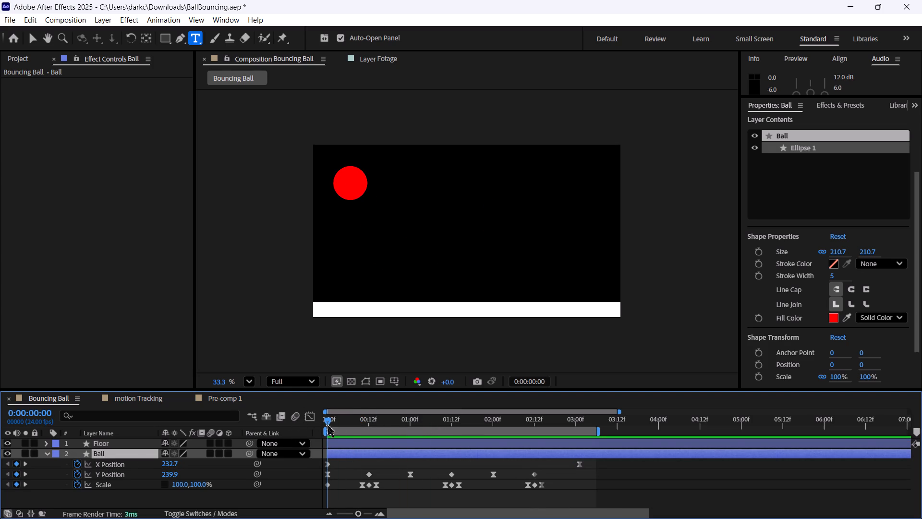
drag(326, 422, 437, 444)
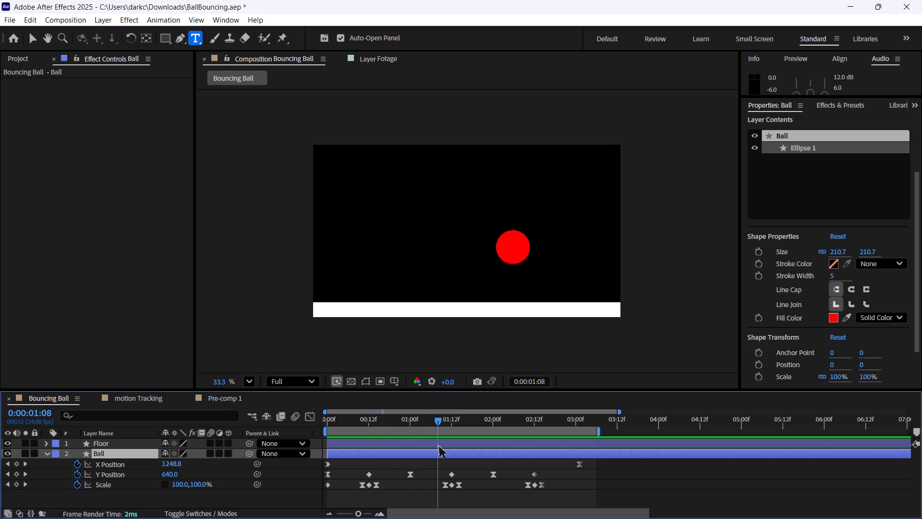
drag(437, 444, 557, 517)
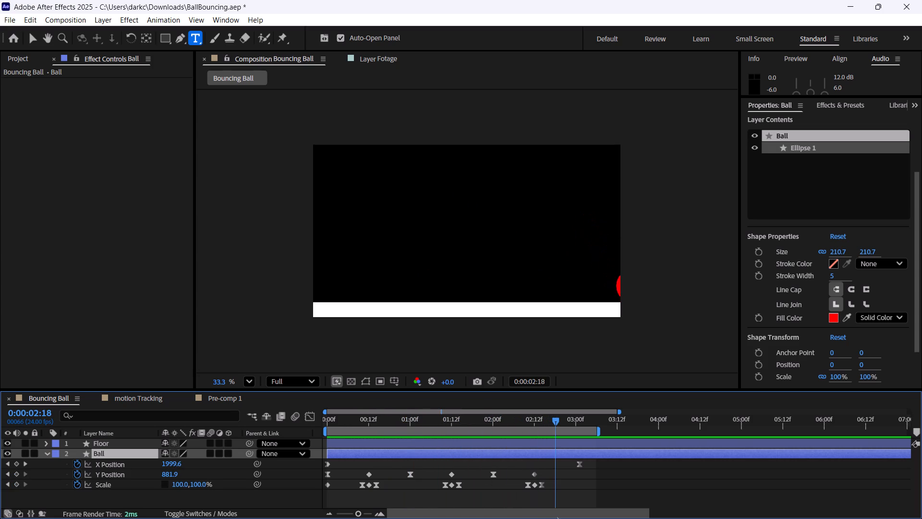
At 0:00:00:12, select the Ball's first-impact Y Position and Scale keyframes and shift them about one frame earlier.
drag(557, 517, 363, 518)
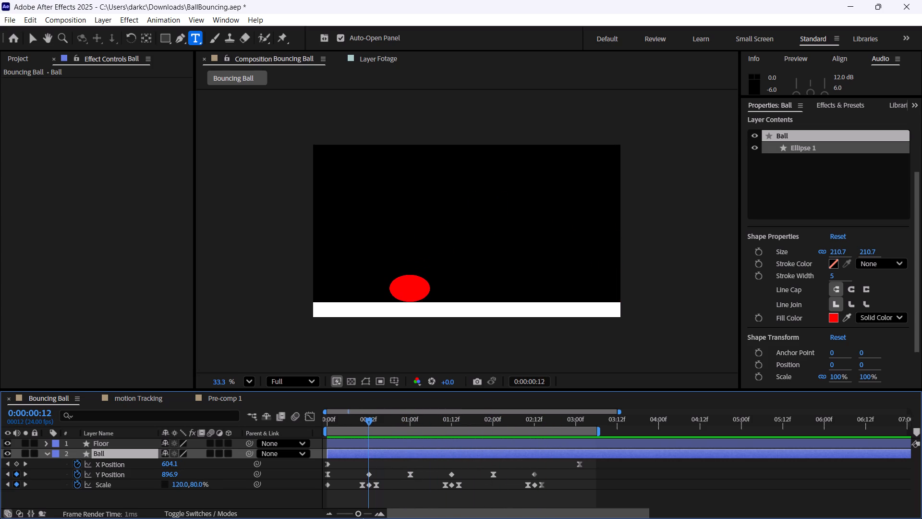
drag(363, 518, 369, 518)
drag(355, 470, 388, 494)
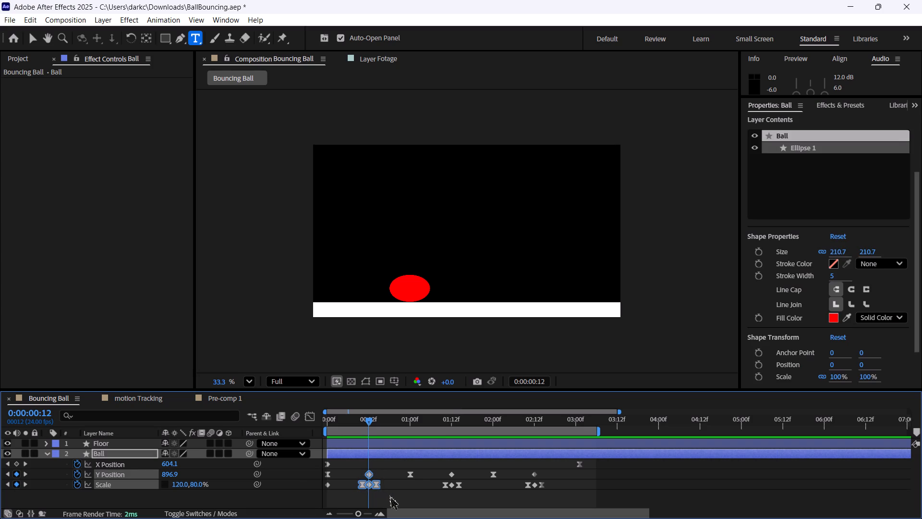
drag(369, 472, 365, 471)
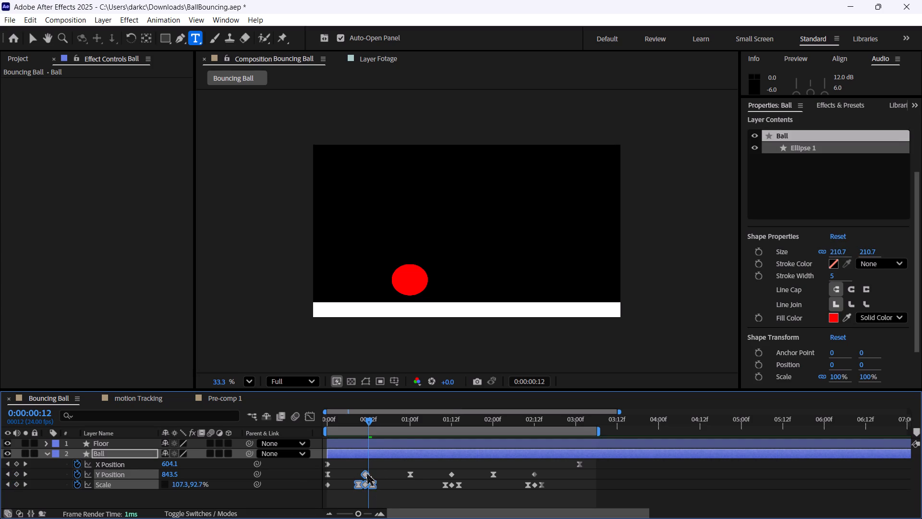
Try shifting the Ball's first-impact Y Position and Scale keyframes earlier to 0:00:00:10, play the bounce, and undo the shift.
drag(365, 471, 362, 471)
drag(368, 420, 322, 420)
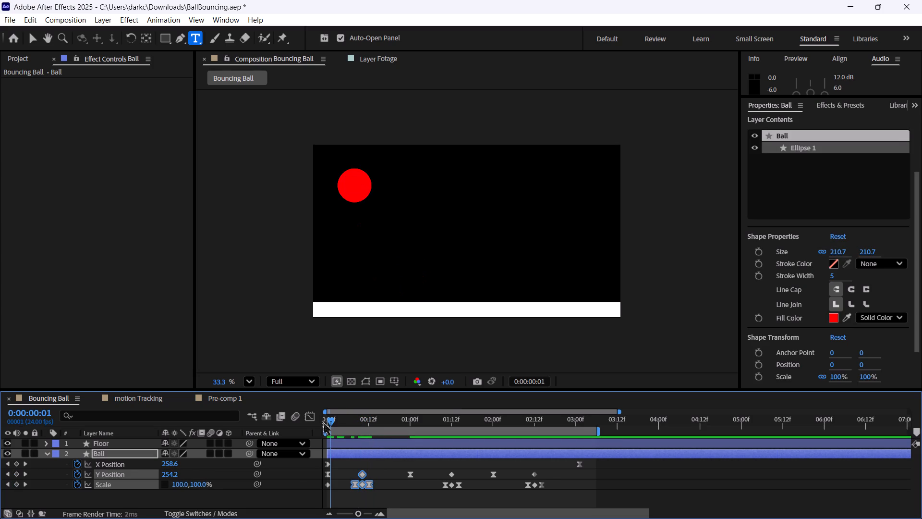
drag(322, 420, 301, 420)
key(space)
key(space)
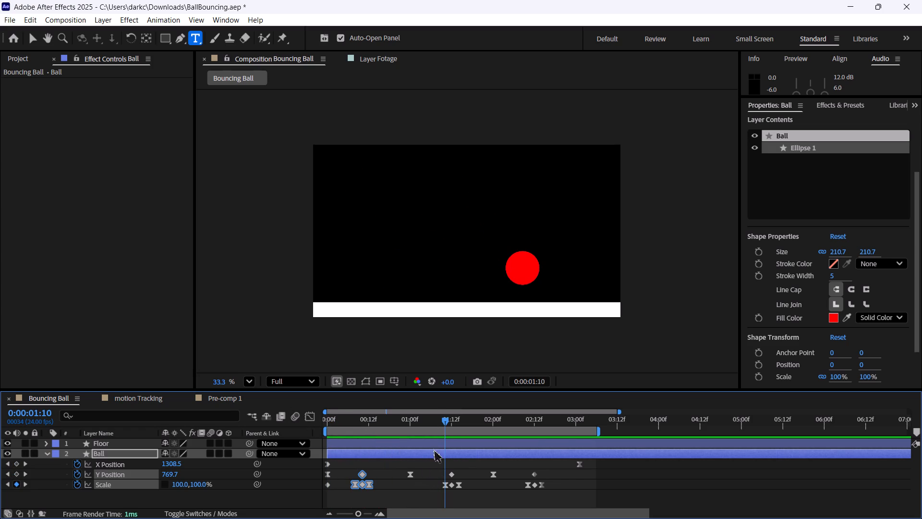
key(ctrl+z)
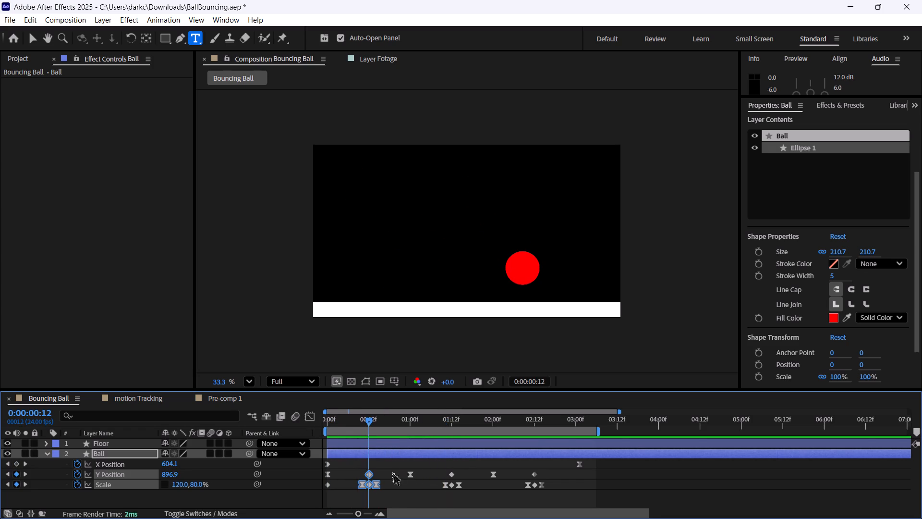
Move the Ball's first-impact Y Position and Scale keyframes two frames earlier, placing the impact at 0:00:00:10.
alt+scroll(376, 482, up, 4)
shift+scroll(380, 471, up, 11)
alt+scroll(493, 457, down, 1)
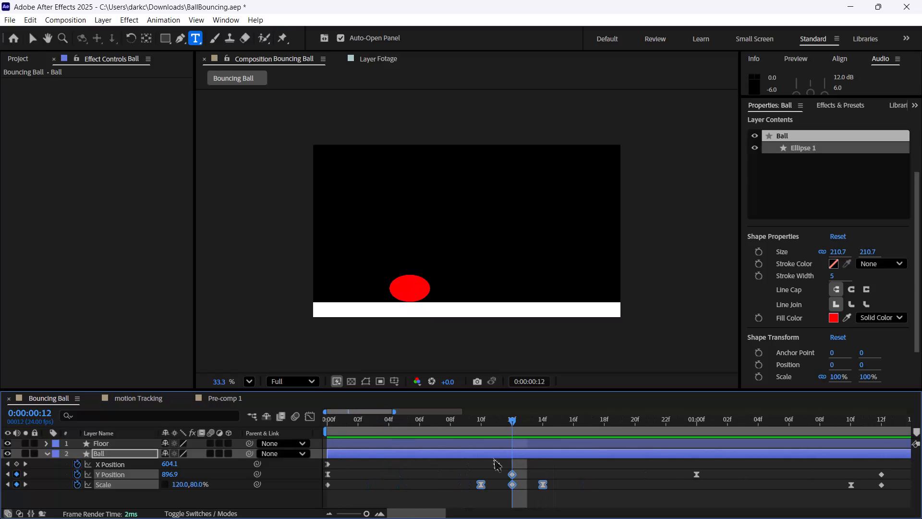
alt+scroll(493, 457, down, 1)
scroll(438, 469, up, 4)
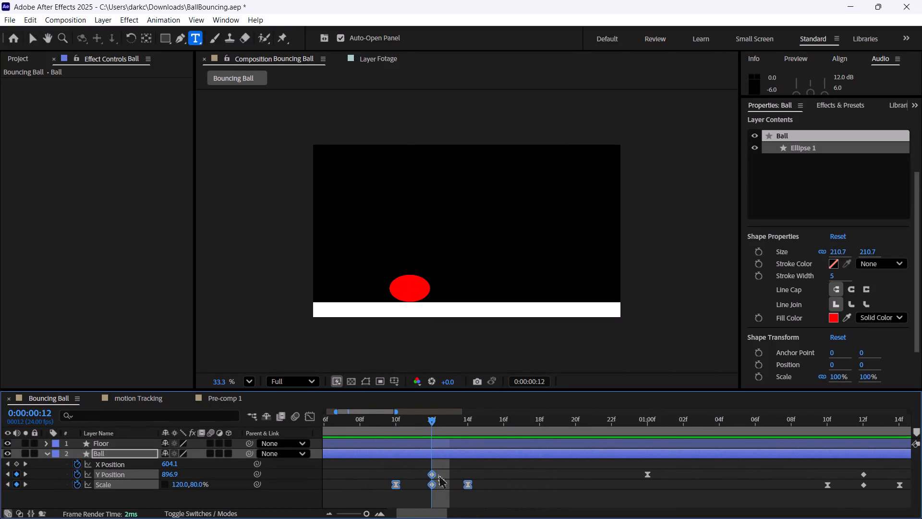
scroll(444, 471, up, 4)
drag(413, 425, 438, 425)
drag(440, 420, 411, 426)
alt+scroll(428, 490, down, 2)
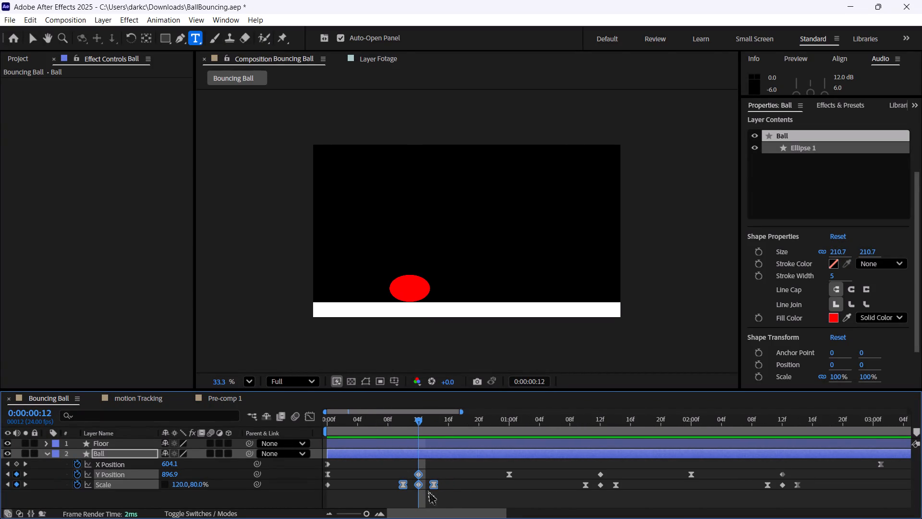
alt+scroll(411, 468, up, 3)
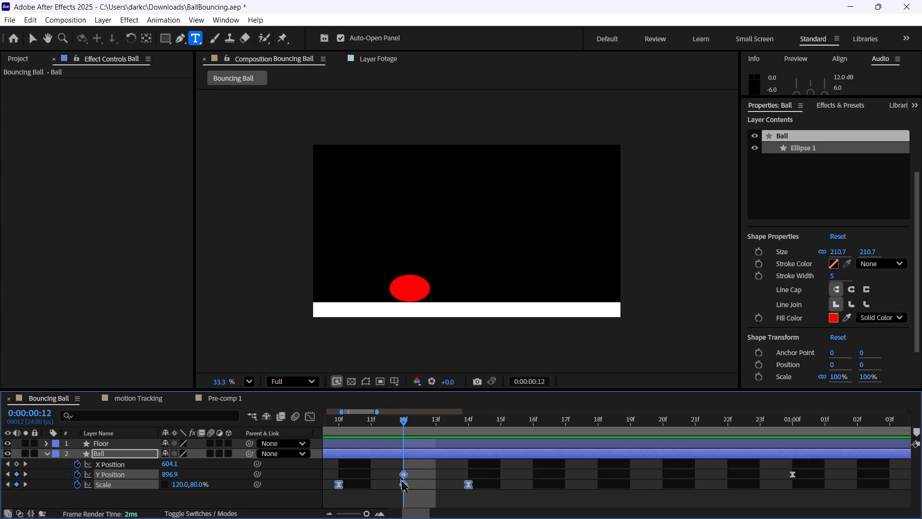
shift+scroll(430, 482, up, 4)
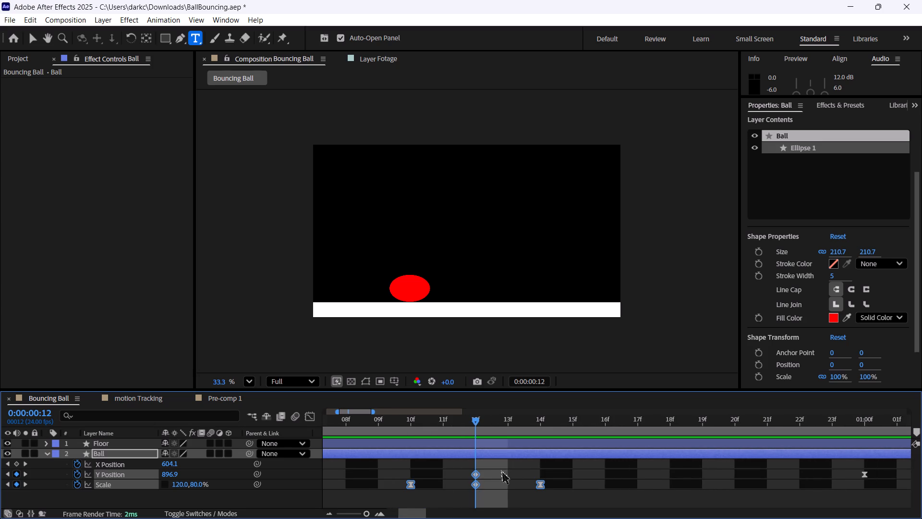
drag(498, 470, 433, 475)
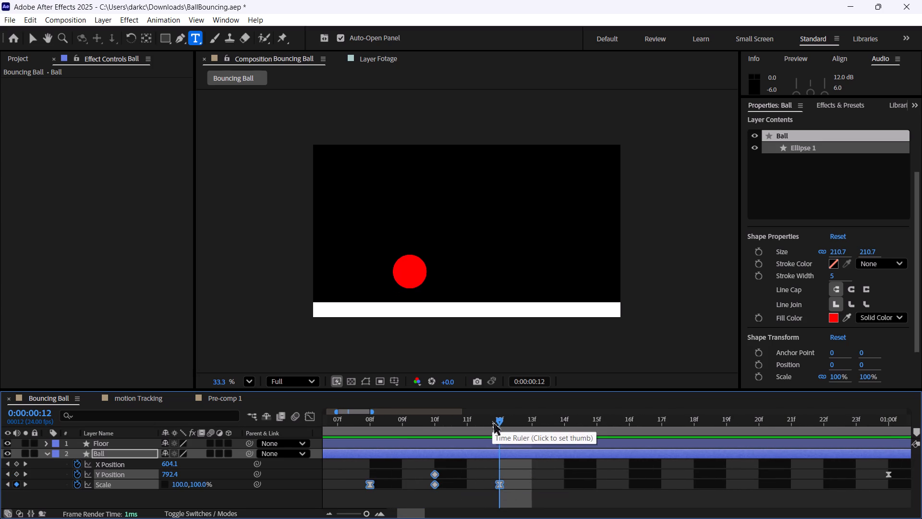
Scrub through the first rebound and move its peak Y Position keyframe to 0:00:00:22.
drag(494, 420, 723, 454)
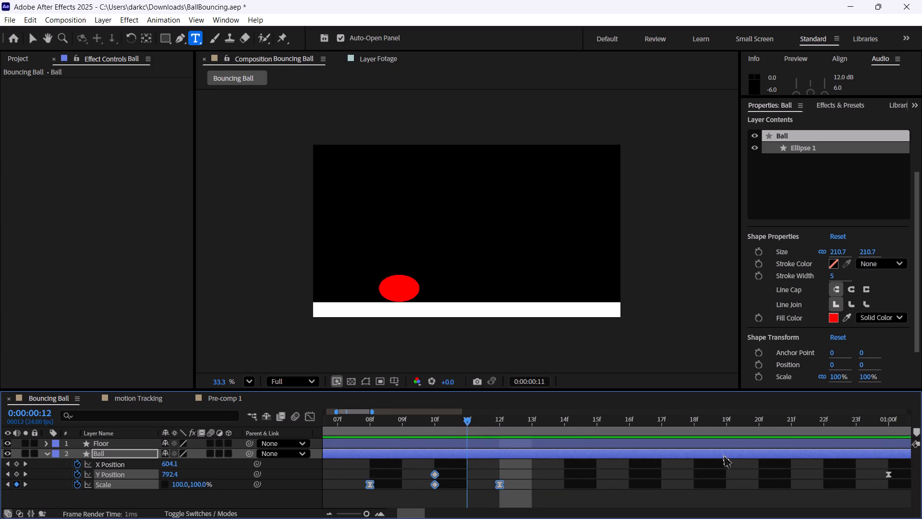
drag(723, 454, 797, 458)
alt+scroll(719, 464, down, 2)
drag(673, 473, 646, 476)
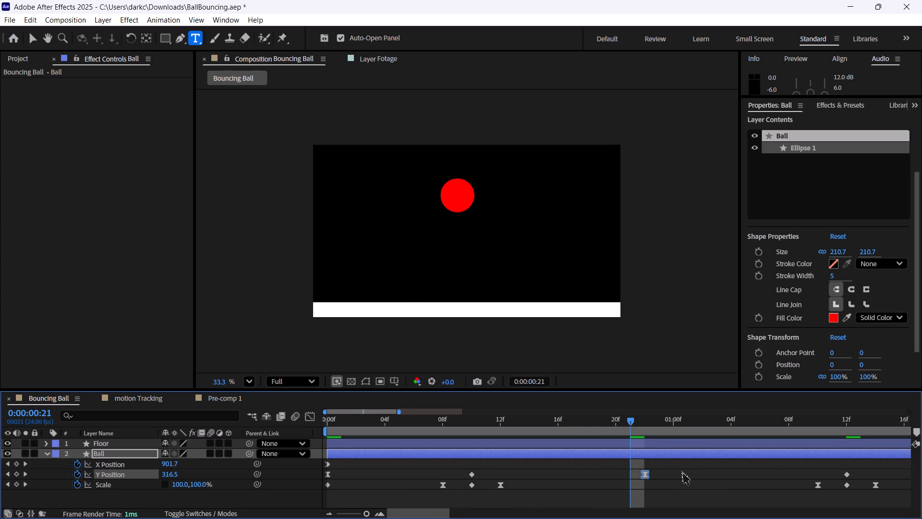
Select the Ball's Y Position and Scale keyframes from the second impact through the third and shift them two frames earlier.
shift+scroll(681, 470, down, 3)
alt+scroll(681, 470, down, 5)
alt+scroll(552, 494, up, 2)
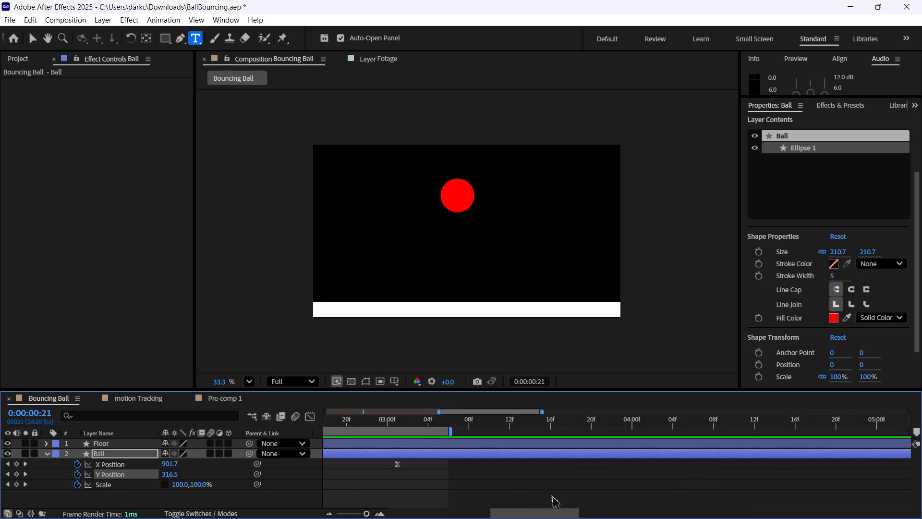
shift+scroll(480, 492, up, 5)
shift+scroll(480, 492, down, 5)
shift+scroll(480, 492, up, 4)
alt+scroll(480, 492, up, 6)
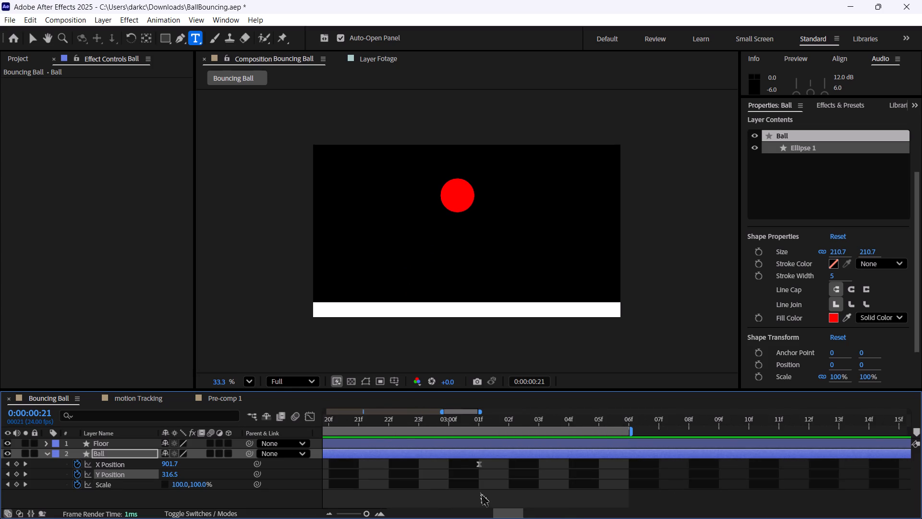
alt+scroll(480, 492, up, 5)
alt+scroll(480, 492, down, 5)
shift+scroll(445, 494, up, 3)
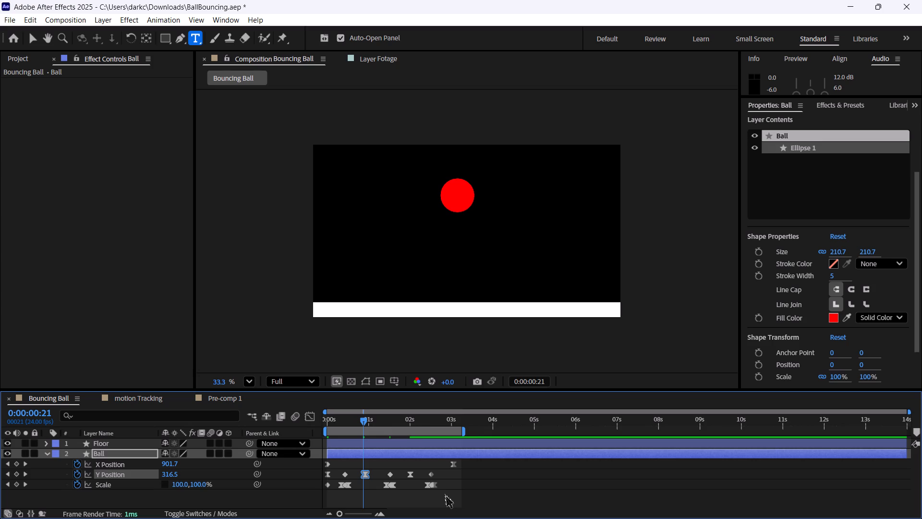
alt+scroll(430, 478, up, 2)
scroll(430, 478, up, 5)
shift+scroll(430, 478, down, 3)
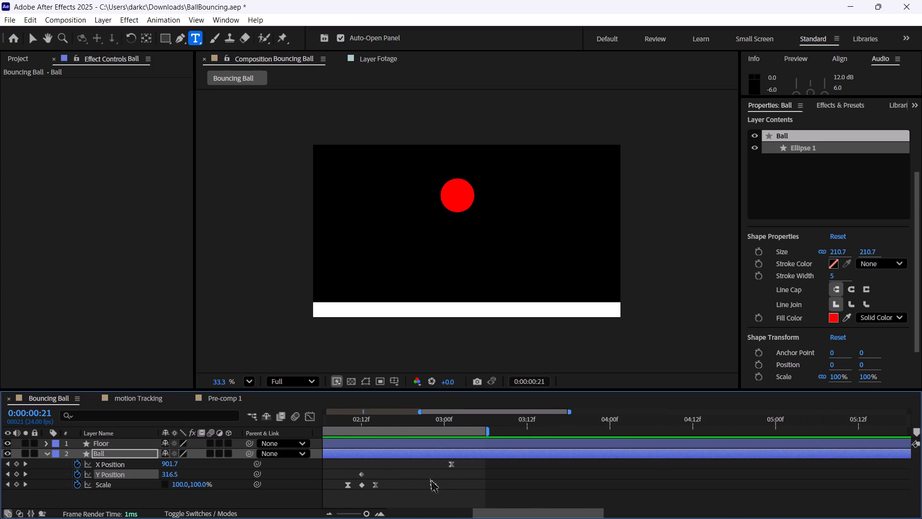
alt+scroll(430, 478, up, 3)
alt+scroll(430, 478, down, 3)
shift+scroll(430, 478, up, 7)
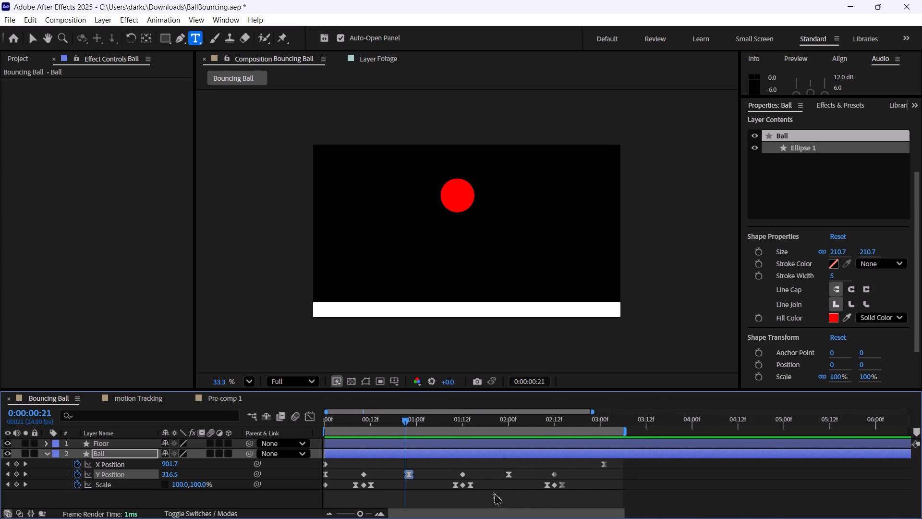
drag(583, 494, 442, 464)
drag(510, 476, 506, 475)
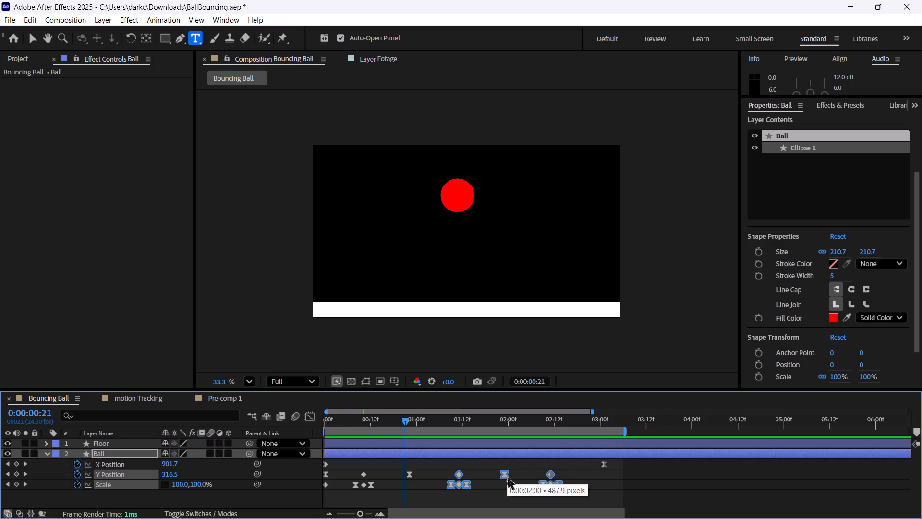
drag(506, 475, 502, 475)
Play the bounce to check the timing of the second and third impacts.
key(space)
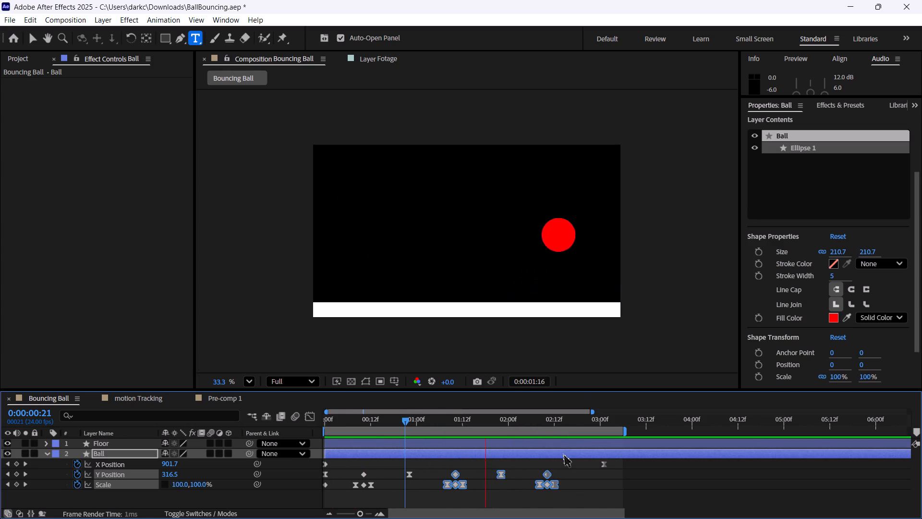
key(space)
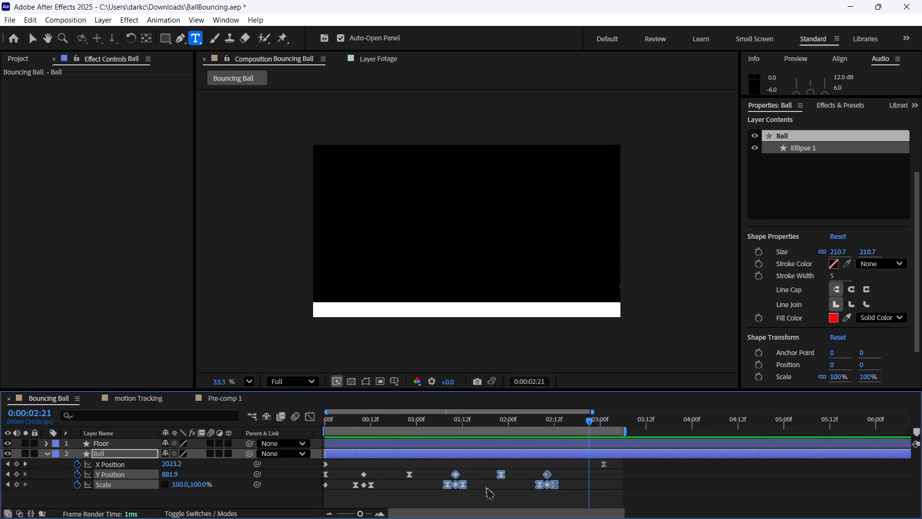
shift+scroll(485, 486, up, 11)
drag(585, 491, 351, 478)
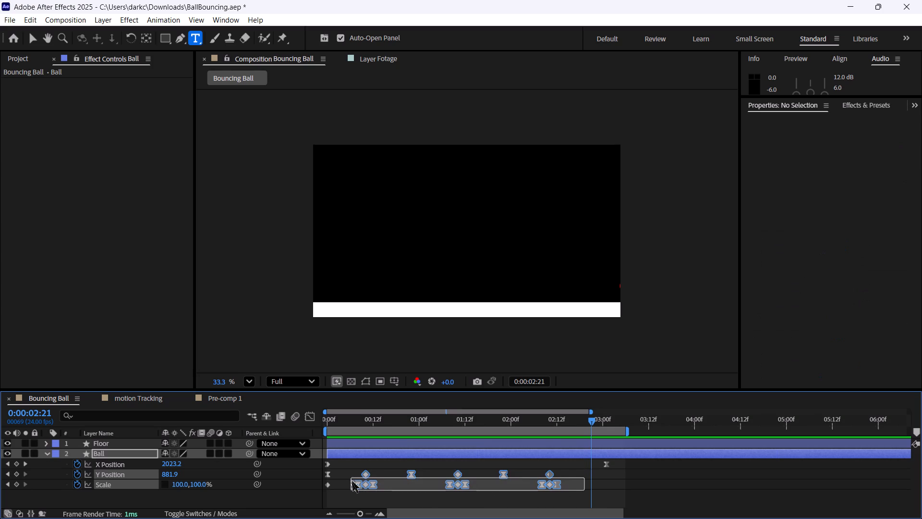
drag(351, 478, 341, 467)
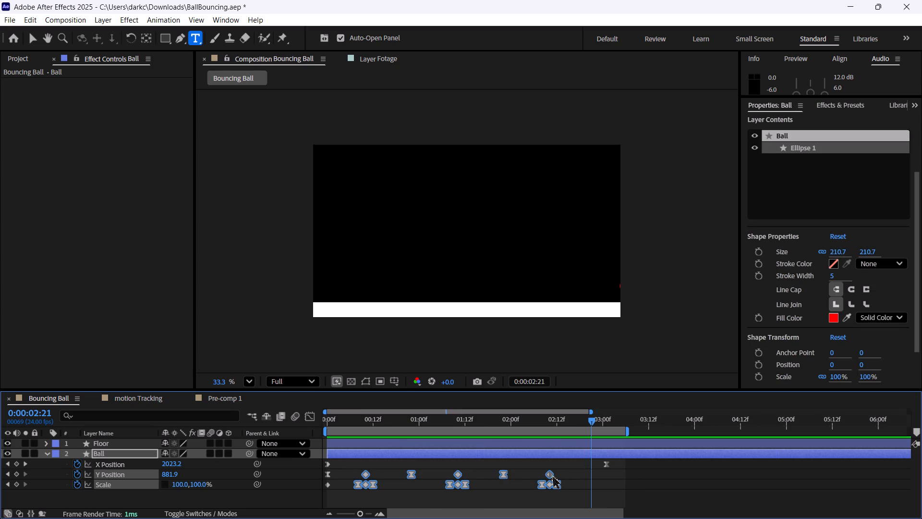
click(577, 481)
Select the Ball's third-impact Y Position and Scale keyframes and move them earlier, placing the impact at 0:00:02:05.
drag(530, 467, 583, 518)
drag(552, 472, 546, 472)
drag(526, 468, 574, 518)
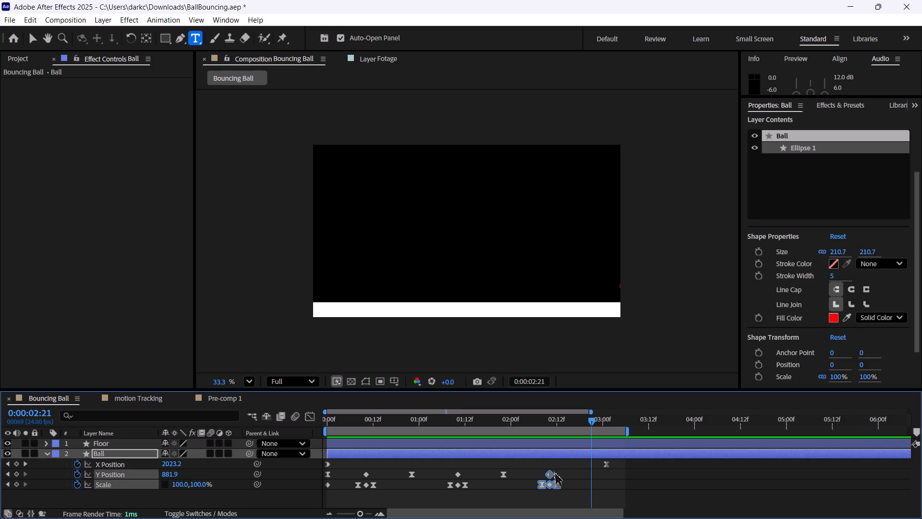
drag(548, 471, 542, 471)
drag(591, 420, 538, 425)
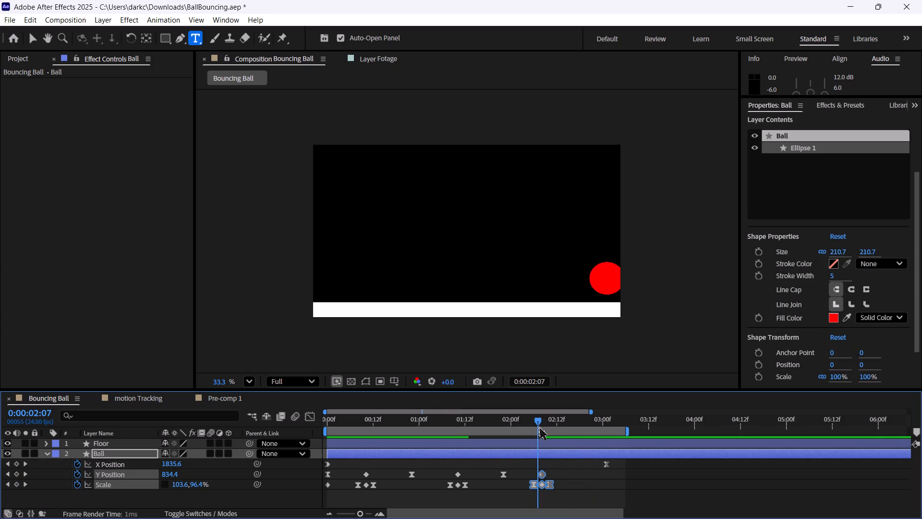
drag(538, 425, 539, 438)
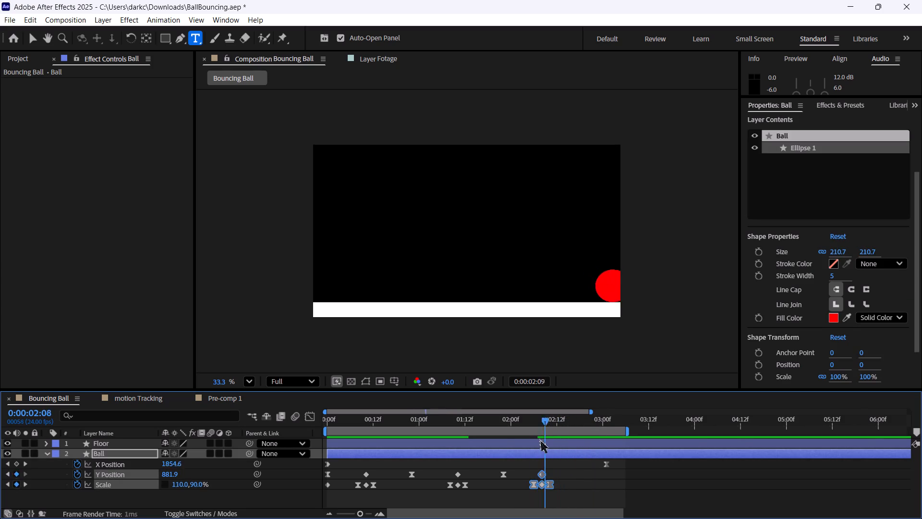
drag(539, 438, 528, 441)
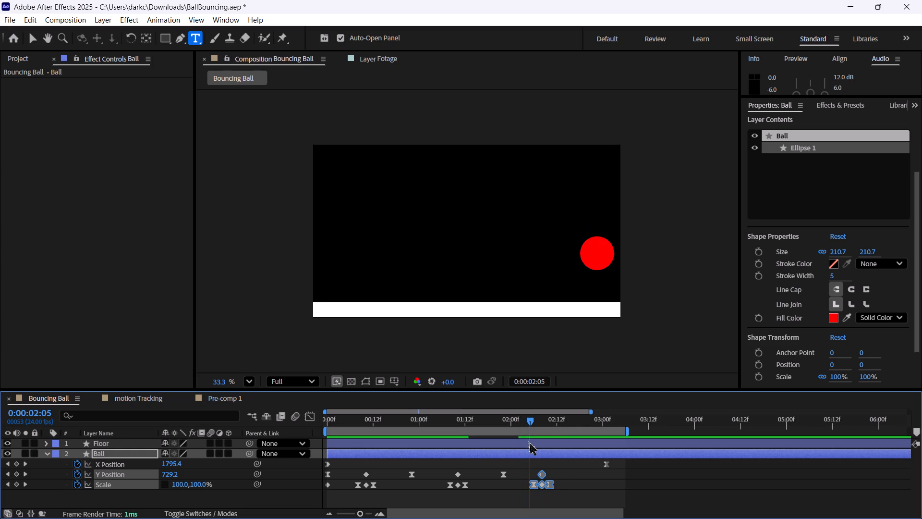
drag(528, 441, 529, 442)
drag(544, 473, 531, 473)
Move the Y Position keyframe at the peak before the third impact to 0:00:01:20.
drag(504, 474, 494, 473)
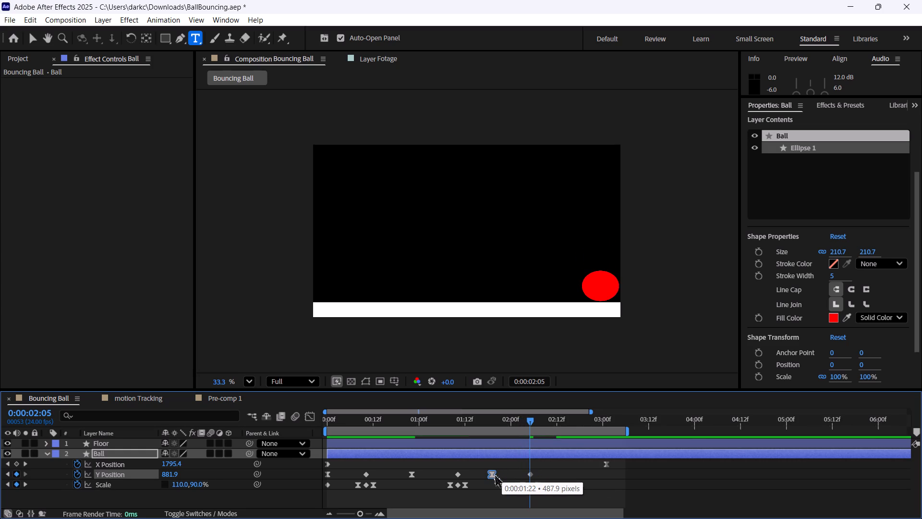
drag(494, 473, 495, 473)
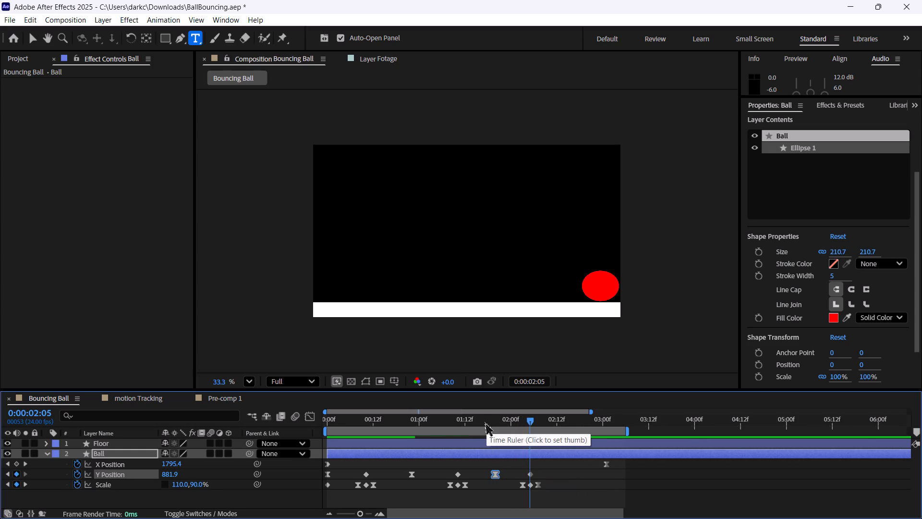
Play the bounce from the first frame to check the retimed third impact.
drag(485, 419, 286, 437)
key(space)
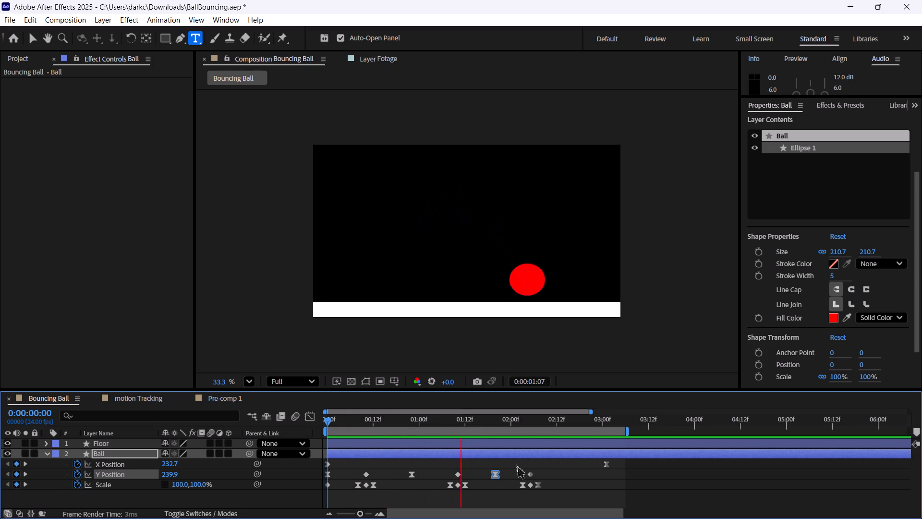
key(space)
Select the Ball's second-impact Y Position and Scale keyframes and shift them one frame earlier, placing the impact at 0:00:01:09.
drag(477, 491, 433, 465)
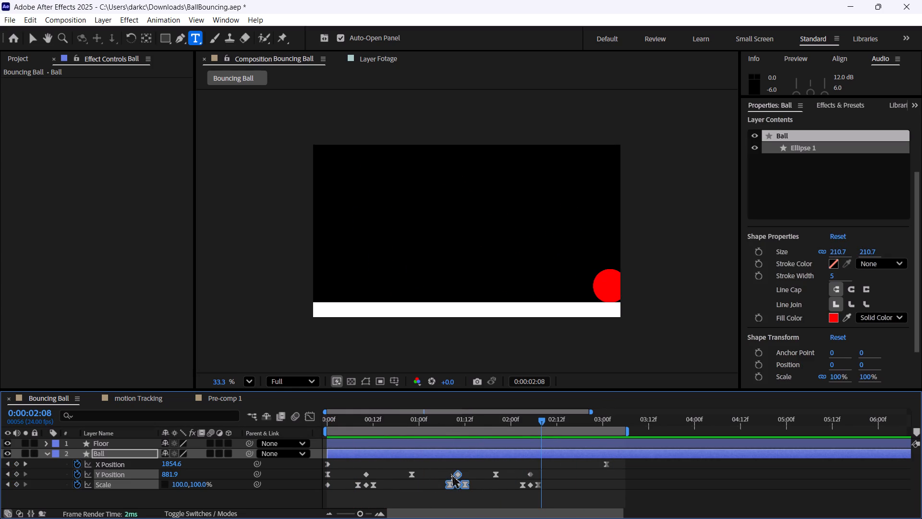
click(455, 473)
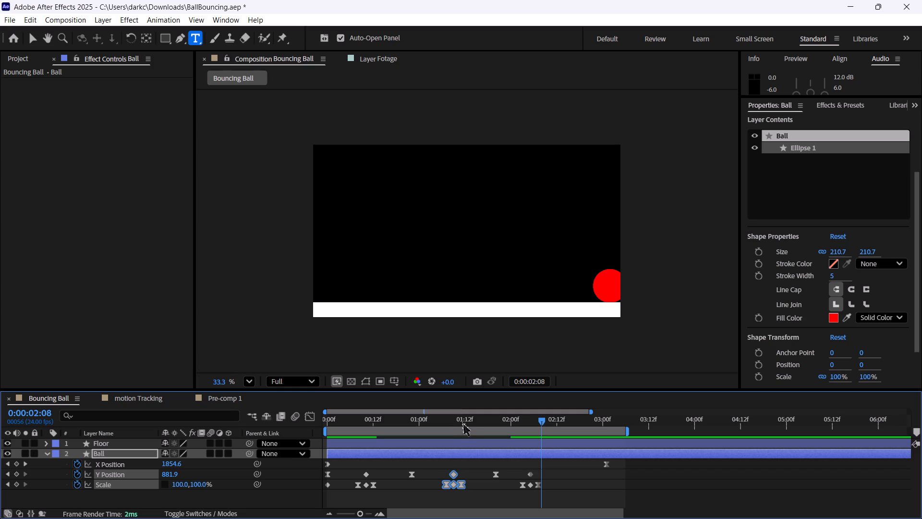
Play the bounce from the first frame to check the second impact's timing.
drag(339, 420, 317, 425)
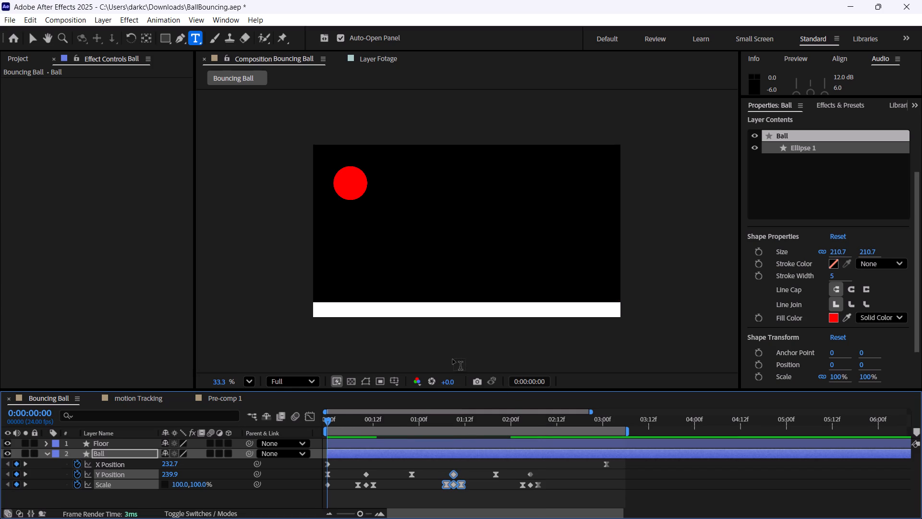
key(space)
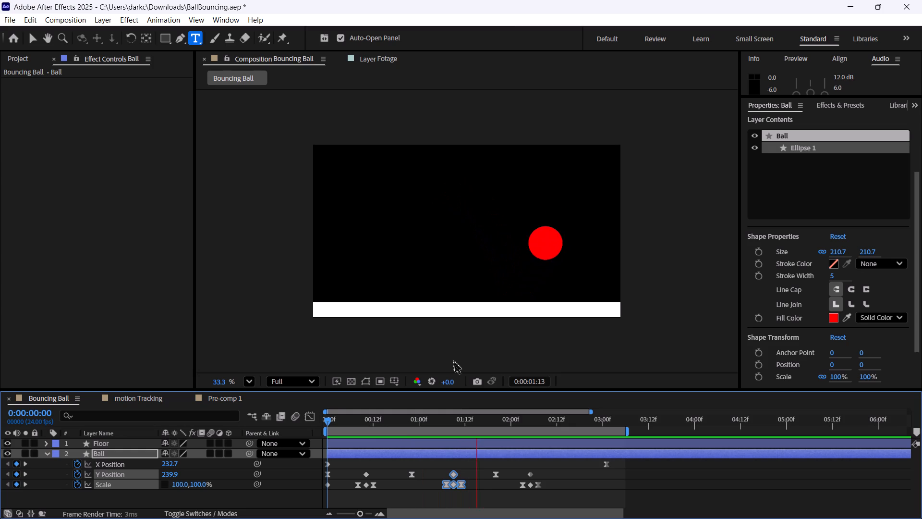
key(space)
Save the project.
key(ctrl+s)
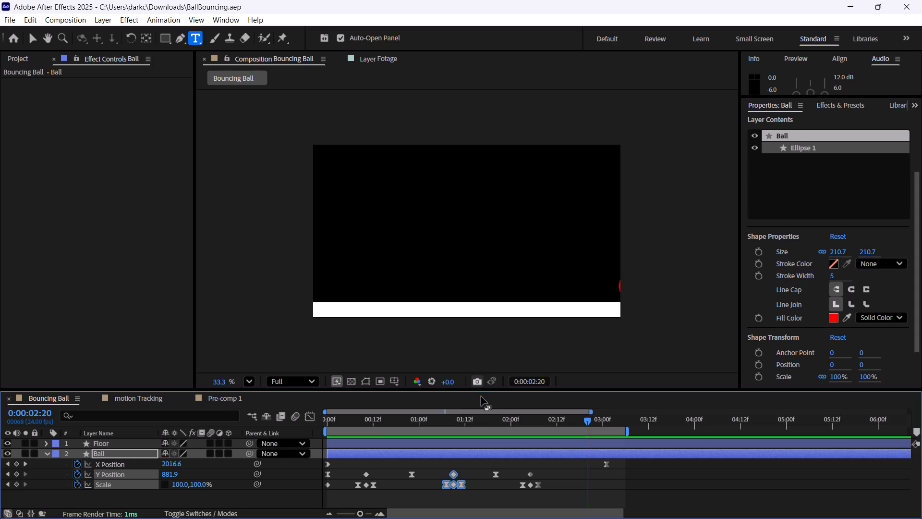
Play the bounce from the first frame to review the finished timing.
drag(481, 415, 293, 429)
key(space)
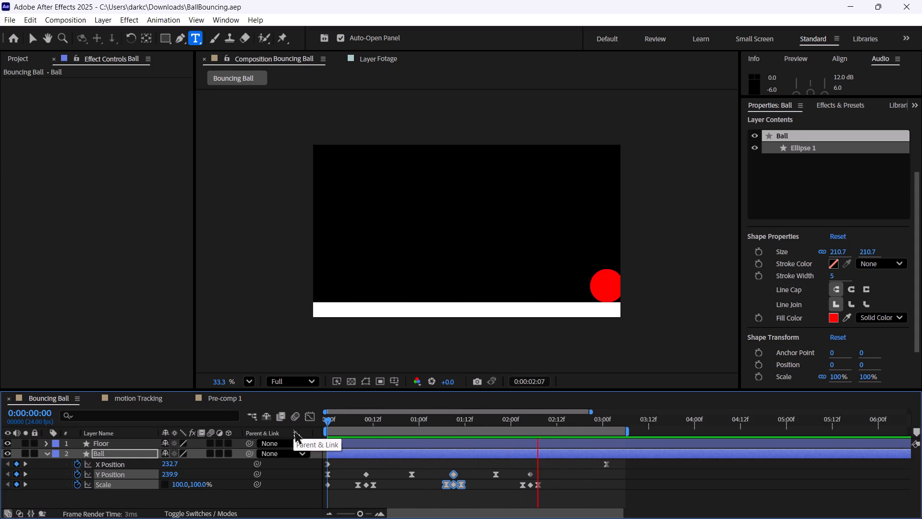
key(space)
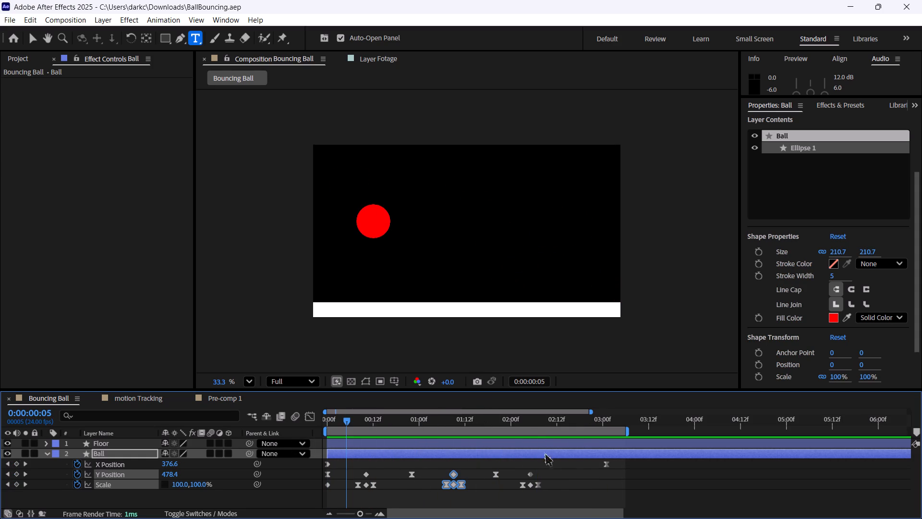
Lower the Ball's bounce peak at the 0:00:01:20 Y Position keyframe to about 536.
drag(527, 423, 496, 427)
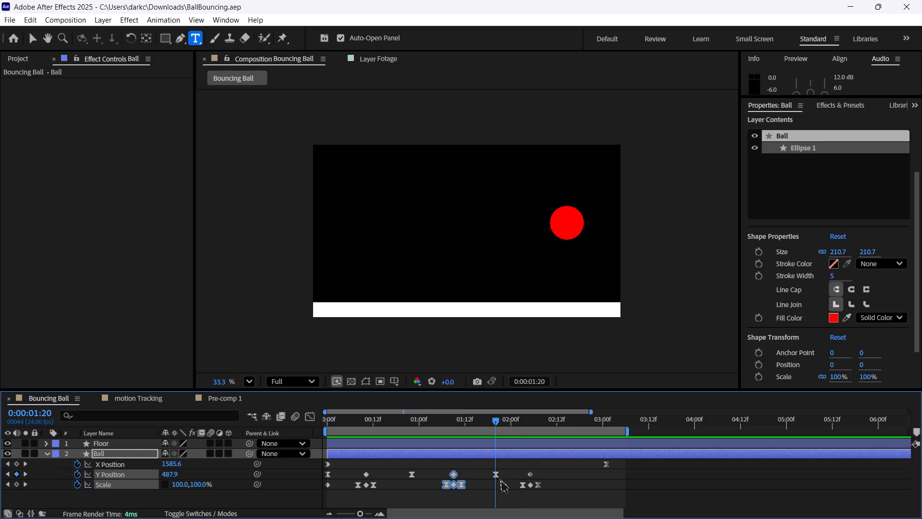
click(496, 473)
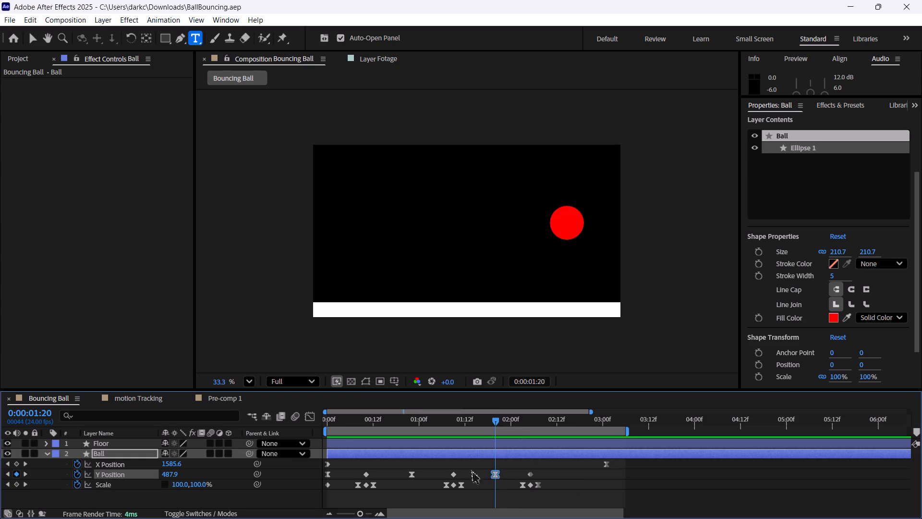
drag(170, 475, 212, 489)
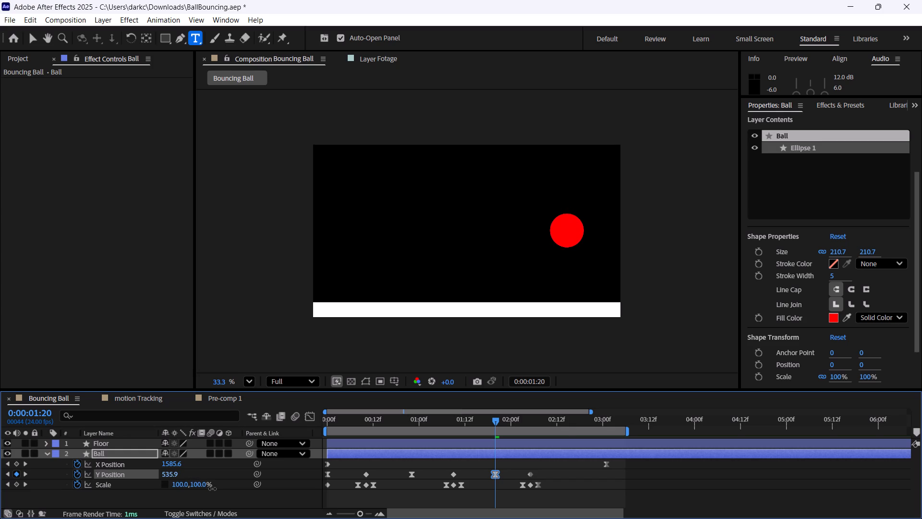
drag(212, 489, 215, 489)
Play the bounce from the first frame to check the lowered last peak.
drag(493, 418, 384, 417)
drag(384, 417, 365, 416)
drag(368, 416, 319, 420)
key(space)
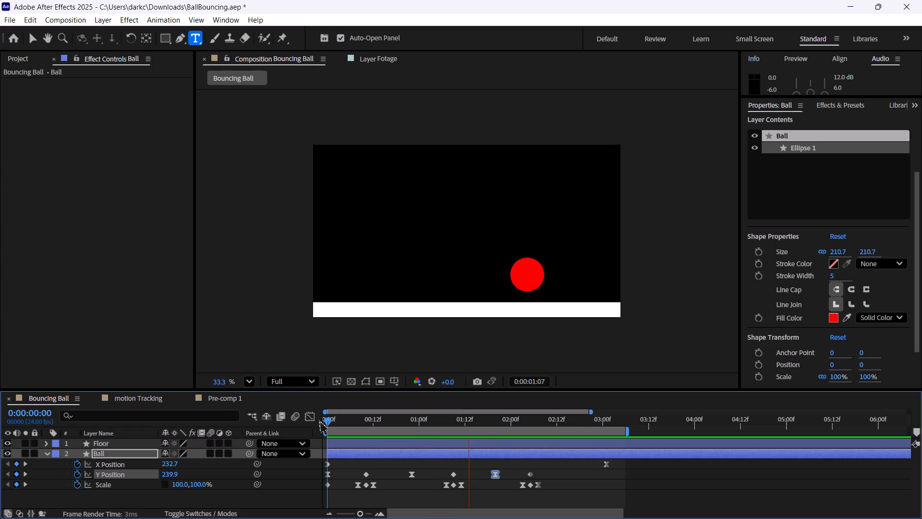
key(space)
Shift the Ball's last-peak Y Position keyframe two frames earlier, to 0:00:01:18.
drag(498, 472, 496, 472)
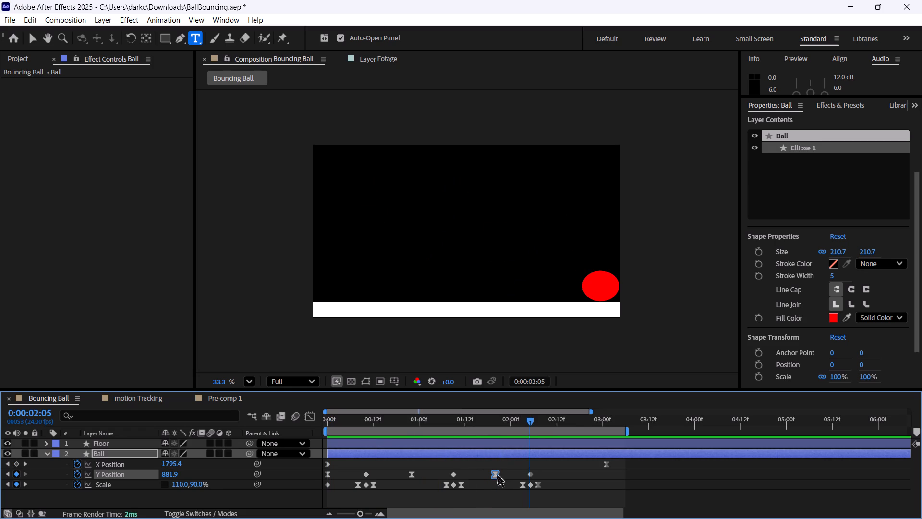
drag(496, 472, 492, 473)
drag(494, 474, 488, 475)
Play the bounce from 0:00:01:01 to check the shifted last-peak timing.
drag(484, 419, 445, 413)
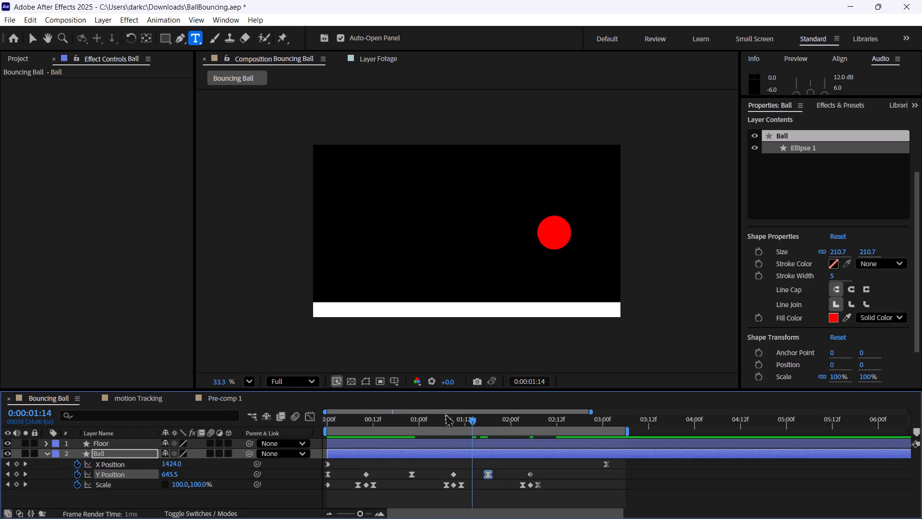
drag(445, 413, 422, 412)
key(space)
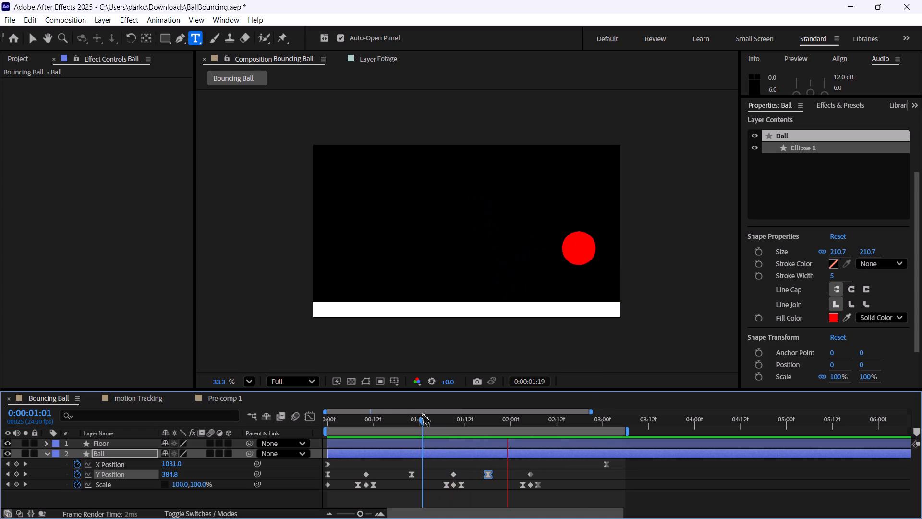
key(space)
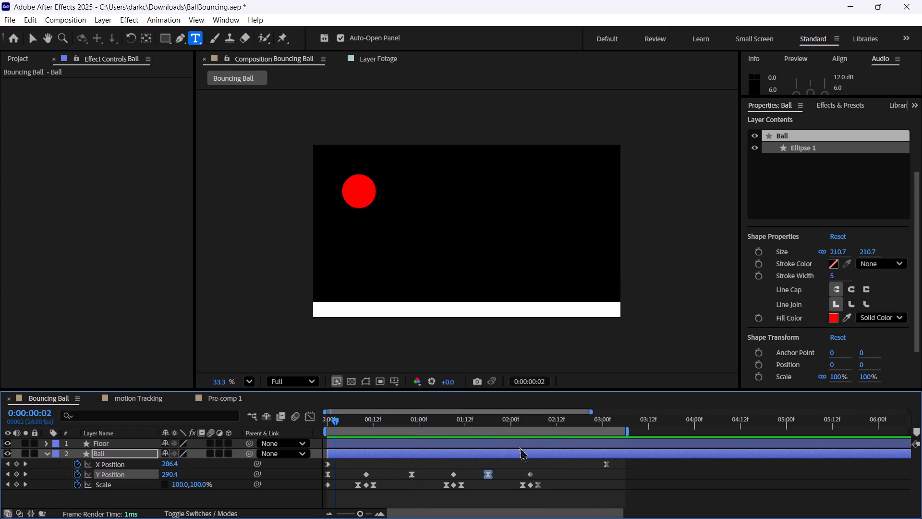
Save the project.
key(ctrl+s)
Play the bounce from the first frame to review the Ball's overall motion.
drag(502, 418, 485, 482)
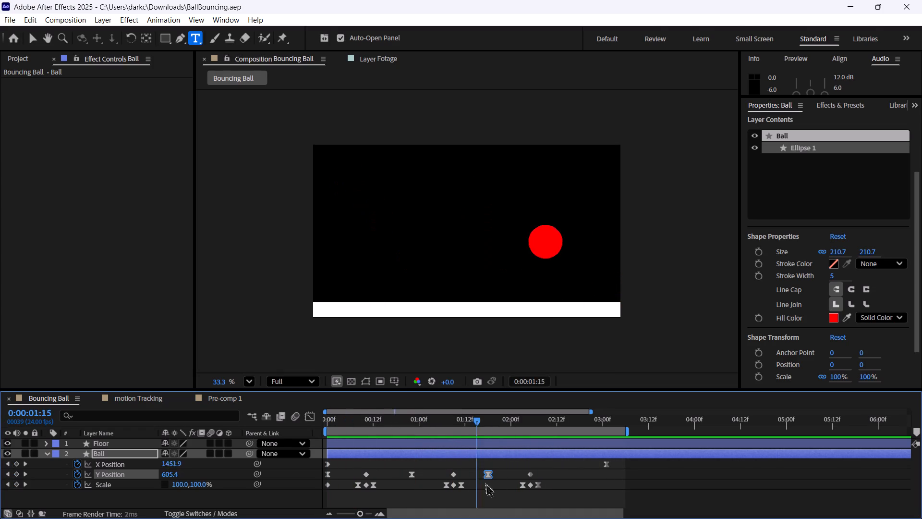
drag(485, 482, 245, 485)
key(space)
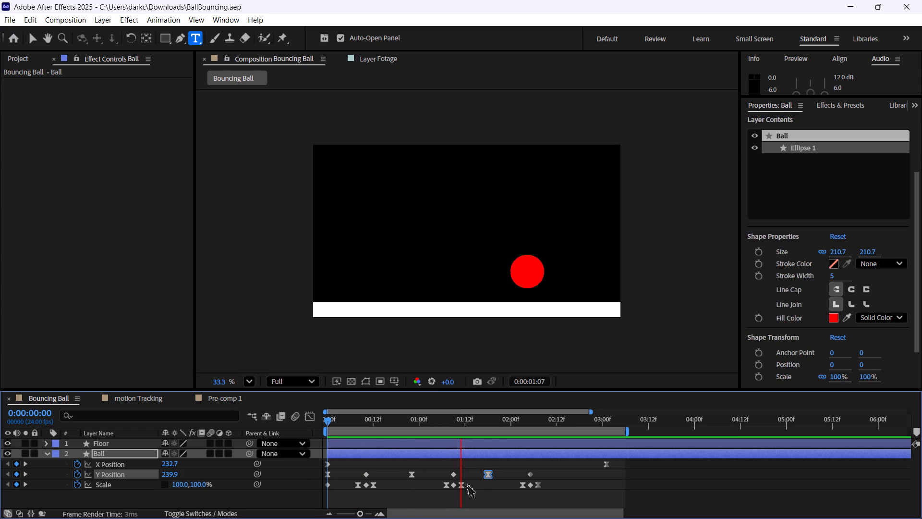
key(space)
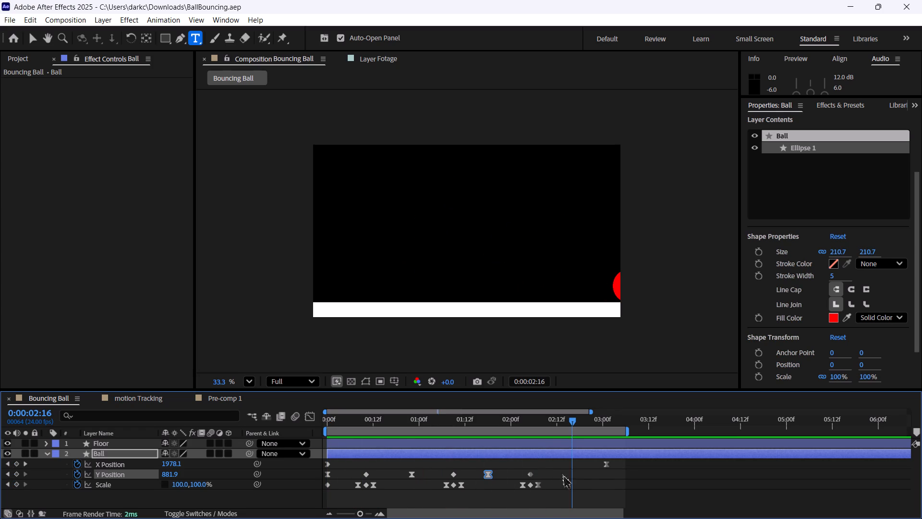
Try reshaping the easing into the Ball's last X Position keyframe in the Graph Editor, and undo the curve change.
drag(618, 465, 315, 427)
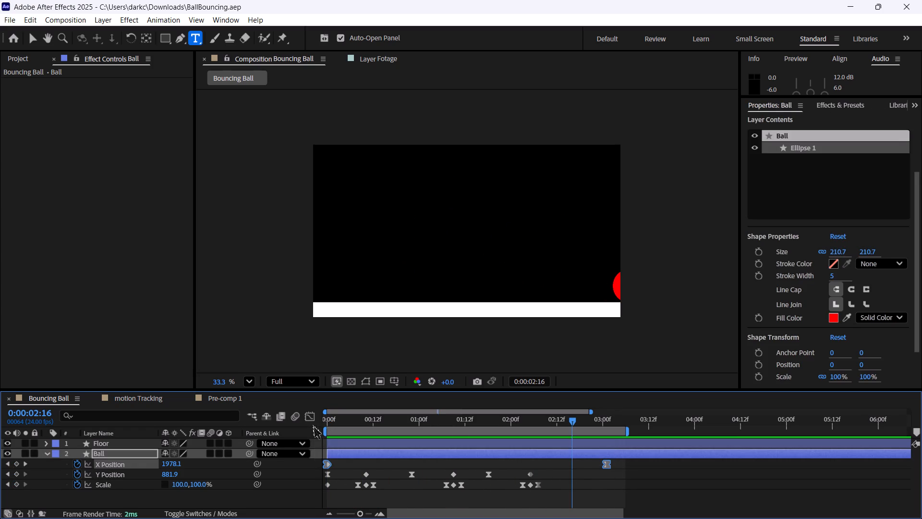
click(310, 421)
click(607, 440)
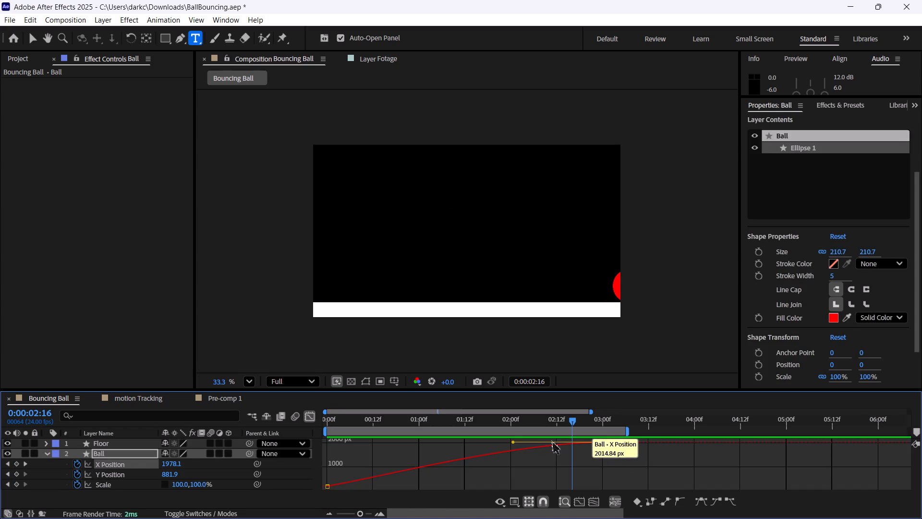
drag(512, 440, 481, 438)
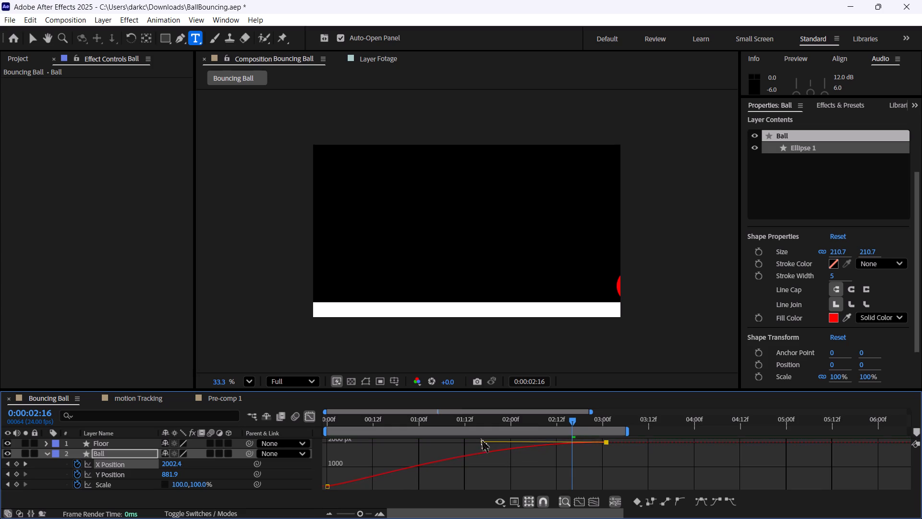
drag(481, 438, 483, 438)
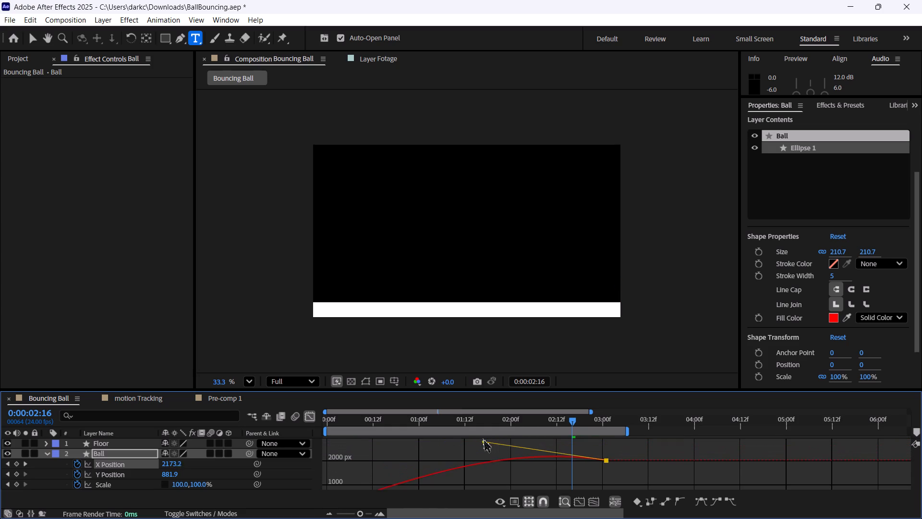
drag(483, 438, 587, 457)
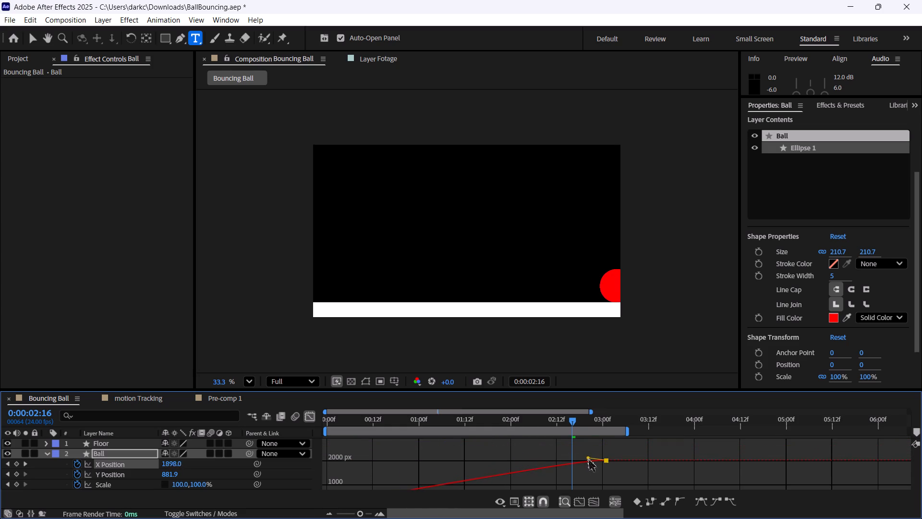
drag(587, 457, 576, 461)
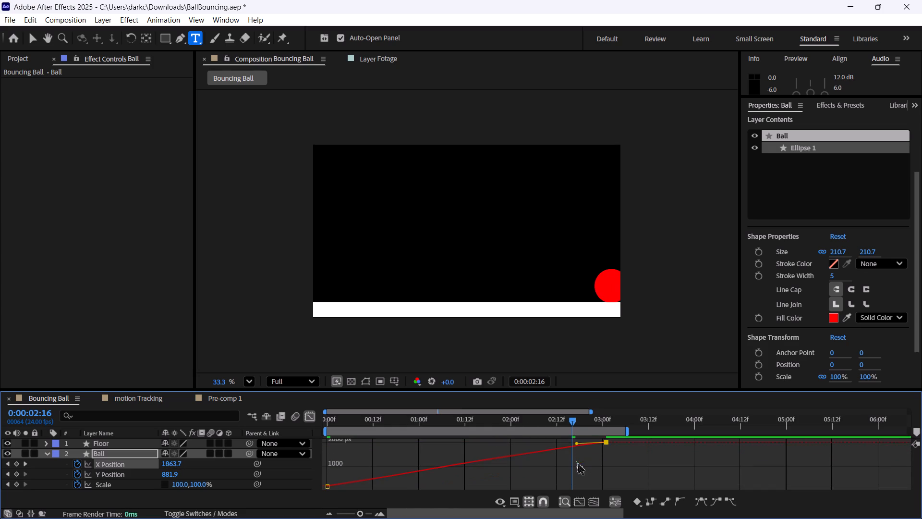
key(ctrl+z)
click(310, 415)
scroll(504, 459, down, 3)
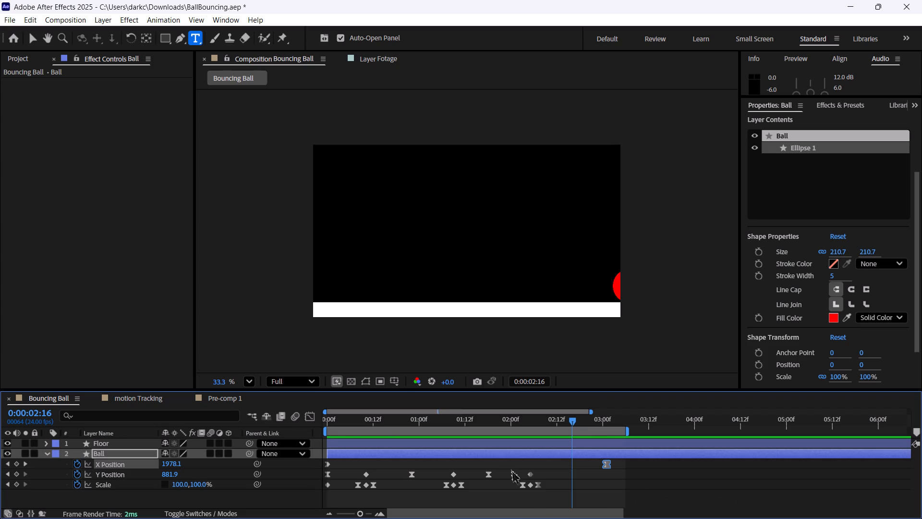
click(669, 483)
Play the Bouncing Ball composition from the first frame to review the complete bounce.
drag(535, 420, 253, 438)
key(space)
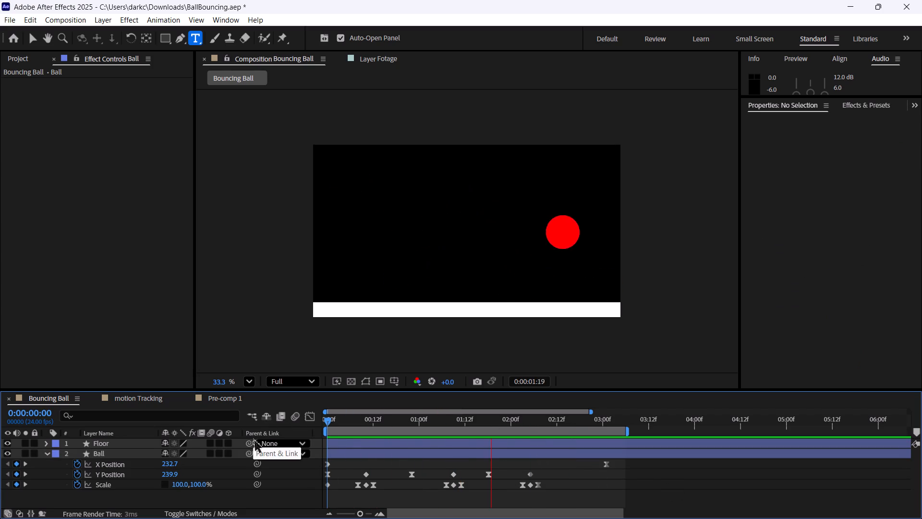
key(space)
Save the project.
key(ctrl+s)
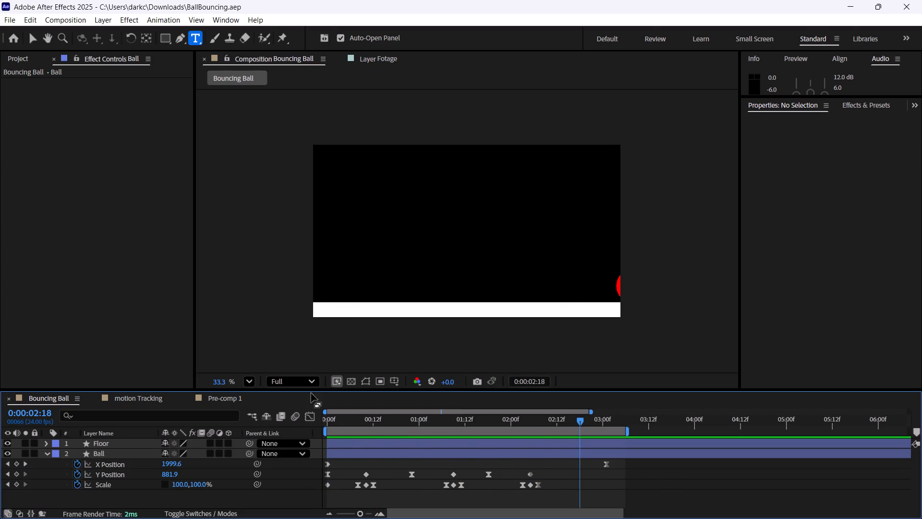
Open the motion Tracking composition and save the project.
click(140, 397)
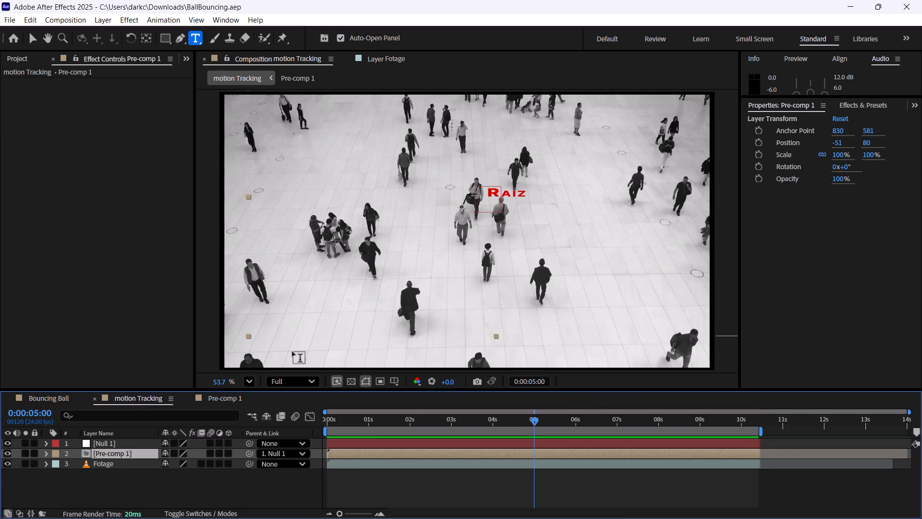
key(ctrl+s)
Replace the Raiz text in Pre-comp 1 with Michel.
click(238, 399)
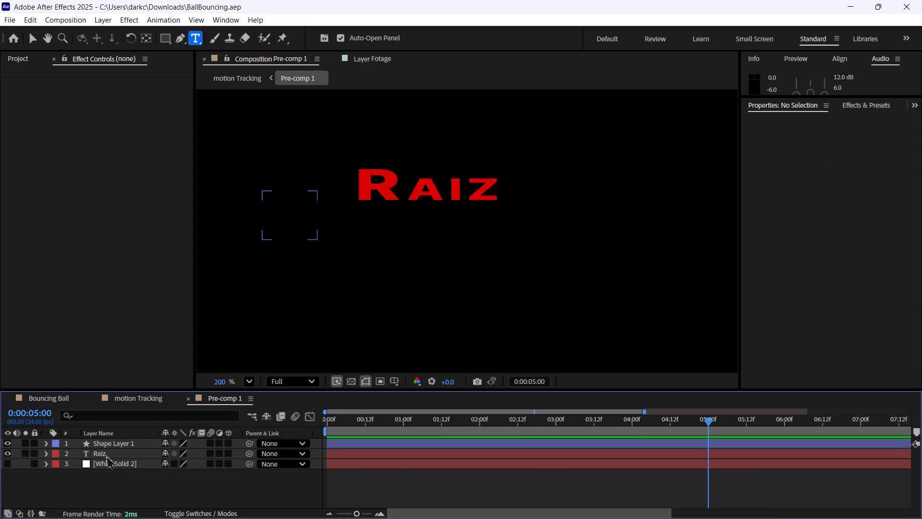
double_click(106, 455)
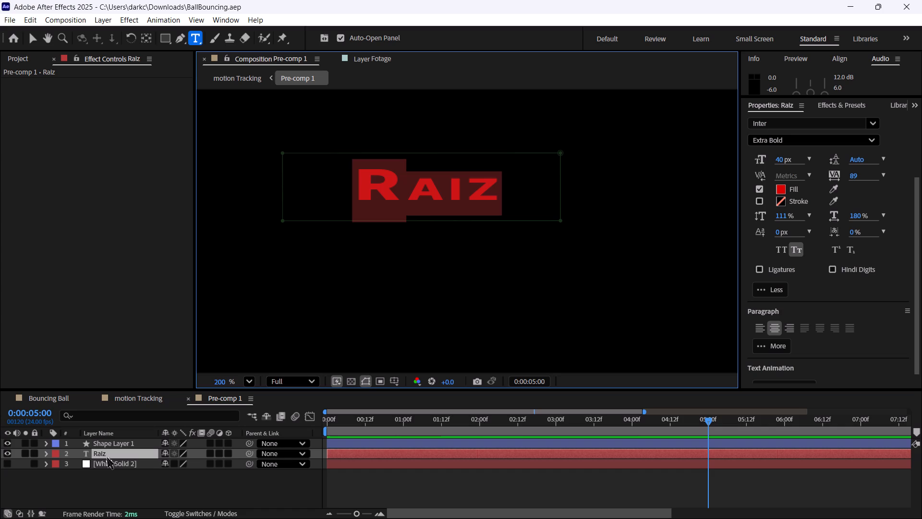
text(Mi)
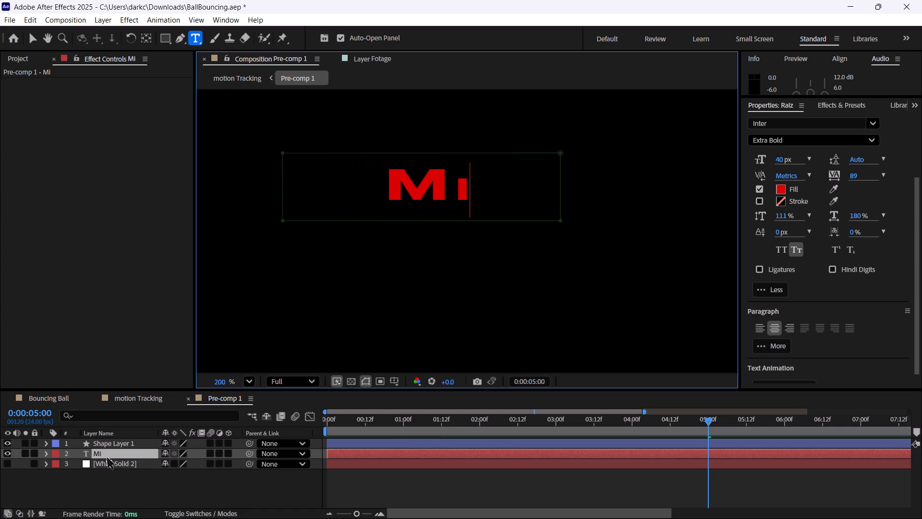
text(cheal)
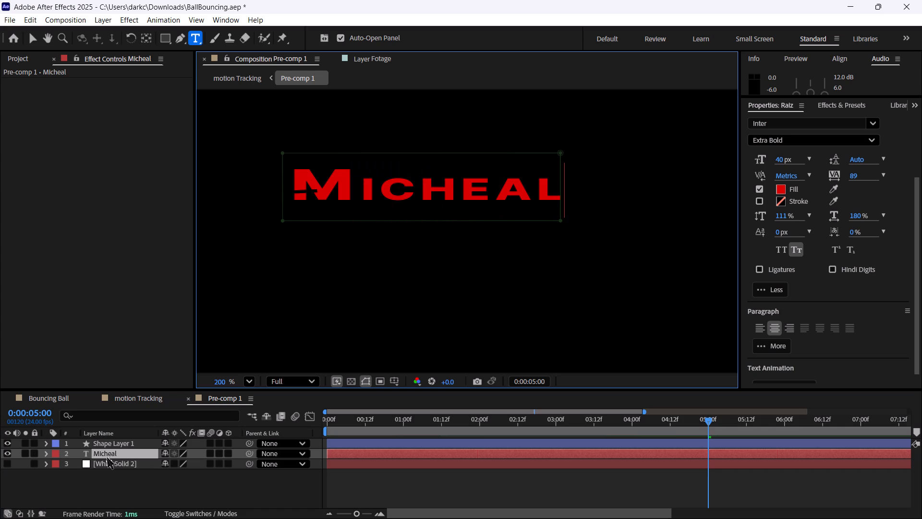
key(BackSpace)
key(BackSpace)
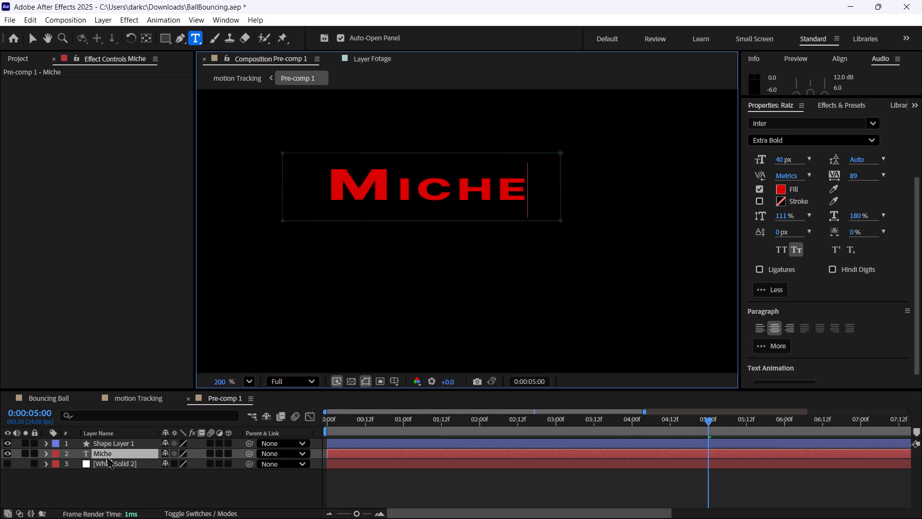
key(l)
key(Return)
key(BackSpace)
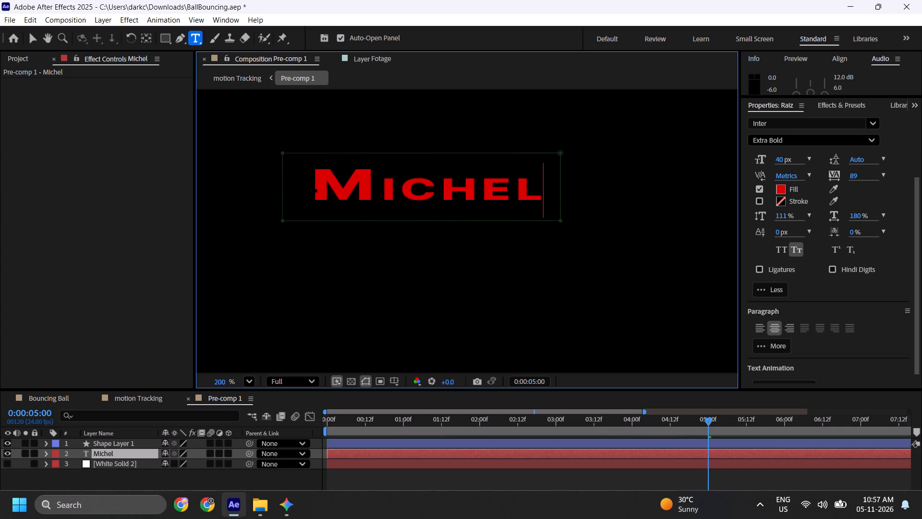
Play the motion Tracking composition from the first frame to check the new label following the tracked person.
click(144, 397)
drag(406, 421, 385, 421)
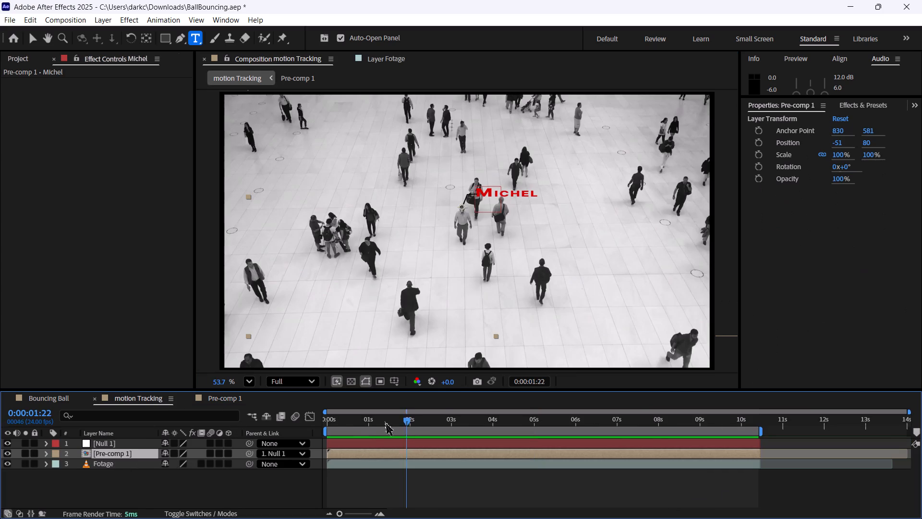
drag(385, 421, 317, 421)
key(space)
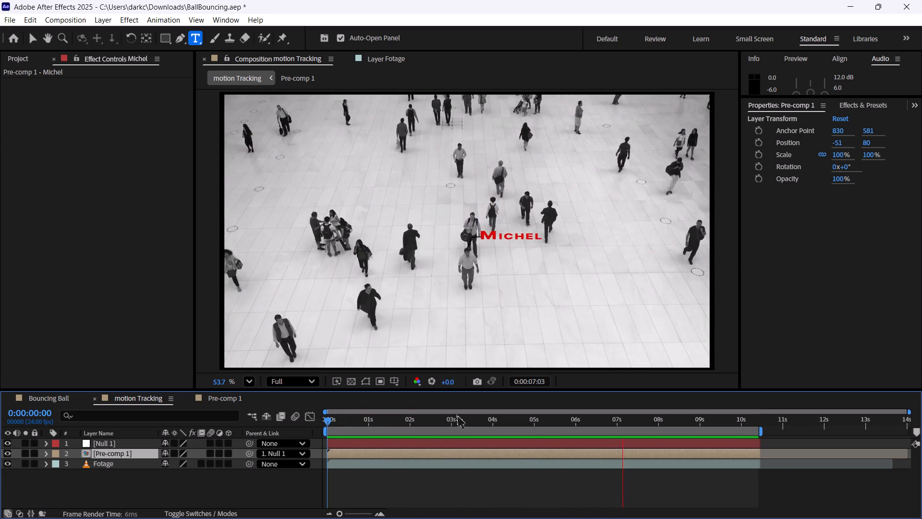
key(space)
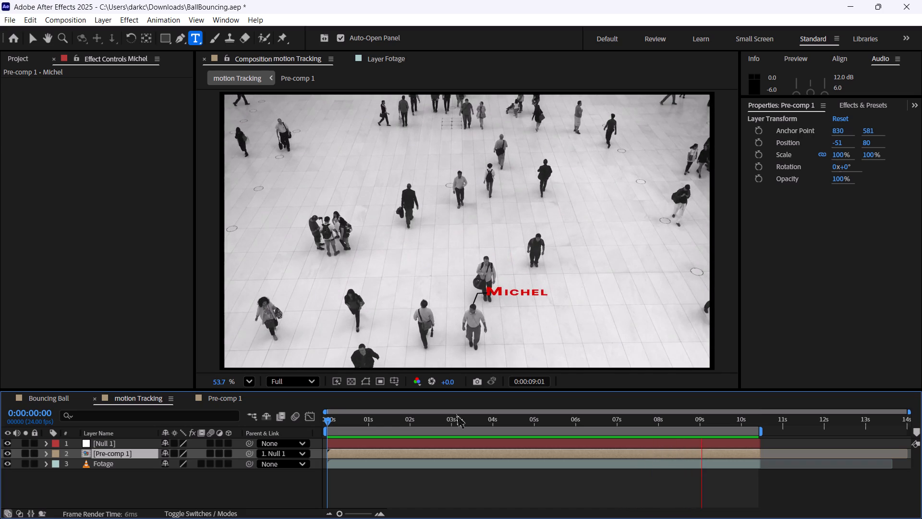
Save the project.
key(ctrl+s)
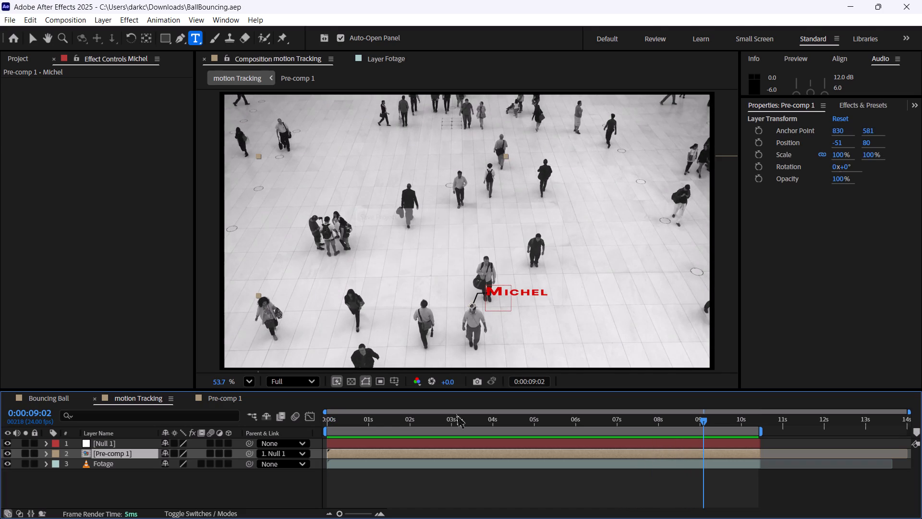
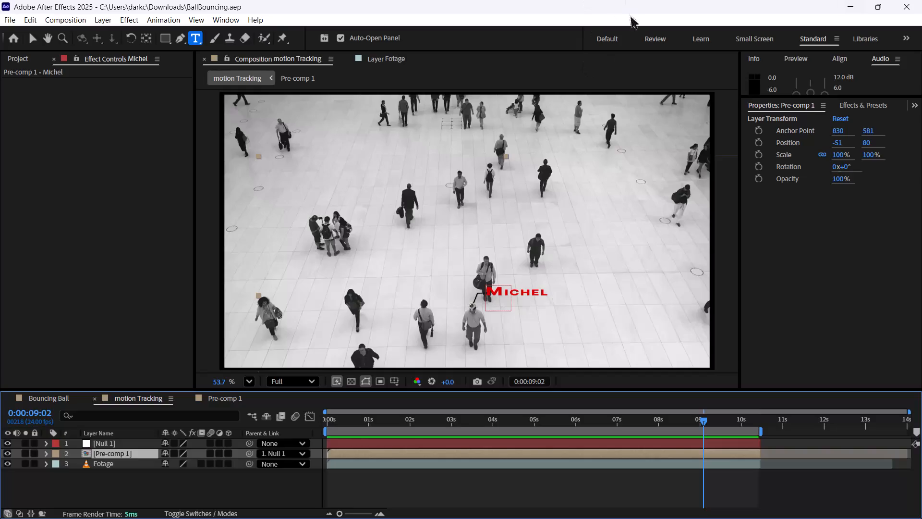
Save the project.
key(ctrl+s)
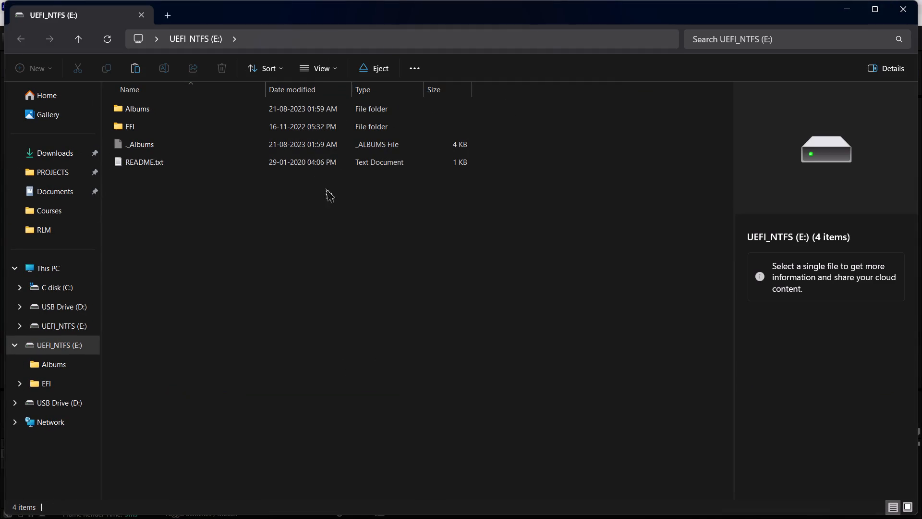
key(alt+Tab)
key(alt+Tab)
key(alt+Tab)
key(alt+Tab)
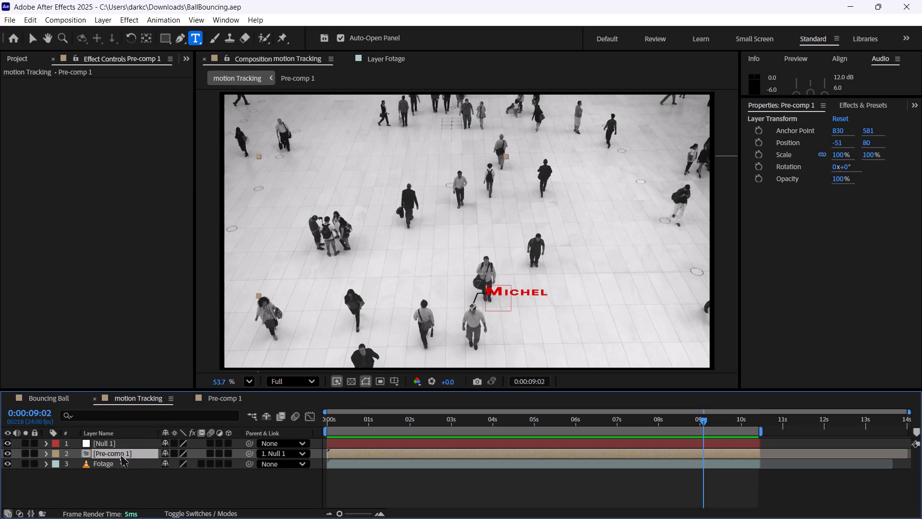
Replace the Michel text in Pre-comp 1 with Raiz.
click(218, 397)
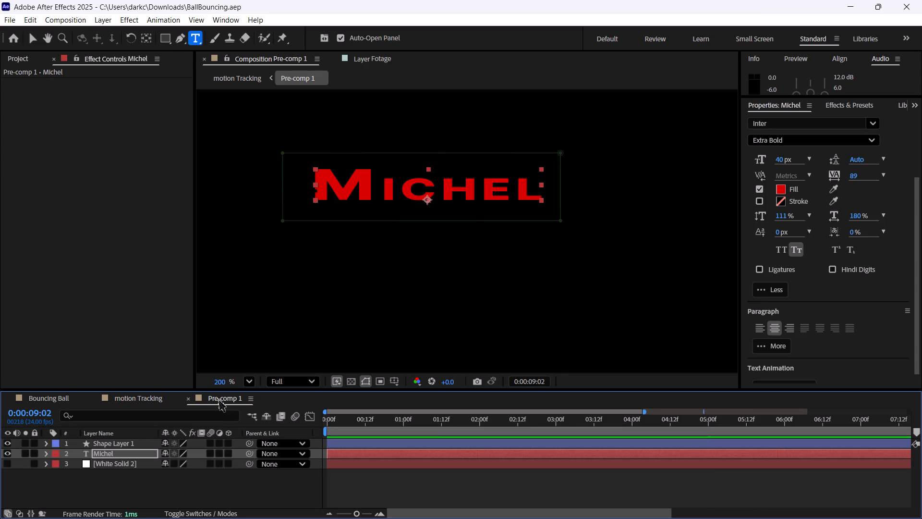
double_click(110, 450)
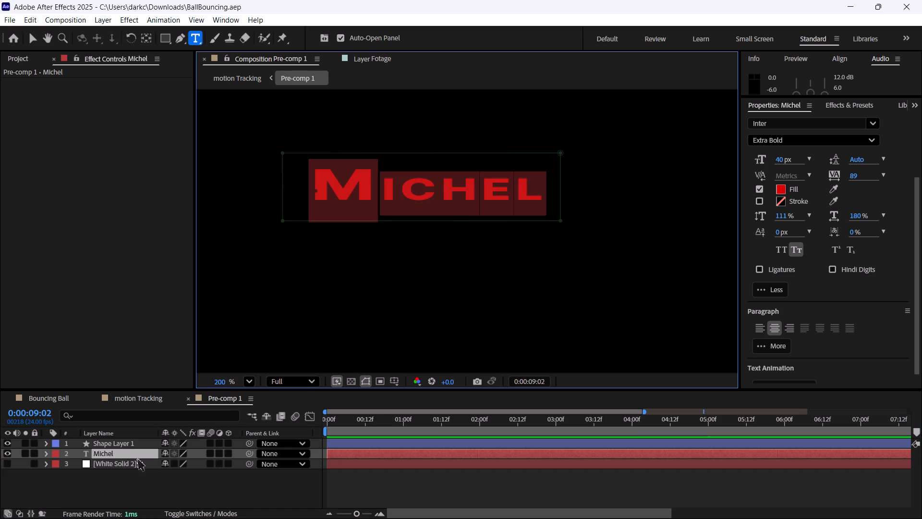
text(Ra)
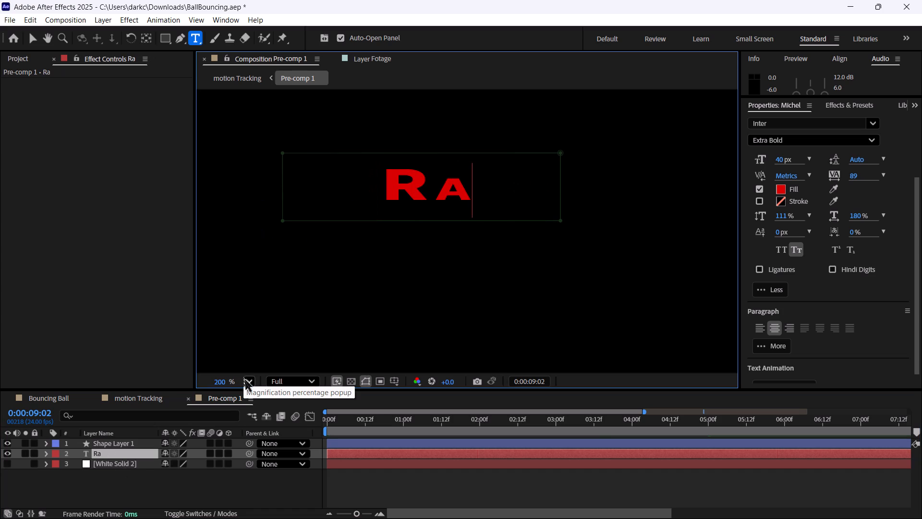
text(iz)
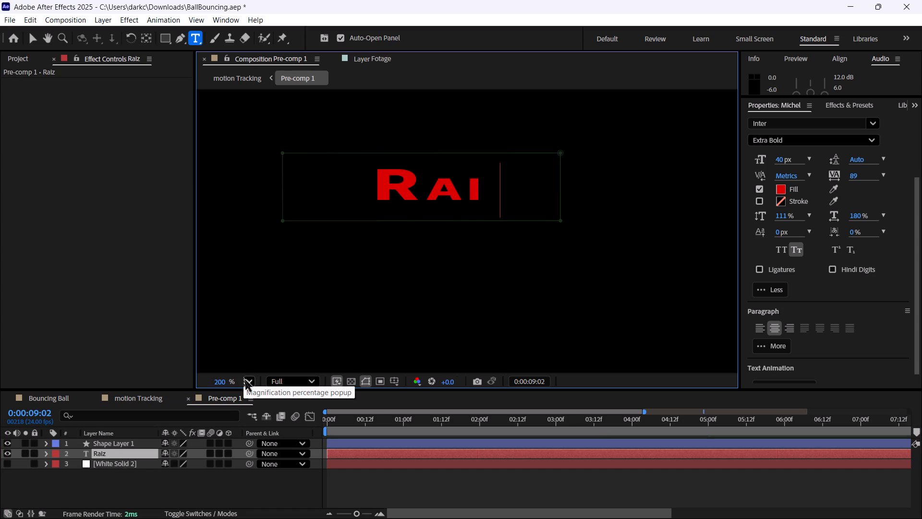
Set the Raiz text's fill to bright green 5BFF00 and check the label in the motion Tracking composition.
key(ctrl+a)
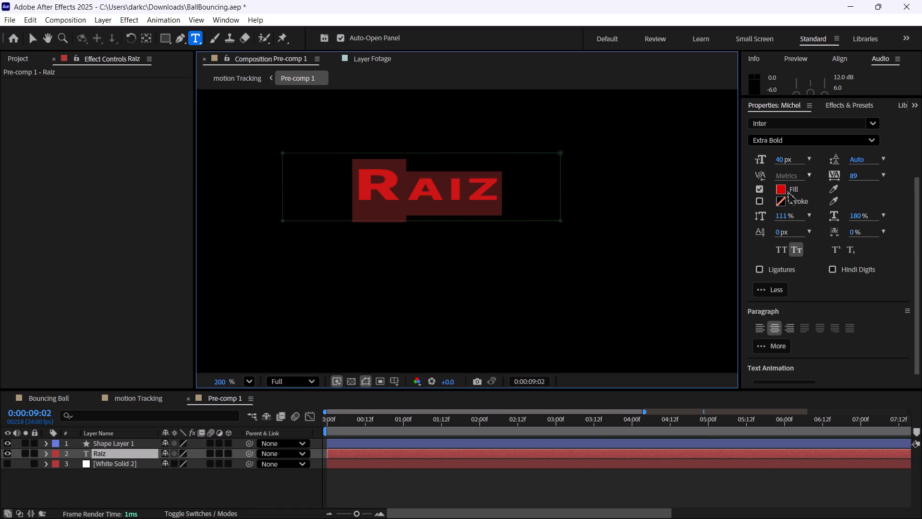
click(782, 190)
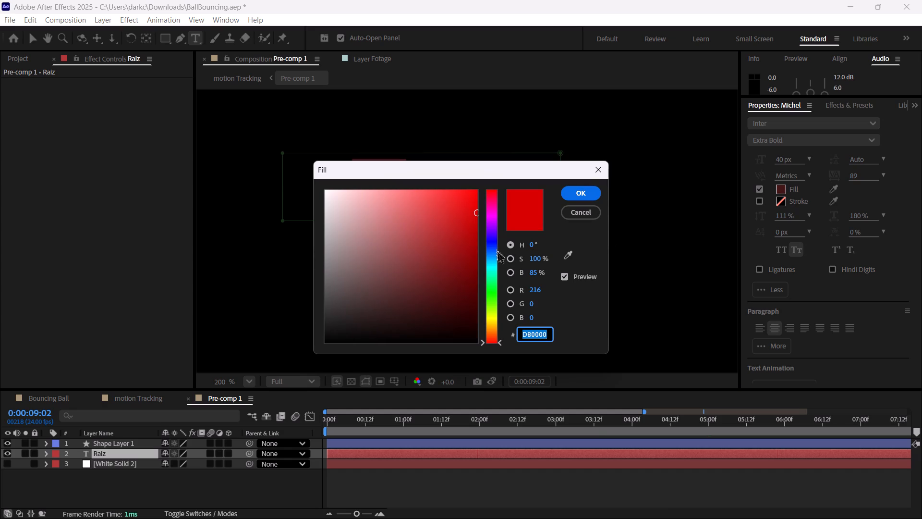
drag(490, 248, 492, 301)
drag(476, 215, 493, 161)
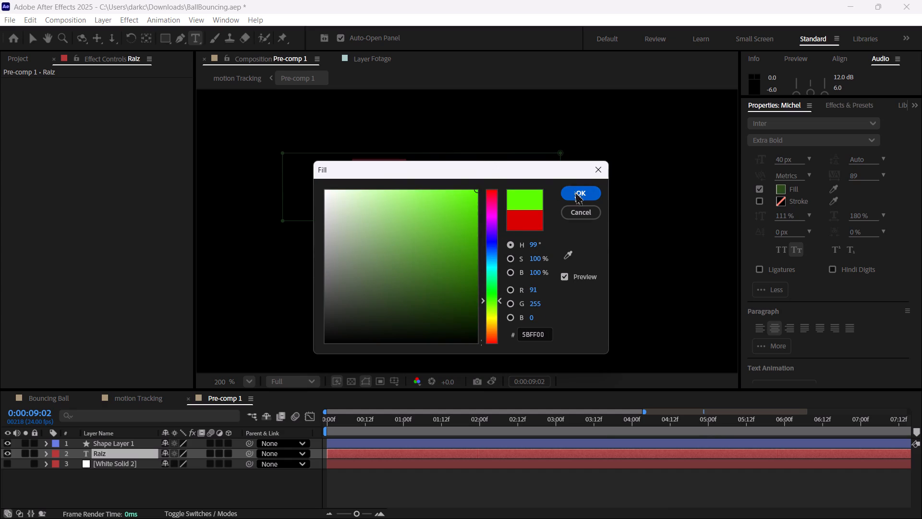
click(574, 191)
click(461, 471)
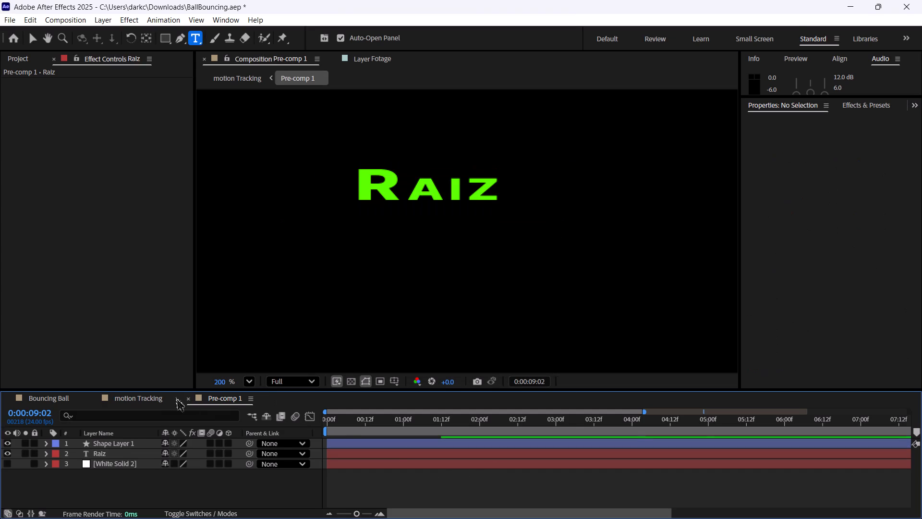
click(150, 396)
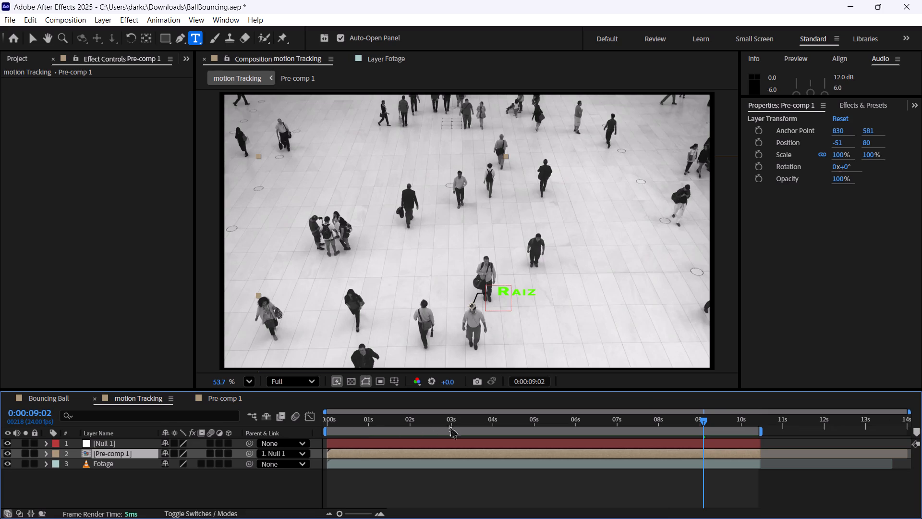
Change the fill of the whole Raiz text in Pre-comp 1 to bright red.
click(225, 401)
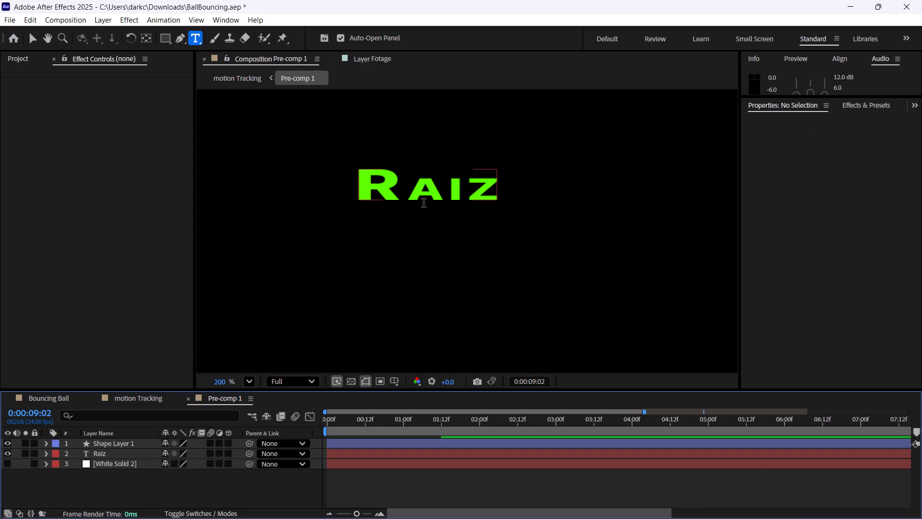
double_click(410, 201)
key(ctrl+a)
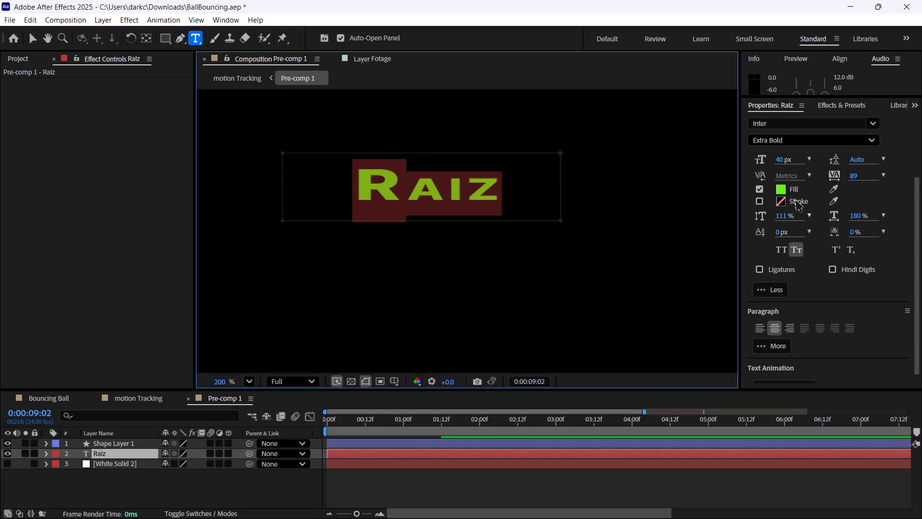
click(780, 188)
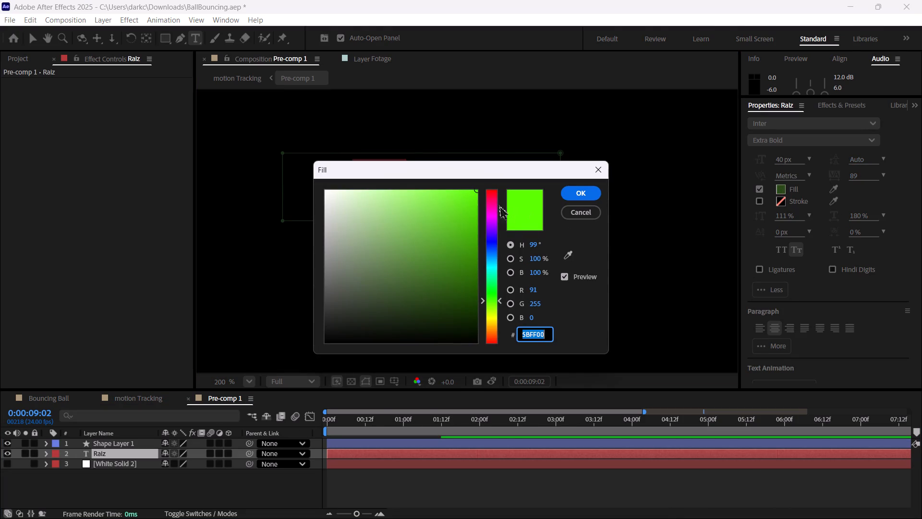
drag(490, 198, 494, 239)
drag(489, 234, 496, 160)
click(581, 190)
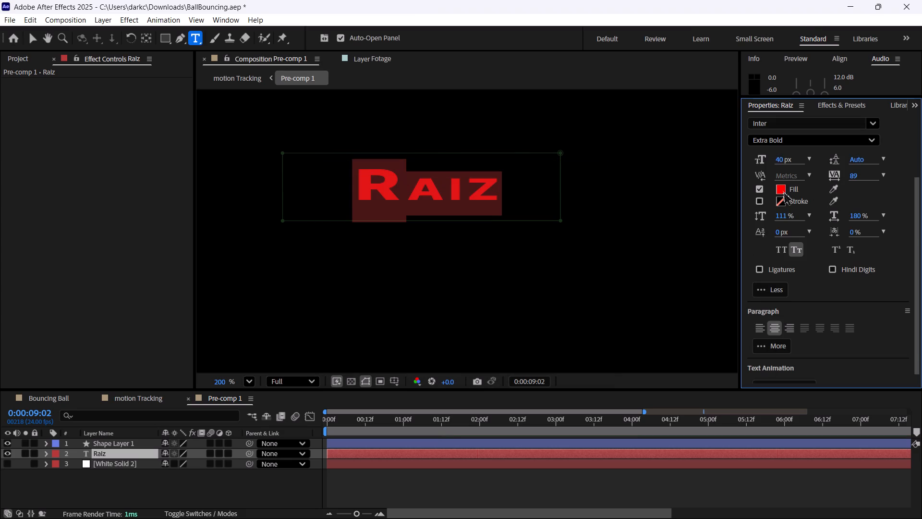
Change the Raiz text's fill to bright, fully saturated blue and check the label in the motion Tracking composition.
drag(784, 188, 790, 189)
drag(457, 208, 240, 151)
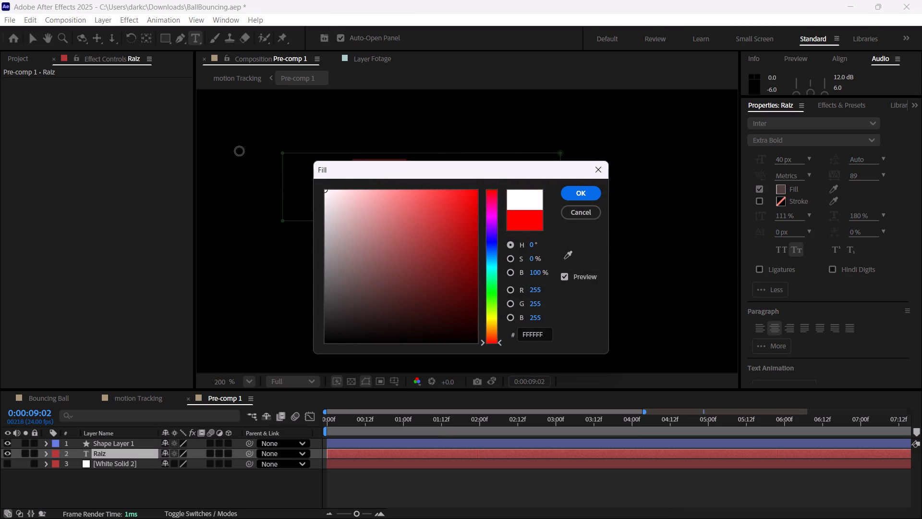
drag(240, 151, 476, 392)
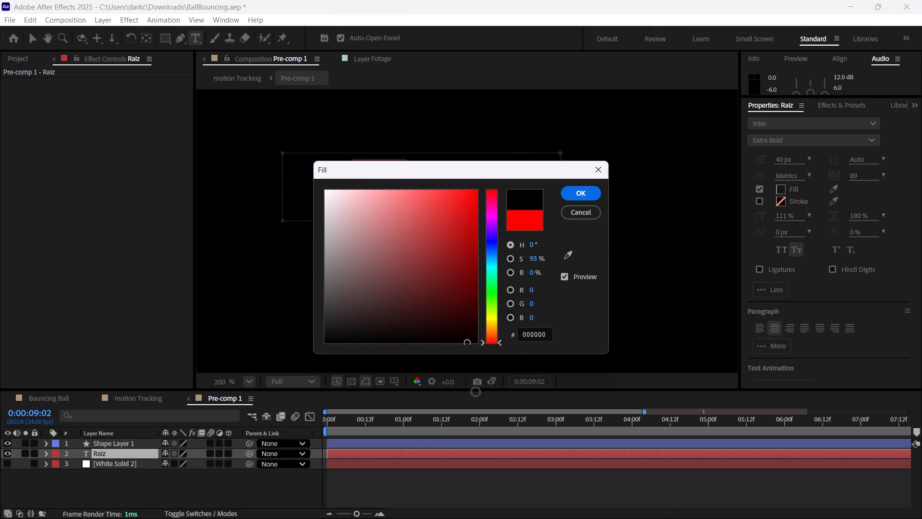
drag(476, 392, 518, 356)
drag(495, 317, 490, 240)
drag(445, 220, 463, 180)
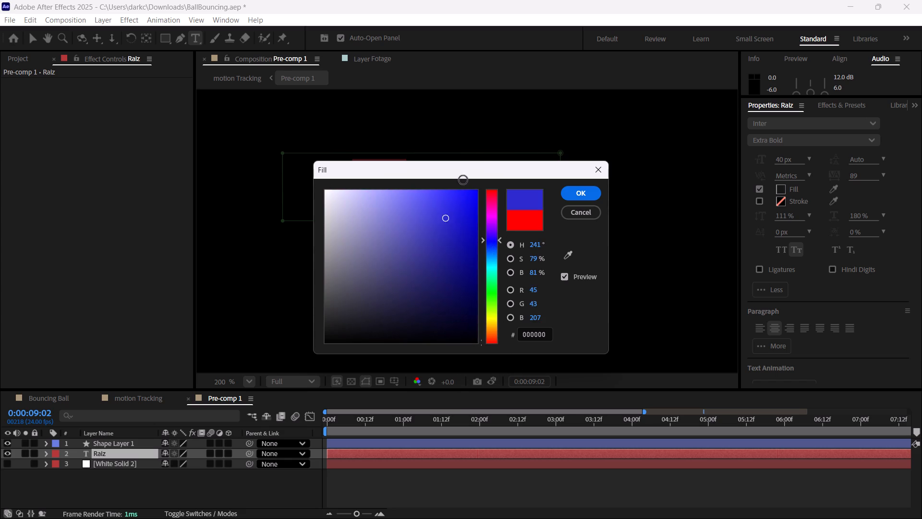
drag(463, 180, 528, 116)
click(580, 199)
click(143, 393)
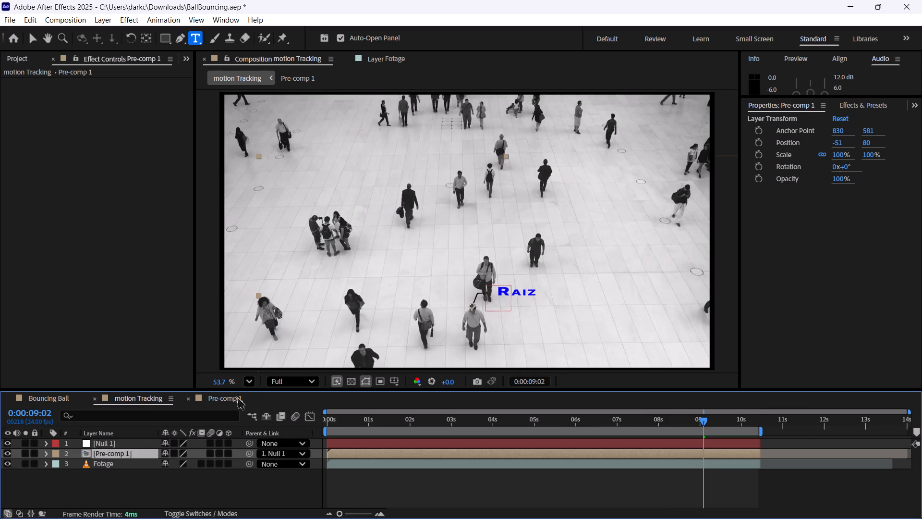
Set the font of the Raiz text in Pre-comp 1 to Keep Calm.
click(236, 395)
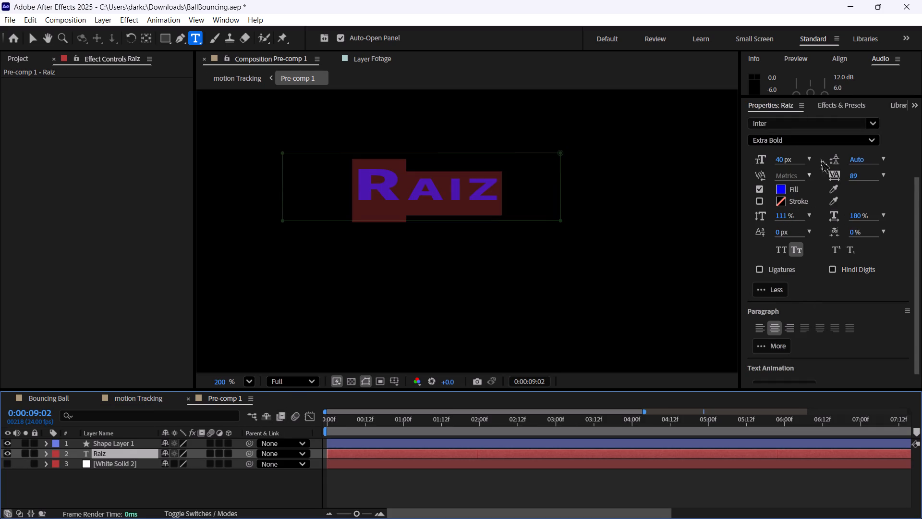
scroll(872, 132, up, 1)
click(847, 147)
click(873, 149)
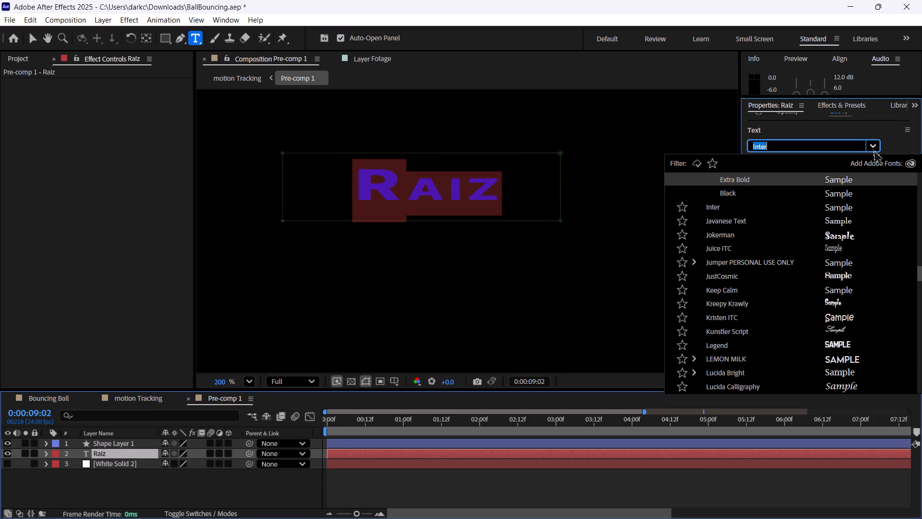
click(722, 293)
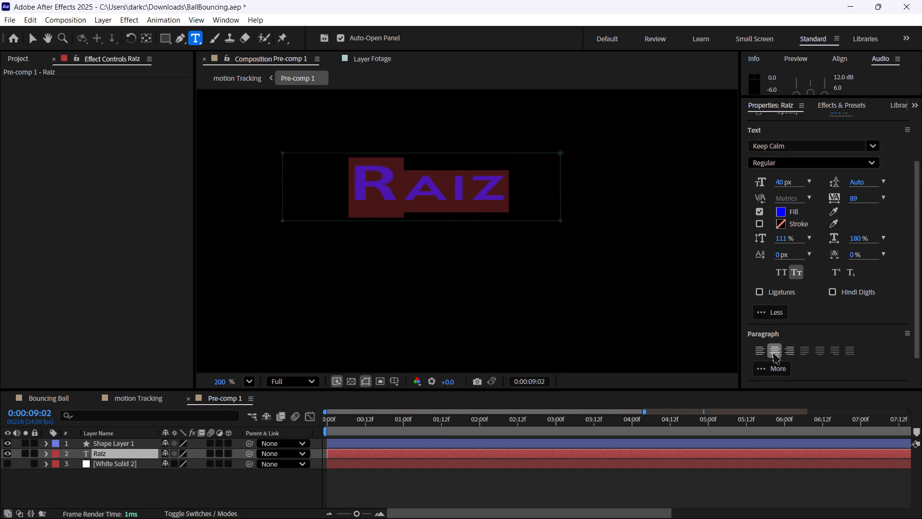
Switch the Raiz text from small caps to all caps.
scroll(776, 358, down, 1)
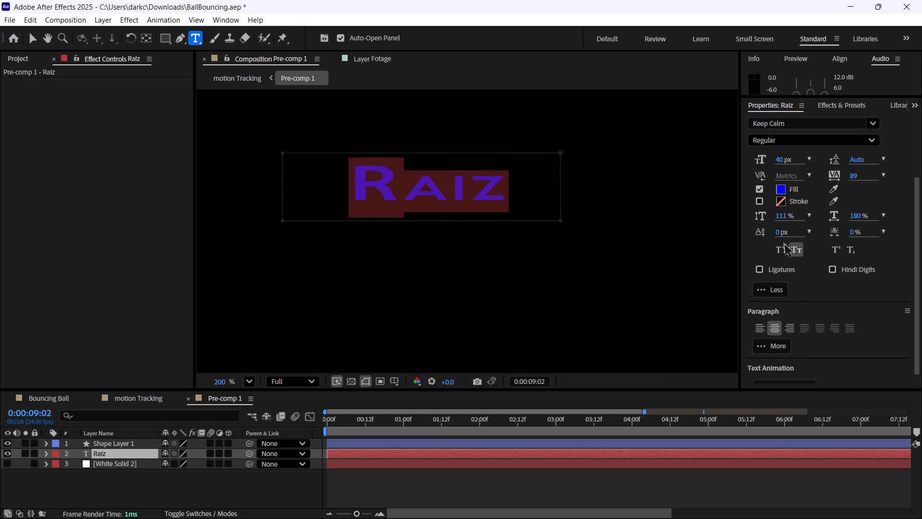
click(802, 251)
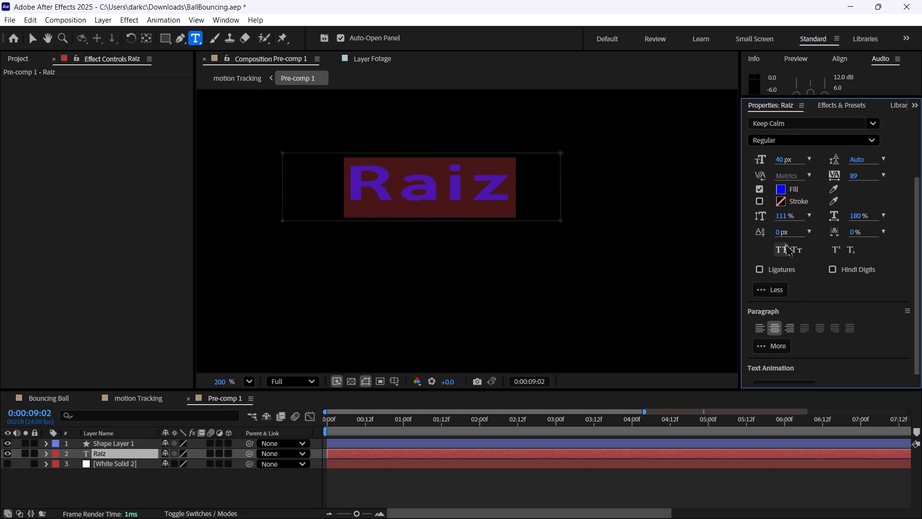
scroll(833, 237, up, 3)
click(784, 291)
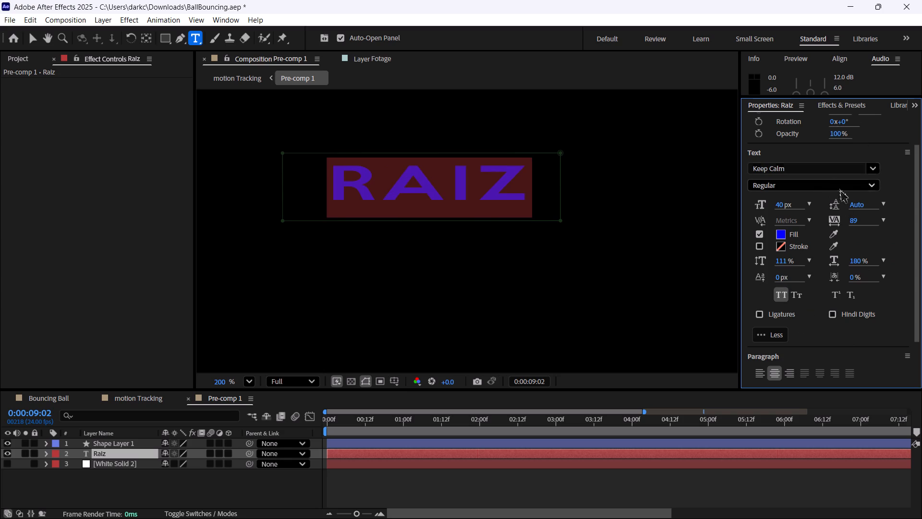
Set the Raiz text's font to Legend and check the label in the motion Tracking composition.
scroll(830, 185, up, 1)
click(870, 171)
scroll(714, 305, down, 4)
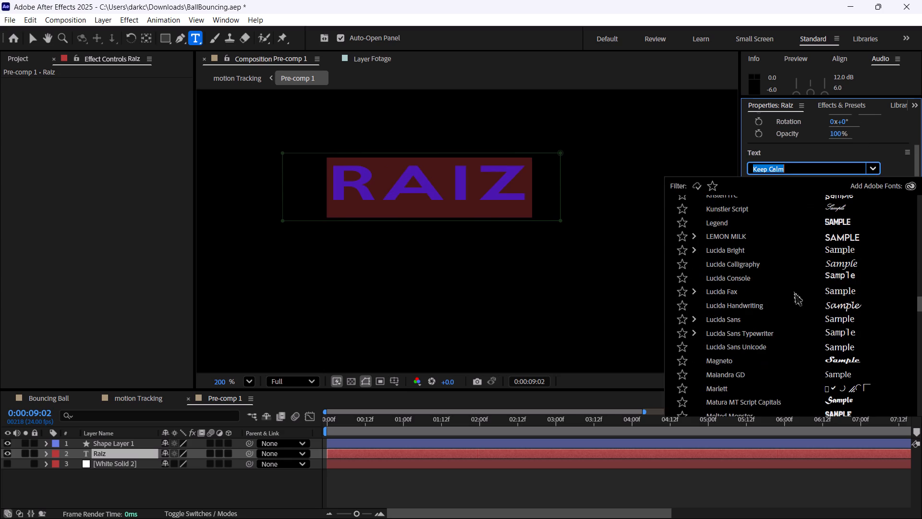
scroll(837, 277, down, 1)
scroll(840, 280, up, 2)
click(842, 230)
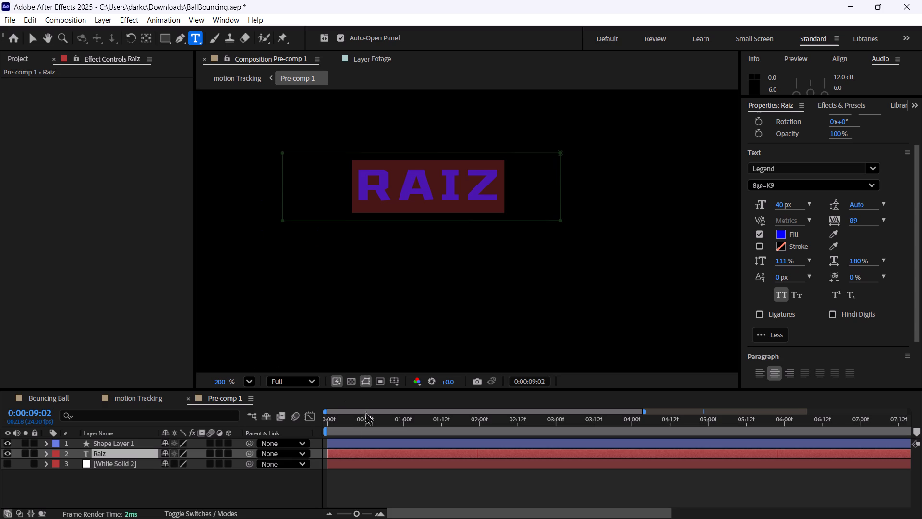
click(144, 396)
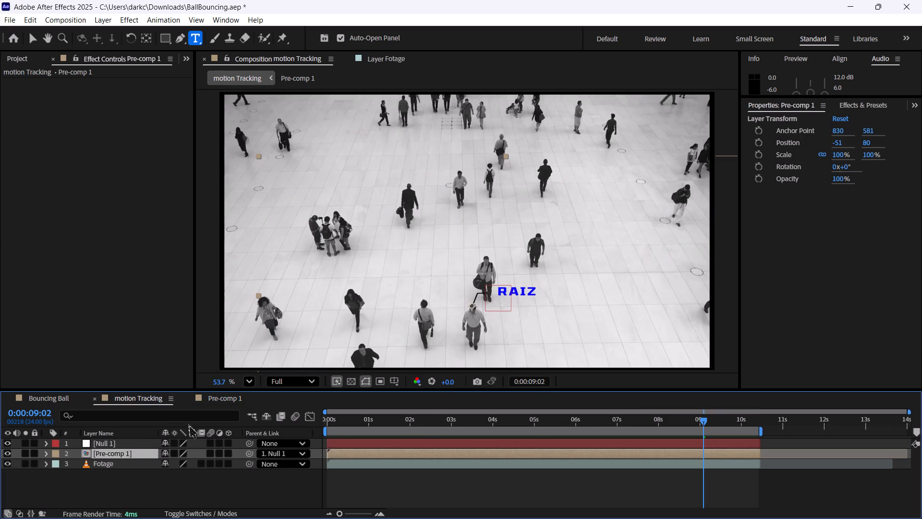
Delete the White Solid 2 layer from Pre-comp 1.
drag(215, 400, 219, 400)
click(107, 462)
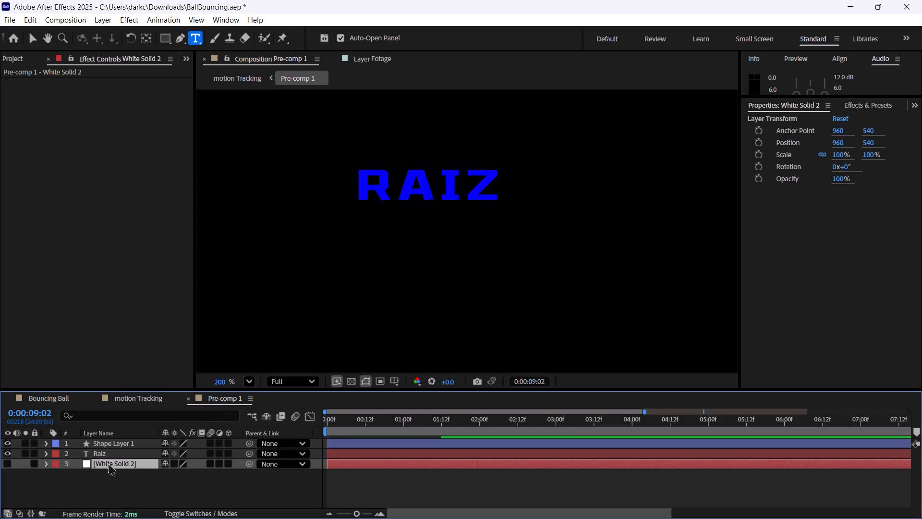
key(BackSpace)
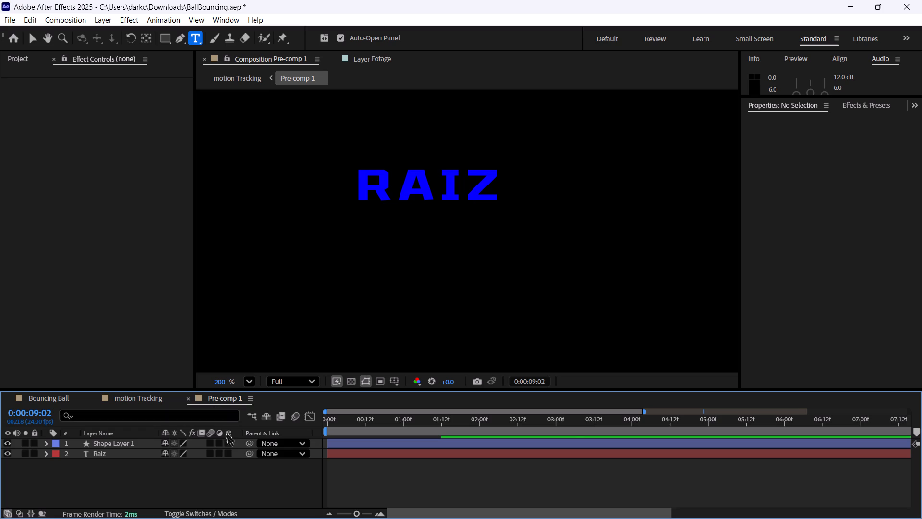
Save the project and return to the motion Tracking composition.
key(ctrl+s)
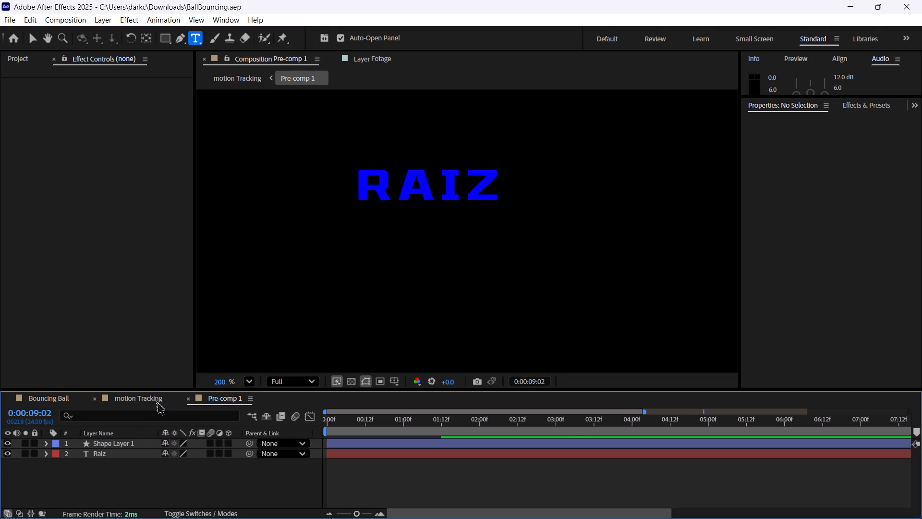
click(156, 400)
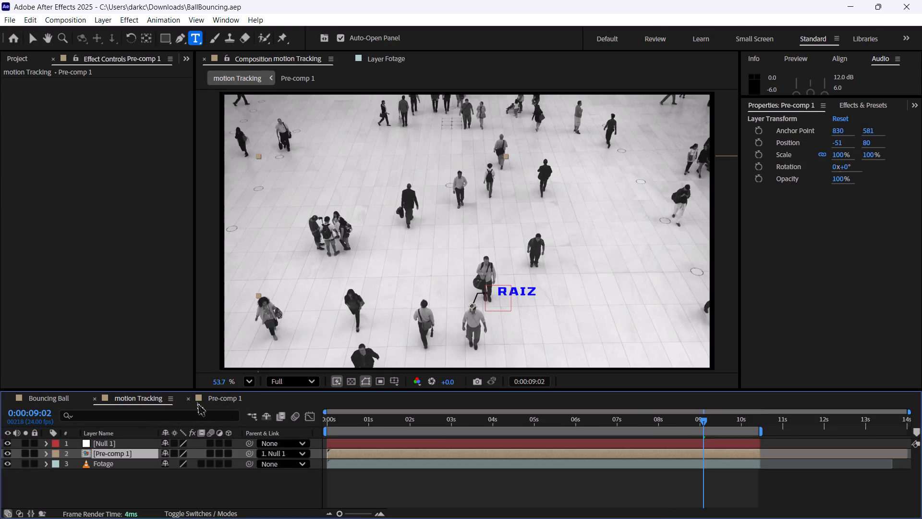
key(ctrl+s)
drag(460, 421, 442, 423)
Preview the tracked Raiz label in the motion Tracking composition from the first frame.
drag(442, 423, 295, 415)
key(space)
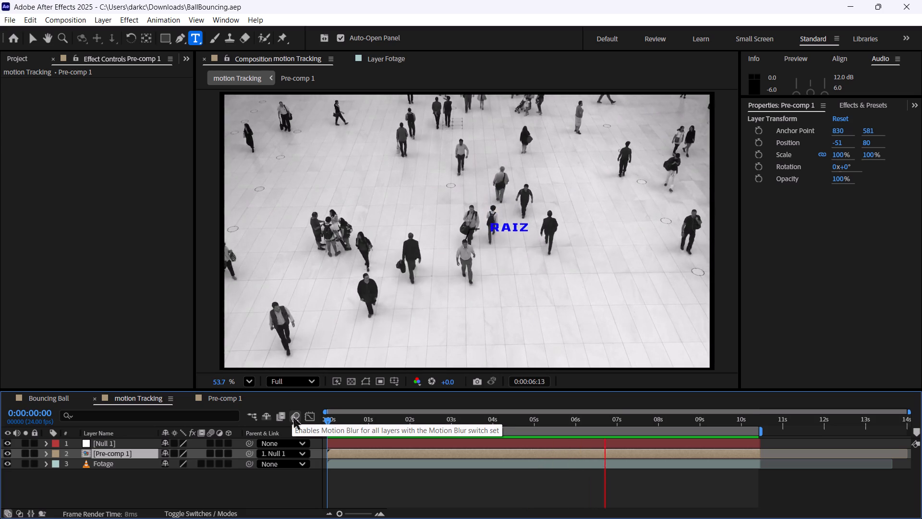
key(space)
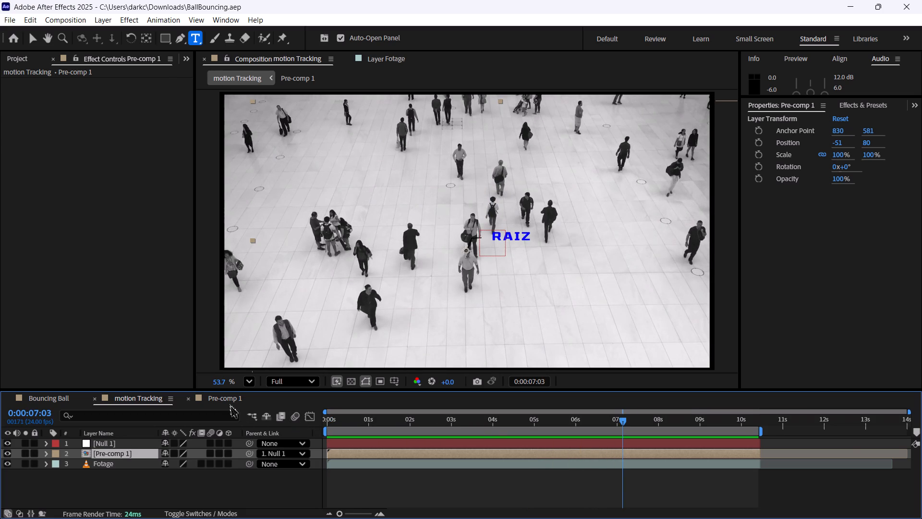
Replace the Raiz text in Pre-comp 1 with Akshay and check the label in the motion Tracking composition.
click(230, 404)
click(114, 451)
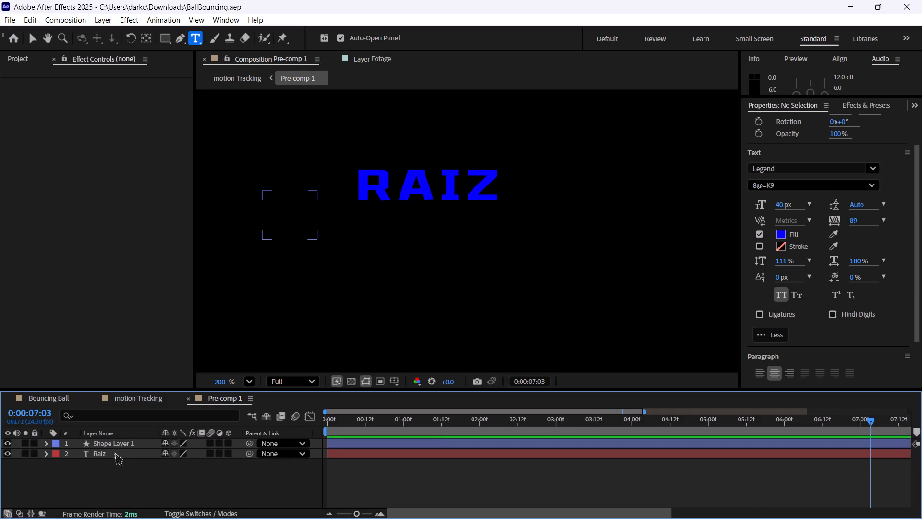
double_click(445, 186)
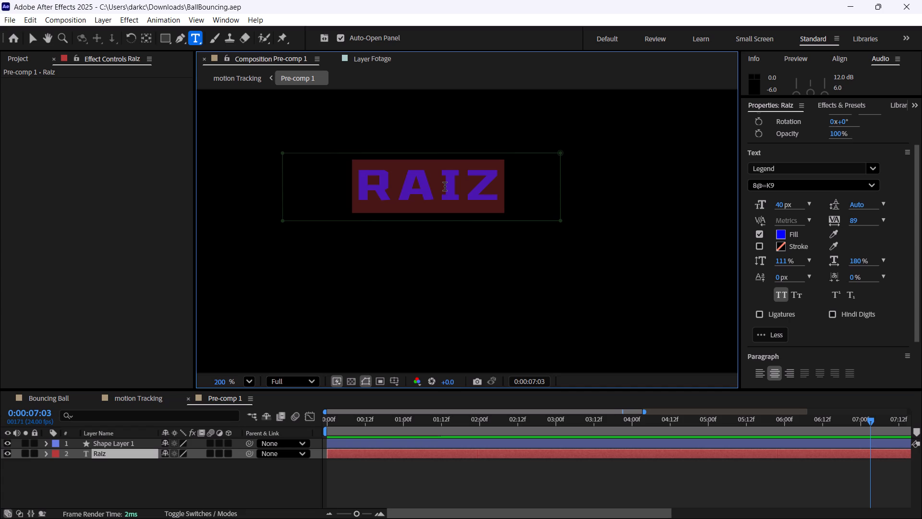
text(Ask)
key(BackSpace)
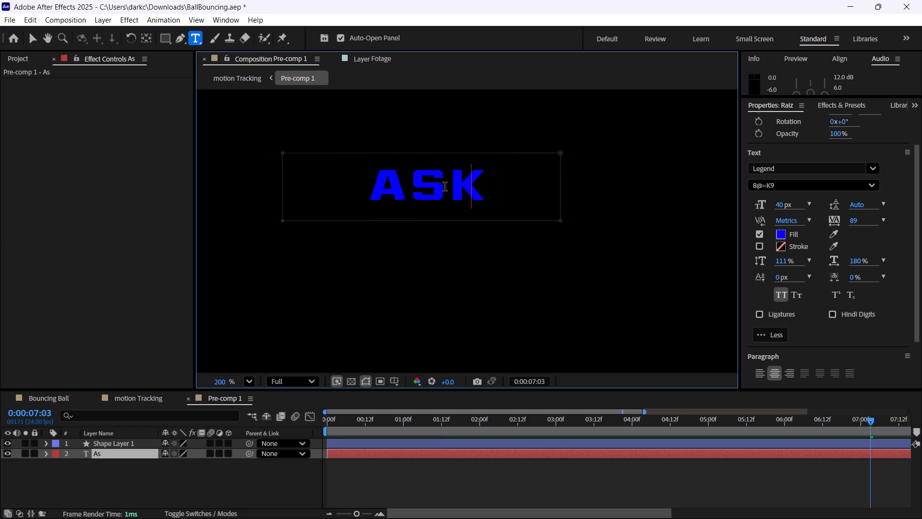
key(BackSpace)
text(ks)
text(hay)
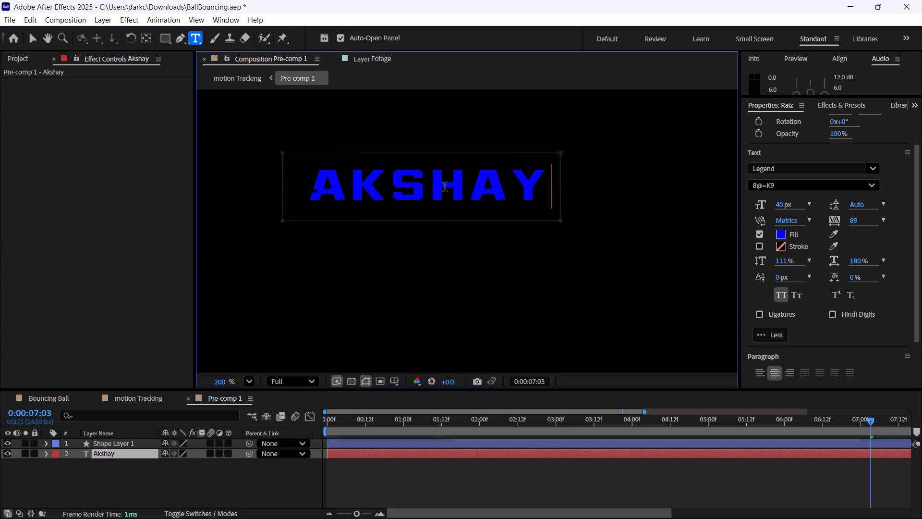
click(143, 398)
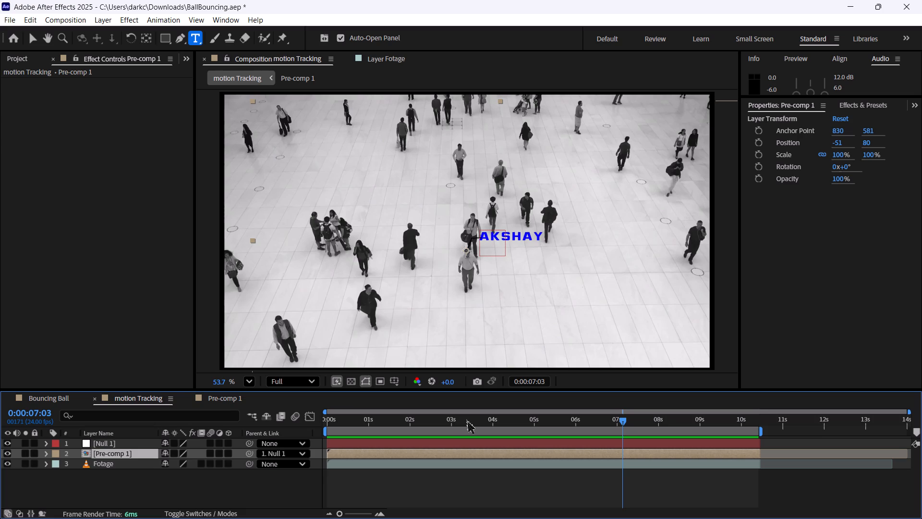
In Pre-comp 1, replace the letters after Ak in the label text with KKU, so it reads AkKKU.
click(229, 397)
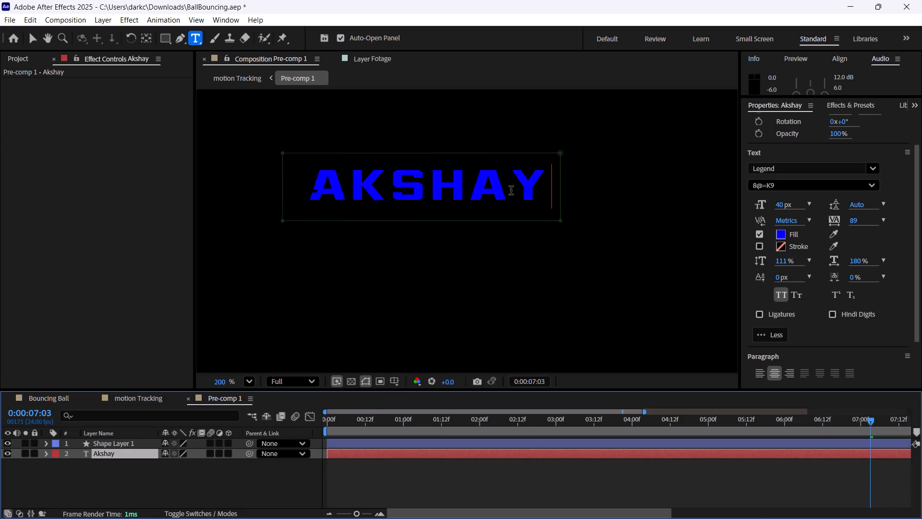
key(BackSpace)
key(BackSpace)
key(BackSpace)
key(BackSpace)
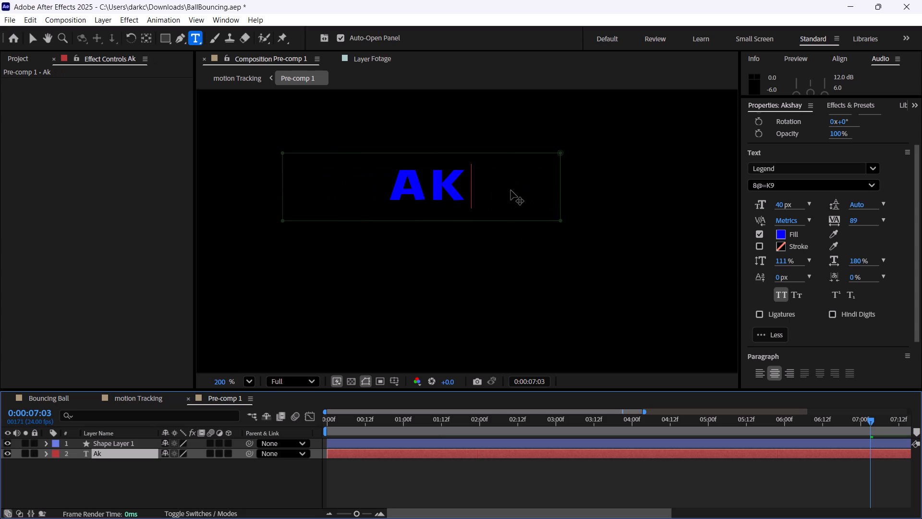
text(KK)
key(shift+u)
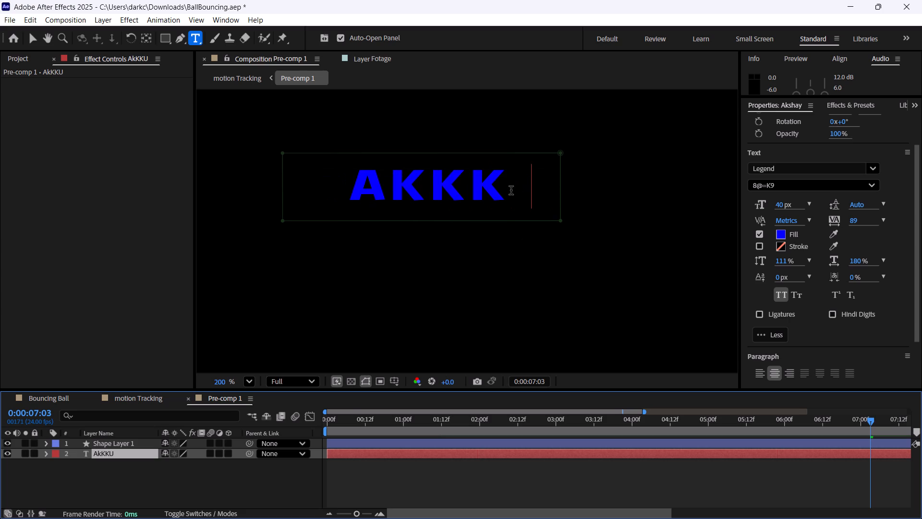
Preview the edited label in the motion Tracking composition from the first frame.
click(136, 392)
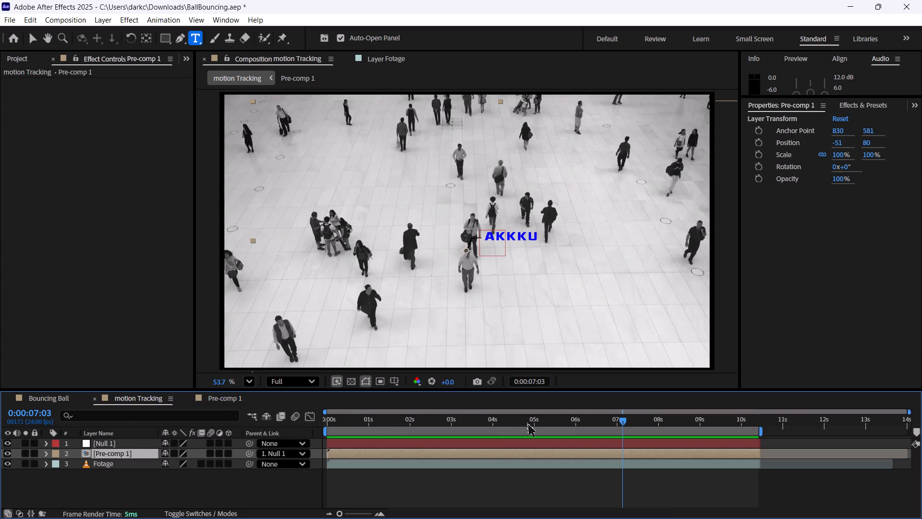
drag(525, 422, 308, 422)
key(space)
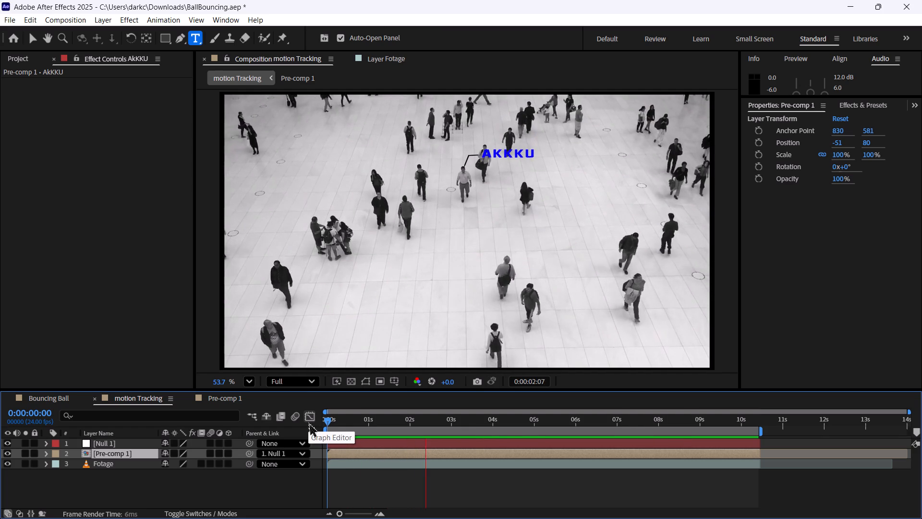
key(space)
Set the fill colour of the AkKKU text in Pre-comp 1 to red, FF0000.
click(215, 398)
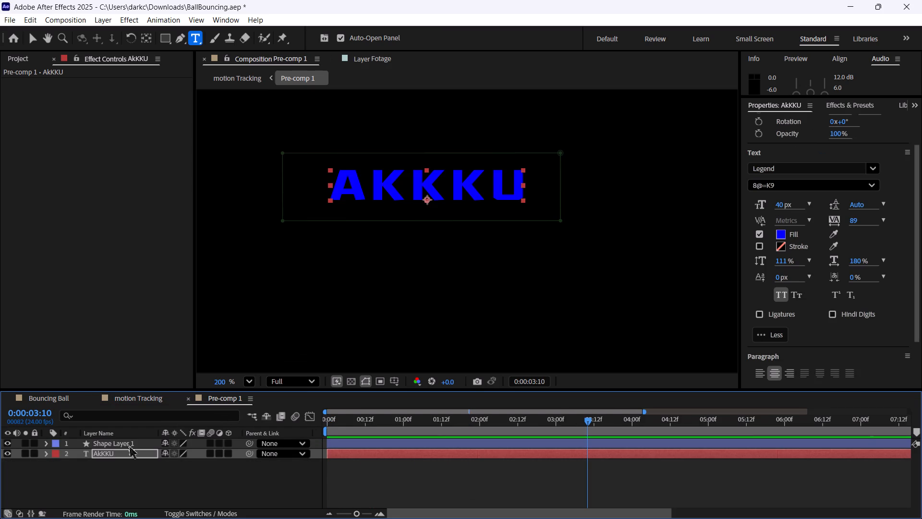
click(110, 451)
double_click(453, 191)
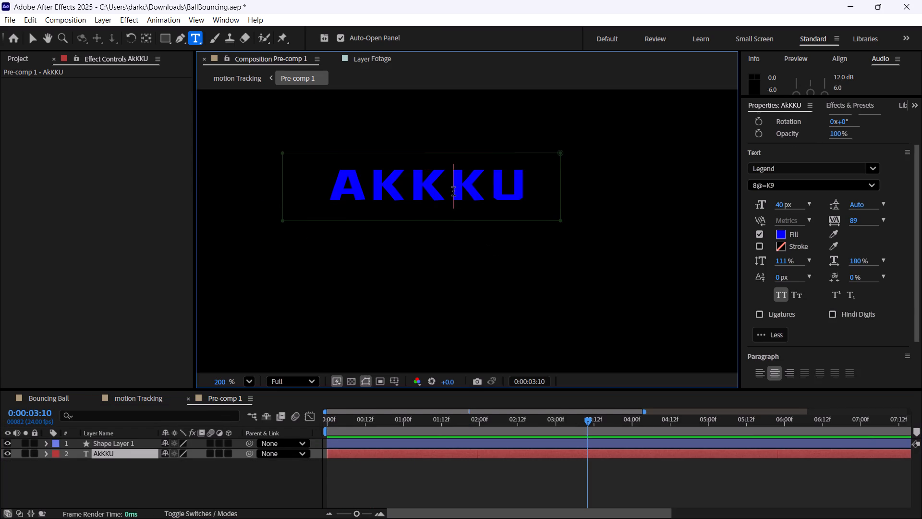
click(783, 229)
click(781, 235)
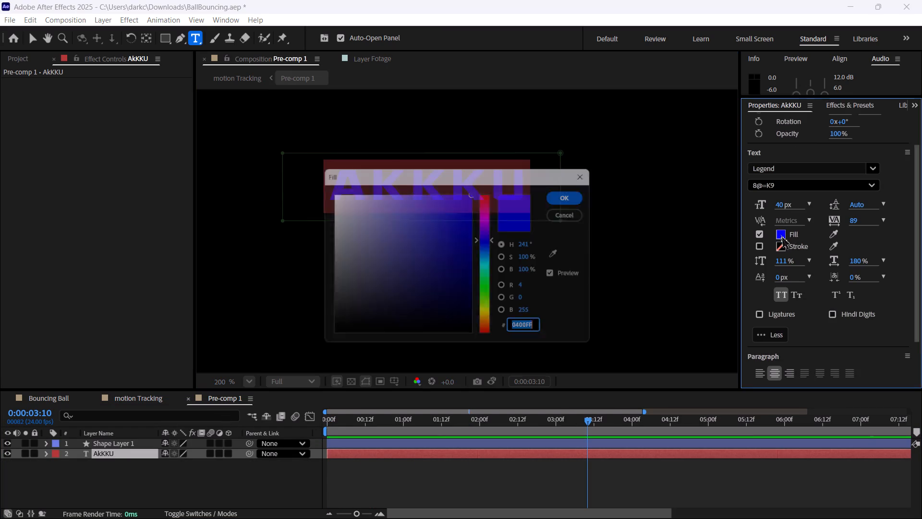
drag(489, 247, 489, 157)
drag(472, 200, 515, 162)
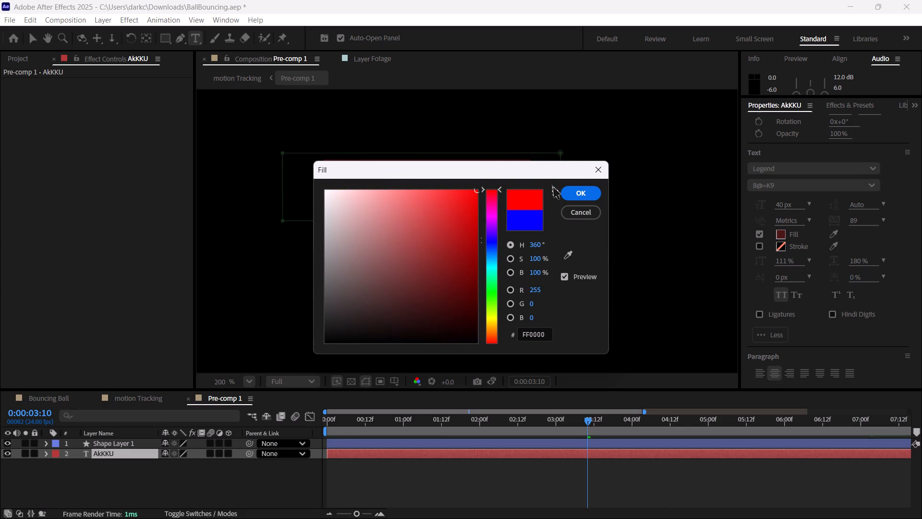
click(587, 190)
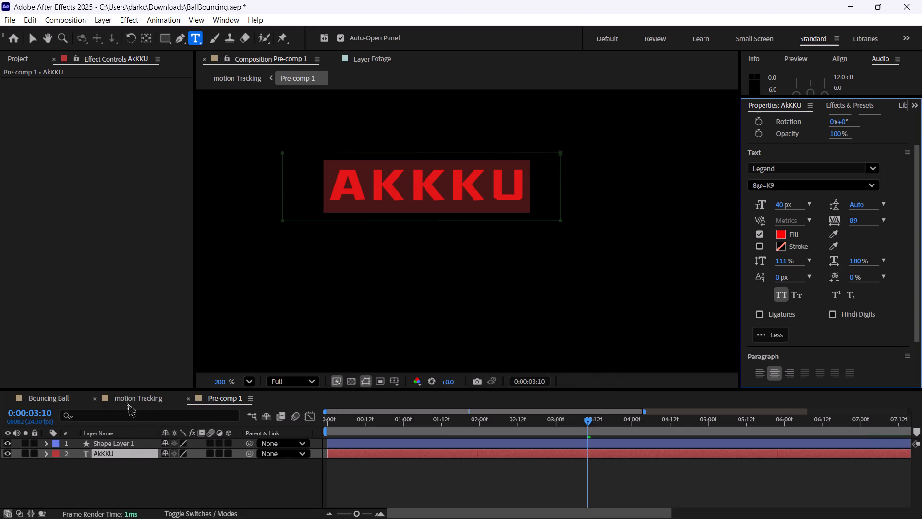
Preview the red label in the motion Tracking composition from the start and save the project.
click(127, 402)
drag(421, 419, 277, 424)
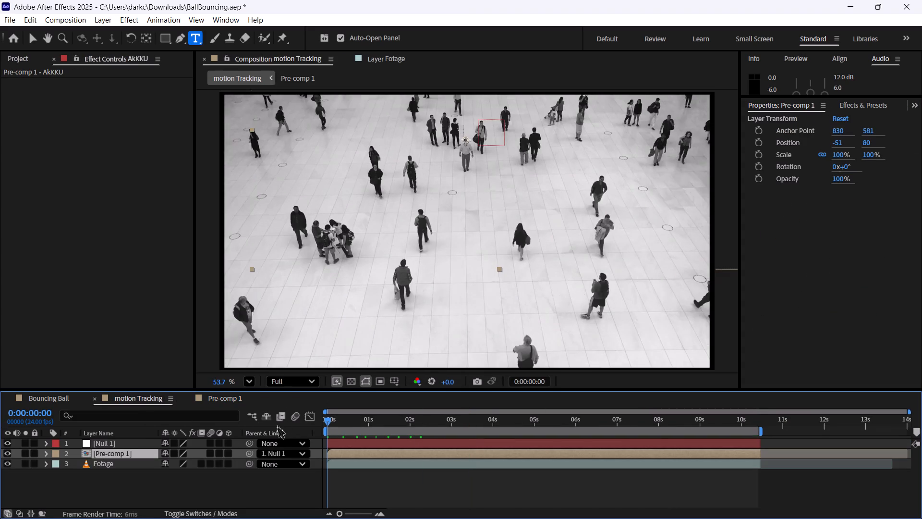
drag(277, 424, 276, 425)
key(space)
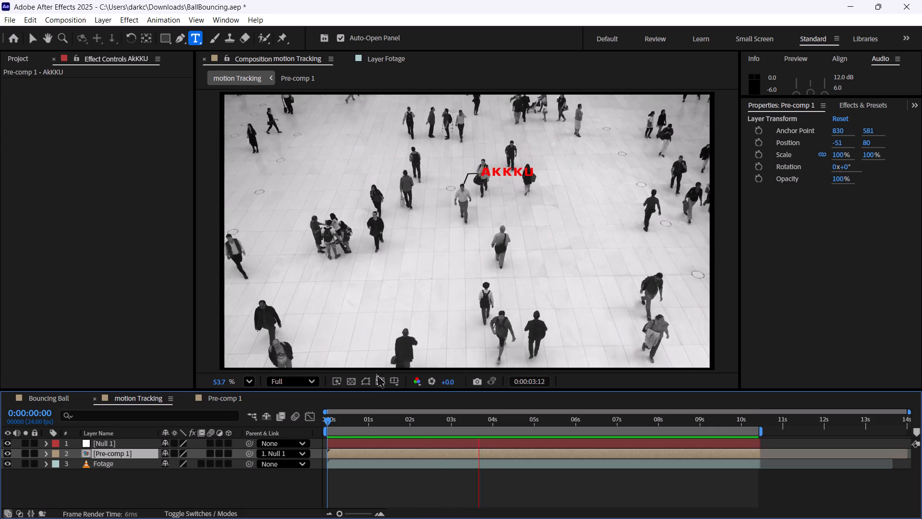
key(space)
key(ctrl+s)
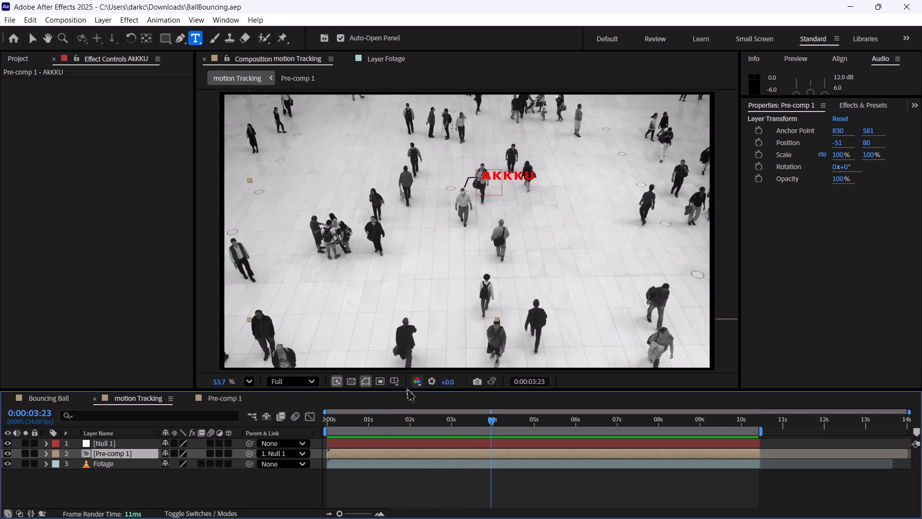
Replay the motion Tracking composition from the start, deselect all layers and save the project again.
drag(371, 420, 302, 424)
key(space)
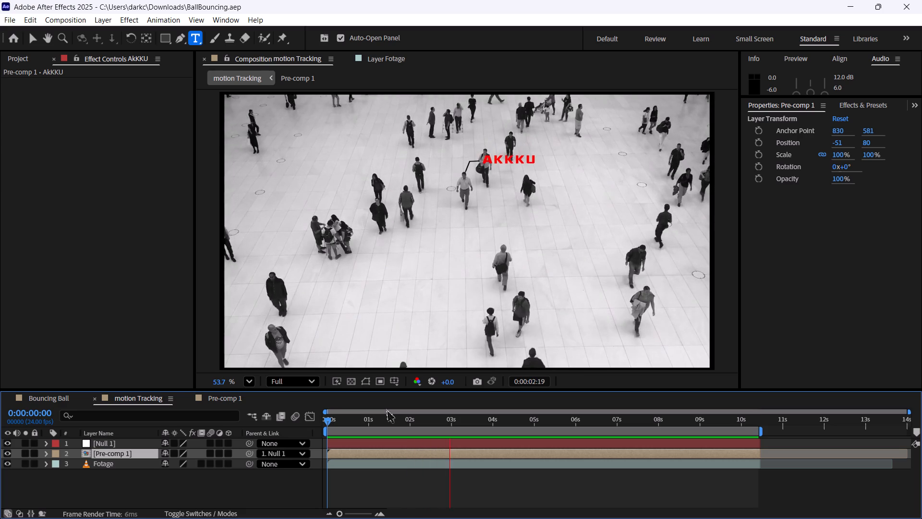
key(space)
key(ctrl+s)
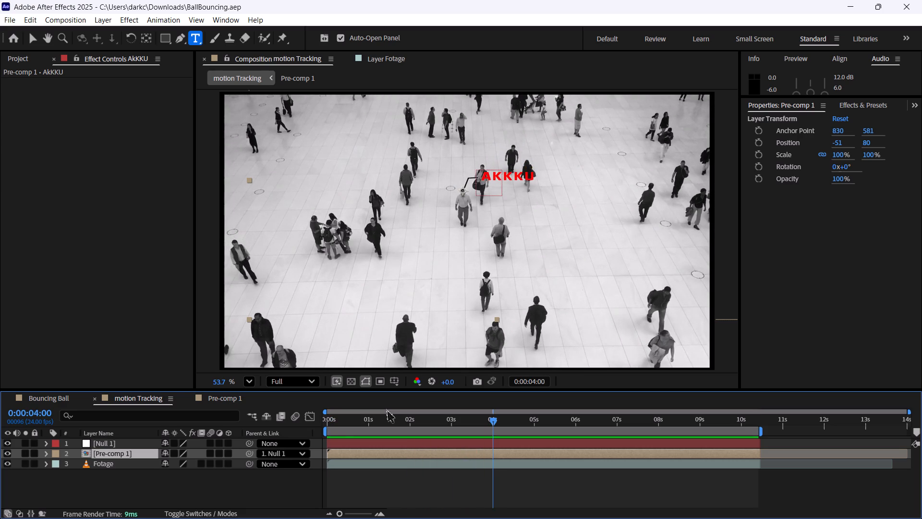
click(112, 480)
key(ctrl+s)
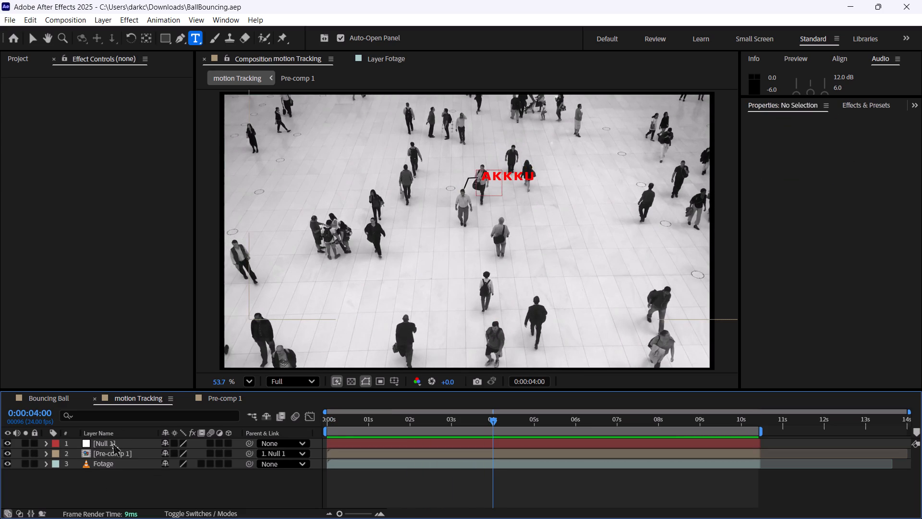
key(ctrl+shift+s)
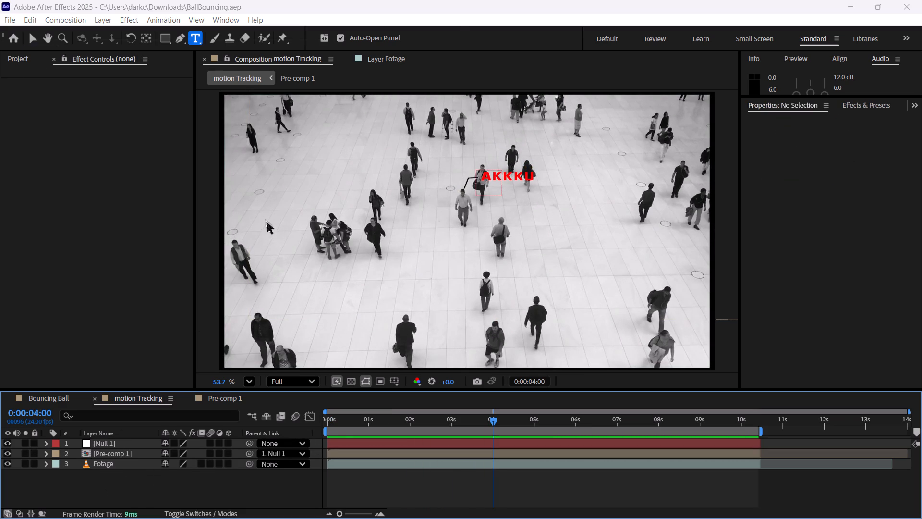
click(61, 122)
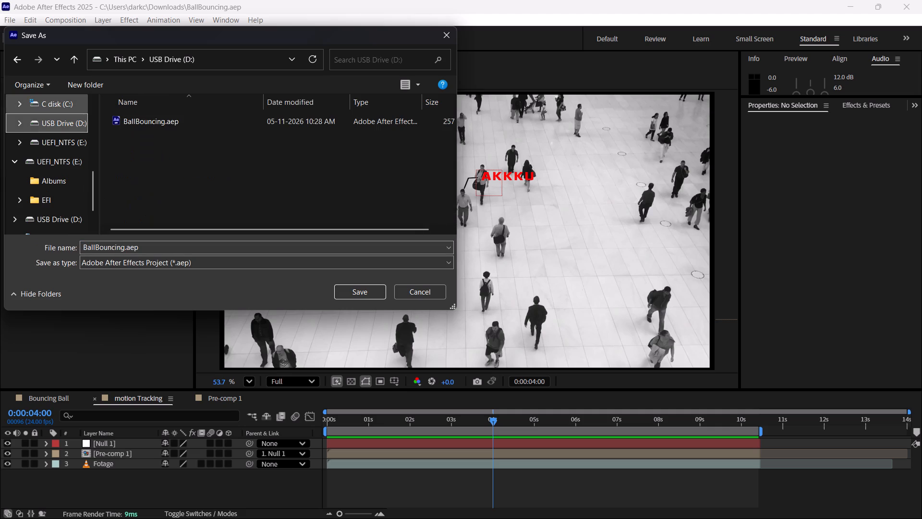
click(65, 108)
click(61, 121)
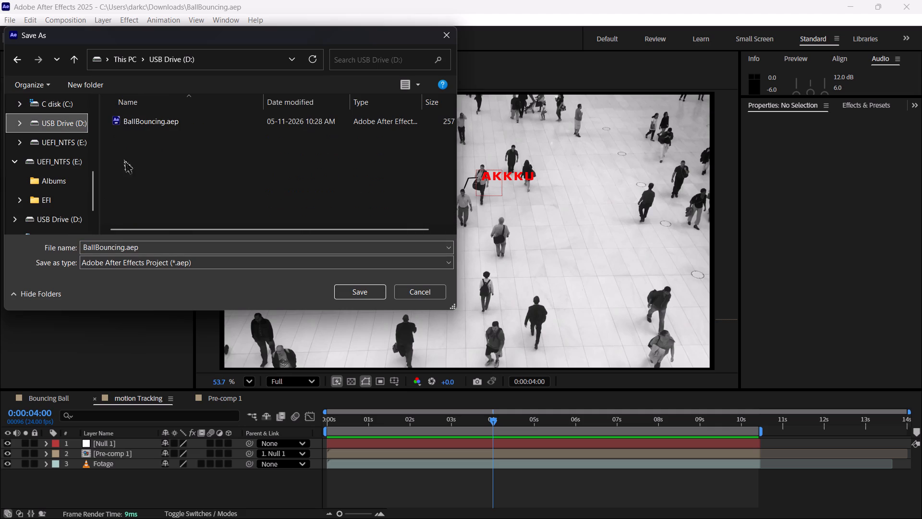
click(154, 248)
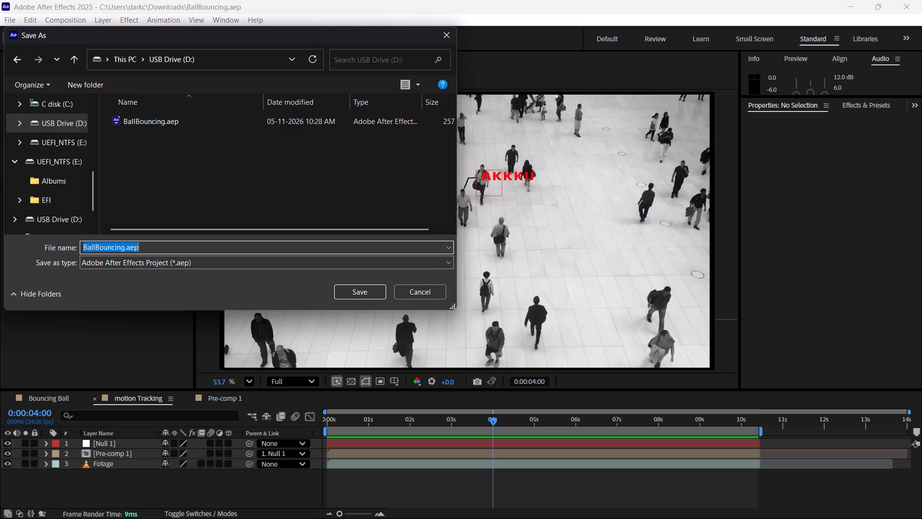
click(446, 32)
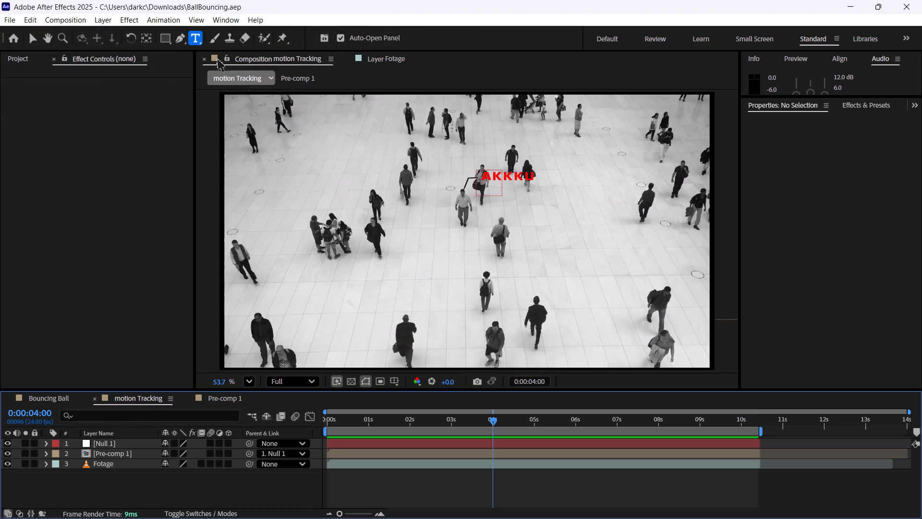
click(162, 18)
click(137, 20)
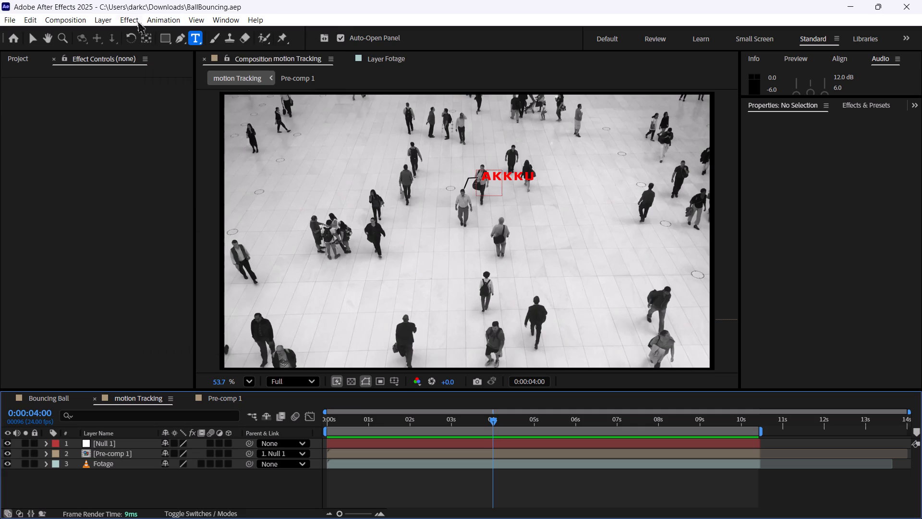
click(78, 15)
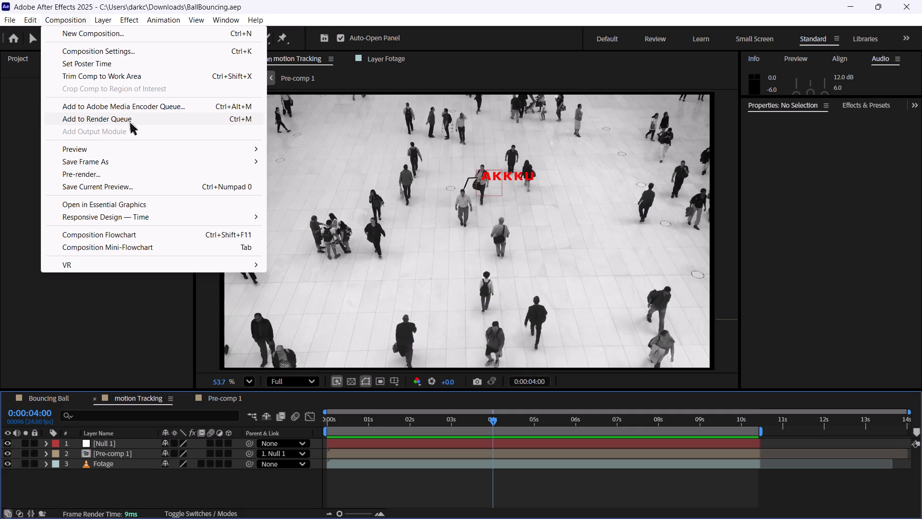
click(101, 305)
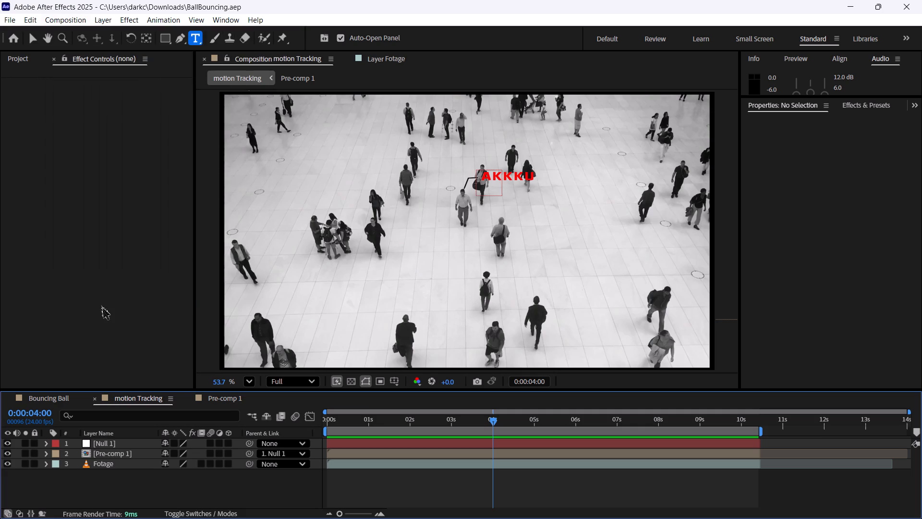
Save the project under its existing name.
key(ctrl+s)
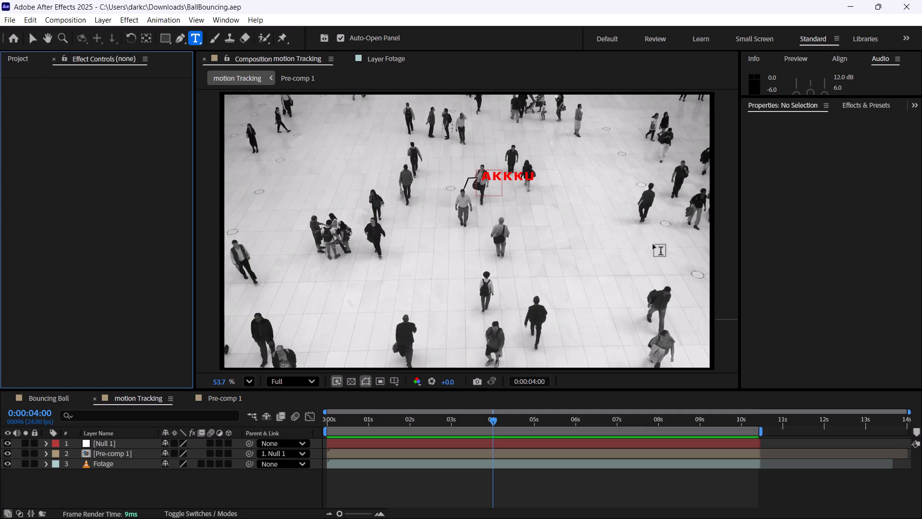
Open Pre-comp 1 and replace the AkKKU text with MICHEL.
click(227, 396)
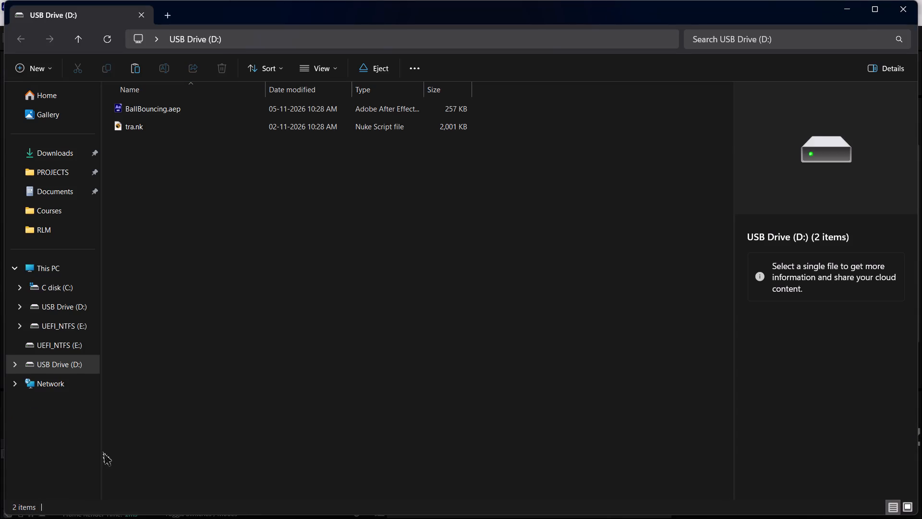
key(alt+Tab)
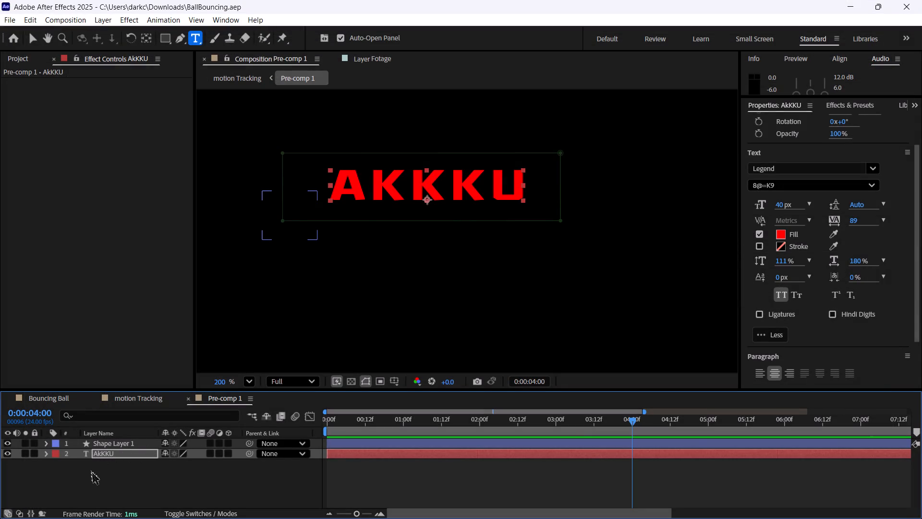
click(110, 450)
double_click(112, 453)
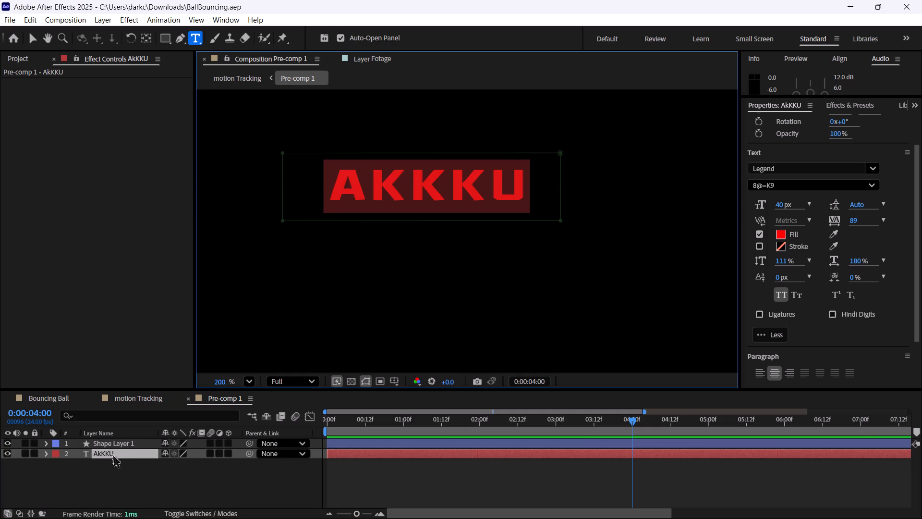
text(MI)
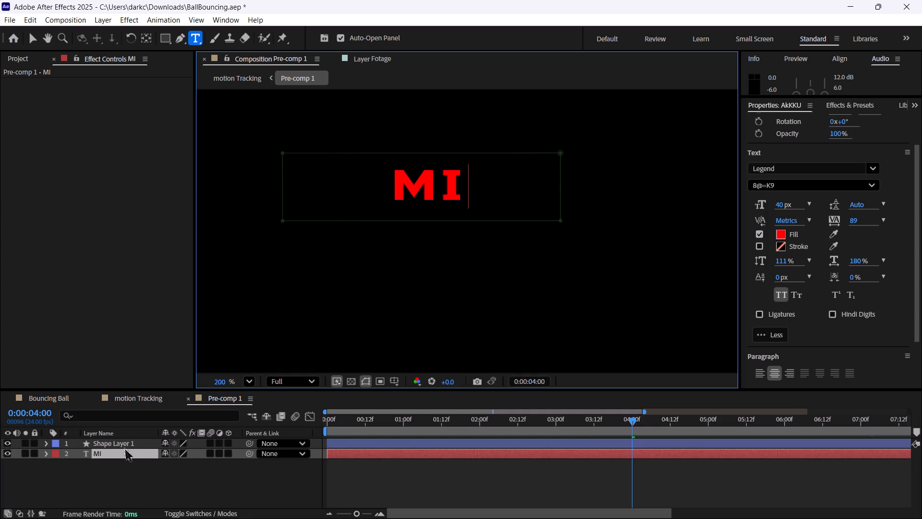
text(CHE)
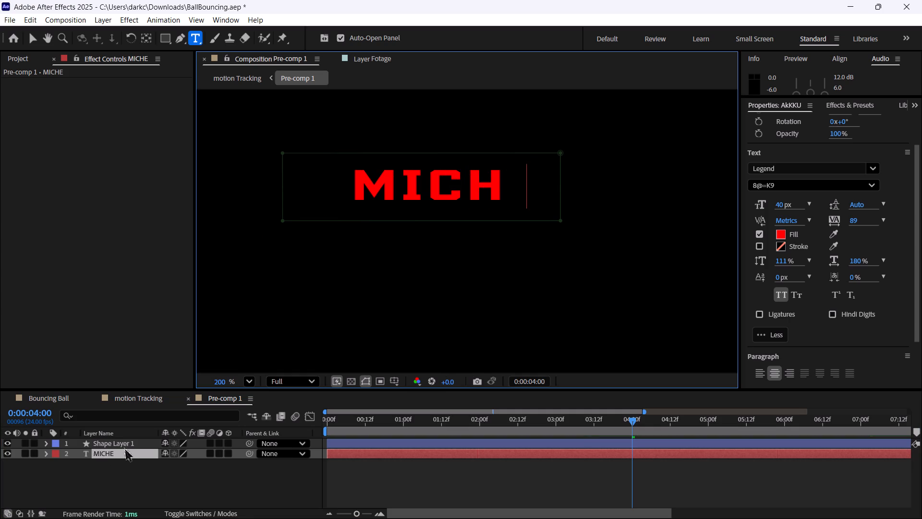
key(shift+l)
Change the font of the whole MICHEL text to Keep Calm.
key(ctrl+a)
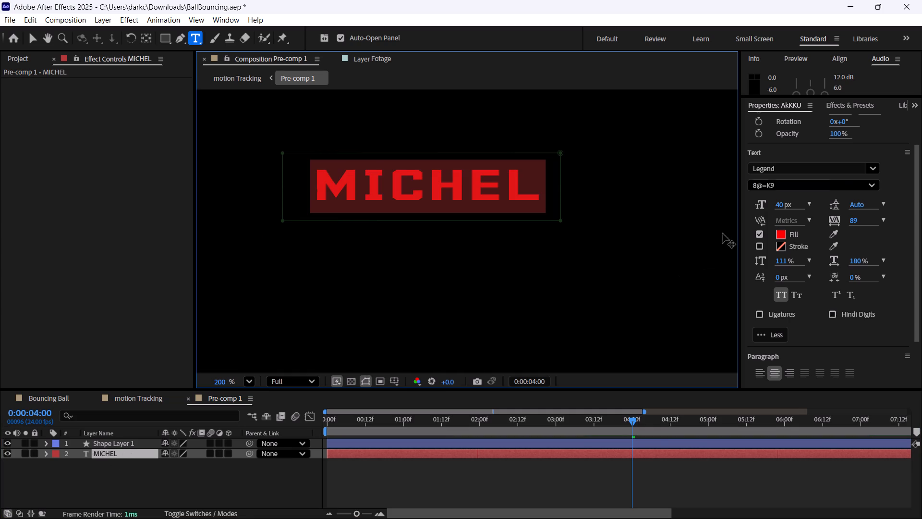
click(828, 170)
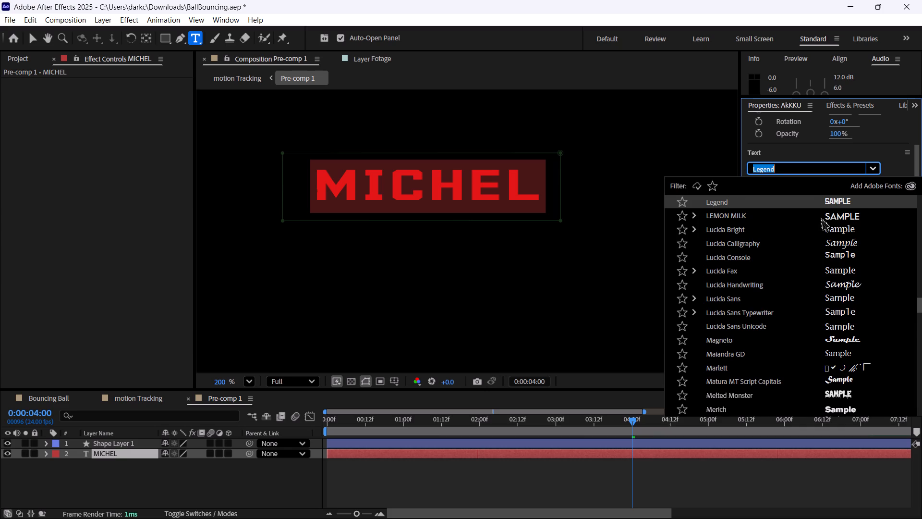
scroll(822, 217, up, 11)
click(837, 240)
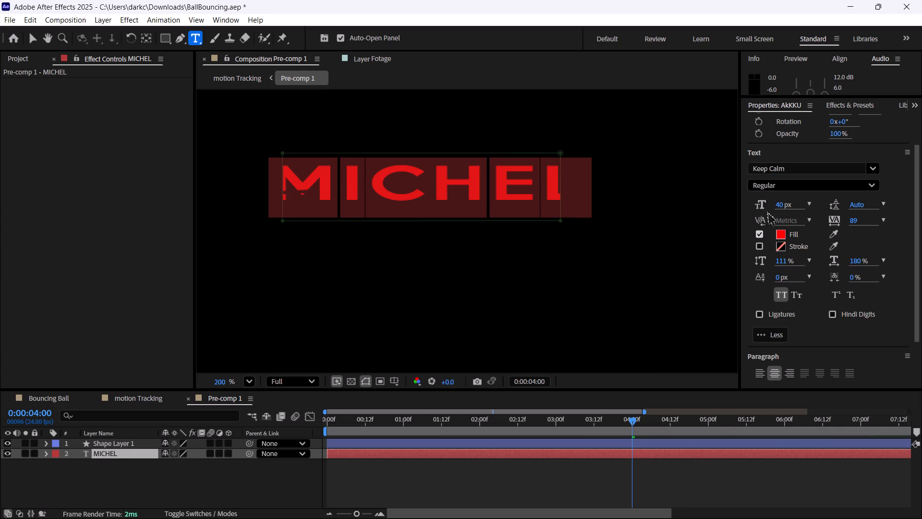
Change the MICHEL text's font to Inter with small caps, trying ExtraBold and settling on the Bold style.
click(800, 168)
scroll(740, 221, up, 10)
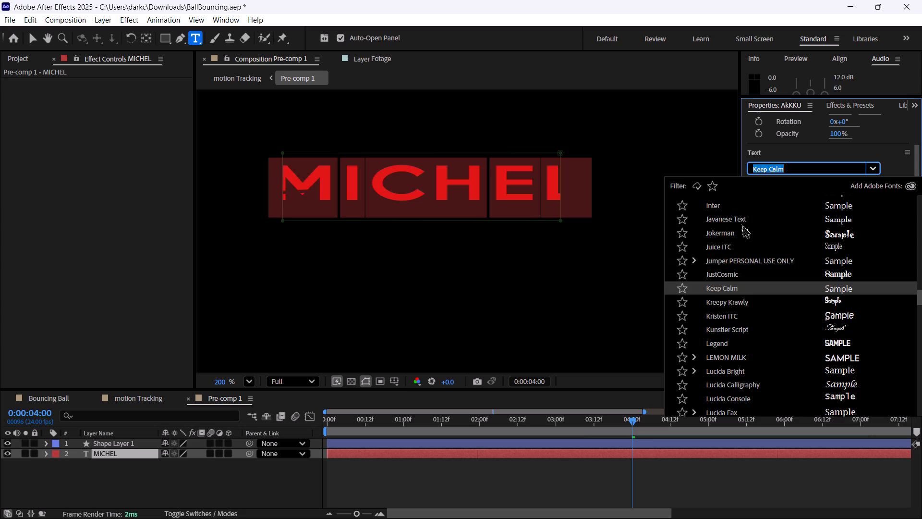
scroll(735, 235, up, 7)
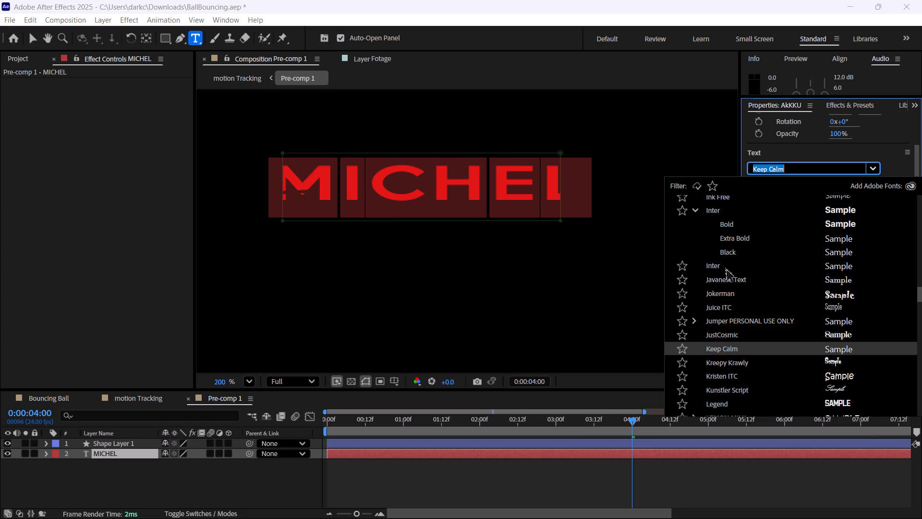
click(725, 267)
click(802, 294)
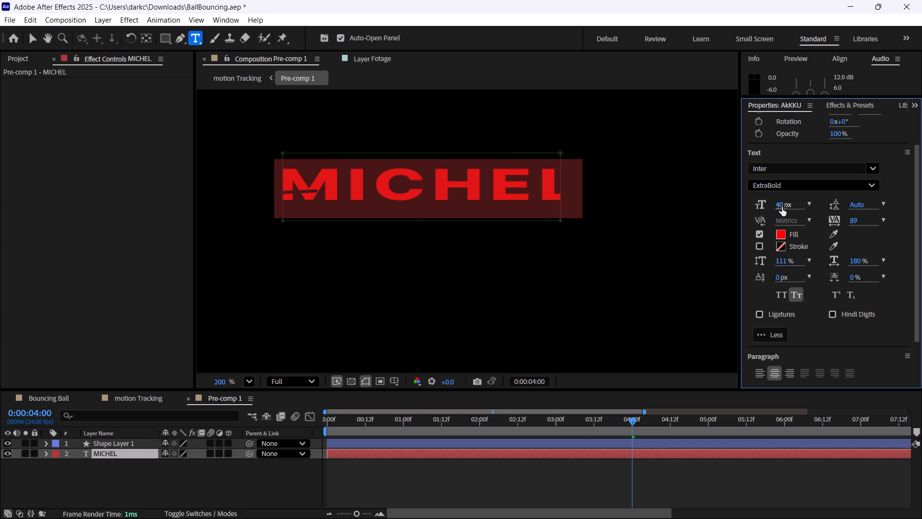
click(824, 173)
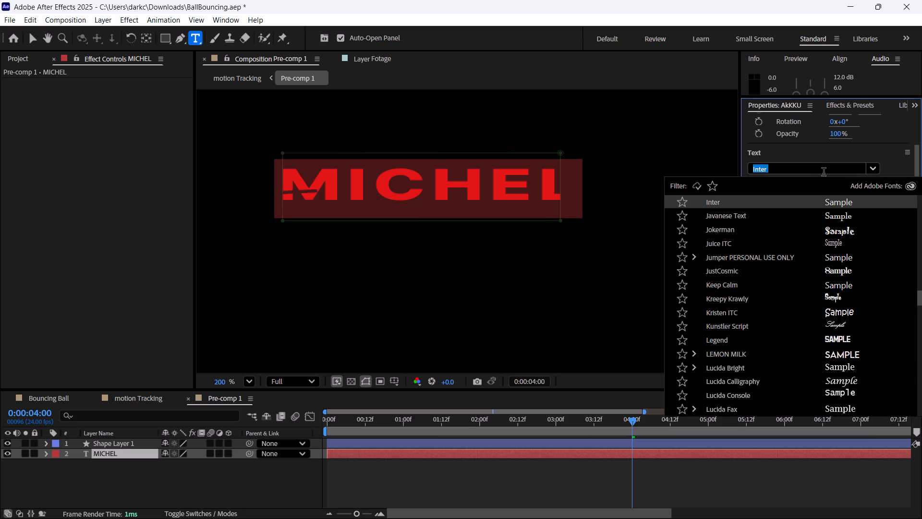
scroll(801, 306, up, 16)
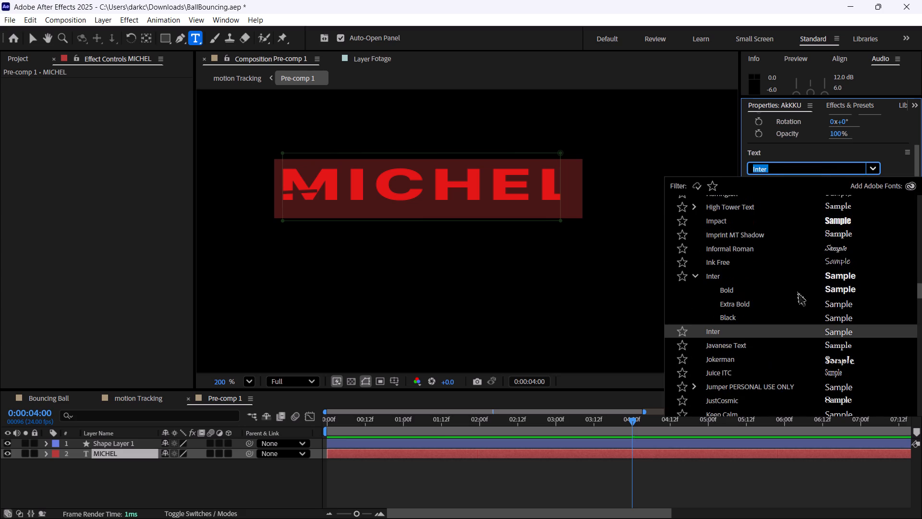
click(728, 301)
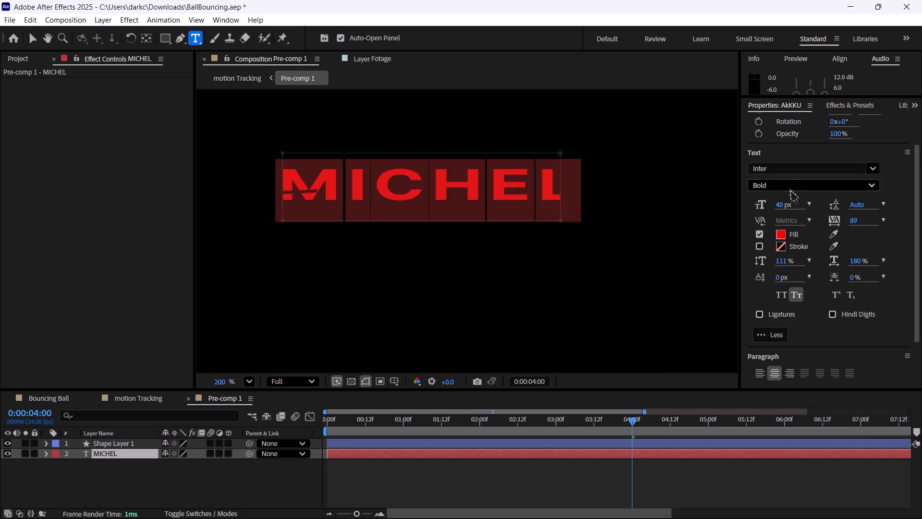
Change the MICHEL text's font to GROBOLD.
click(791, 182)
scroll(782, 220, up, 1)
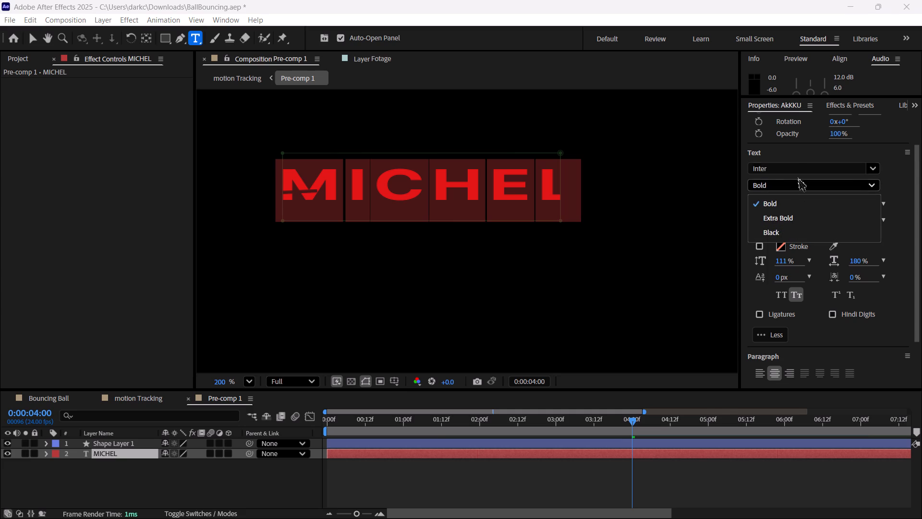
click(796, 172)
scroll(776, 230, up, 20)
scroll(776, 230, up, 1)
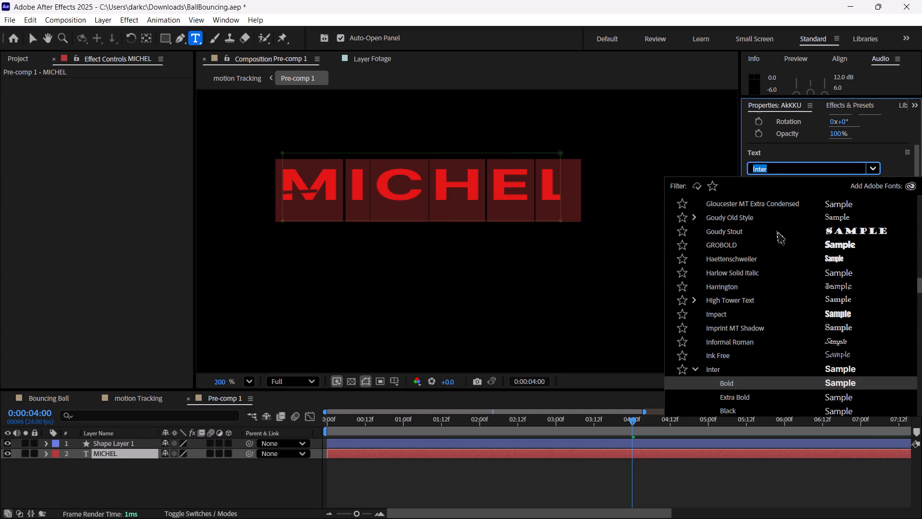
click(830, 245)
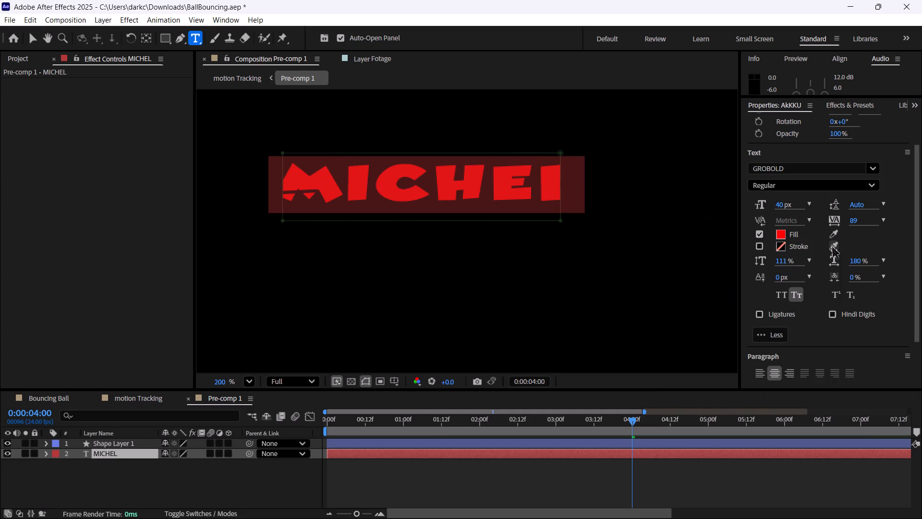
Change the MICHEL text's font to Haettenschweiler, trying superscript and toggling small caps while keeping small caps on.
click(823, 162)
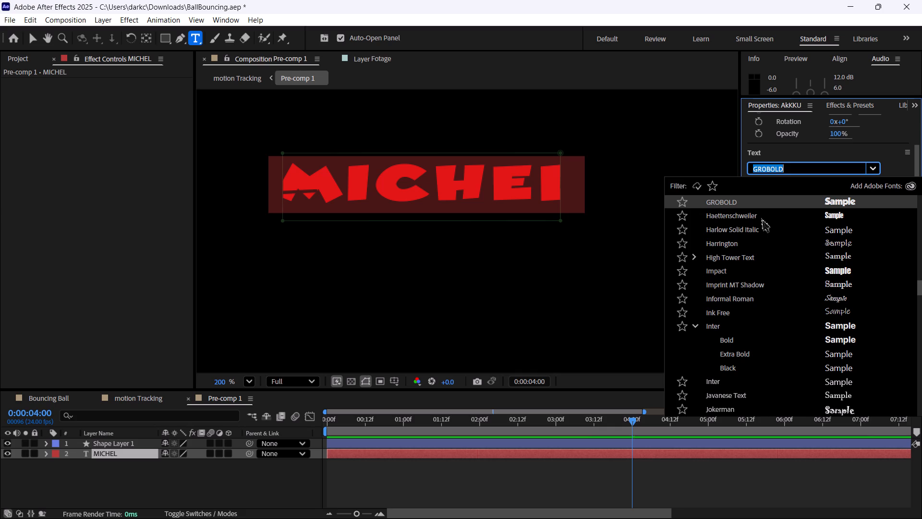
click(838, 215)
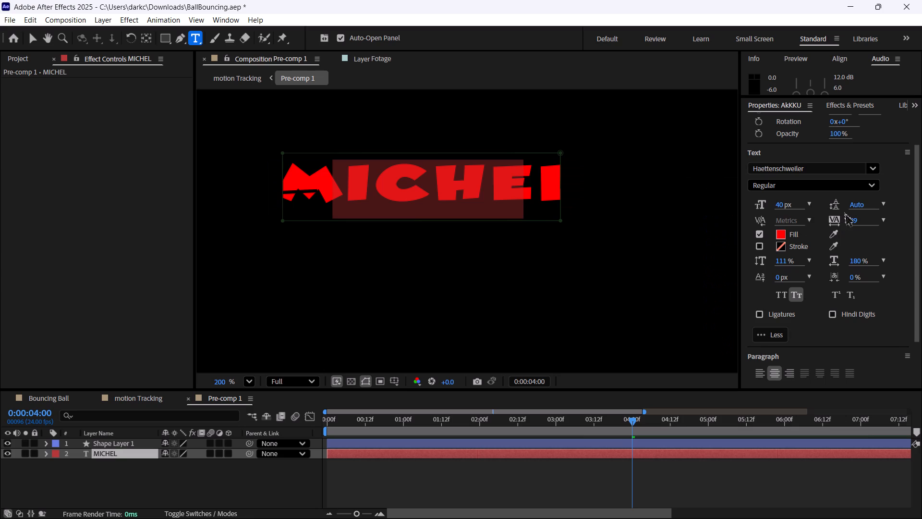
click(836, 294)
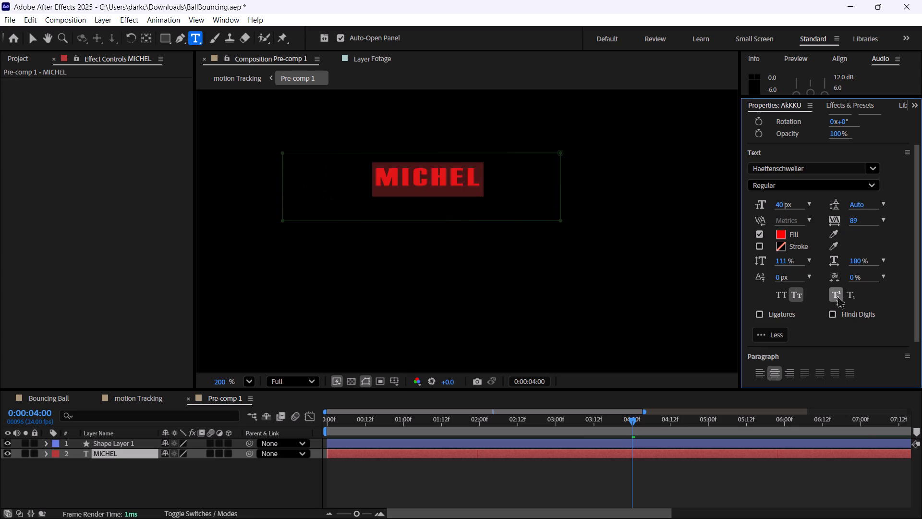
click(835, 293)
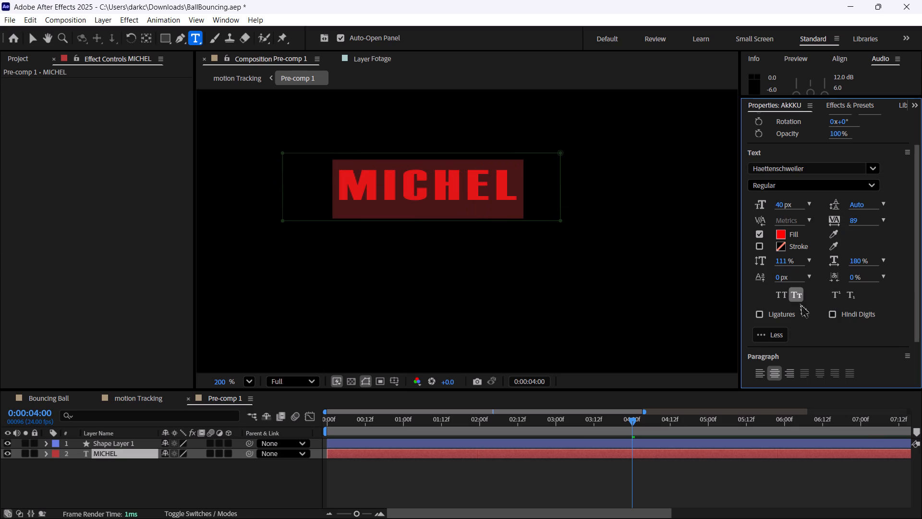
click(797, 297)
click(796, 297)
Preview the MICHEL label from the start in Pre-comp 1 and in the motion Tracking composition.
drag(626, 417, 251, 446)
key(space)
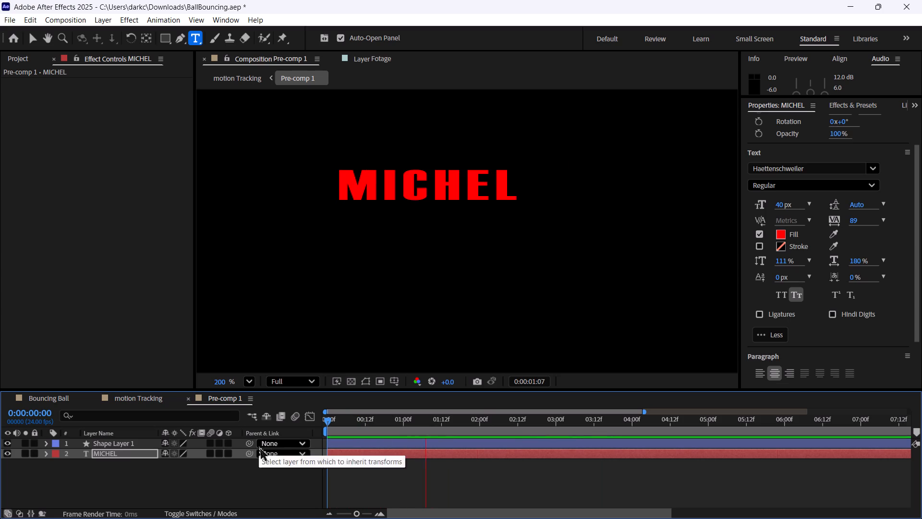
key(space)
click(126, 399)
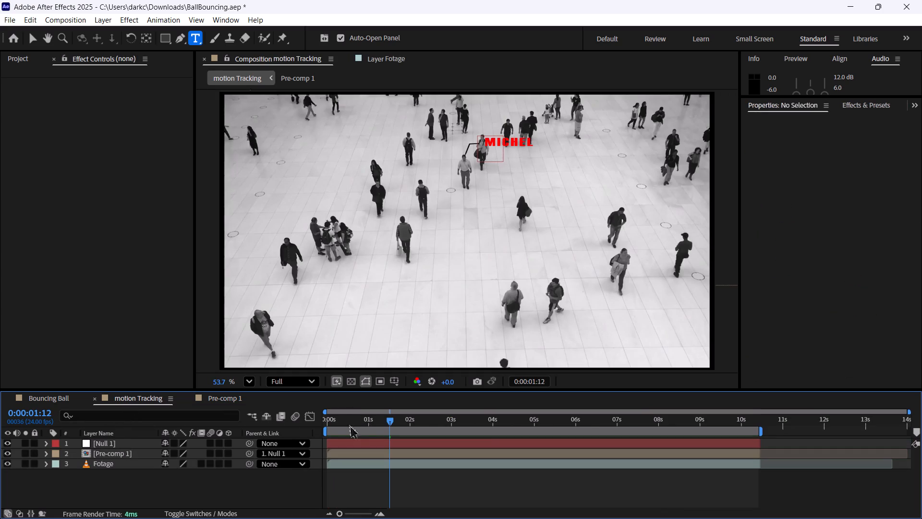
drag(383, 423, 288, 422)
key(space)
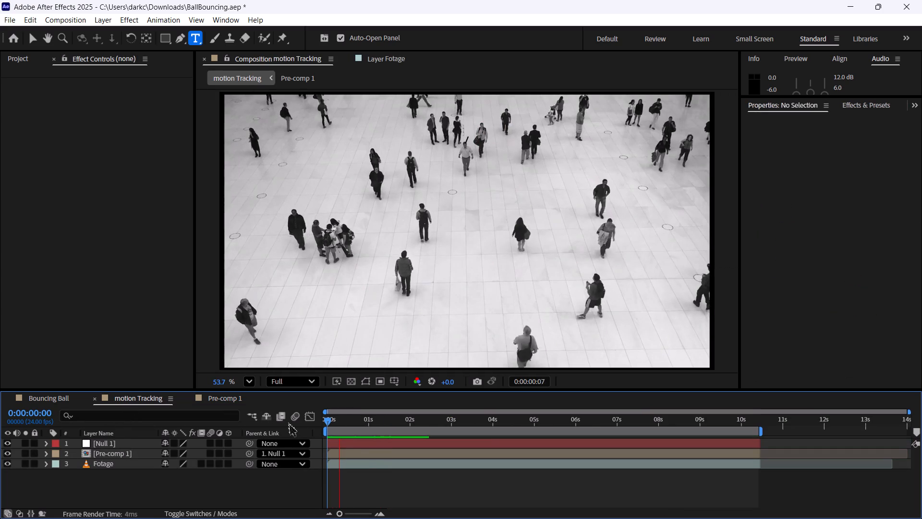
key(space)
Undo the recent edits one after another, going back past the AkKKU label to the red Raiz label.
key(ctrl+z)
key(ctrl+z)
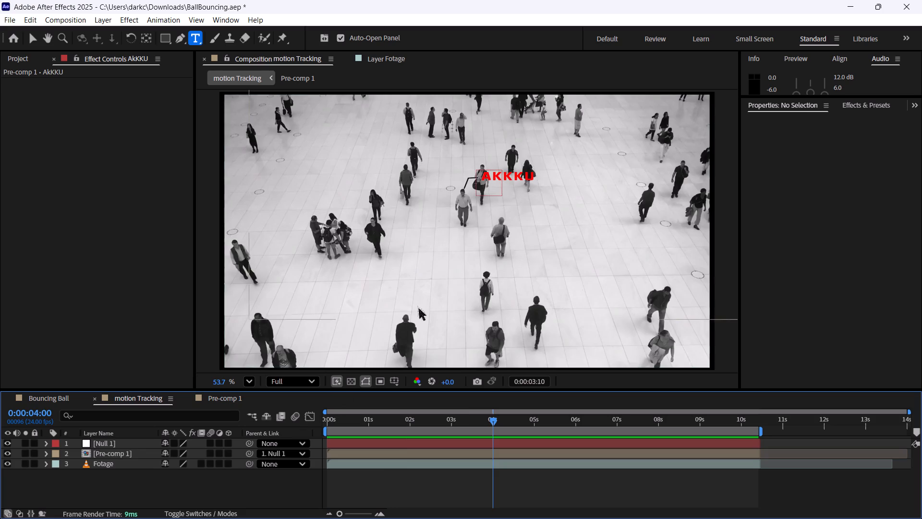
key(ctrl+z)
key(ctrl+z)
key(ctrl+z)
key(ctrl+z)
key(ctrl+z)
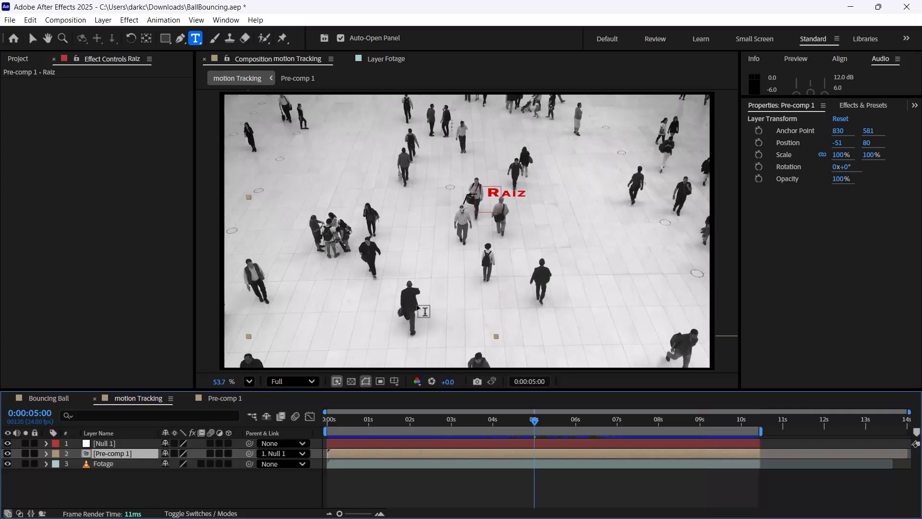
key(ctrl+z)
key(ctrl+z)
key(ctrl+z)
key(ctrl+z)
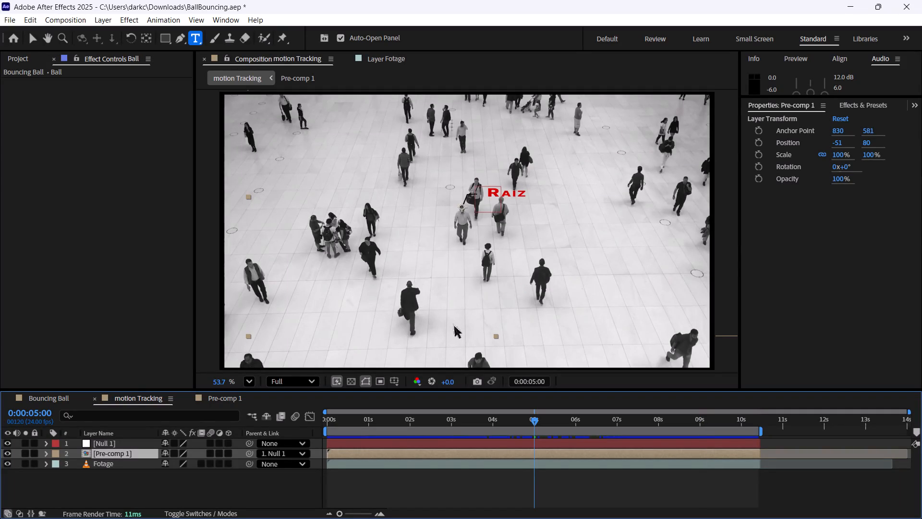
key(ctrl+z)
key(ctrl+z)
key(ctrl+z)
key(ctrl+z)
Redo the undone edits until the label in the motion Tracking composition reads Michel in red small caps.
key(ctrl+shift+z)
key(ctrl+shift+z)
key(ctrl+shift+z)
key(ctrl+shift+z)
key(ctrl+shift+z)
click(33, 21)
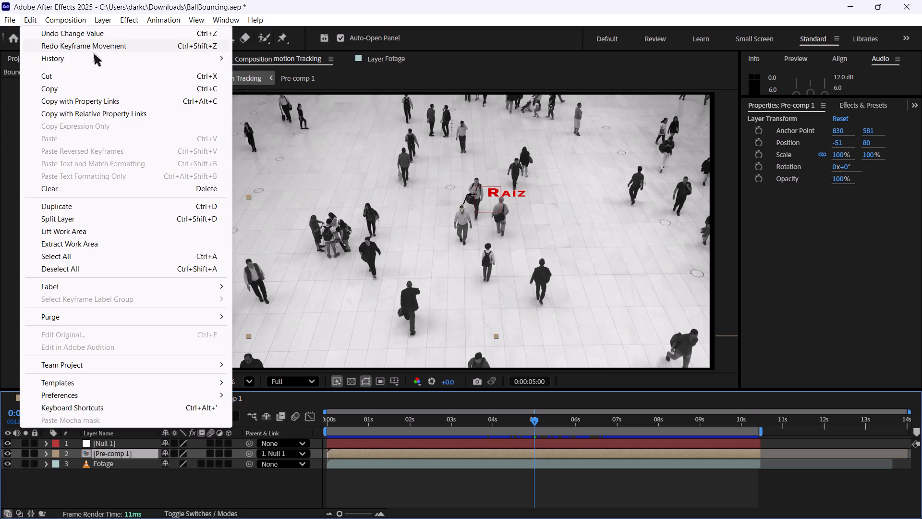
click(77, 47)
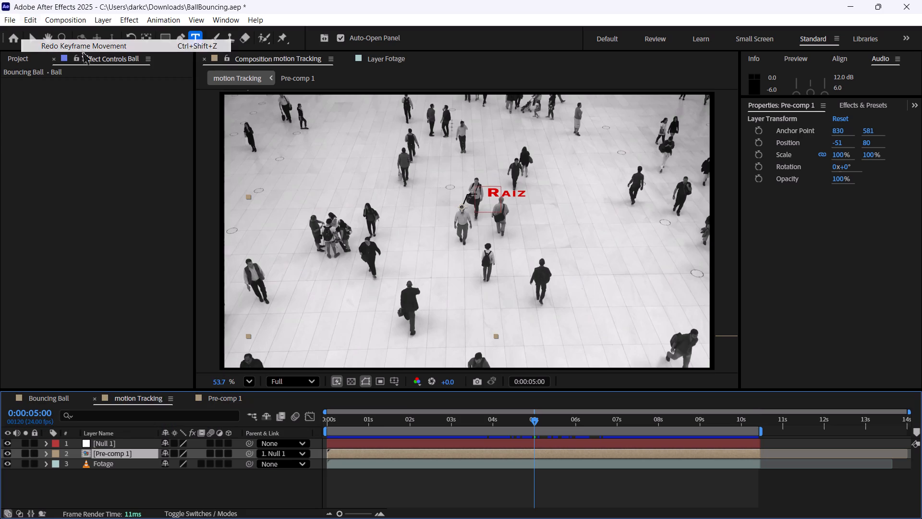
key(ctrl+shift+z)
key(ctrl+shift+z)
key(ctrl+shift+z)
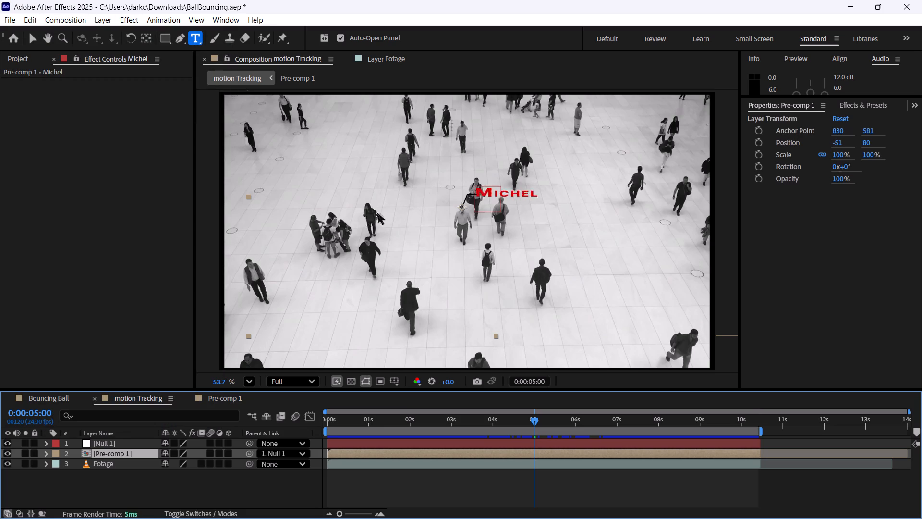
key(ctrl+shift+z)
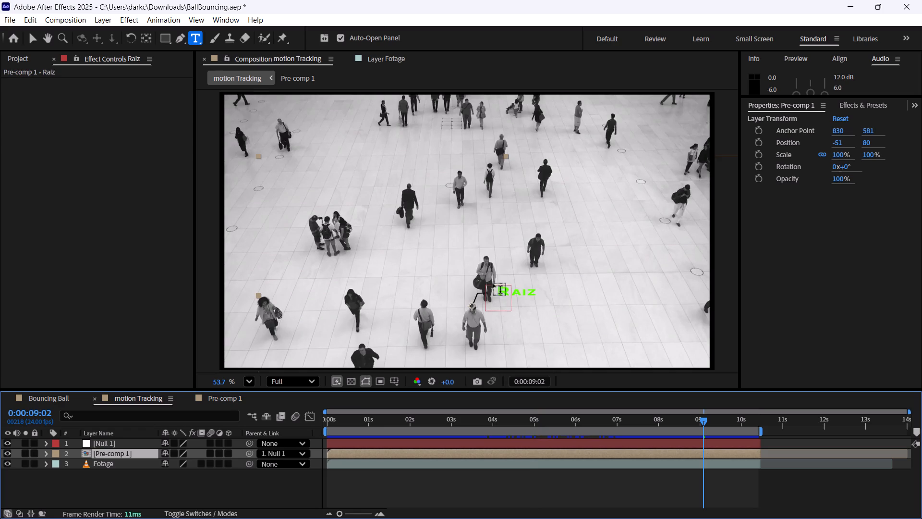
key(ctrl+z)
Preview the Michel label in the motion Tracking composition from the start, and check the layers of Pre-comp 1.
drag(437, 420, 340, 423)
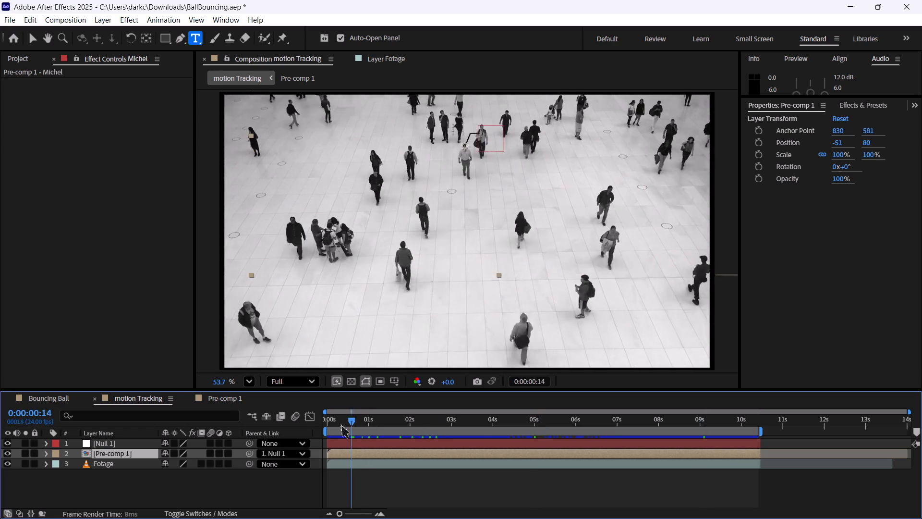
drag(340, 423, 286, 423)
key(space)
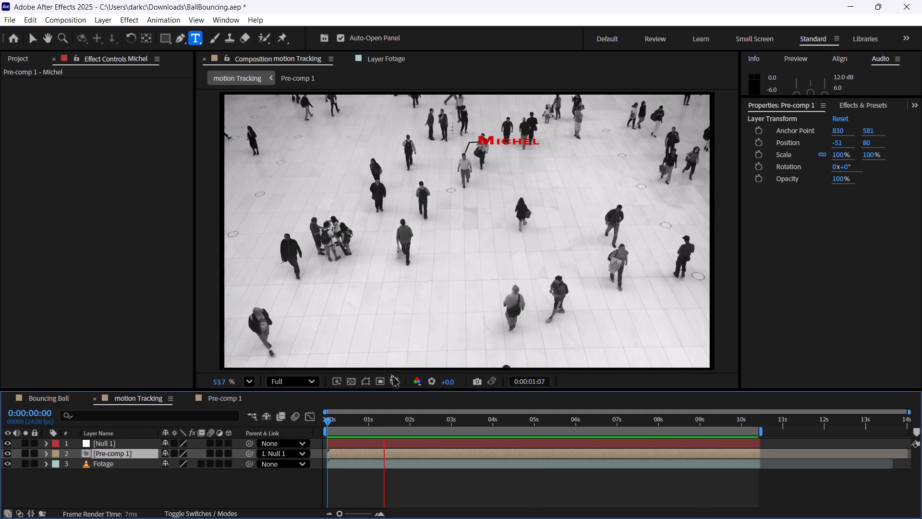
key(space)
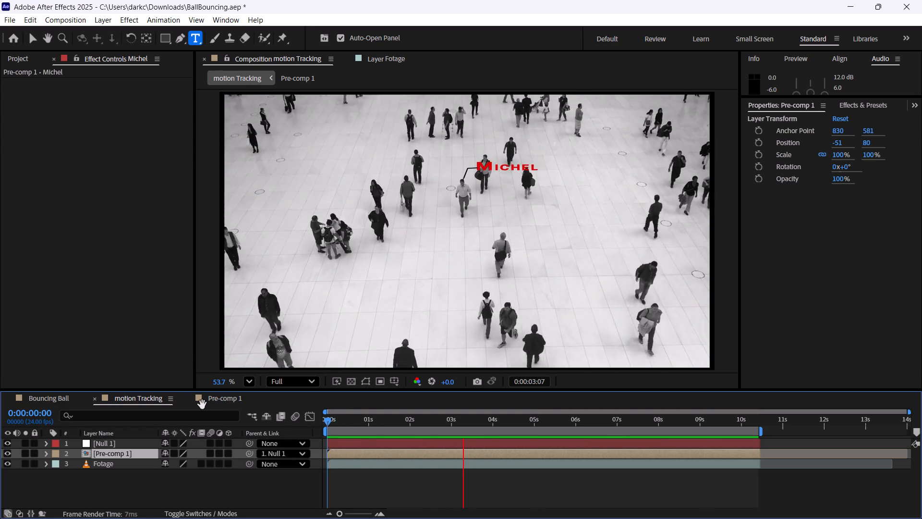
key(space)
key(space)
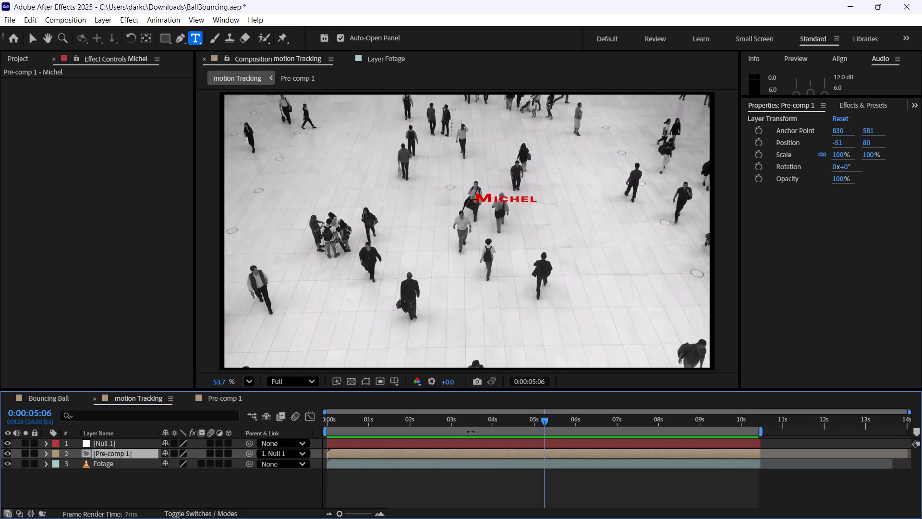
drag(474, 416, 284, 420)
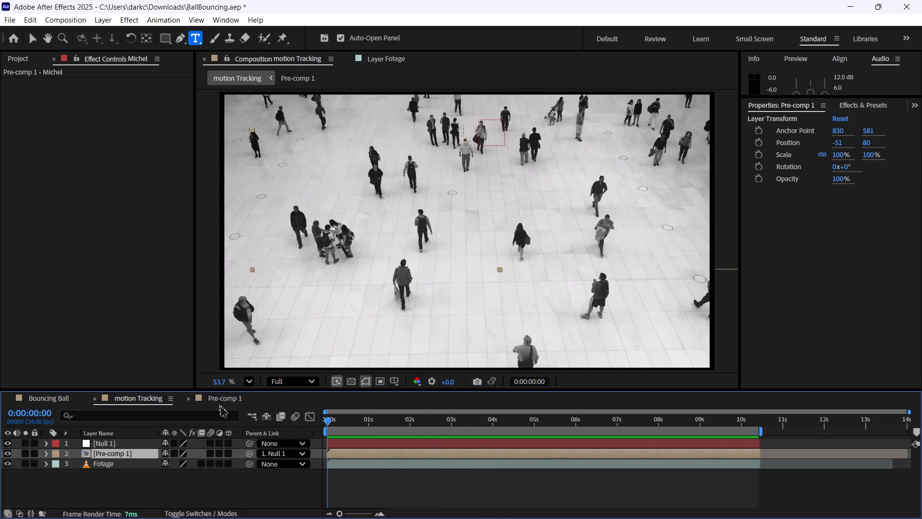
click(212, 396)
click(115, 464)
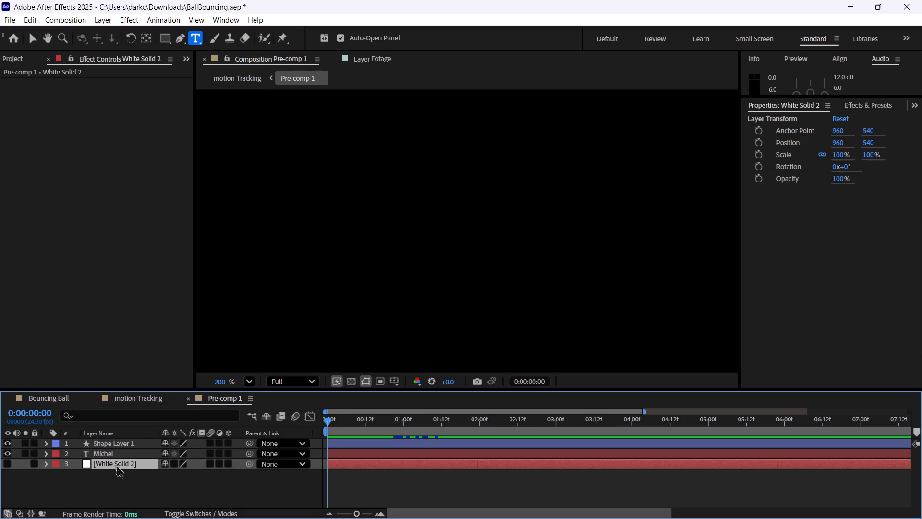
click(130, 399)
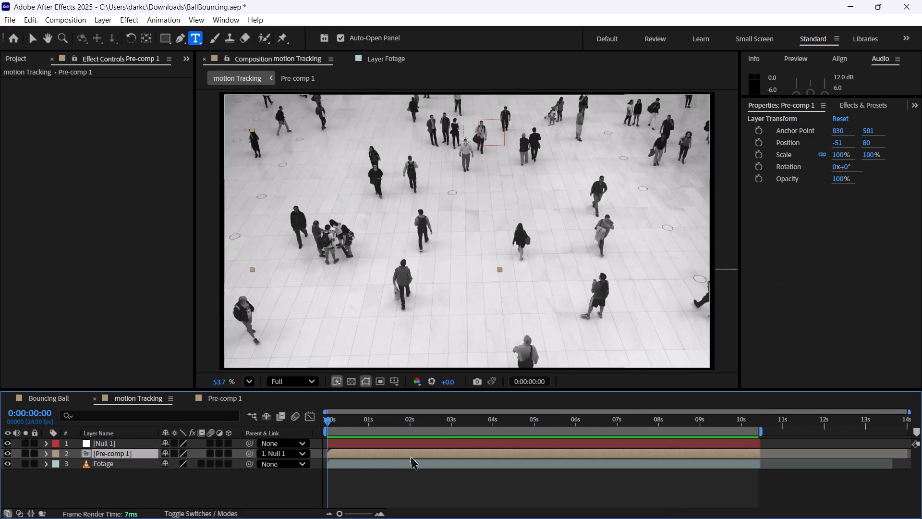
Save the project and replay the motion Tracking composition from the first frame.
key(ctrl+s)
drag(364, 424, 260, 416)
key(space)
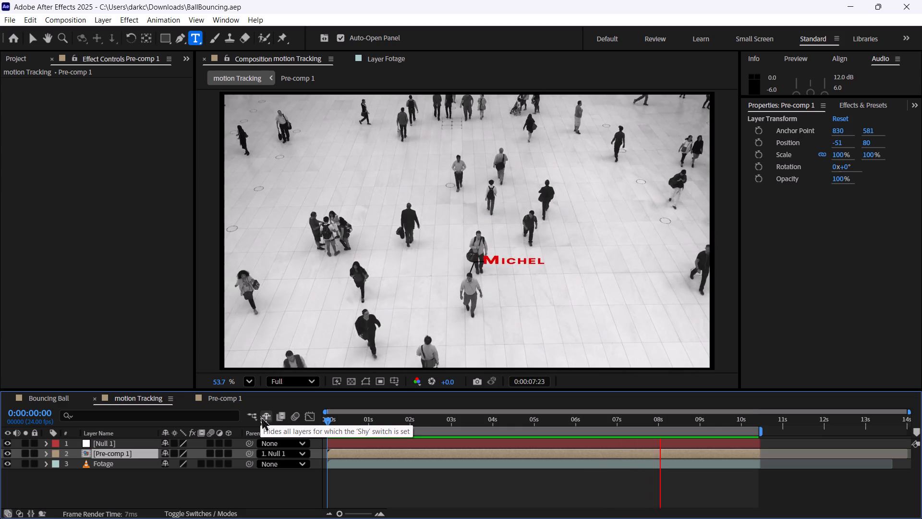
key(space)
Preview the Bouncing Ball composition from the first frame and save the project.
click(50, 395)
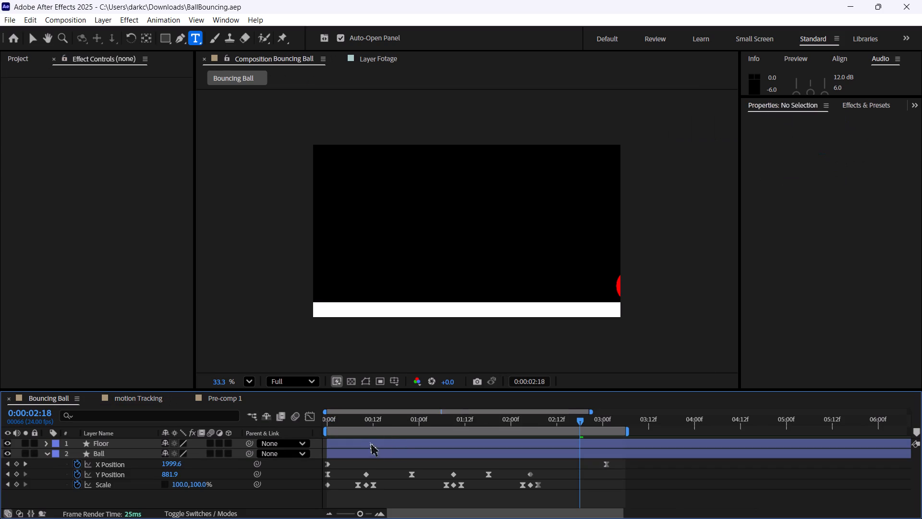
drag(386, 422, 266, 429)
key(space)
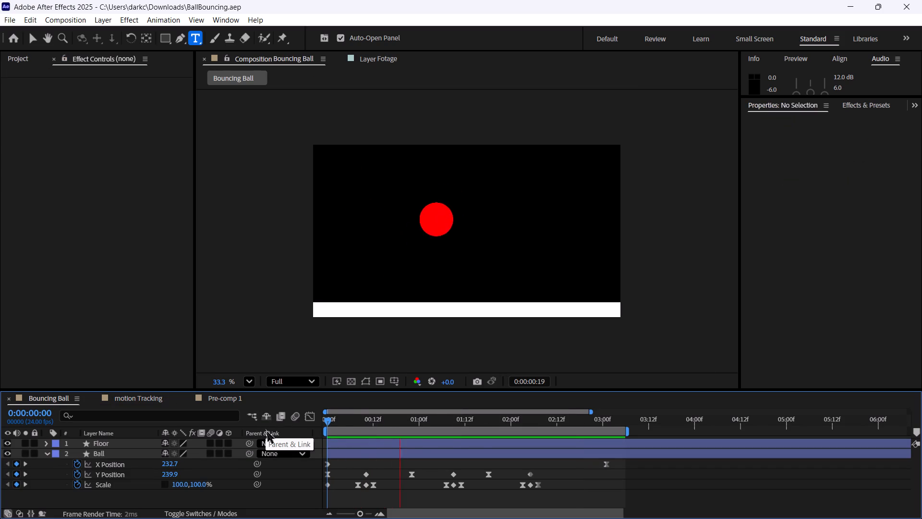
key(space)
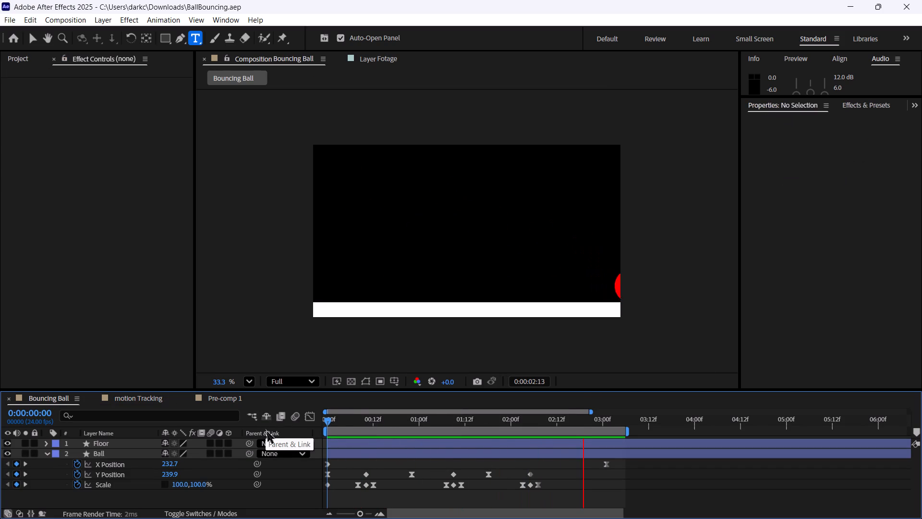
key(ctrl+s)
In Pre-comp 1, show the White Solid 2 background and set the Michel text layer's position to 1005, 540.
click(128, 399)
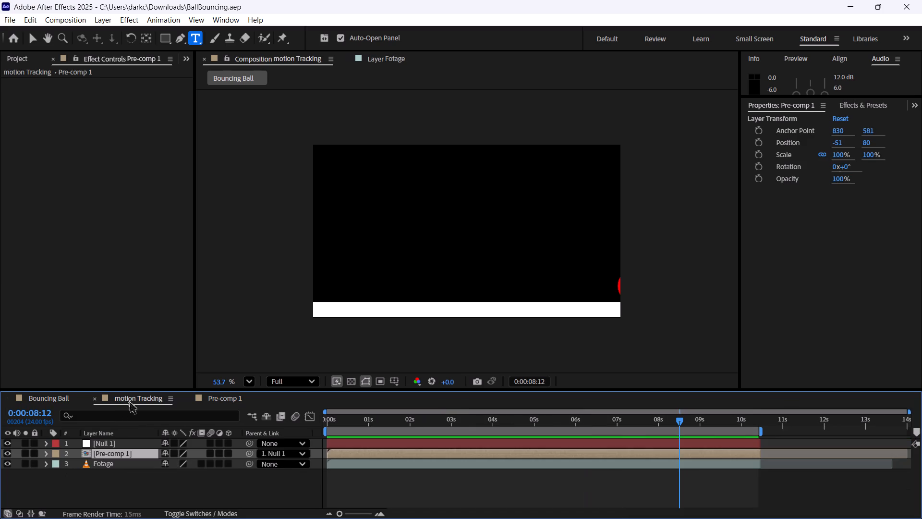
click(209, 397)
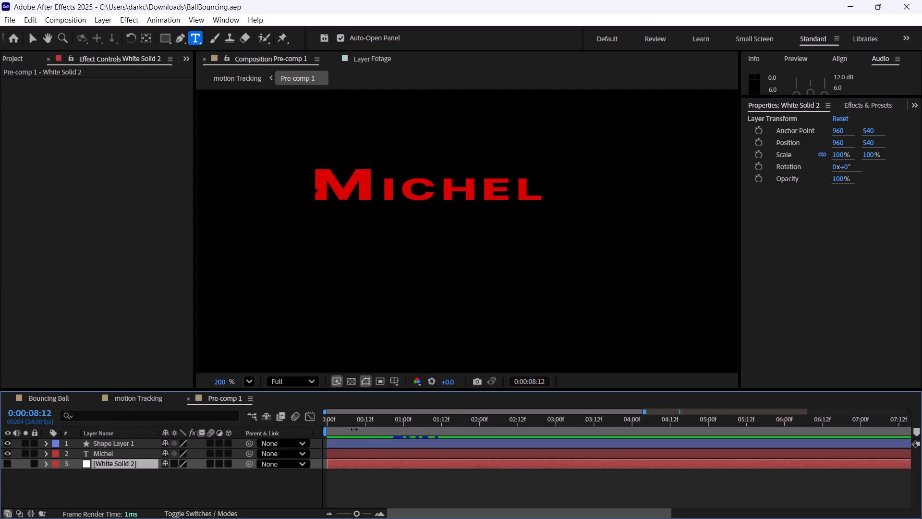
click(4, 462)
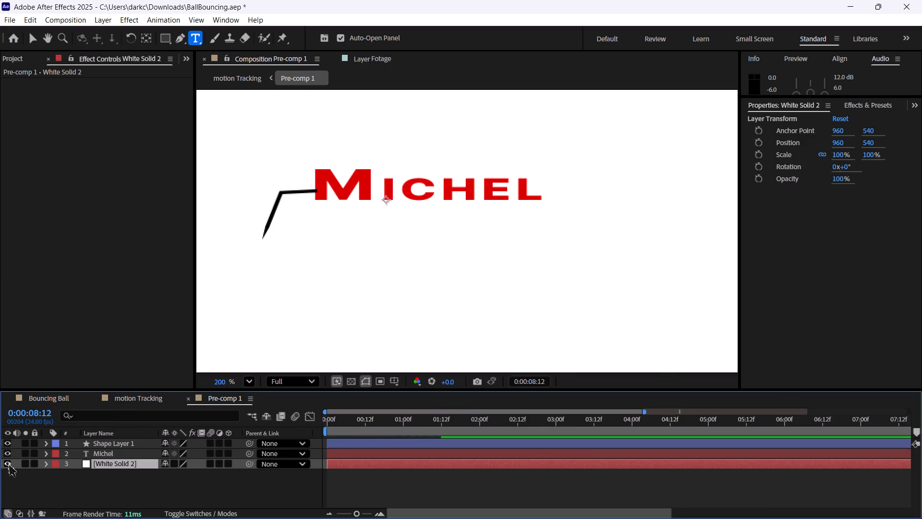
click(8, 462)
click(8, 462)
click(112, 451)
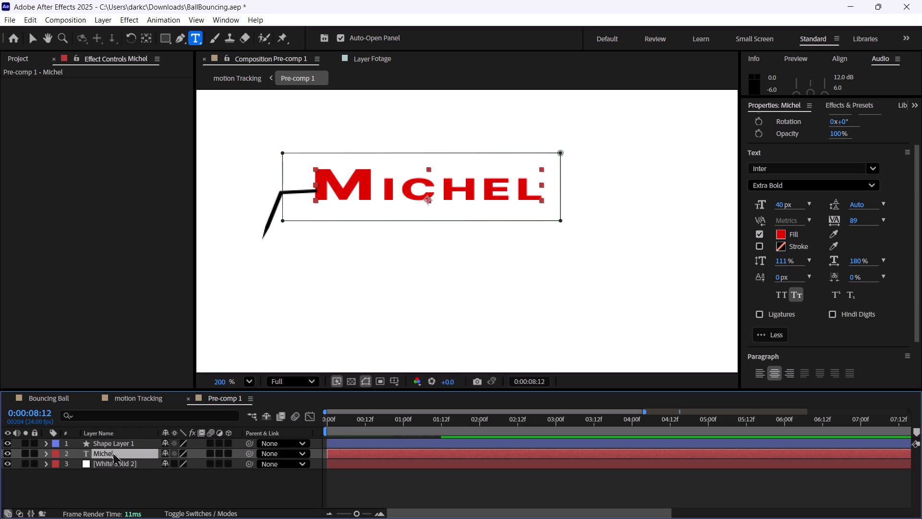
key(p)
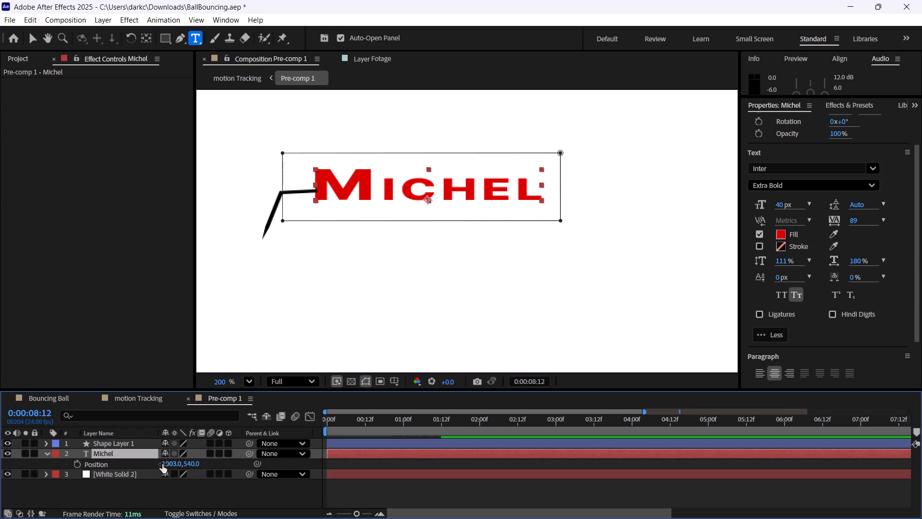
click(164, 464)
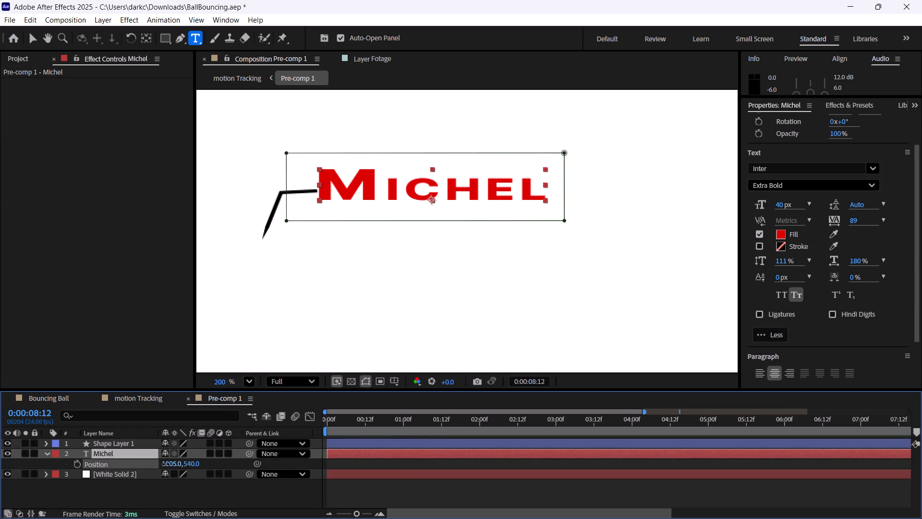
click(383, 493)
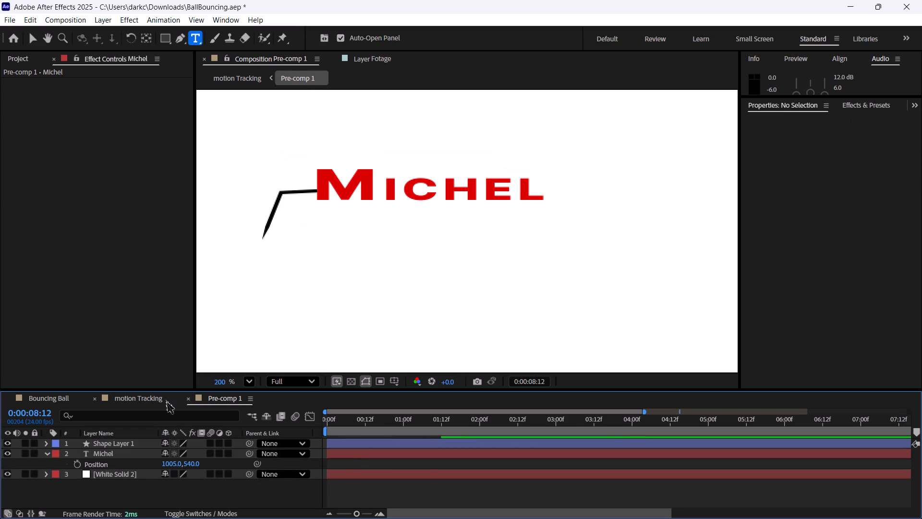
Check the label near the start of motion Tracking, hide White Solid 2 in Pre-comp 1, and save the project.
click(165, 399)
drag(360, 424, 351, 429)
click(228, 398)
click(12, 474)
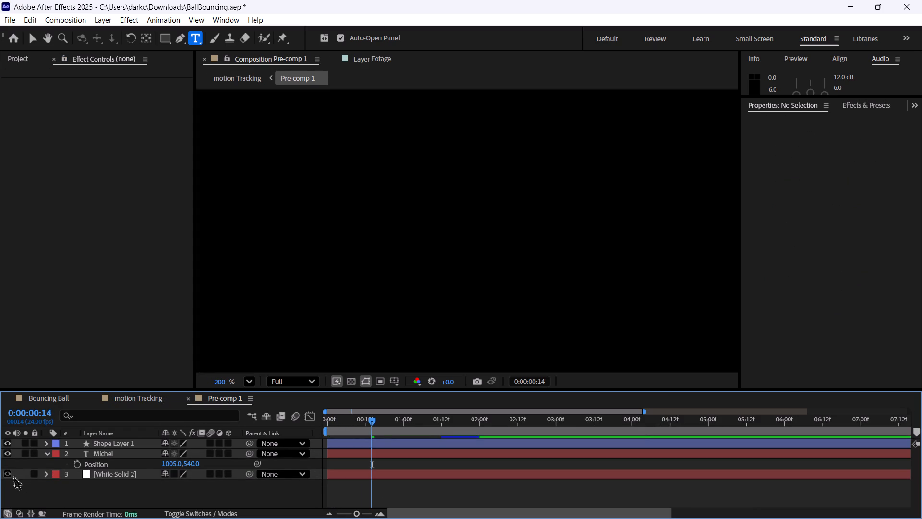
key(ctrl+s)
Preview the repositioned Michel label from the start of the motion Tracking composition and save the project.
click(157, 400)
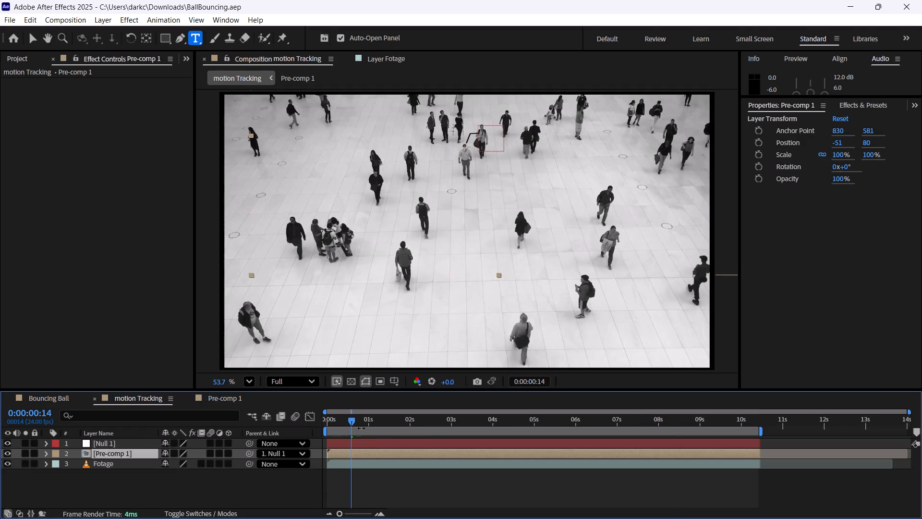
drag(361, 420, 278, 433)
key(space)
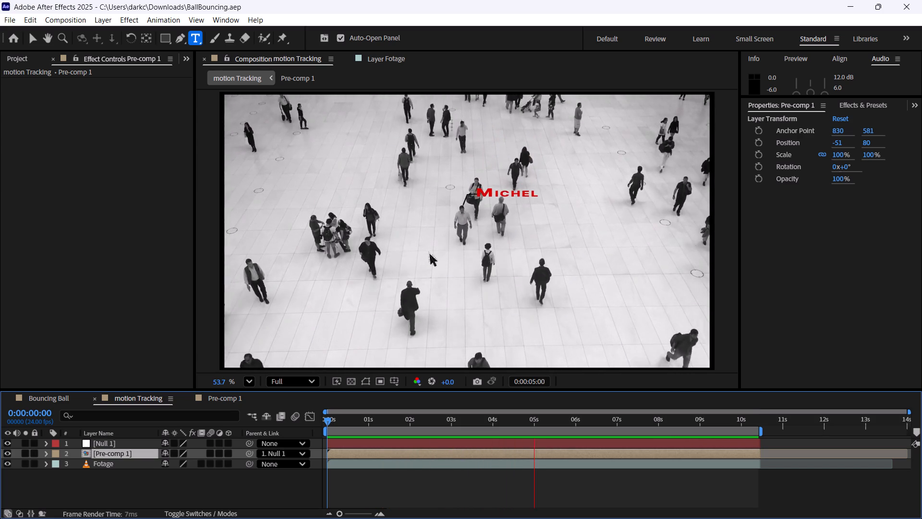
key(space)
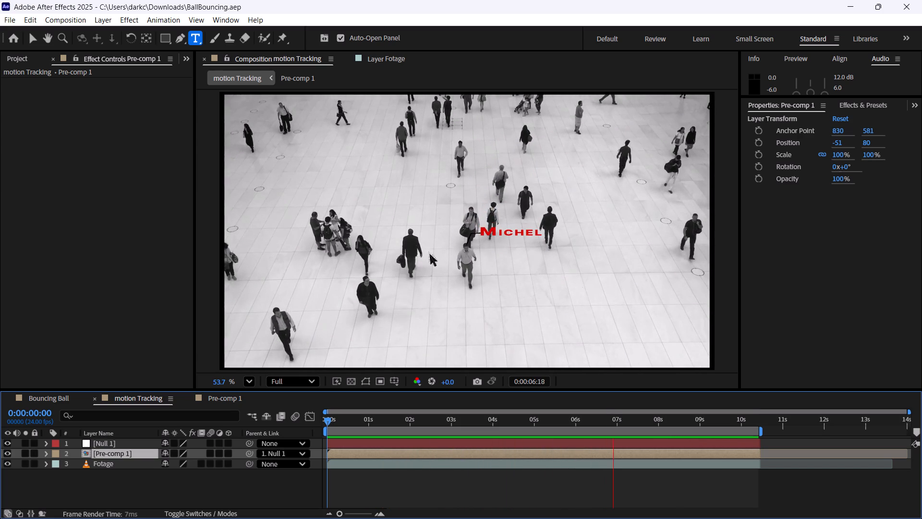
key(ctrl+s)
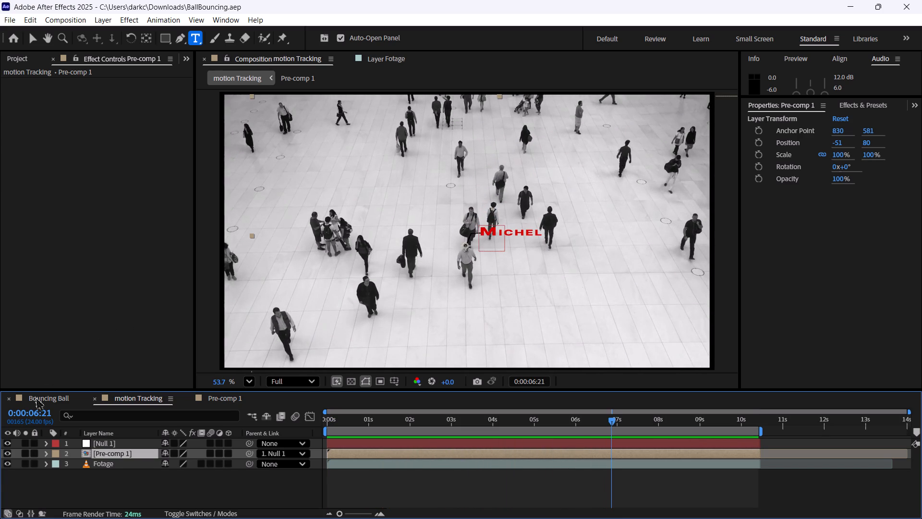
Play the Bouncing Ball composition again from the first frame and save the project.
click(35, 396)
drag(385, 420, 300, 416)
key(space)
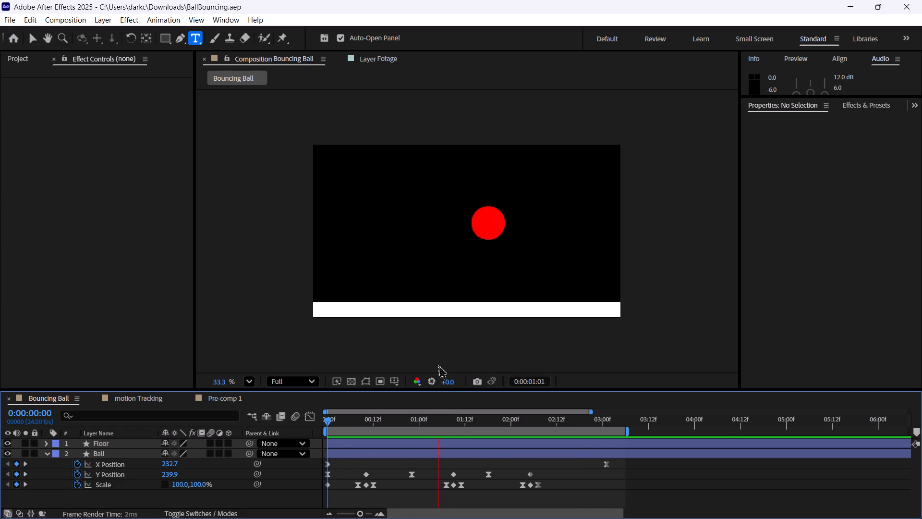
key(space)
key(ctrl+s)
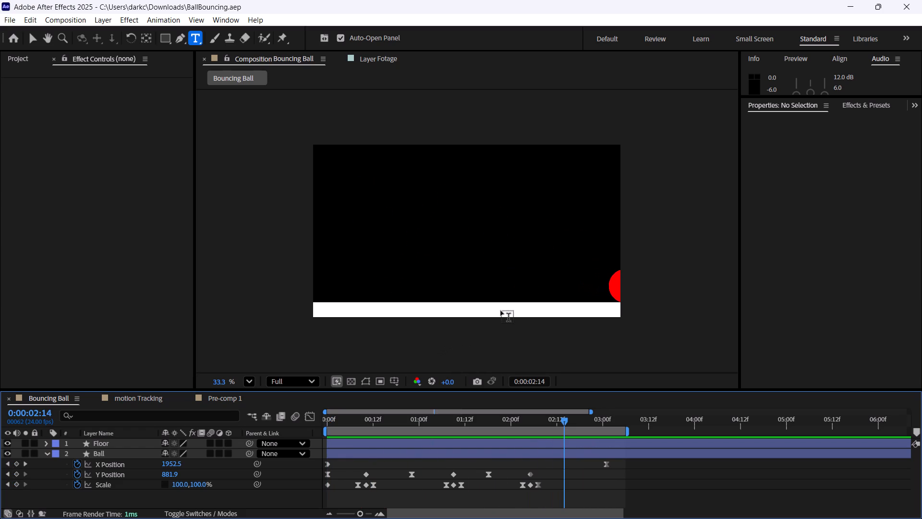
key(ctrl+s)
Collapse the Ball layer's properties in the Bouncing Ball composition.
click(47, 453)
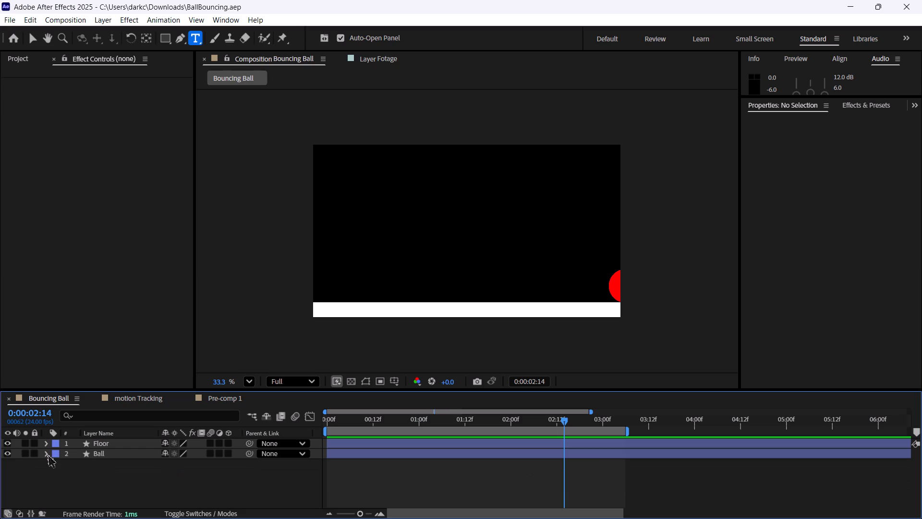
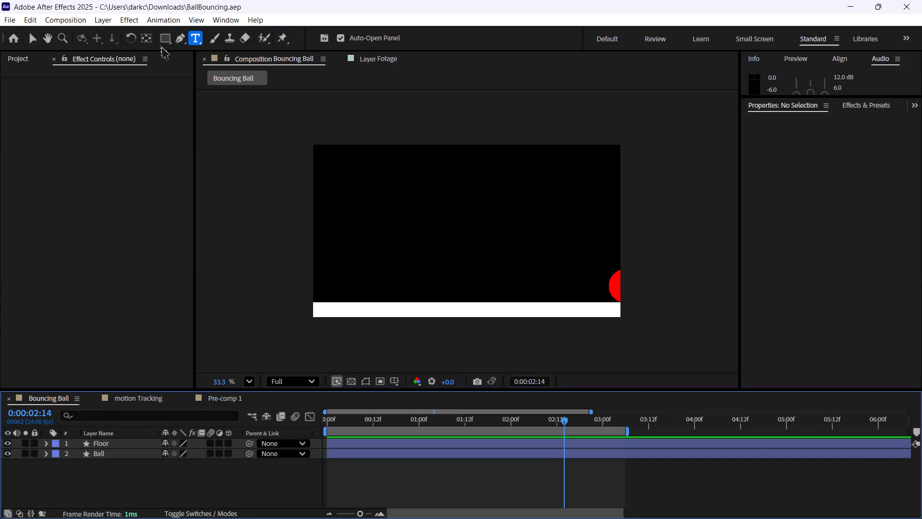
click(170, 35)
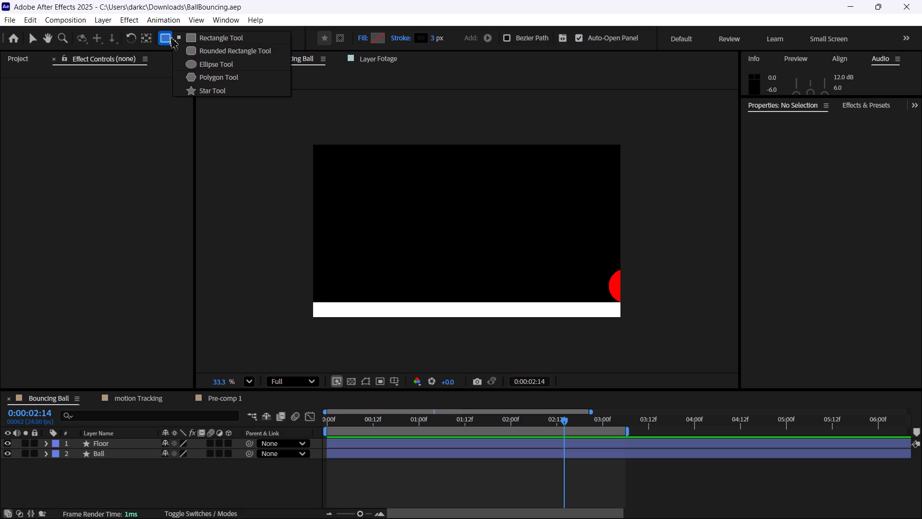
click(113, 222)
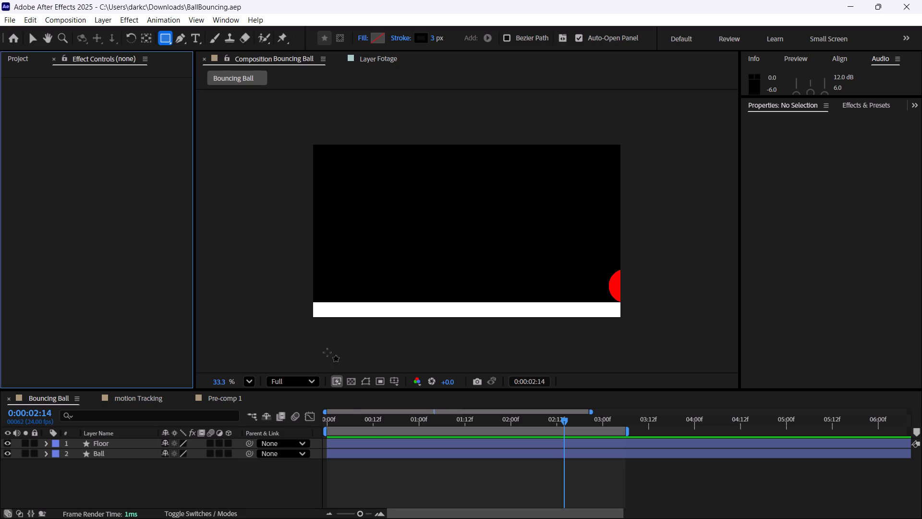
Return the Bouncing Ball composition to the first frame and reveal the layers' keyframed properties to examine the Ball's position and scale keyframes.
drag(369, 424, 300, 440)
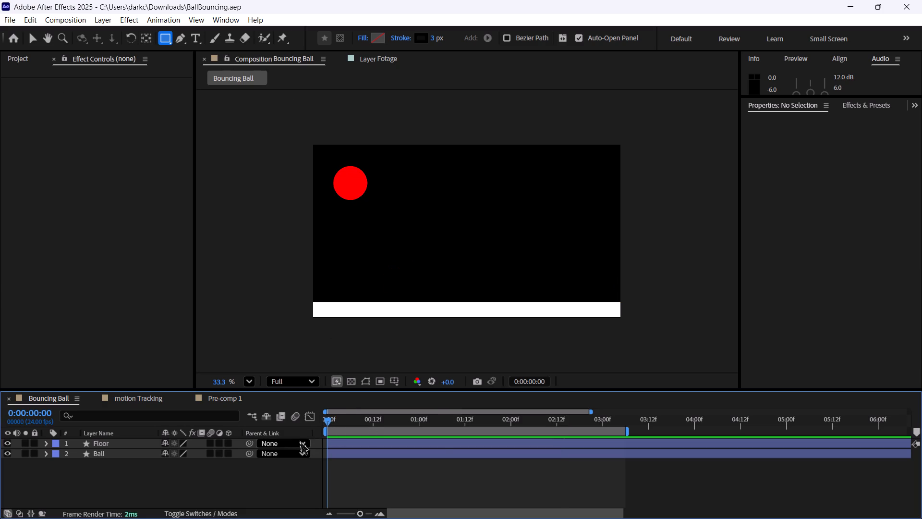
click(46, 445)
click(90, 440)
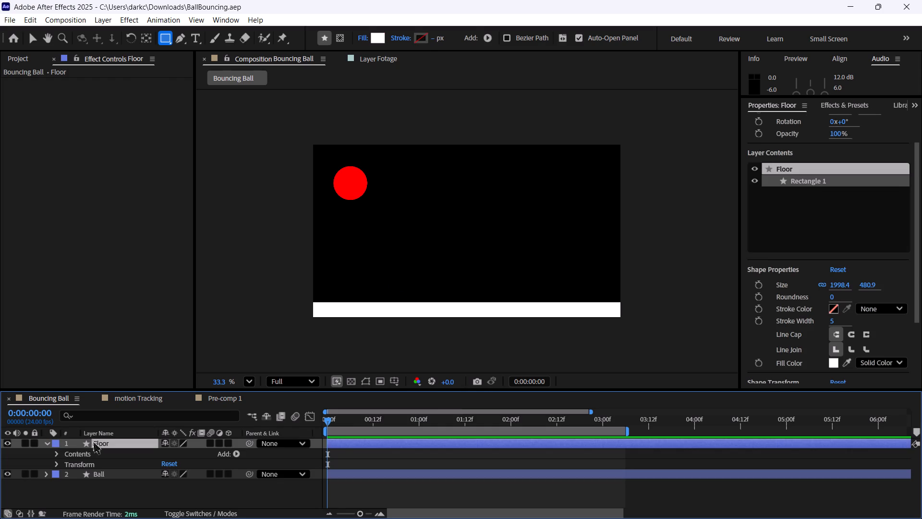
key(u)
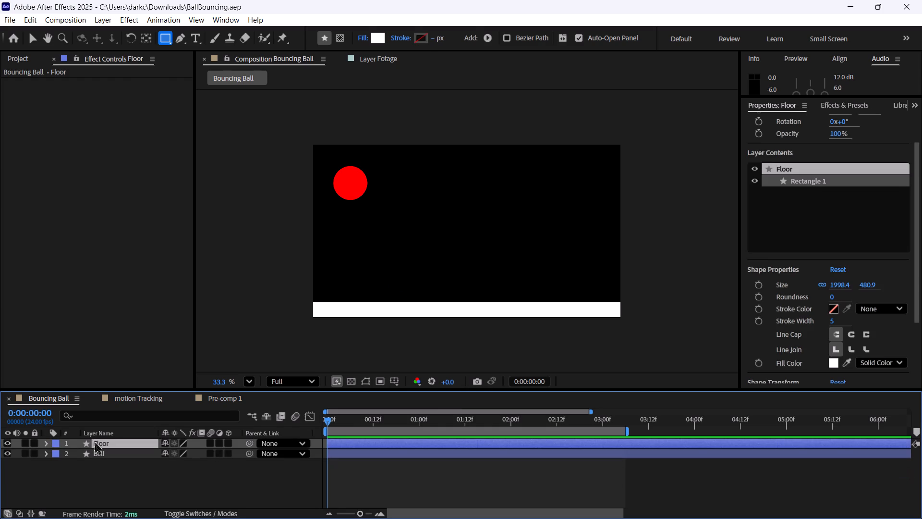
key(u)
click(131, 491)
key(u)
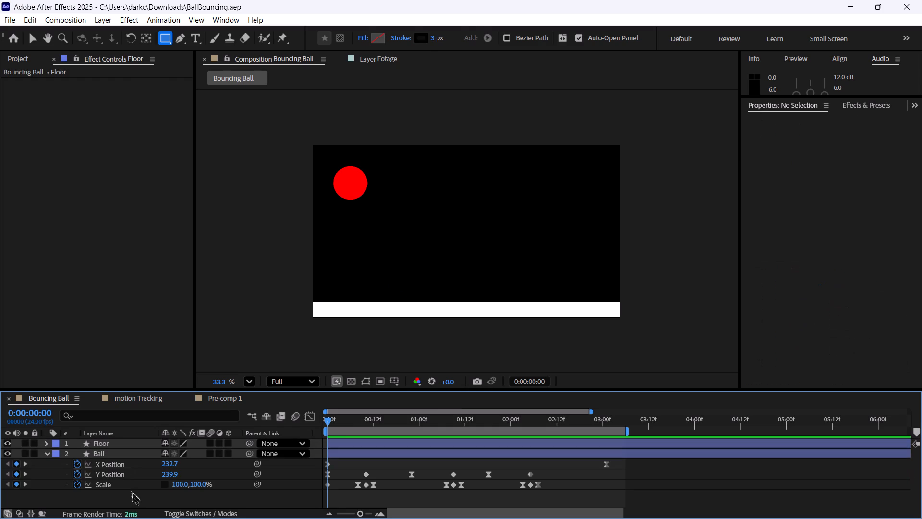
scroll(109, 452, down, 1)
scroll(649, 489, down, 2)
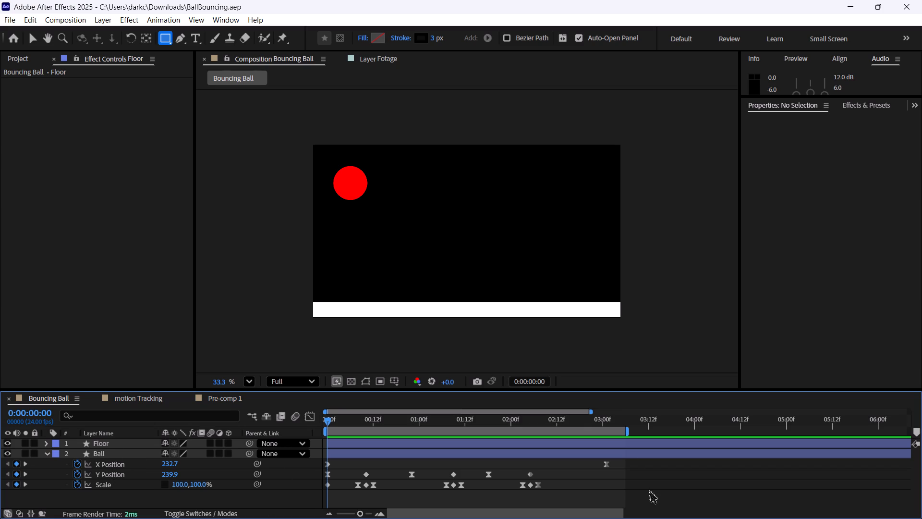
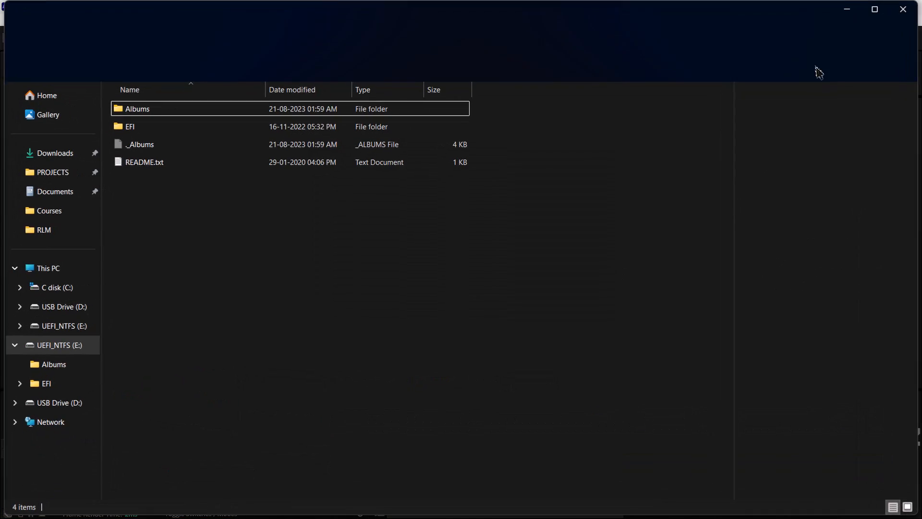
Switch back to After Effects, show the motion Tracking composition and close the Pre-comp 1 timeline.
click(846, 12)
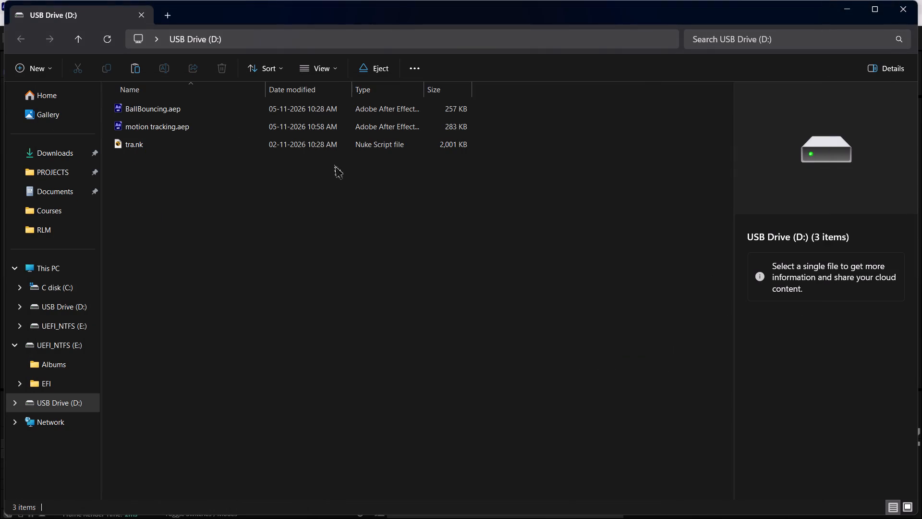
key(alt+Tab)
key(alt+Tab)
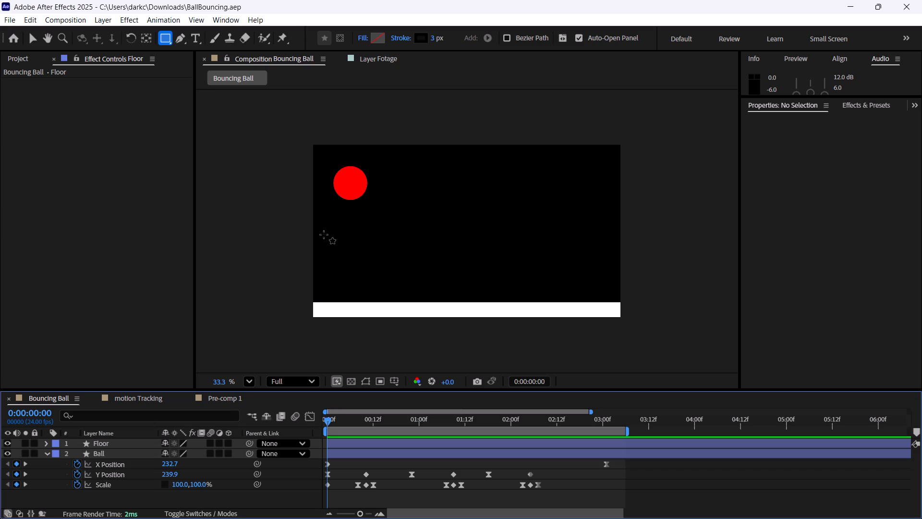
click(224, 398)
click(128, 400)
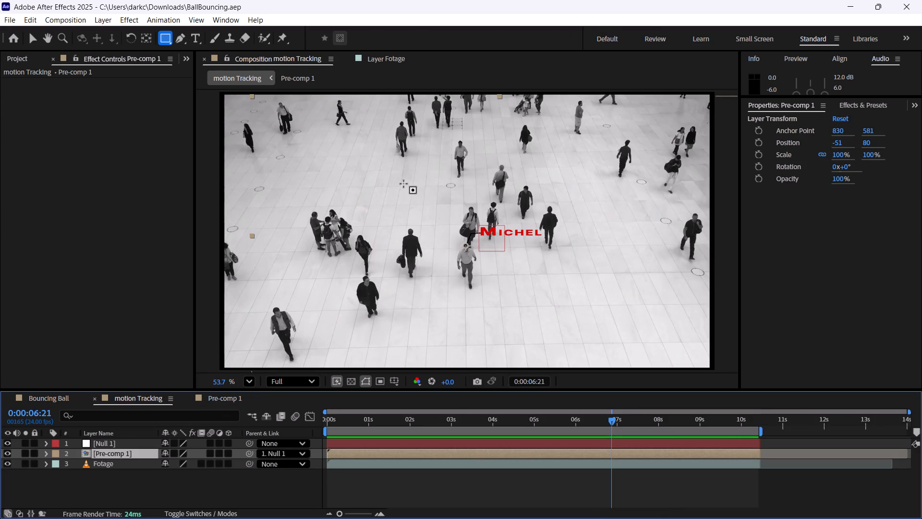
click(189, 400)
Save the project under the new name Akshay_Ballbounce on USB Drive (D:).
key(ctrl+shift+s)
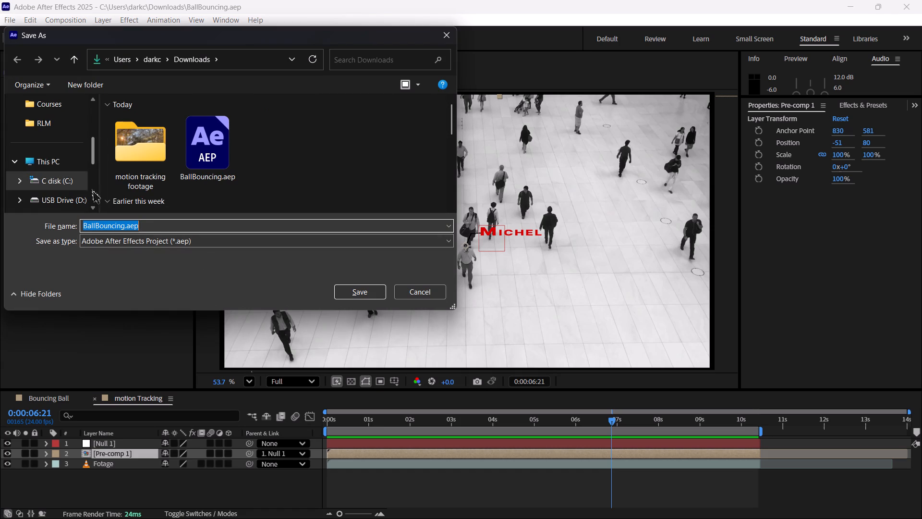
scroll(63, 174, down, 1)
click(39, 136)
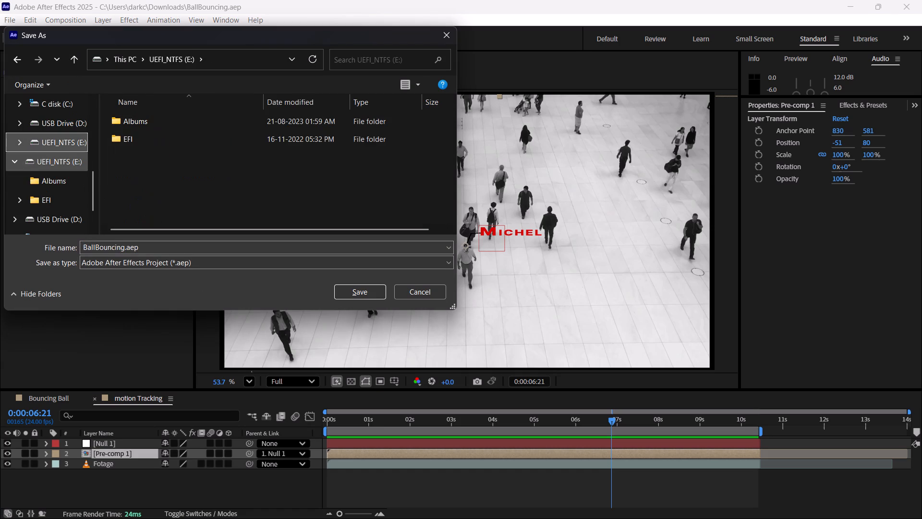
scroll(56, 145, up, 2)
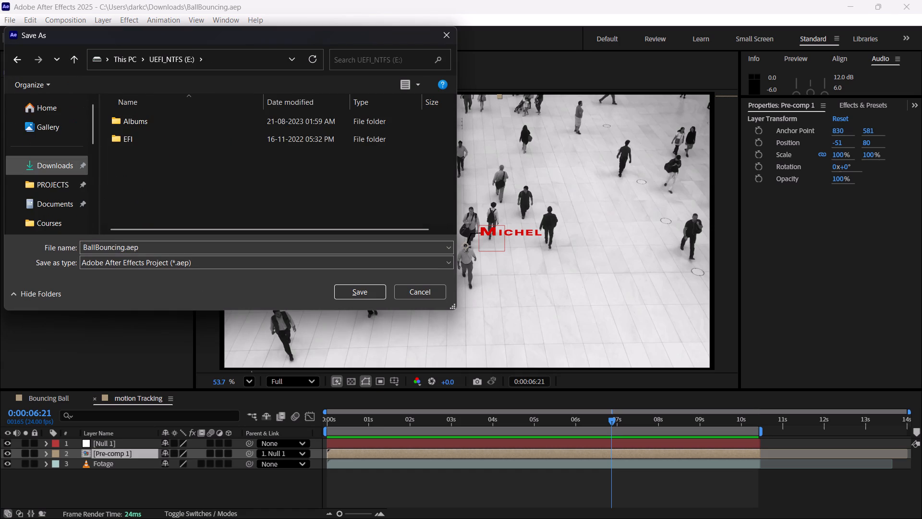
scroll(58, 168, down, 5)
click(66, 182)
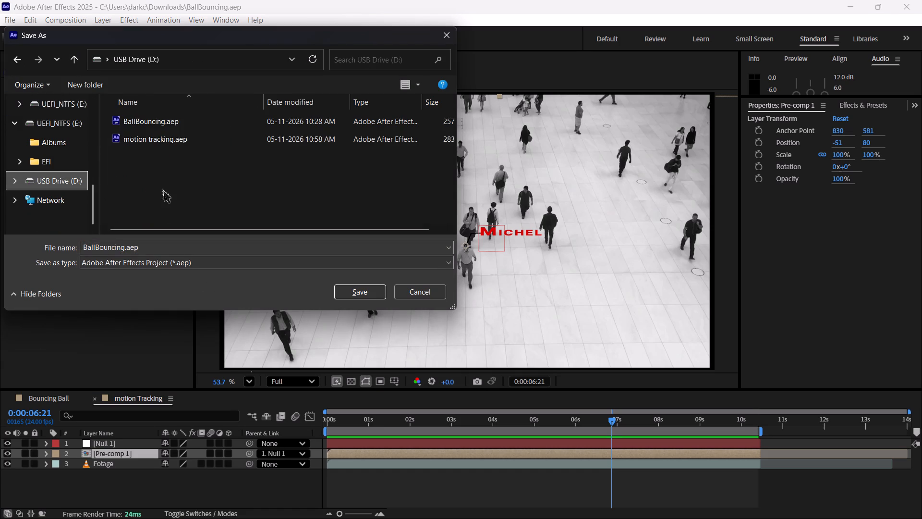
click(170, 248)
text(Aks)
key(ctrl+a)
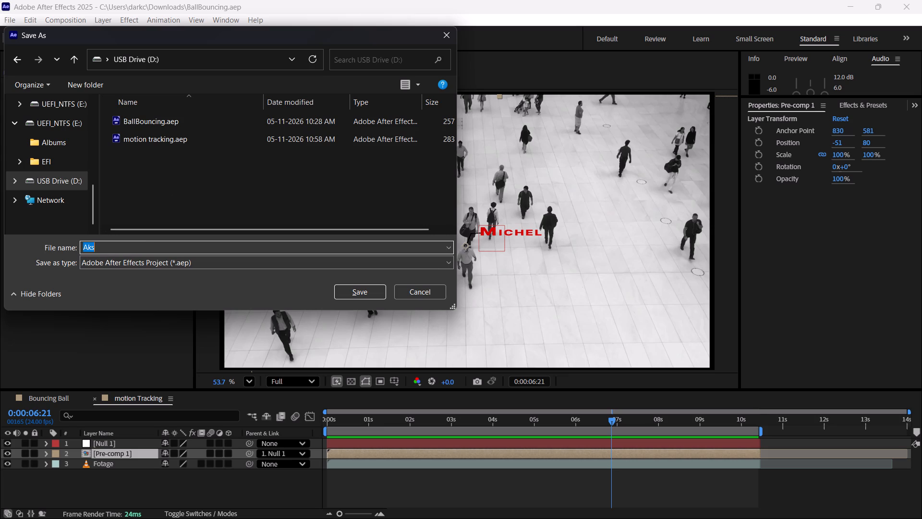
key(shift+a)
key(BackSpace)
key(shift+e)
key(BackSpace)
text(Akshay)
key(ctrl+a)
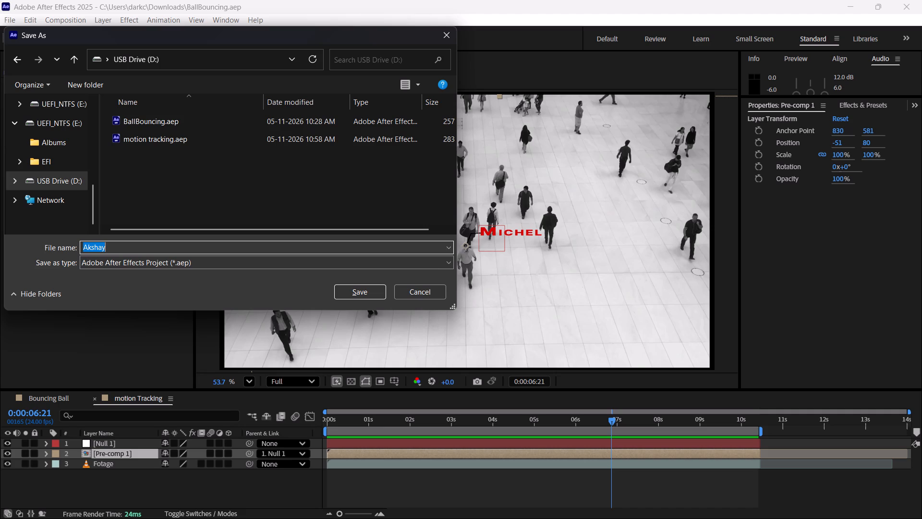
key(Right)
key(shift+underscore)
text(Ballbounce)
key(Return)
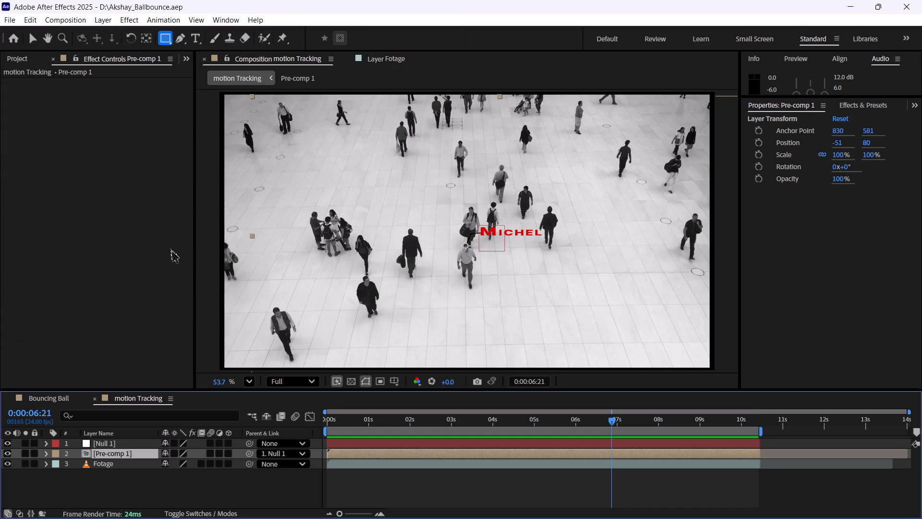
key(ctrl+s)
key(ctrl+s)
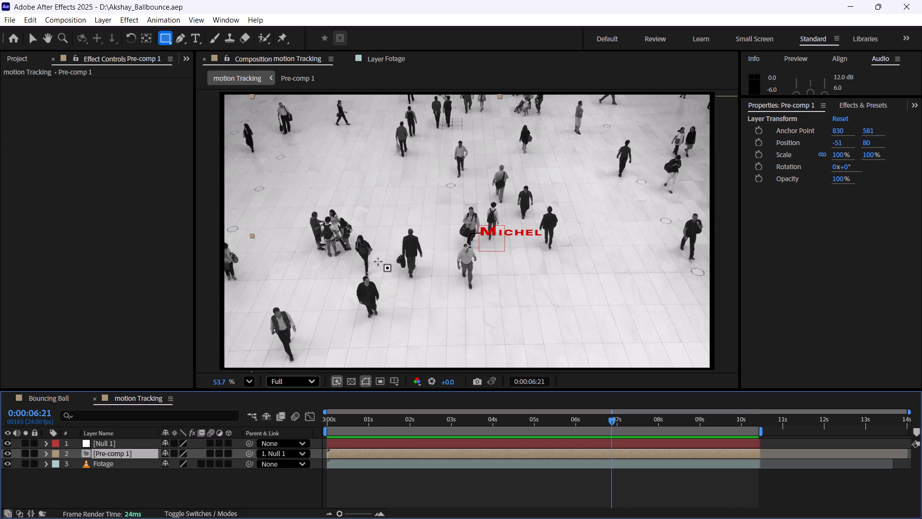
Replace the Michel text inside Pre-comp 1 with Akkku, return to motion Tracking and save.
double_click(122, 452)
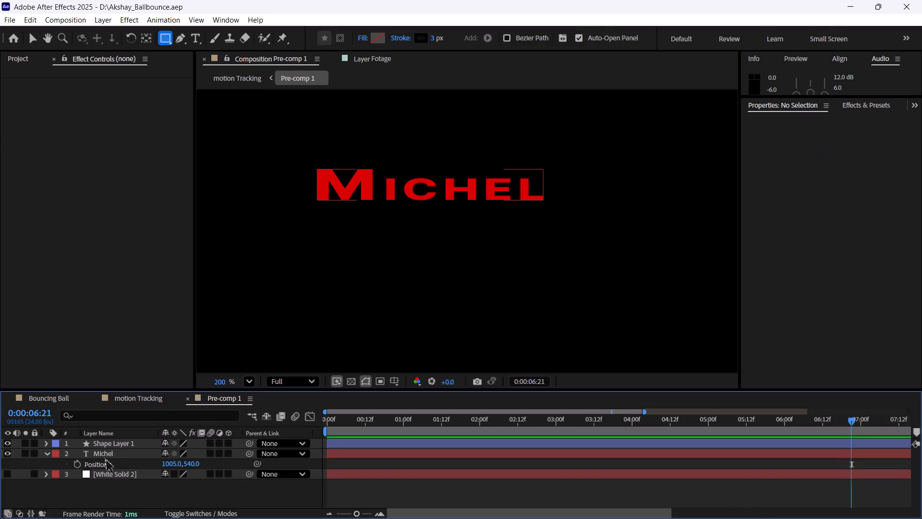
double_click(109, 456)
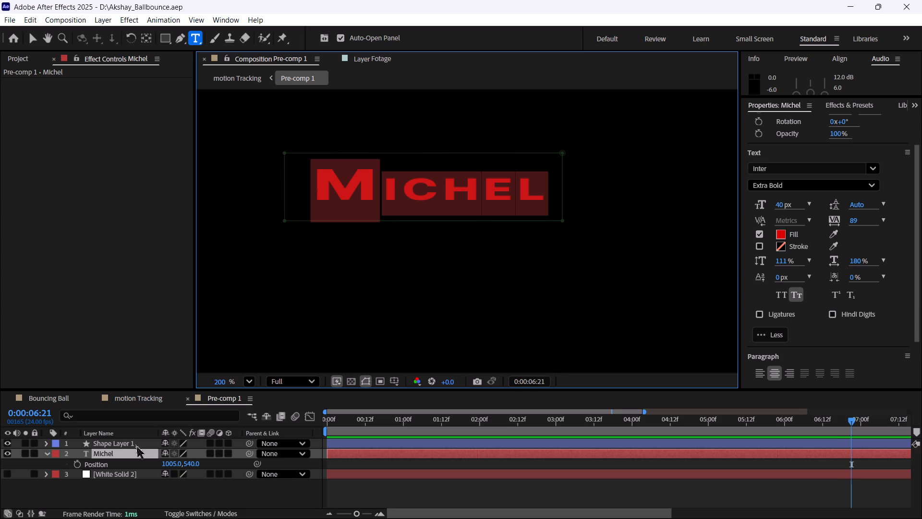
text(Akk)
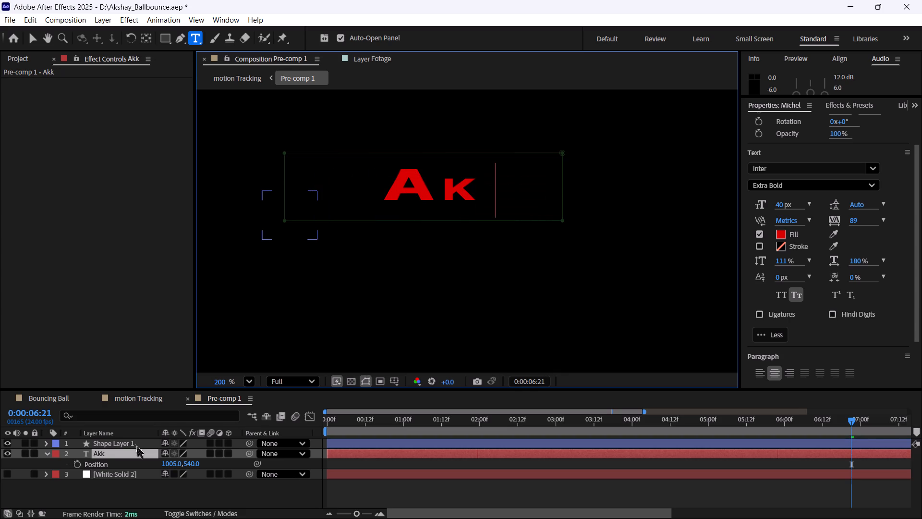
key(k)
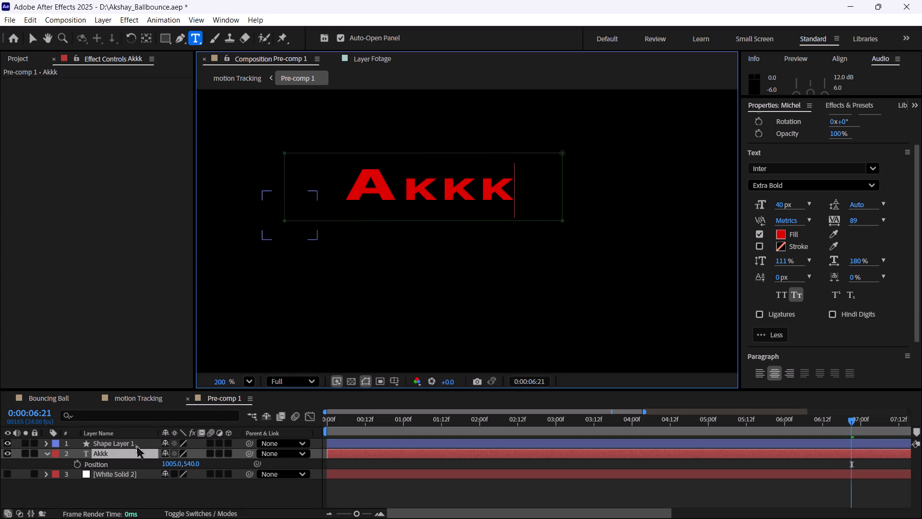
text(ku)
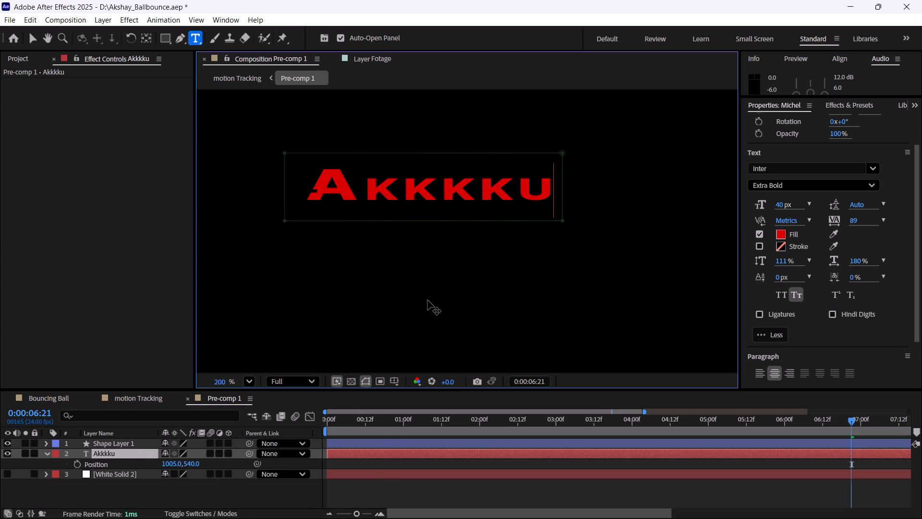
key(BackSpace)
key(BackSpace)
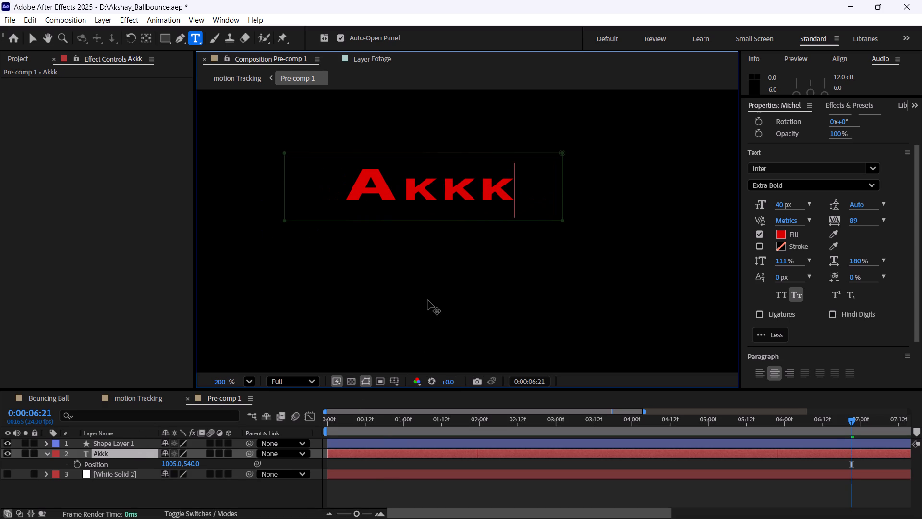
key(shift+u)
key(BackSpace)
key(u)
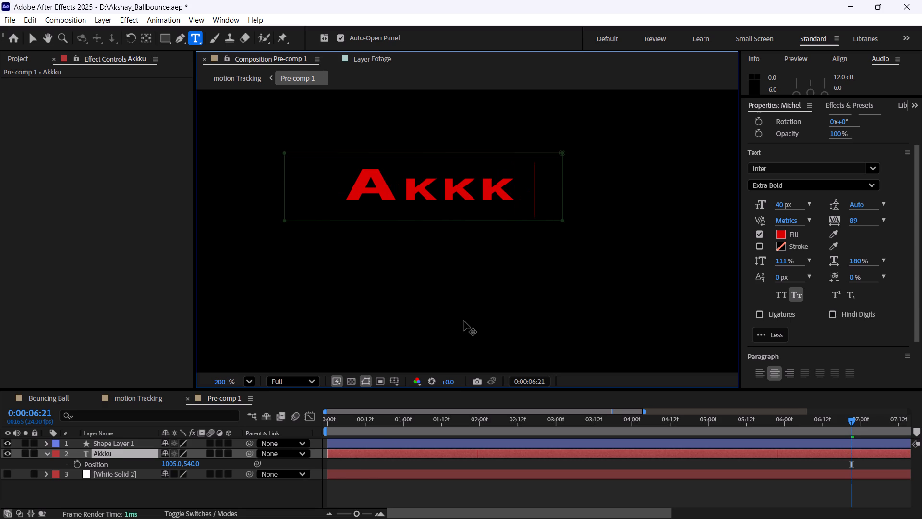
click(129, 393)
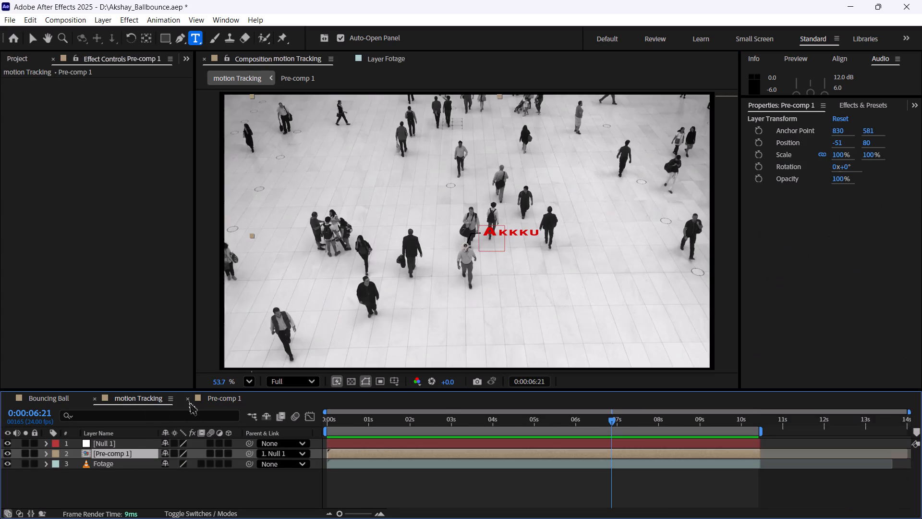
key(ctrl+s)
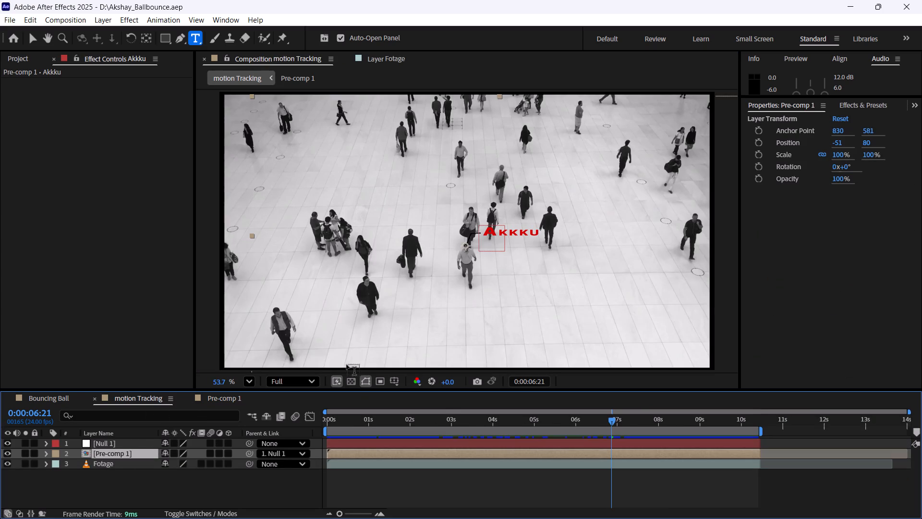
Shift the Akkku text layer in Pre-comp 1 horizontally to an X position of 997.
click(217, 395)
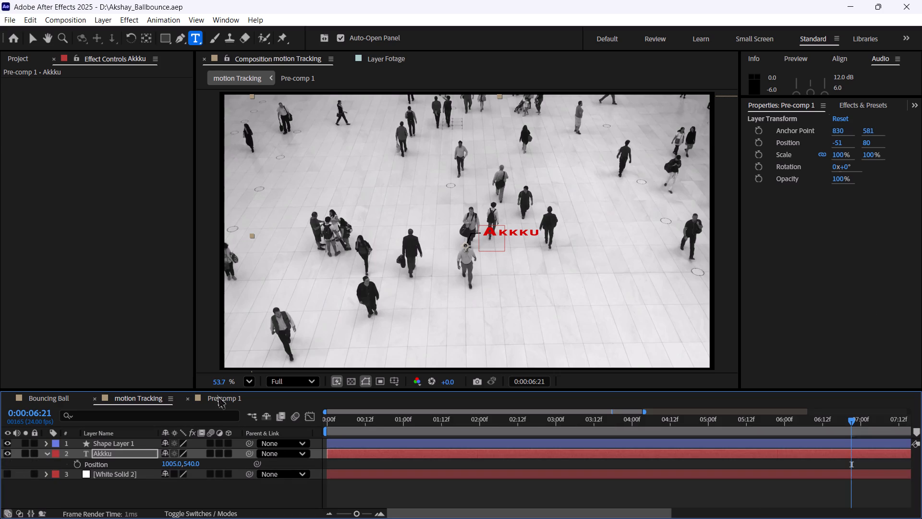
click(191, 461)
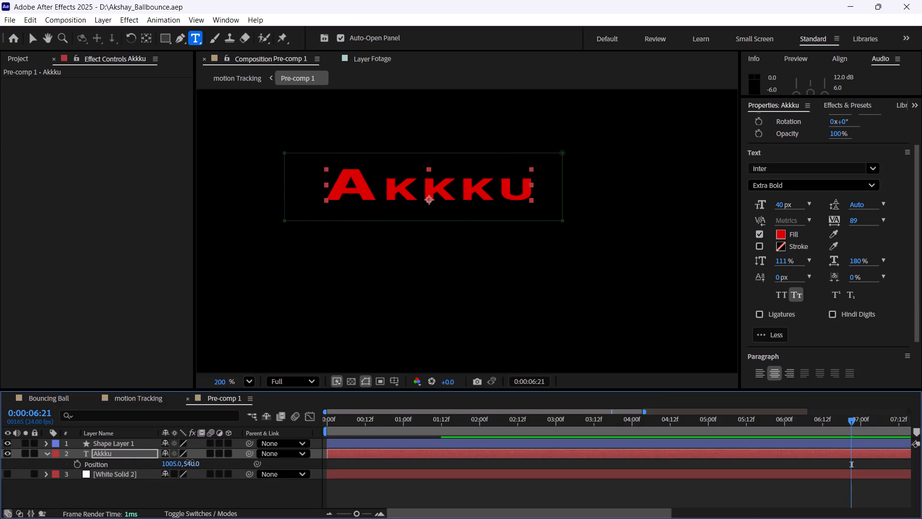
key(ctrl+z)
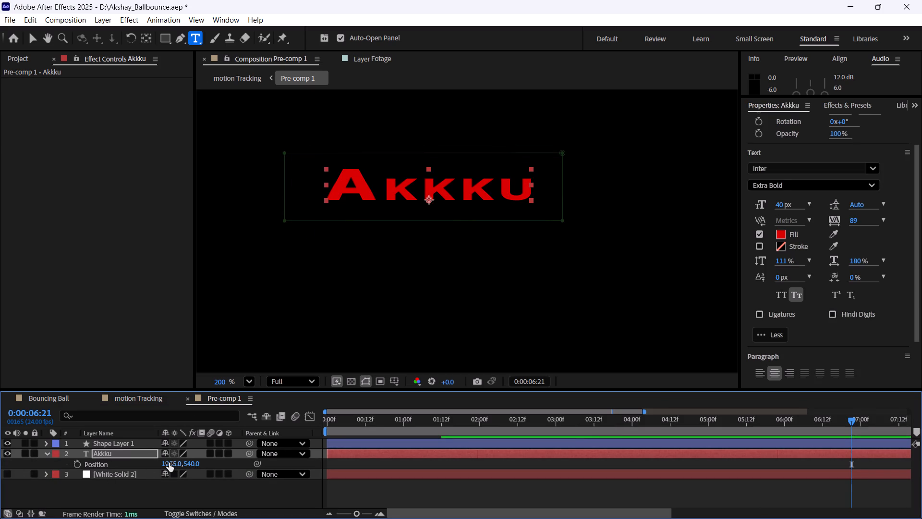
click(169, 463)
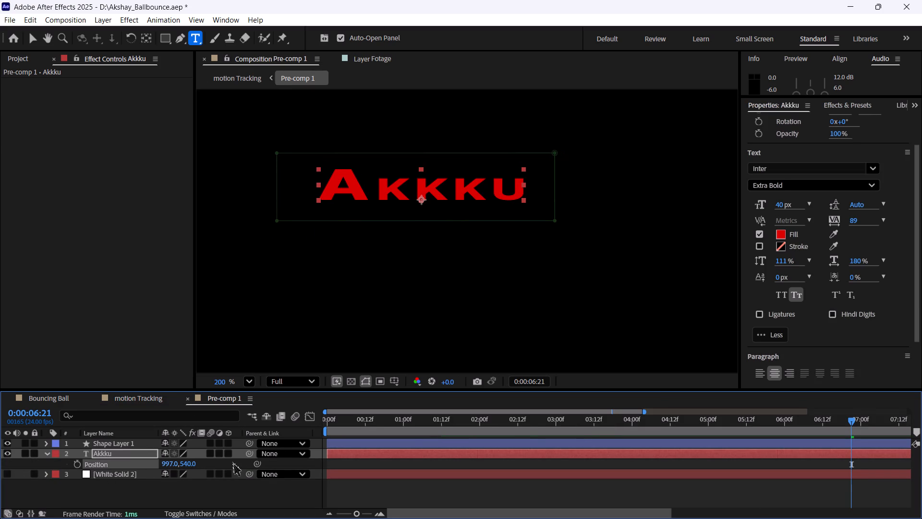
Play the motion Tracking composition from the first frame to check how the Akkku label follows the walking person.
drag(536, 423, 302, 422)
click(140, 399)
key(space)
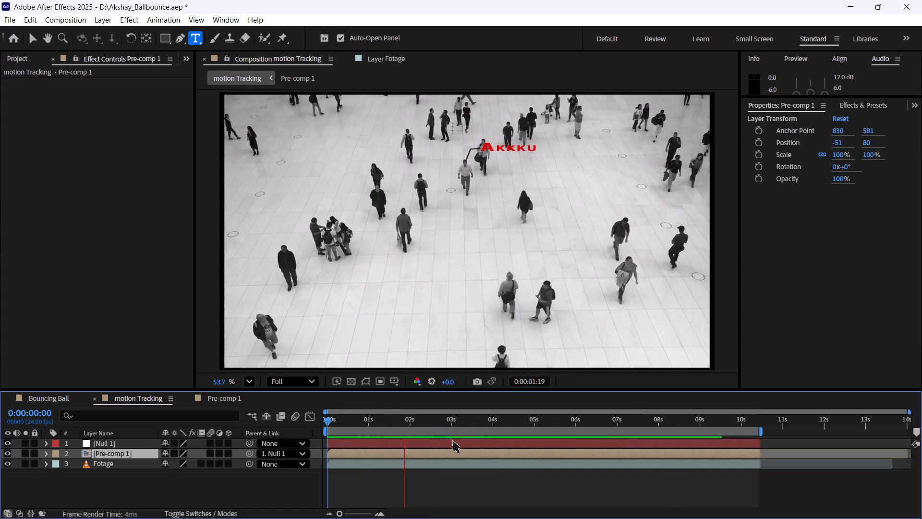
key(space)
Save the project with the updated label.
key(ctrl+s)
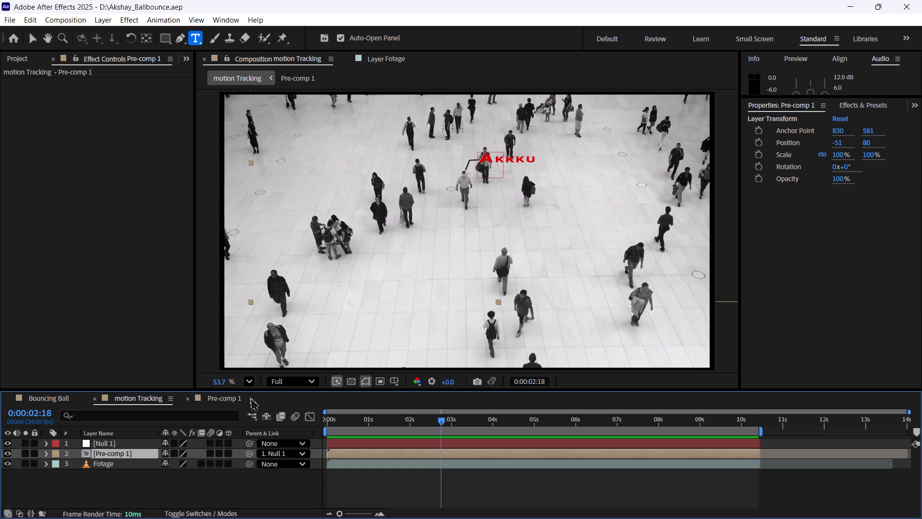
key(ctrl+s)
Replace the Akkku text inside Pre-comp 1 with Michel.
click(218, 396)
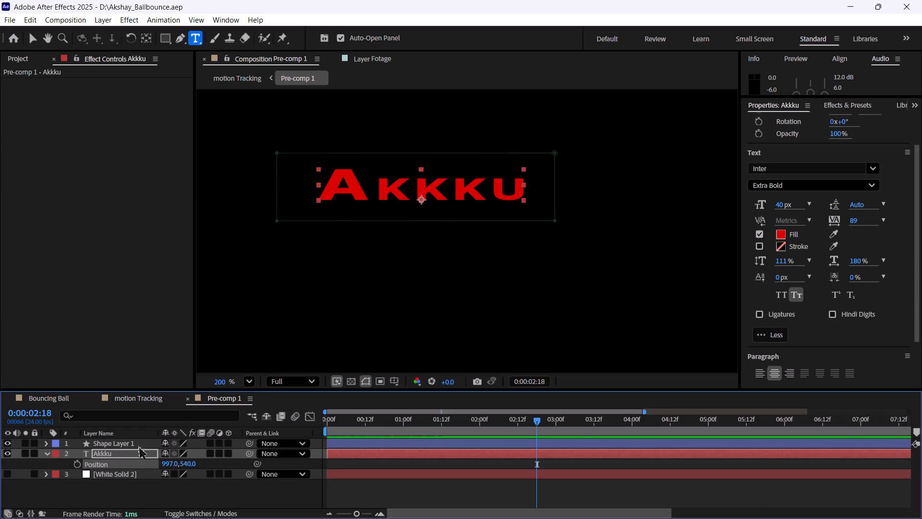
double_click(106, 453)
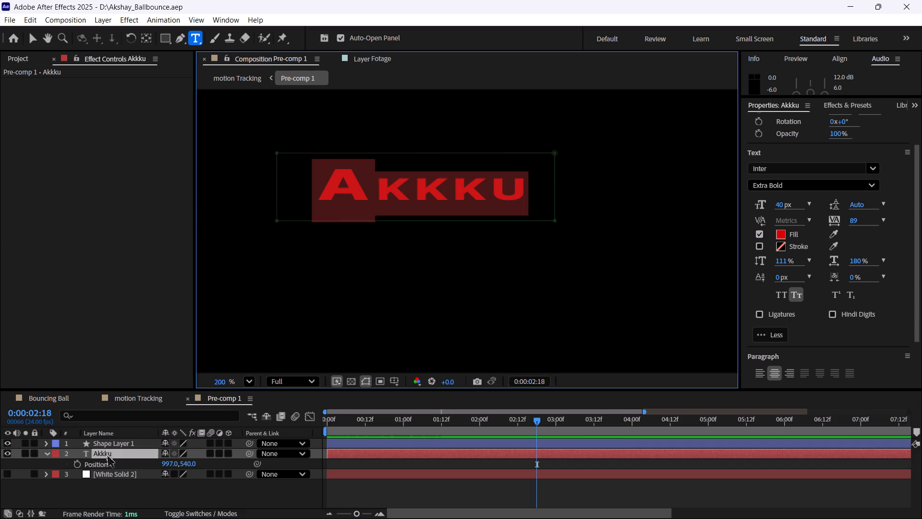
text(MIche)
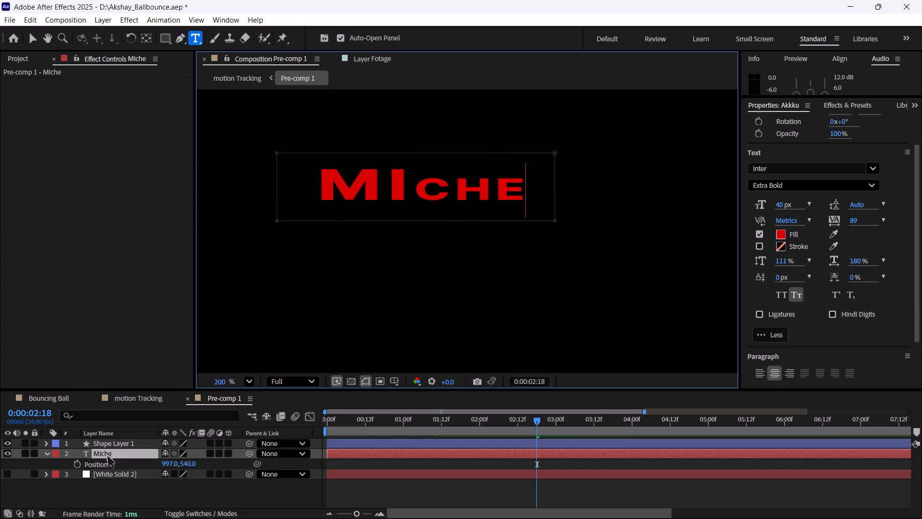
key(BackSpace)
key(BackSpace)
key(BackSpace)
key(BackSpace)
text(ick)
key(BackSpace)
text(hel)
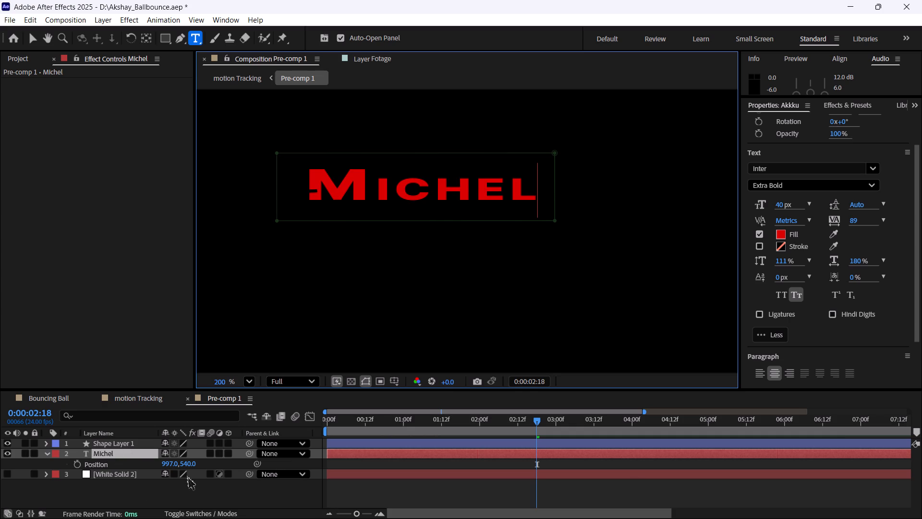
click(112, 492)
Shift the Michel text layer horizontally to an X position of 1008.
click(116, 457)
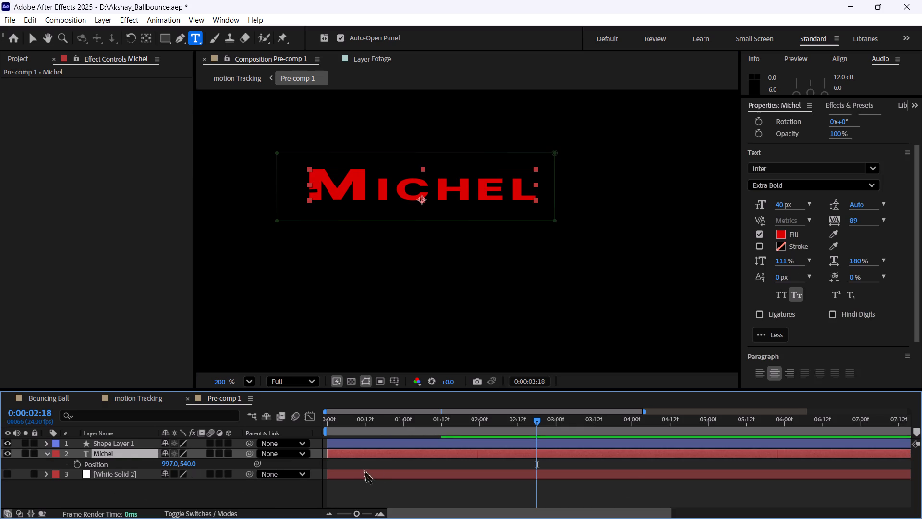
drag(167, 462, 176, 462)
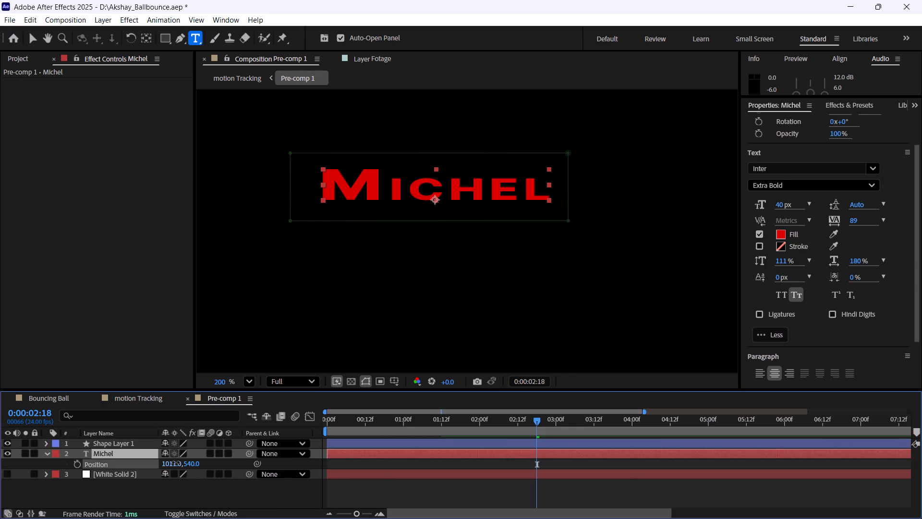
drag(176, 462, 175, 463)
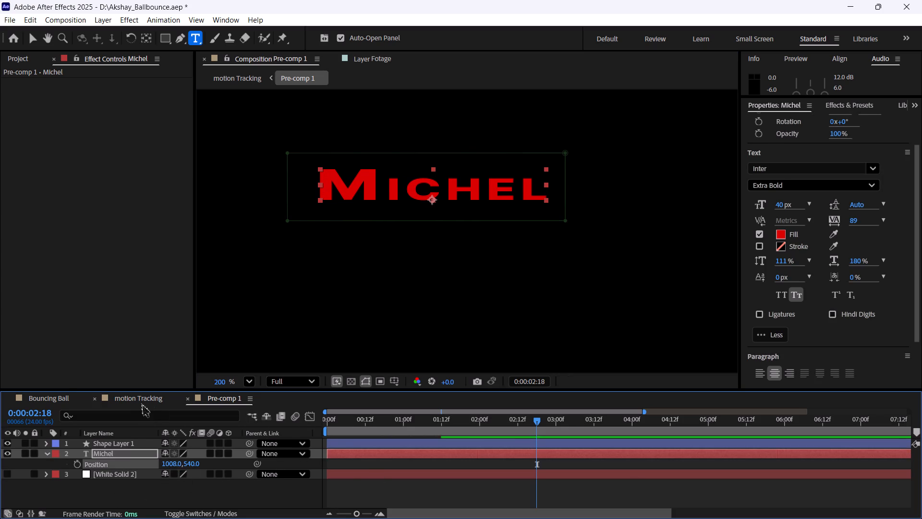
Play the motion Tracking composition from the first frame to check the Michel label on the walking person.
click(141, 403)
drag(442, 415, 347, 421)
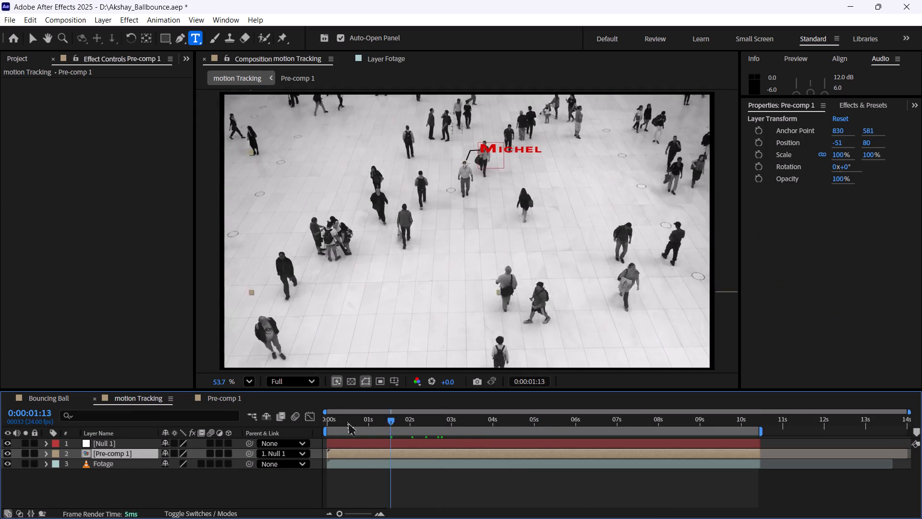
drag(347, 421, 325, 422)
key(space)
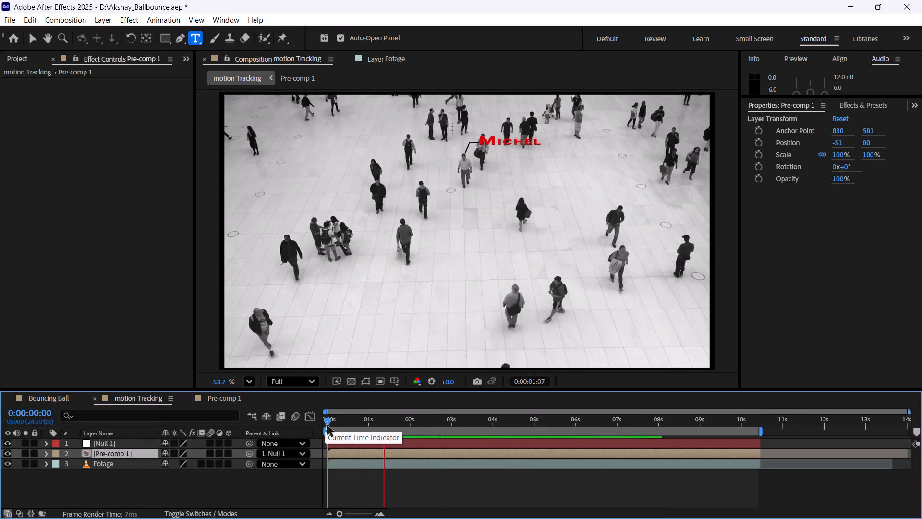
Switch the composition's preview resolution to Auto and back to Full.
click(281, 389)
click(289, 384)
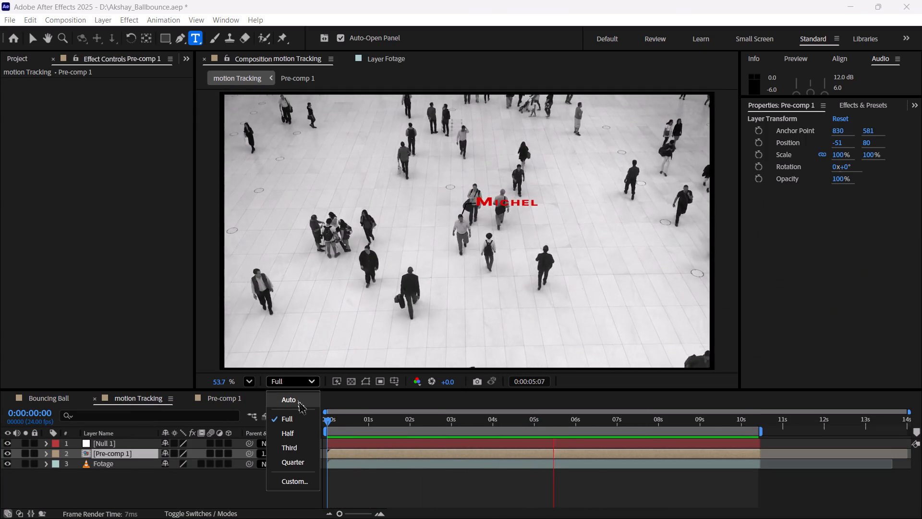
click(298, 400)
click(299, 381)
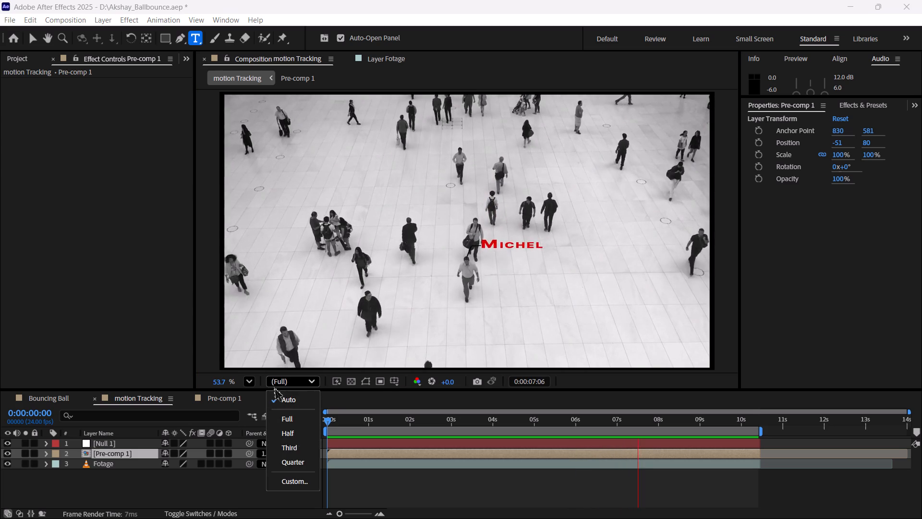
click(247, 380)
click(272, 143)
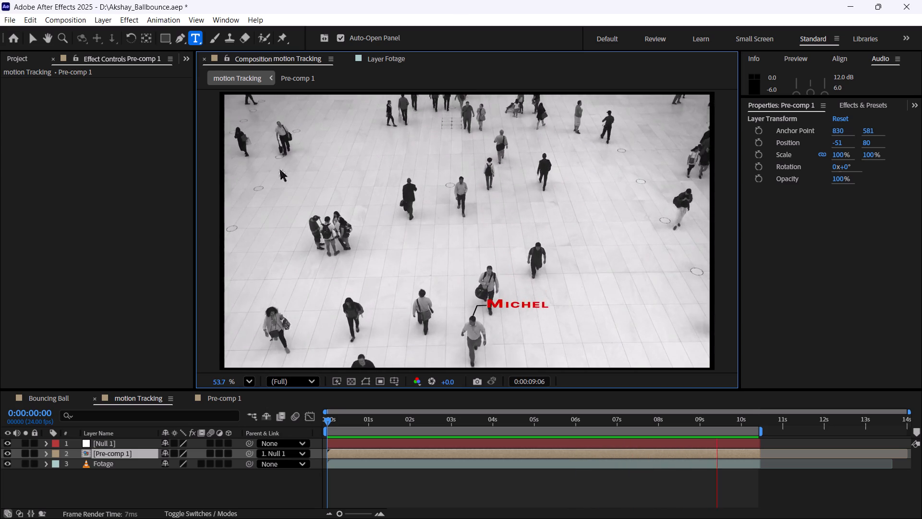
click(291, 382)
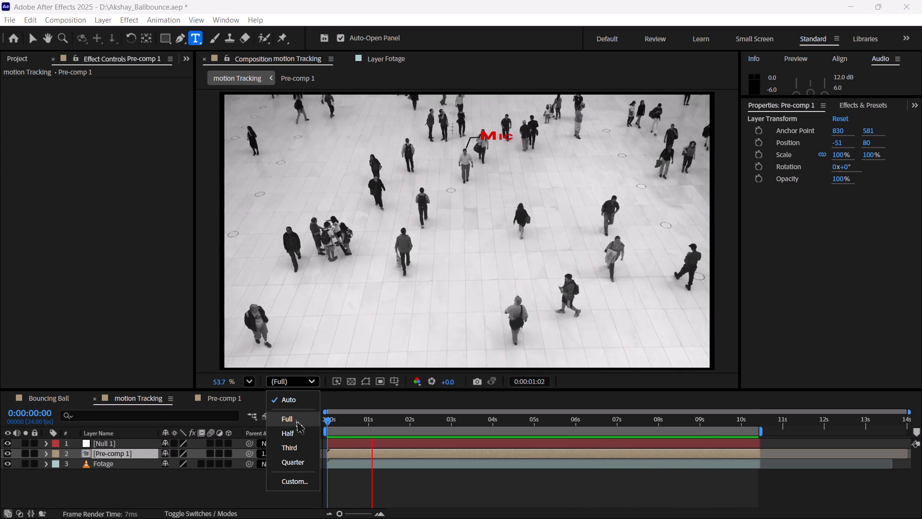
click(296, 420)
Enlarge the composition view to 66% and replay motion Tracking from the first frame to check the label's tracking.
drag(222, 384, 229, 384)
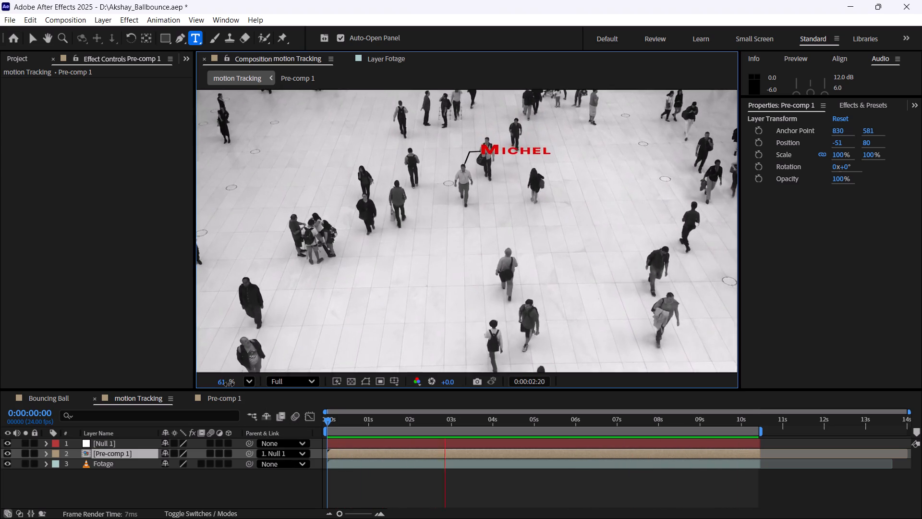
drag(229, 384, 232, 384)
drag(446, 418, 239, 419)
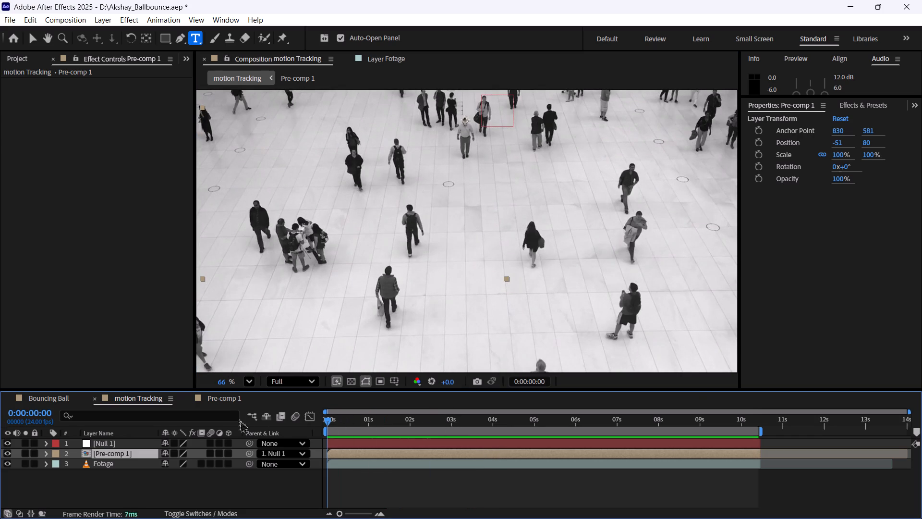
drag(239, 419, 225, 423)
key(space)
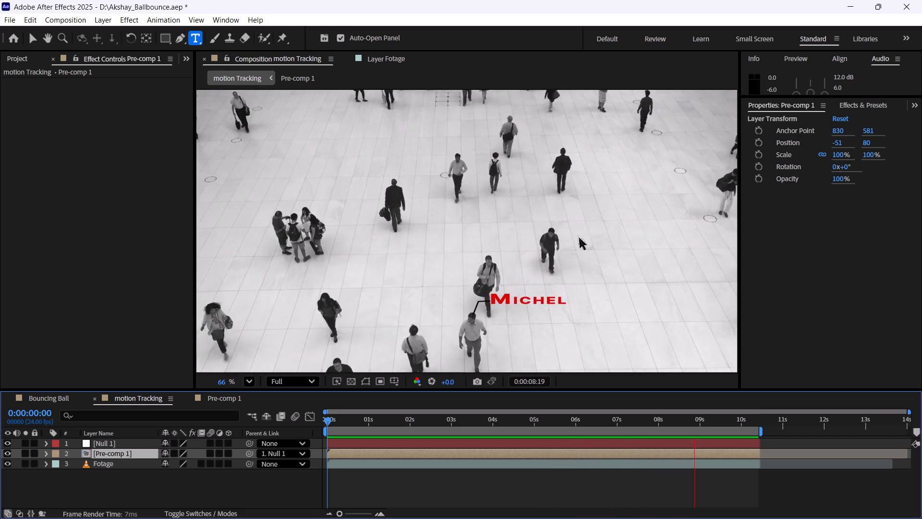
key(space)
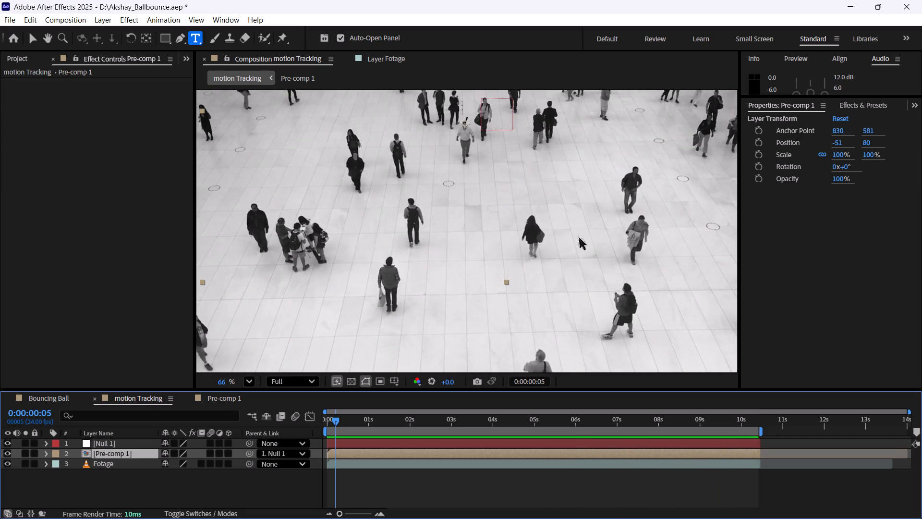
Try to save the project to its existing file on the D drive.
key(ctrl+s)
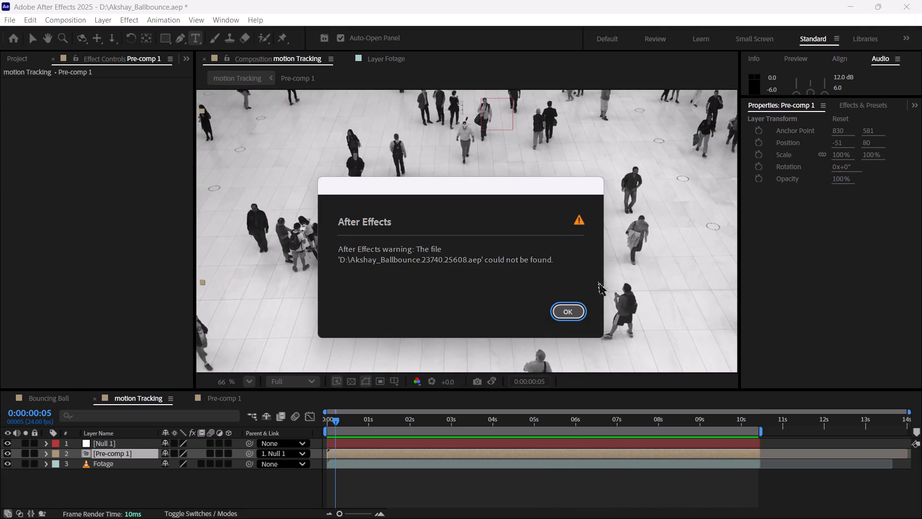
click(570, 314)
Save the project under the new name Ballbounce.aep in the Downloads folder.
key(ctrl+shift+s)
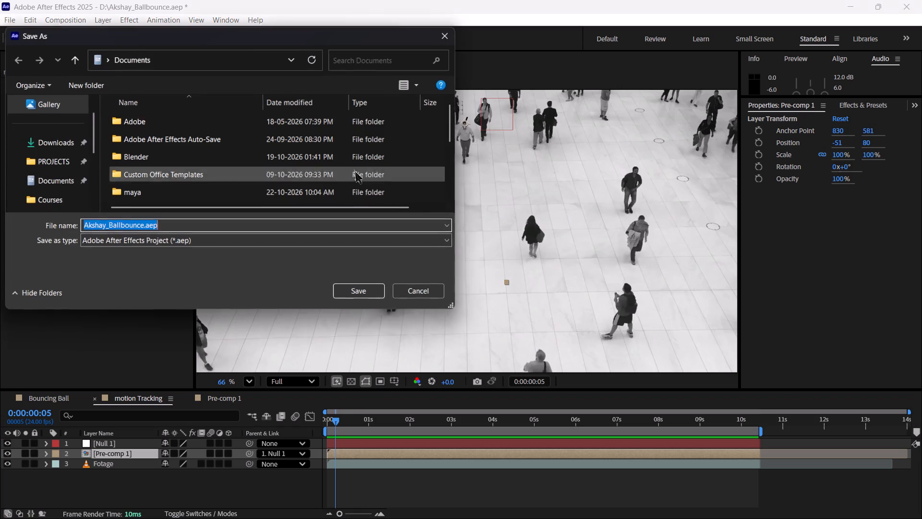
click(59, 137)
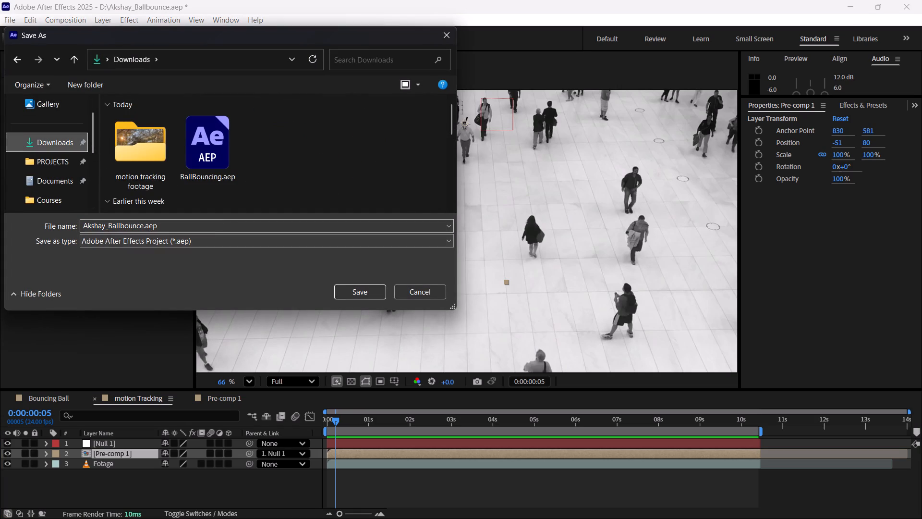
drag(109, 226, 72, 221)
click(97, 224)
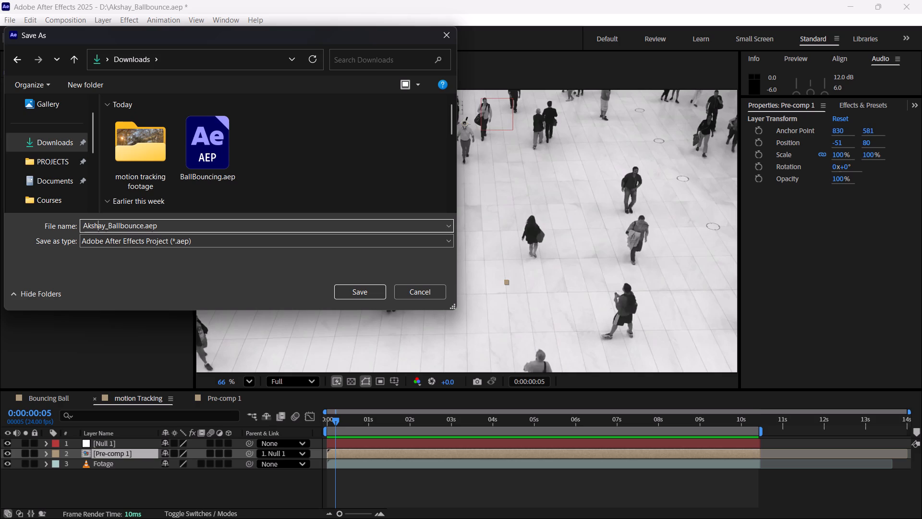
click(108, 224)
key(ctrl+BackSpace)
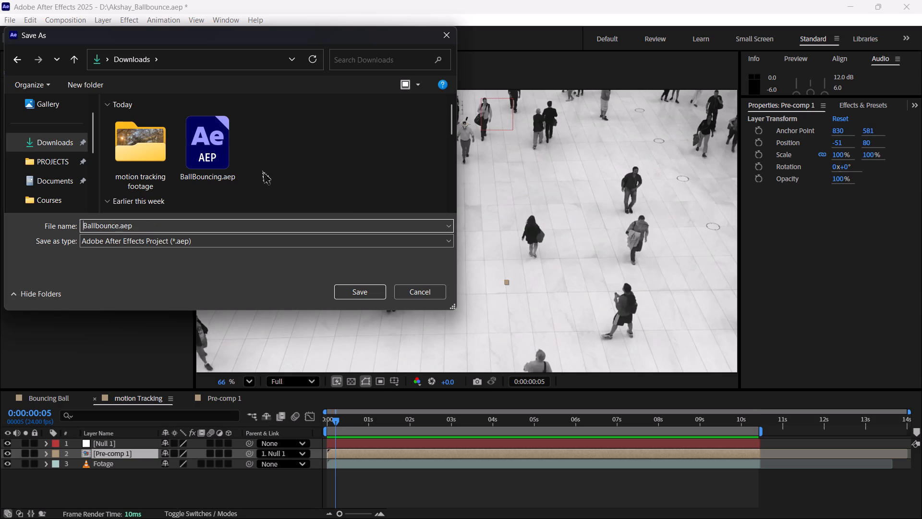
key(Return)
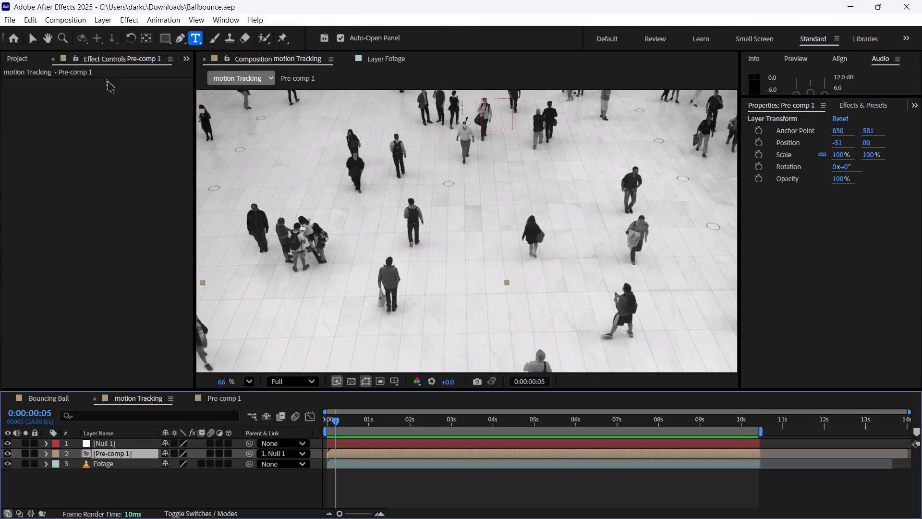
Bring the project's item list into view and save the project.
click(31, 59)
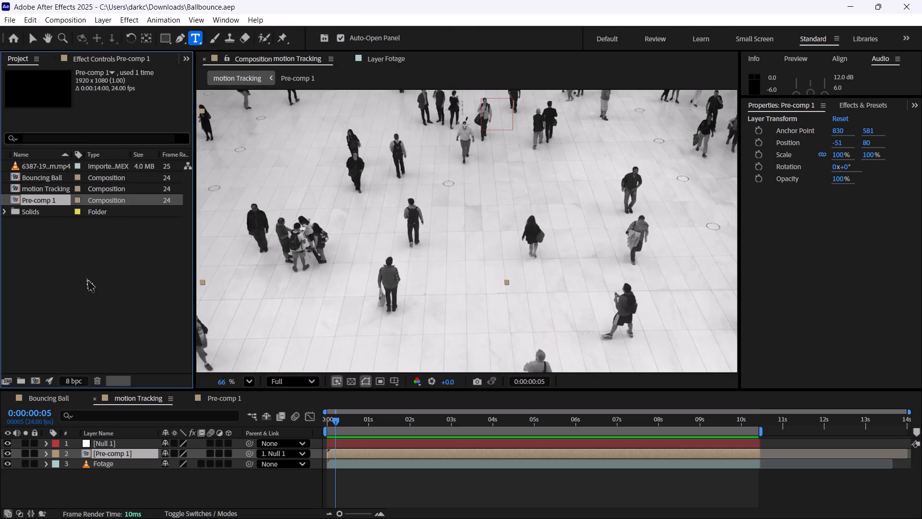
click(86, 278)
key(ctrl+s)
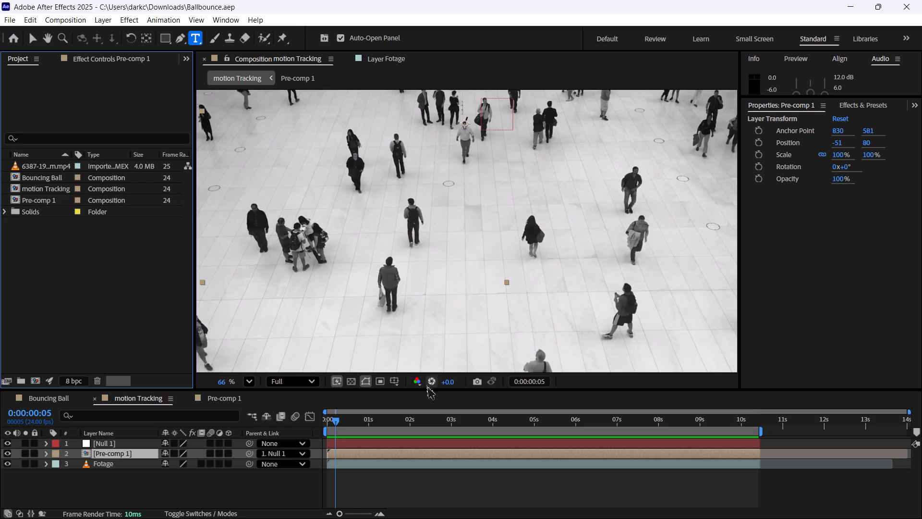
Switch to the Selection tool and play motion Tracking from the first frame to review the tracked Michel label.
key(v)
drag(356, 422, 342, 420)
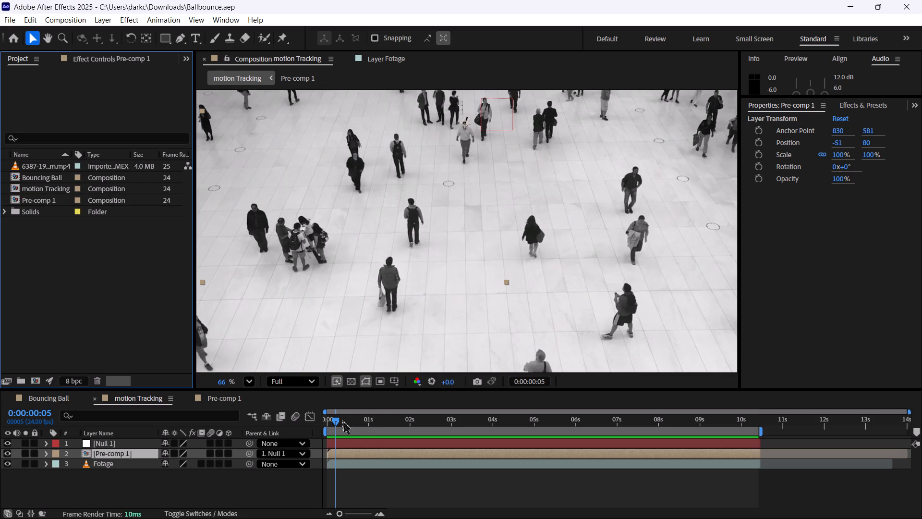
drag(342, 420, 223, 422)
key(space)
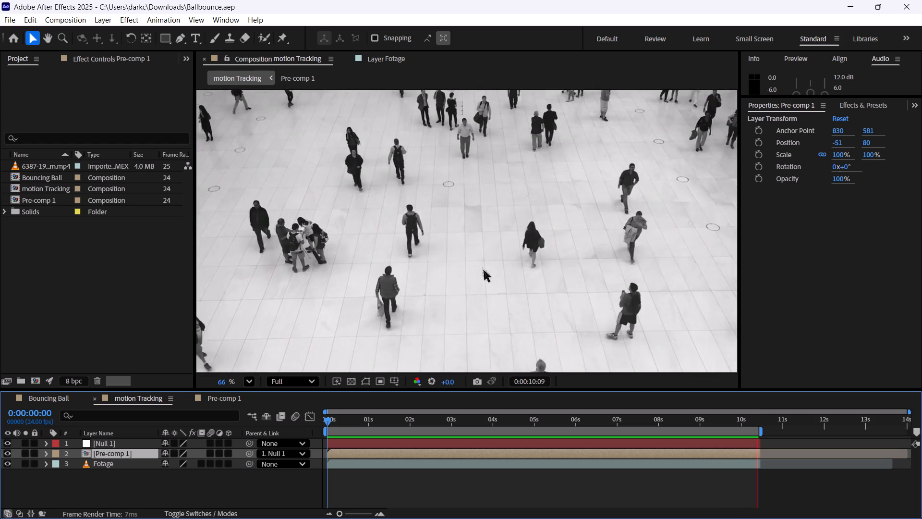
key(space)
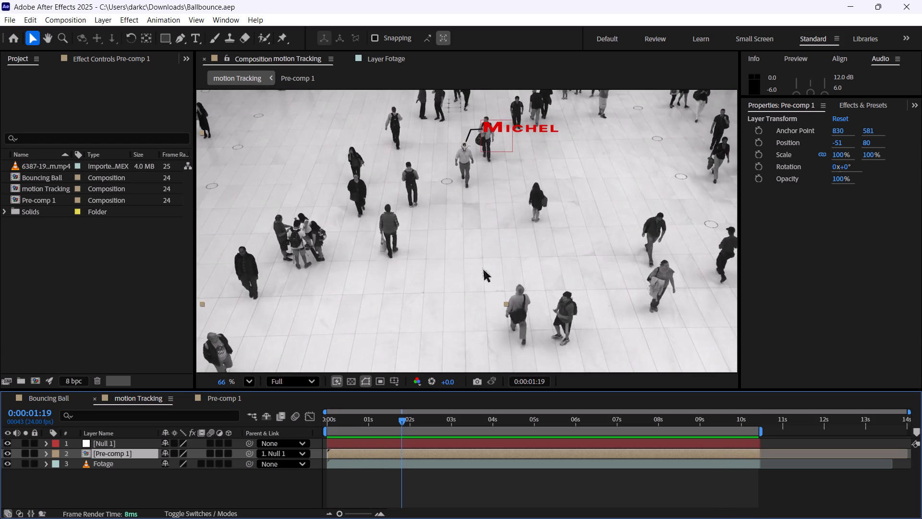
Save the Ballbounce project.
key(ctrl+s)
Open Pre-comp 1, collapse the Michel layer's properties and play the label animation from the first frame.
click(207, 402)
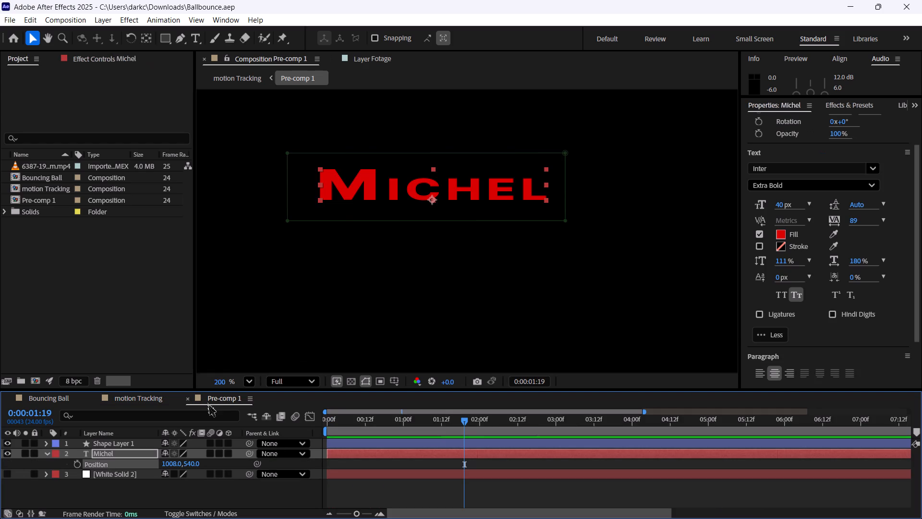
click(49, 453)
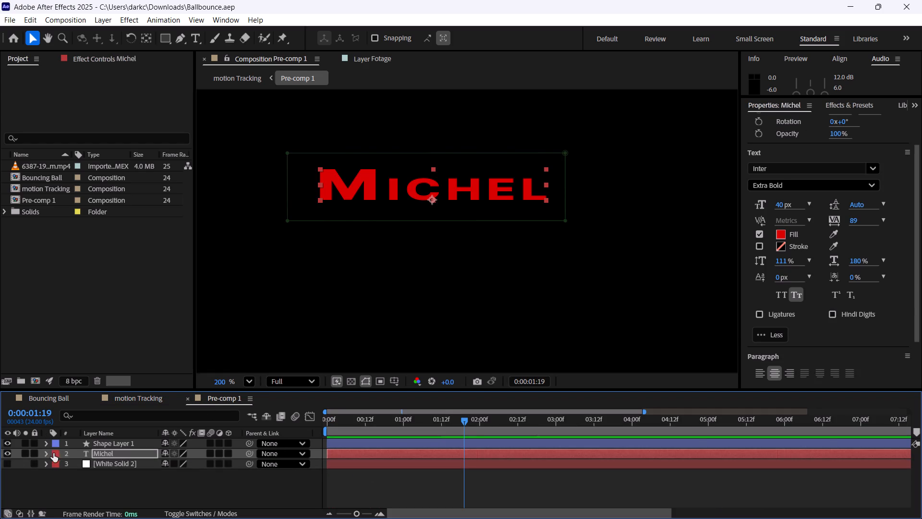
drag(356, 418, 277, 412)
key(space)
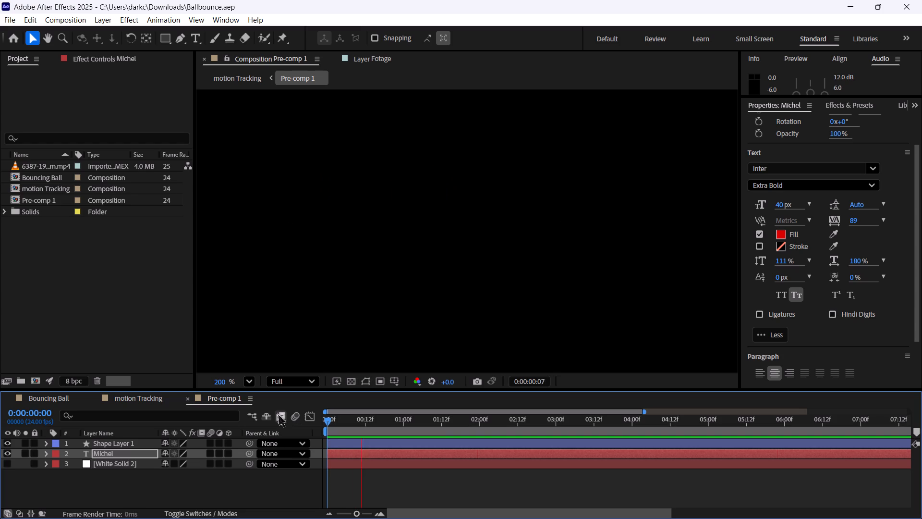
key(space)
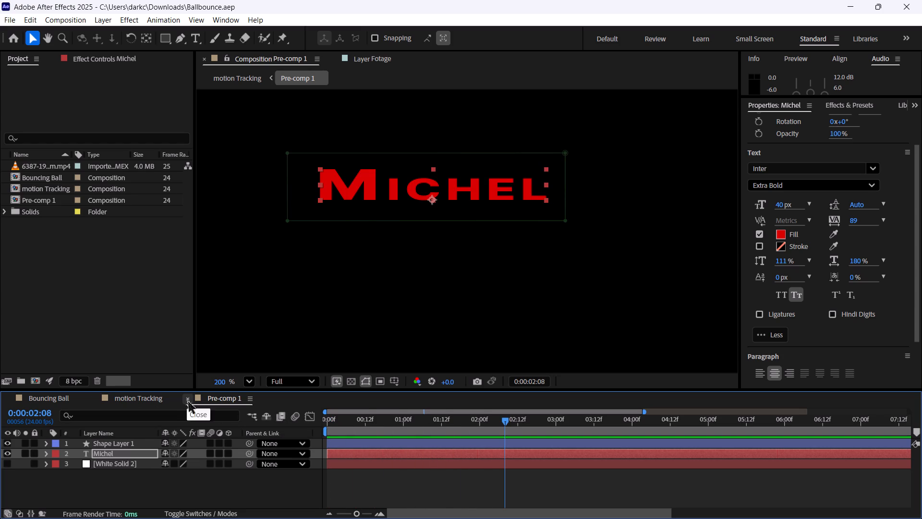
Delete the White Solid 2 layer from Pre-comp 1.
click(117, 464)
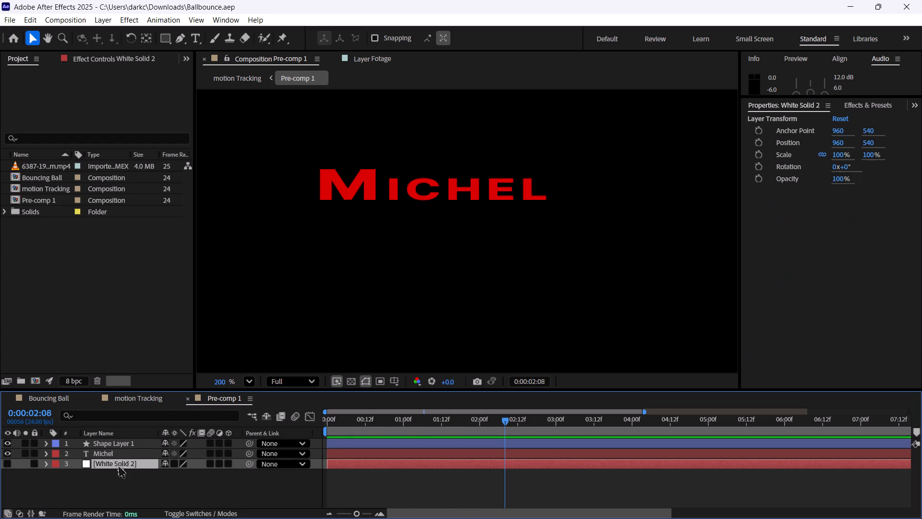
key(BackSpace)
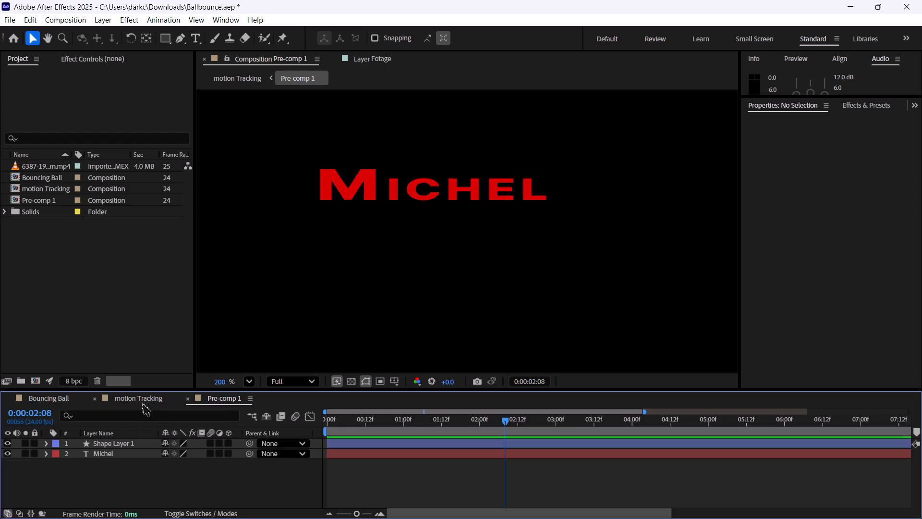
Open the Bouncing Ball composition and collapse the Ball layer's properties in the timeline.
click(142, 396)
click(72, 395)
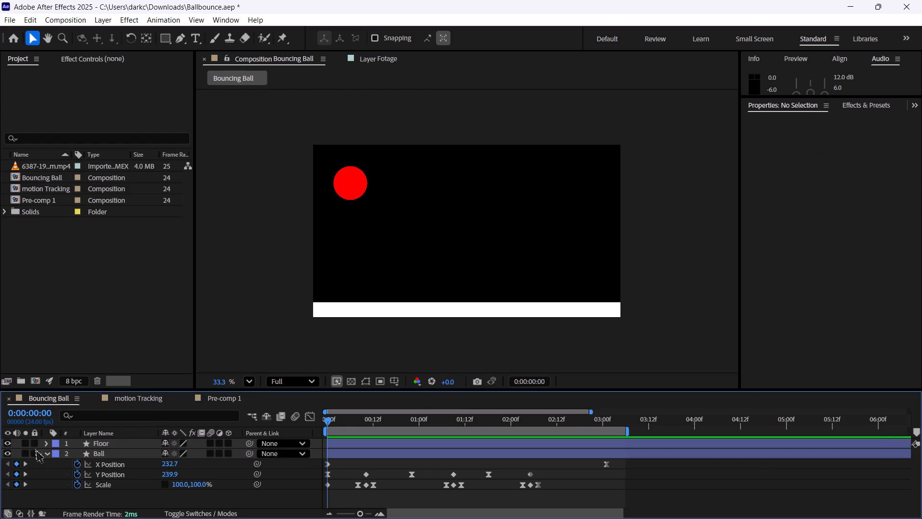
click(50, 452)
click(48, 454)
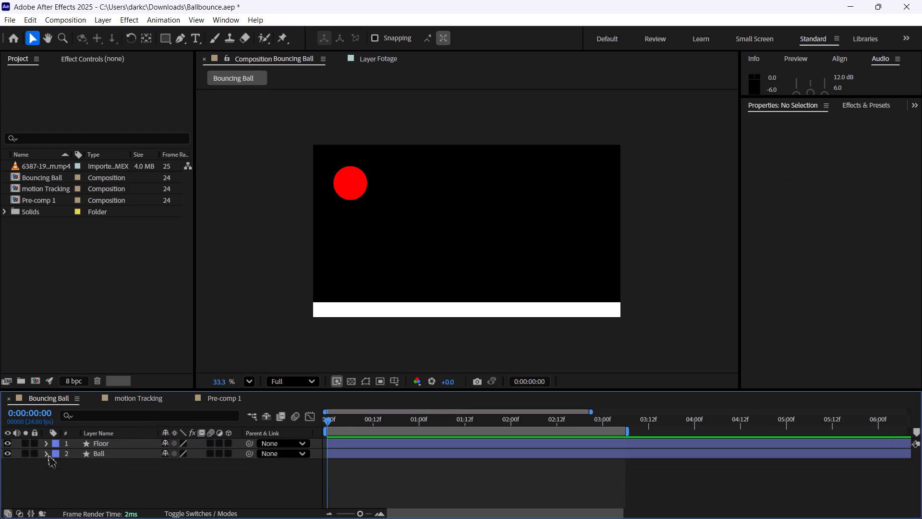
Return to the motion Tracking composition and save the Ballbounce project.
click(149, 400)
key(ctrl+s)
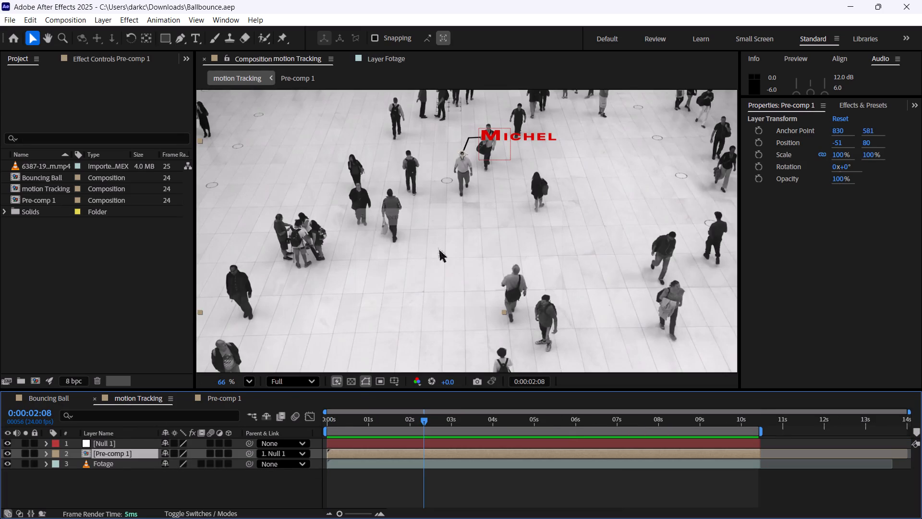
Close the background Gemini, motion tracking footage and Downloads windows, leaving only After Effects open.
key(alt+Tab)
key(alt+Tab)
key(alt+Tab)
key(alt+Tab)
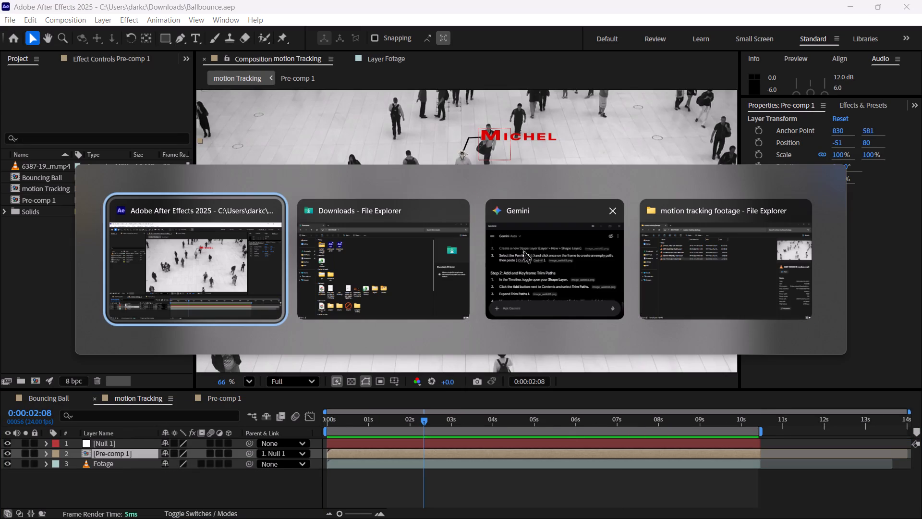
alt+click(610, 210)
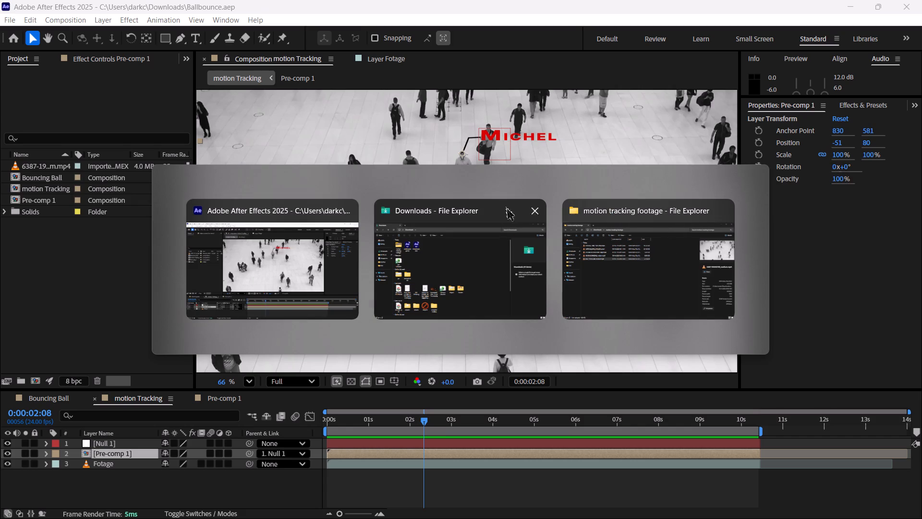
alt+click(714, 214)
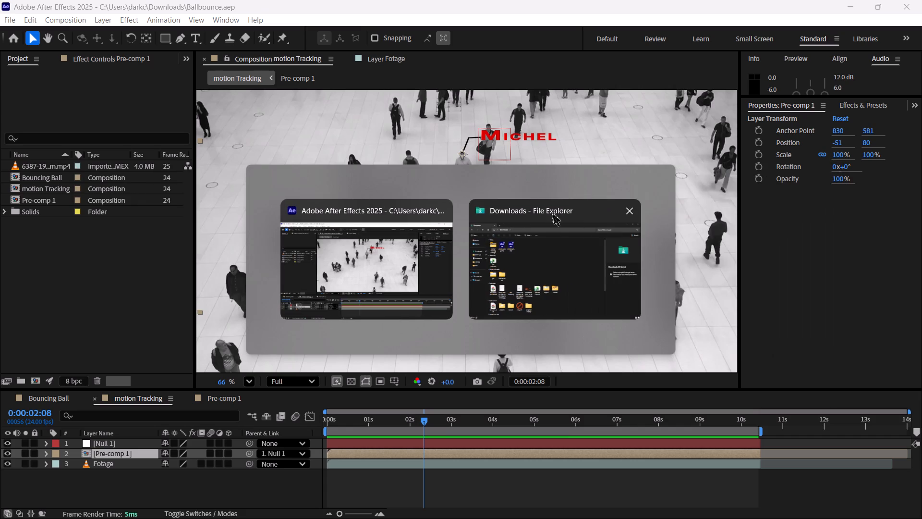
alt+click(620, 213)
Save the Ballbounce project again.
key(ctrl+s)
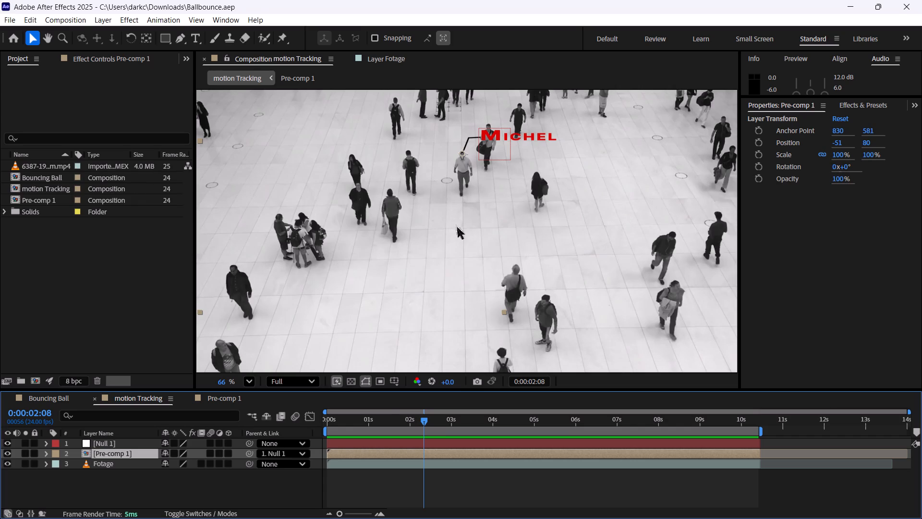
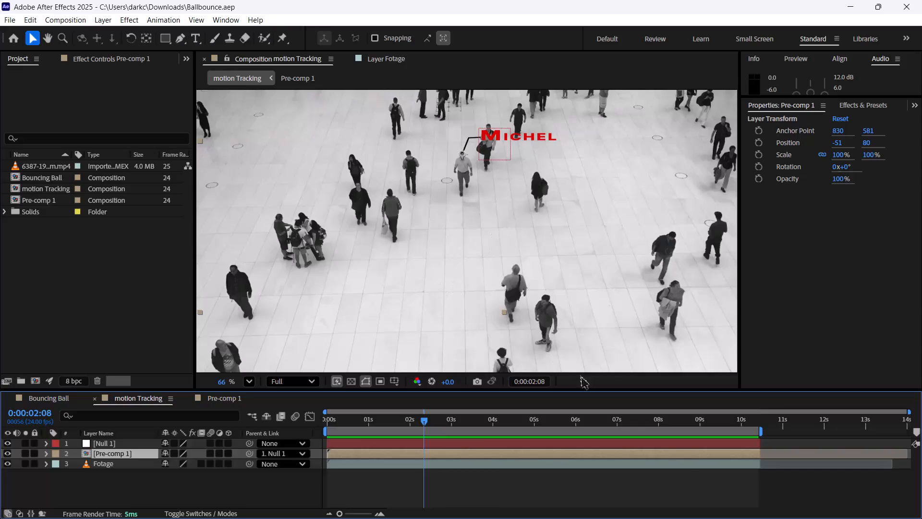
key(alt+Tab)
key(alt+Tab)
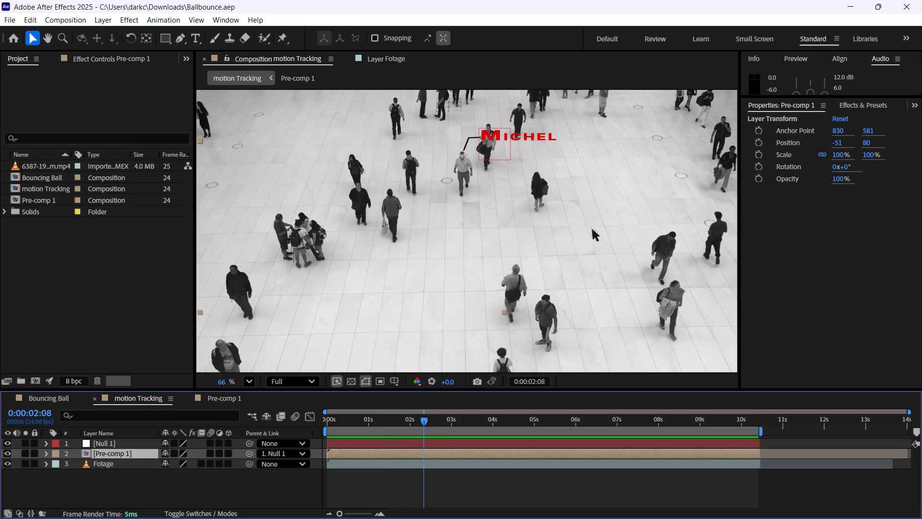
Preview the motion Tracking composition from its first frame to check the tracked Michel label.
drag(420, 423, 222, 419)
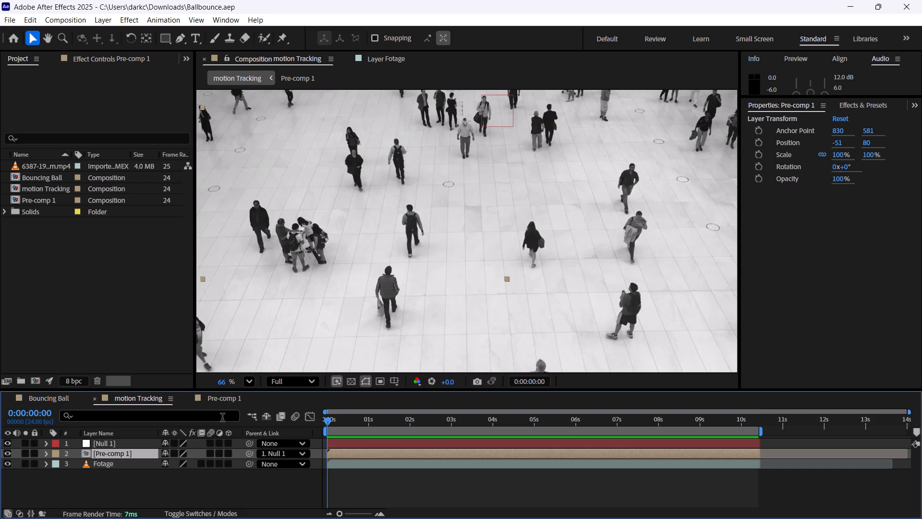
key(space)
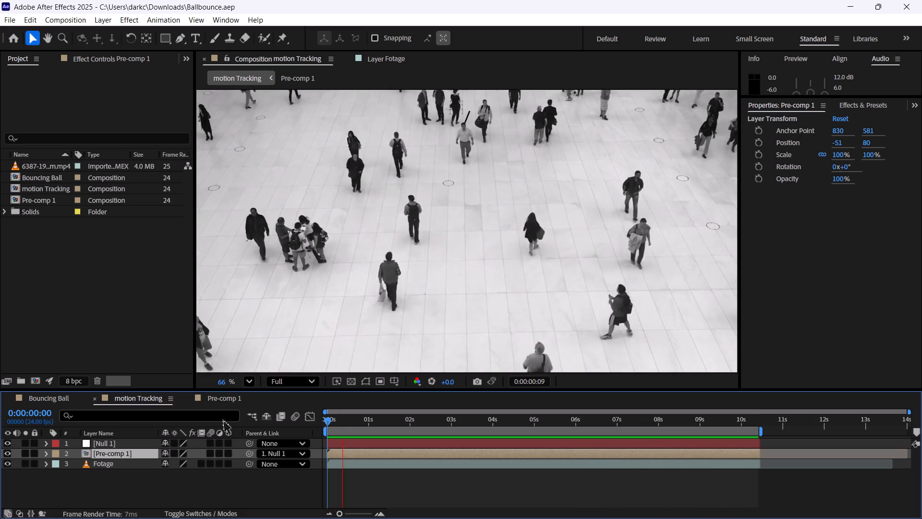
key(space)
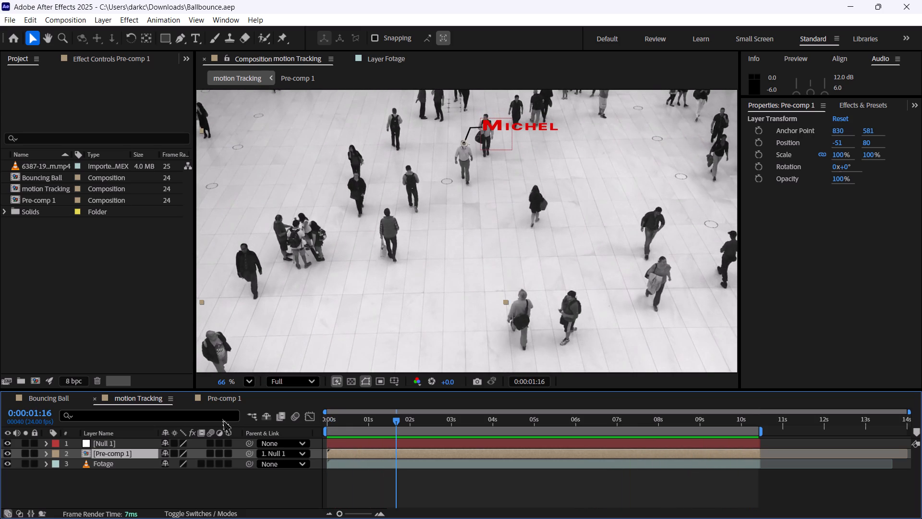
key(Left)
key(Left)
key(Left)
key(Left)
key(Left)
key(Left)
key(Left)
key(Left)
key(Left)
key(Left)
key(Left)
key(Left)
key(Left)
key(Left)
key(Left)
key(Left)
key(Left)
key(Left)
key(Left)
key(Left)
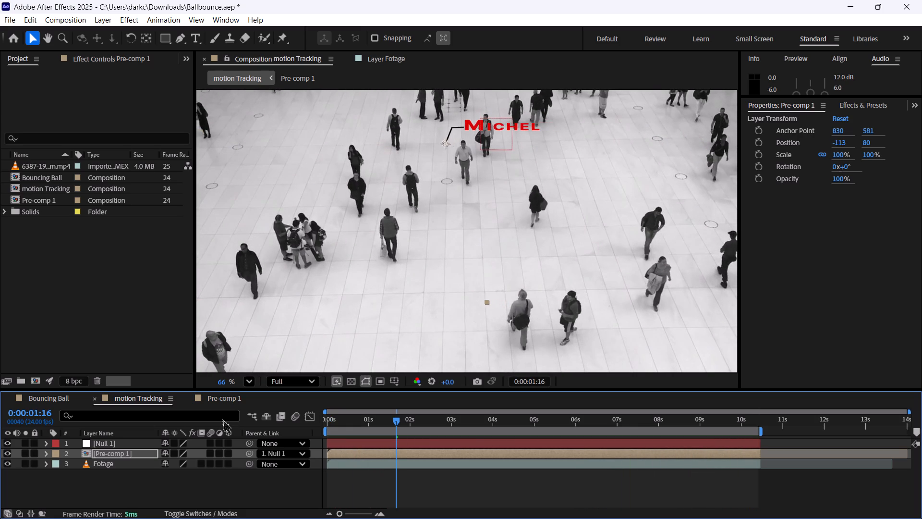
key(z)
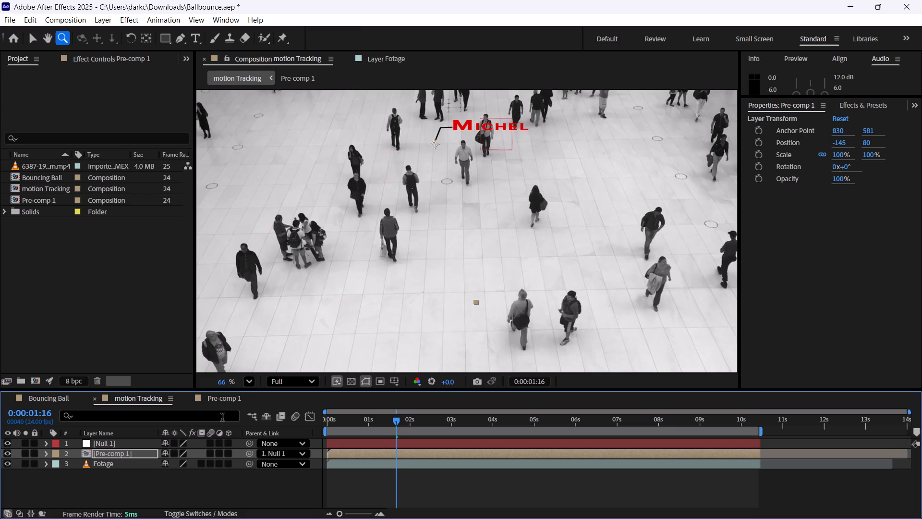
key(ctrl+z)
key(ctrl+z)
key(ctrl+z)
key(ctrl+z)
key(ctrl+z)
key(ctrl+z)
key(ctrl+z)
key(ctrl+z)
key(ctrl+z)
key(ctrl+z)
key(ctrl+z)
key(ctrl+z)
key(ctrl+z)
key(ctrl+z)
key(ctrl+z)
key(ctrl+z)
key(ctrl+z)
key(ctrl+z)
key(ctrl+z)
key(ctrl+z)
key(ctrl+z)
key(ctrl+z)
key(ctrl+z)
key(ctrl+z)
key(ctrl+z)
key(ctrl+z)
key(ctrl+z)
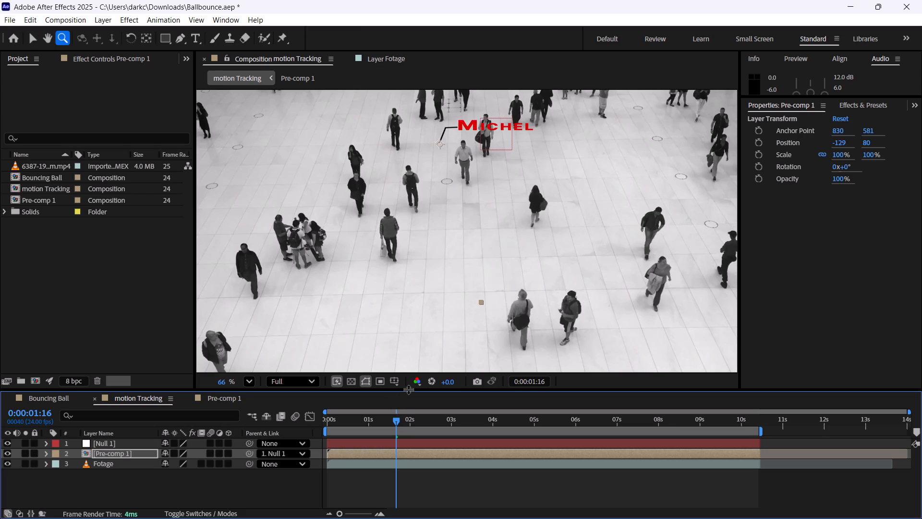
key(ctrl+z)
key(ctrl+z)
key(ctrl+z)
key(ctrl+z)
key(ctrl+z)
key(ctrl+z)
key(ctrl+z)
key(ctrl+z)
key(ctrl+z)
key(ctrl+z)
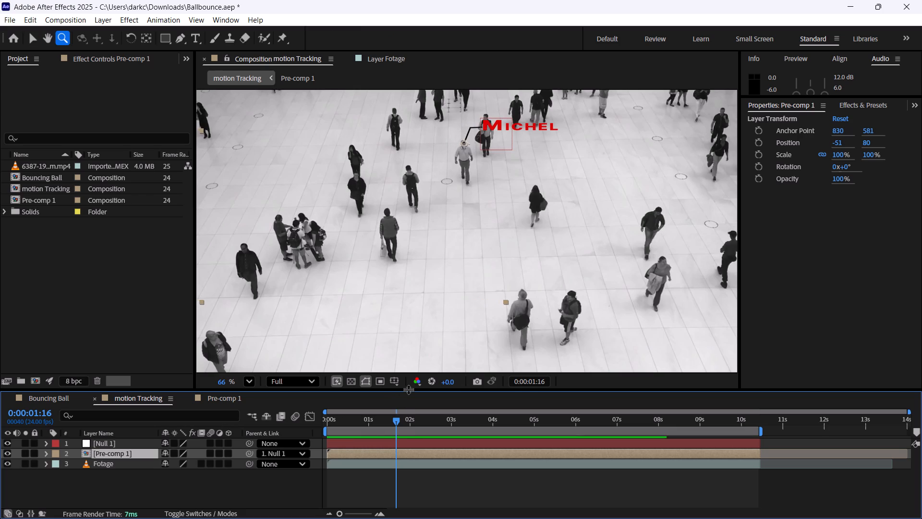
Rewind the motion Tracking composition to 0:00:00:00 and play it back to check the label again.
drag(352, 418, 248, 418)
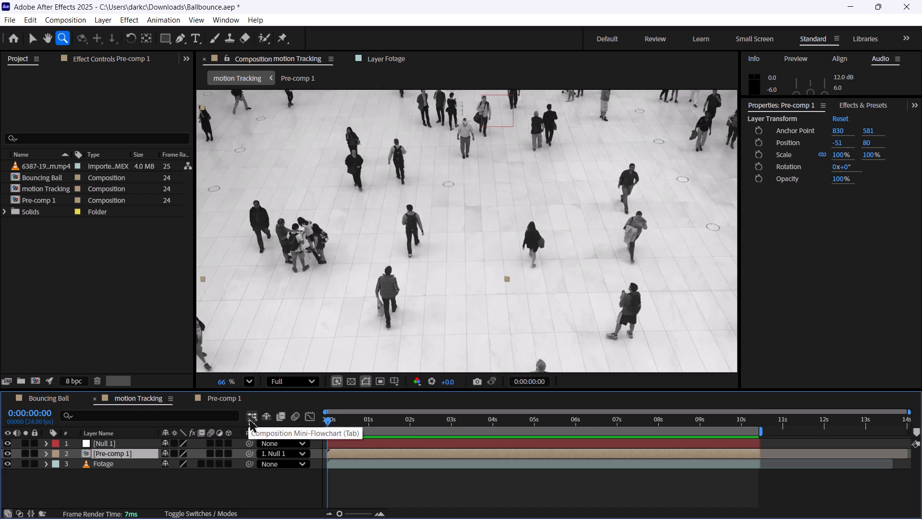
key(space)
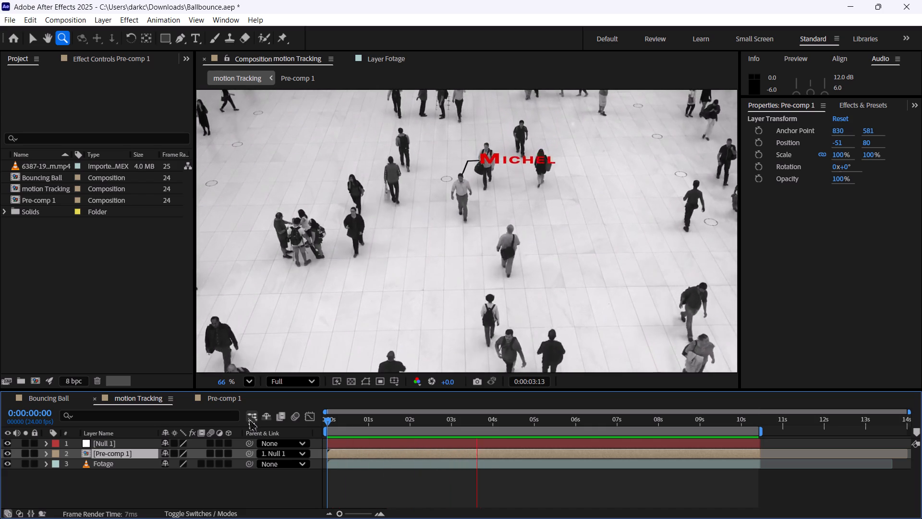
key(space)
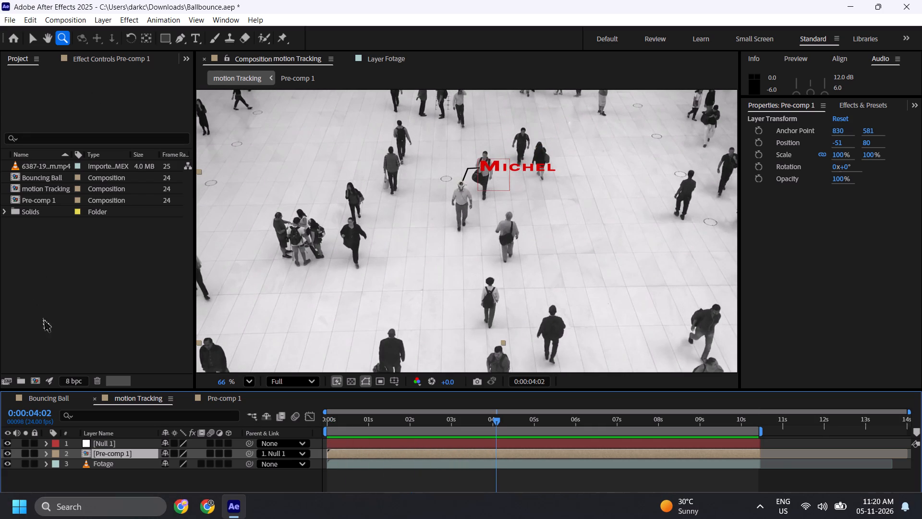
Open the Bouncing Ball composition, preview the ball animation and rewind the playhead to the start.
click(43, 401)
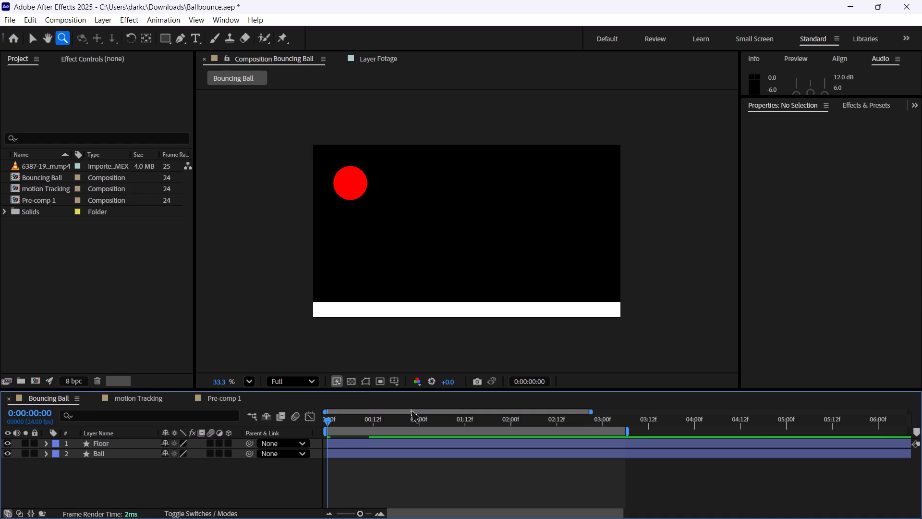
key(m)
key(space)
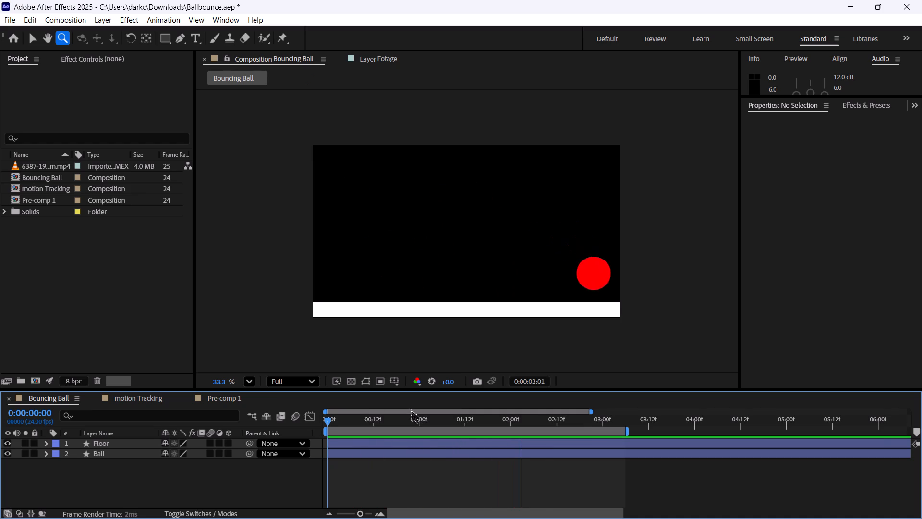
key(space)
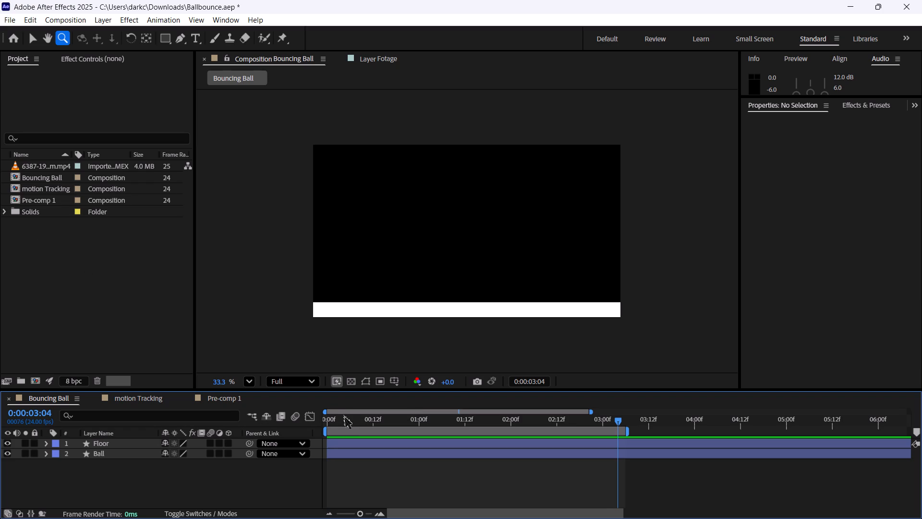
drag(342, 418, 206, 404)
Return to the motion Tracking composition, set the playhead to 0:00:00:00 and save the Ballbounce project.
click(166, 397)
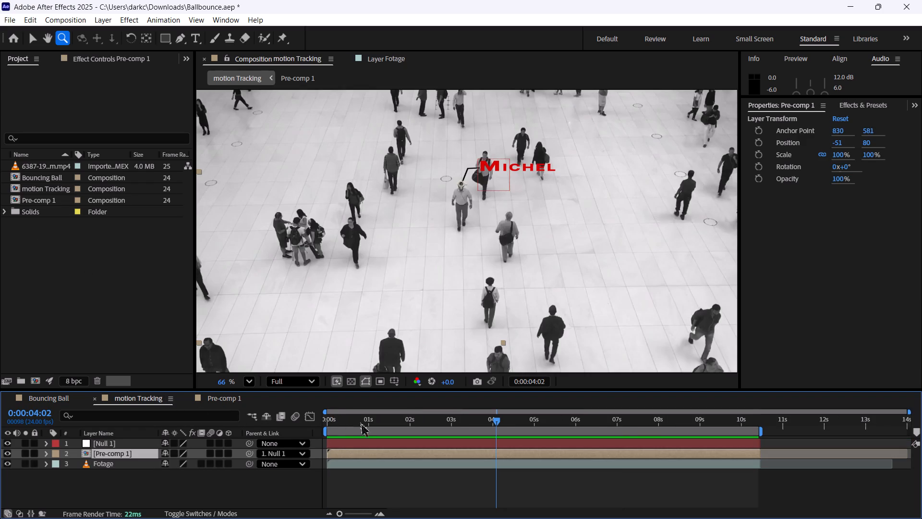
drag(363, 414, 281, 416)
drag(344, 421, 262, 425)
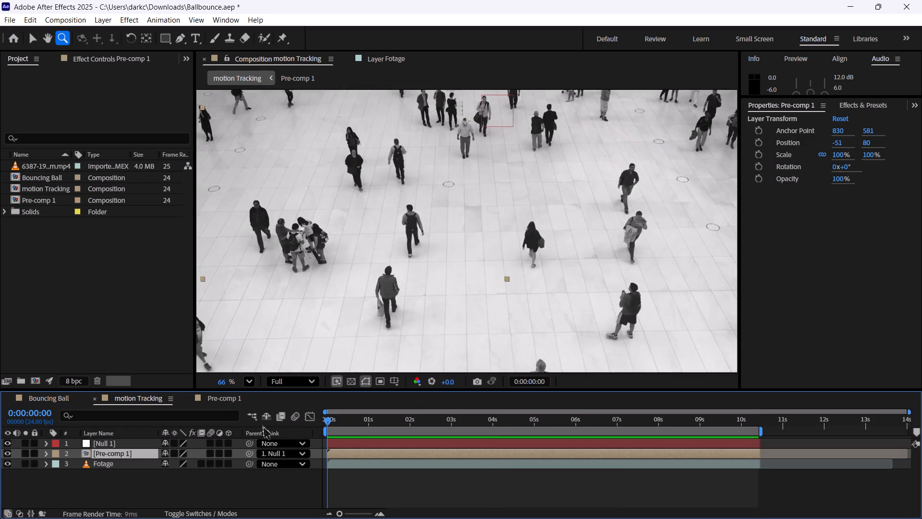
drag(262, 425, 245, 425)
key(ctrl+s)
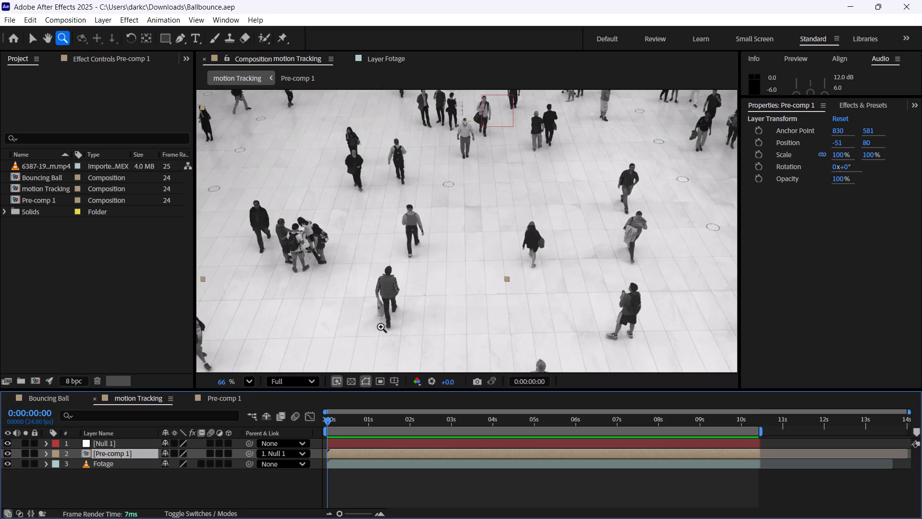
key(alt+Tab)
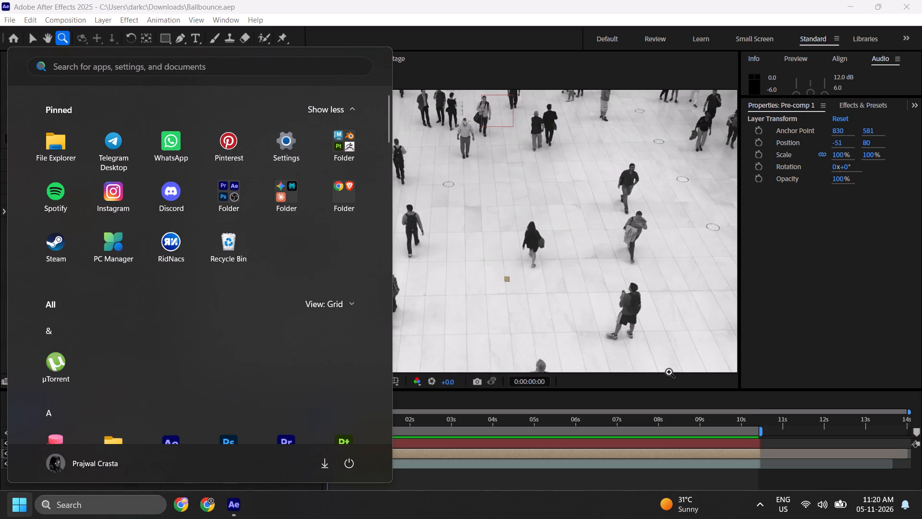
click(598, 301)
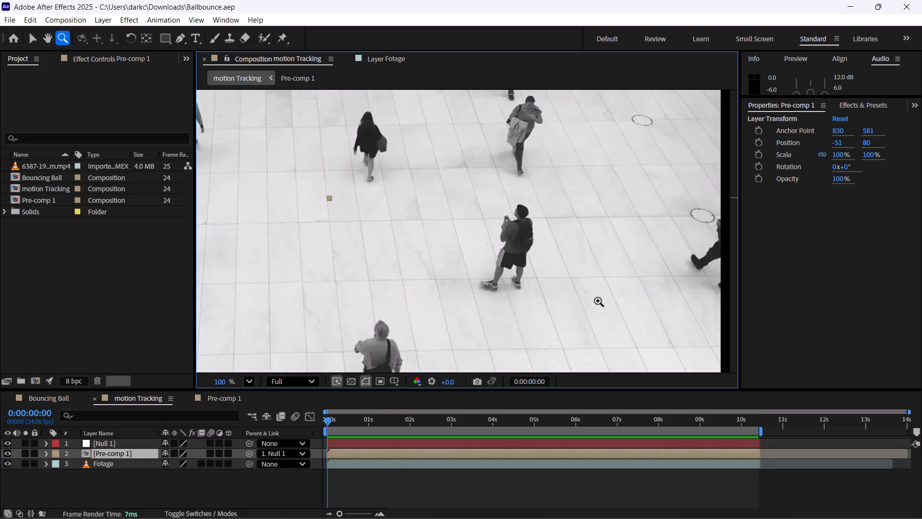
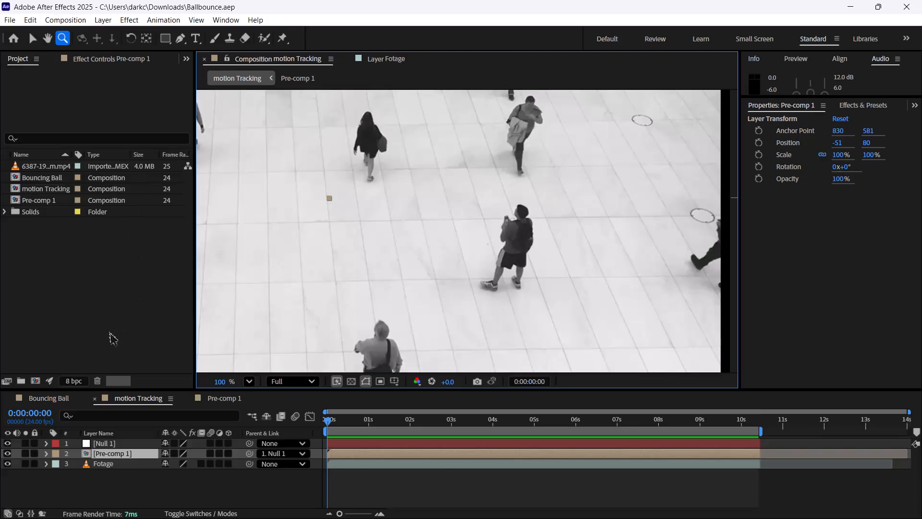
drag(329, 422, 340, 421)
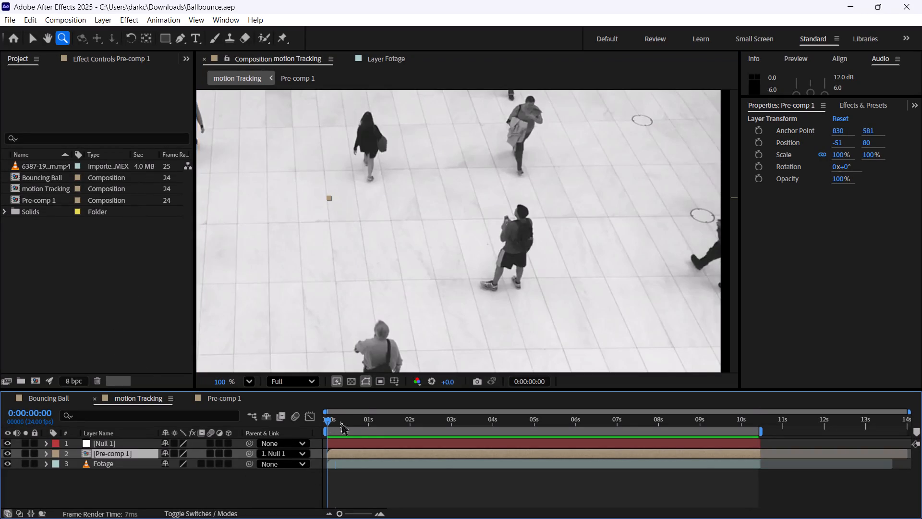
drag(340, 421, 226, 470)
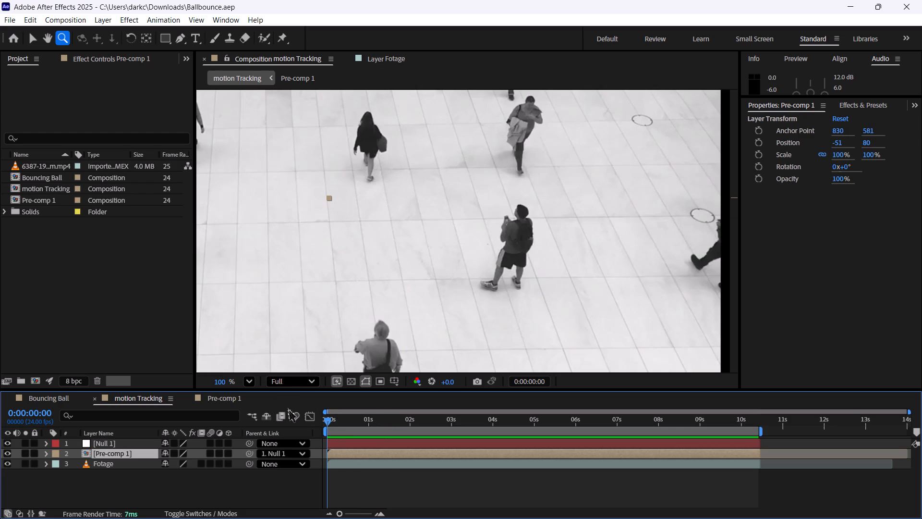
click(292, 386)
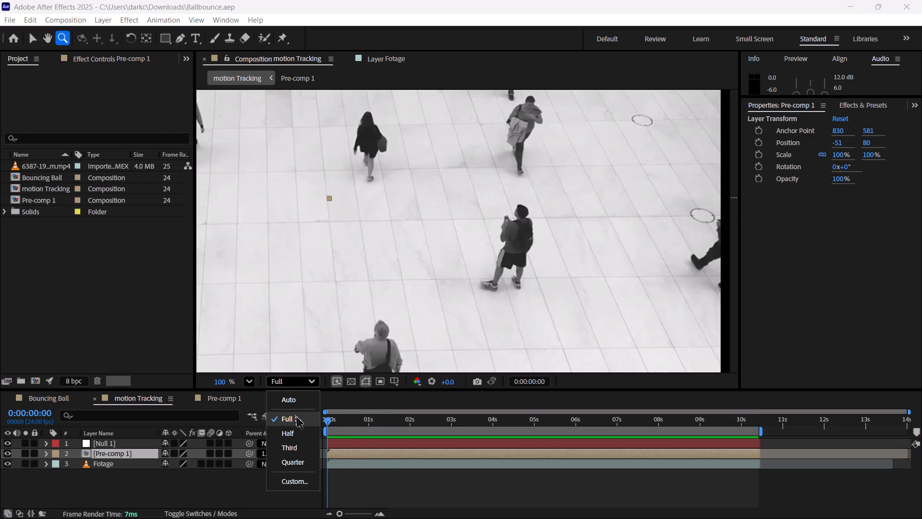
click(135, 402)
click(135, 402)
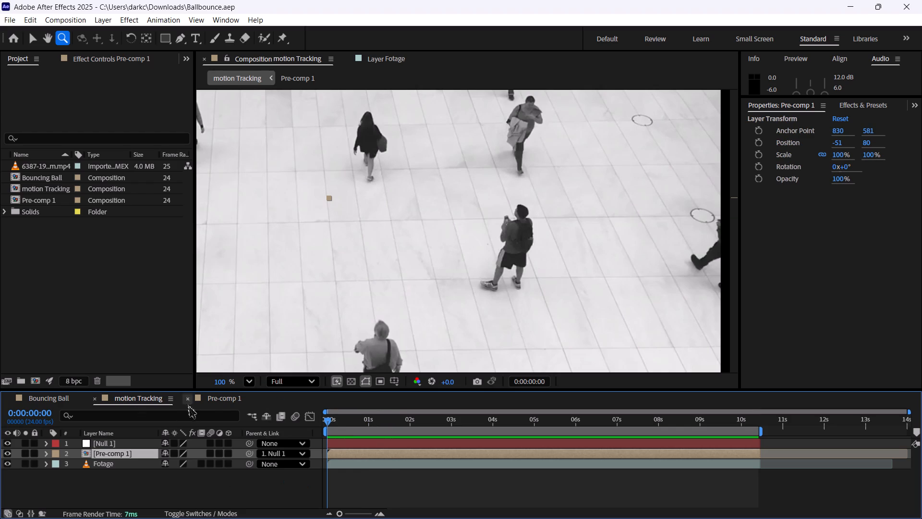
Preview the motion Tracking composition from its first frame to check the Michel label, stopping at 0:00:00:23.
scroll(517, 154, down, 5)
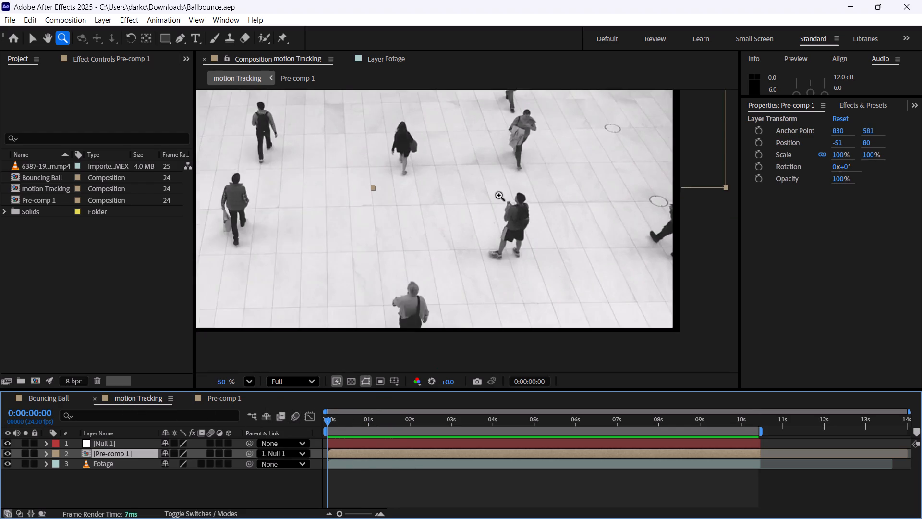
scroll(494, 200, down, 1)
middle_drag(474, 186, 500, 294)
middle_click(503, 298)
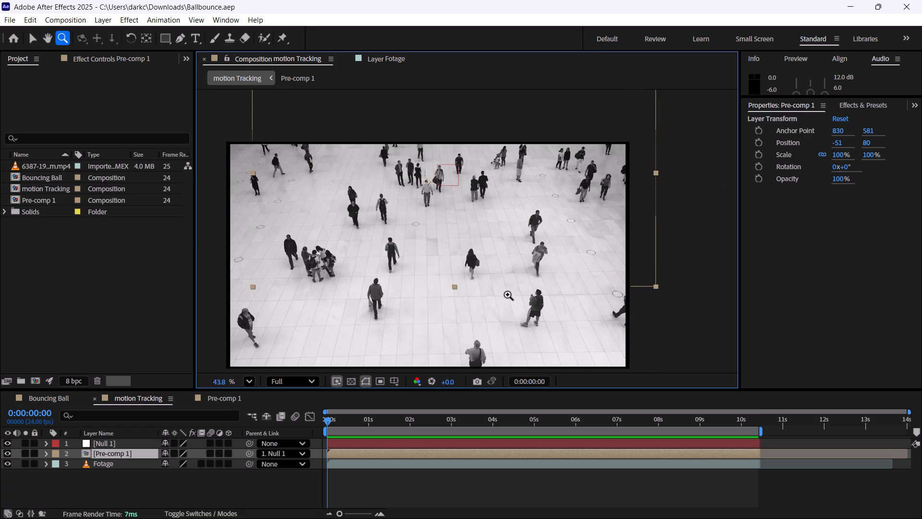
middle_click(512, 295)
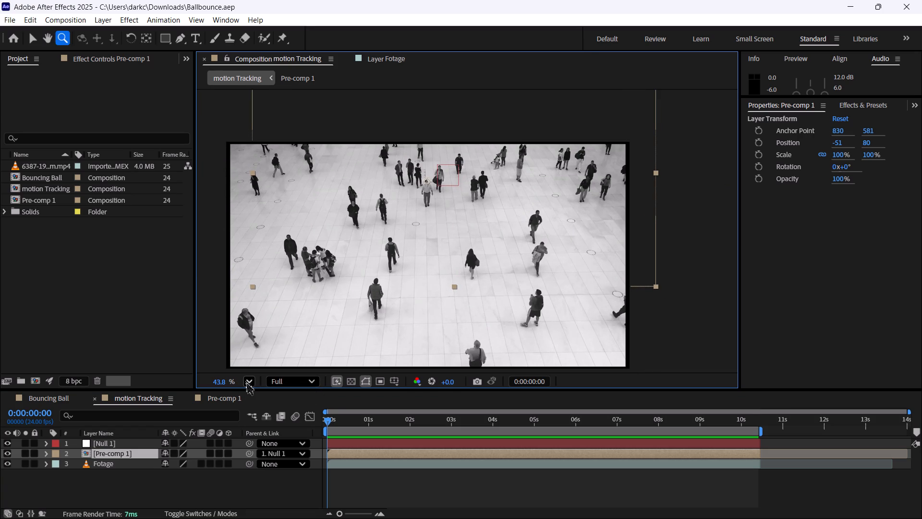
click(248, 382)
click(288, 137)
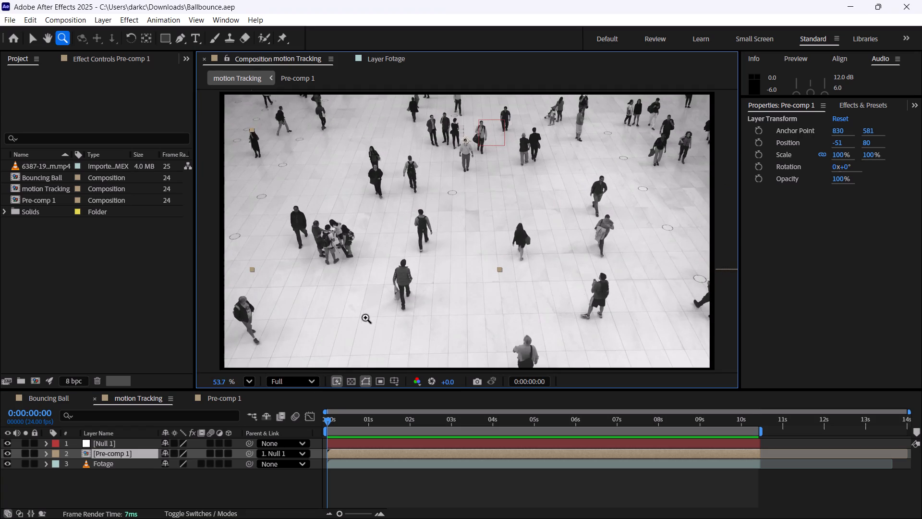
click(309, 381)
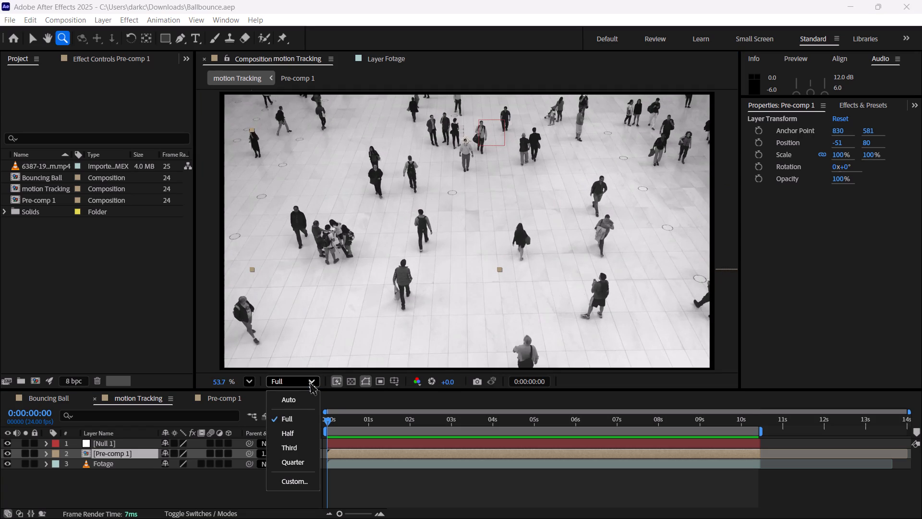
click(309, 381)
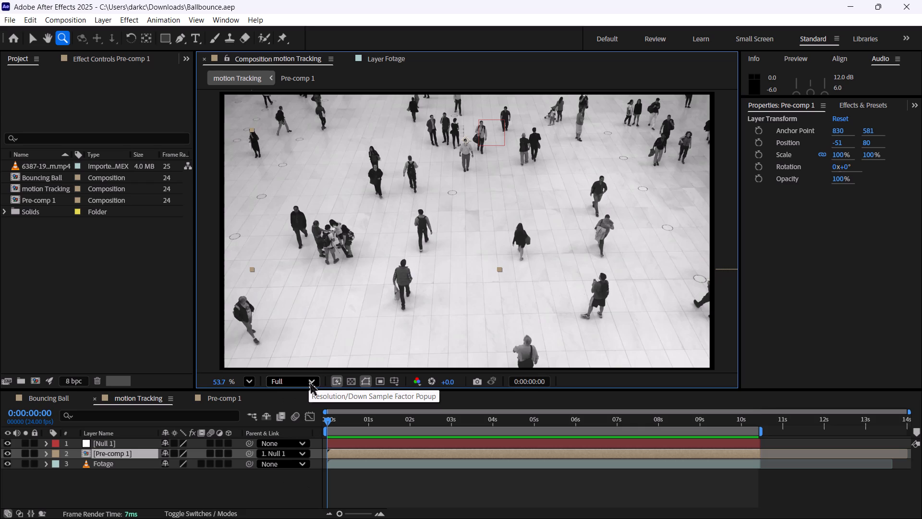
scroll(425, 245, up, 1)
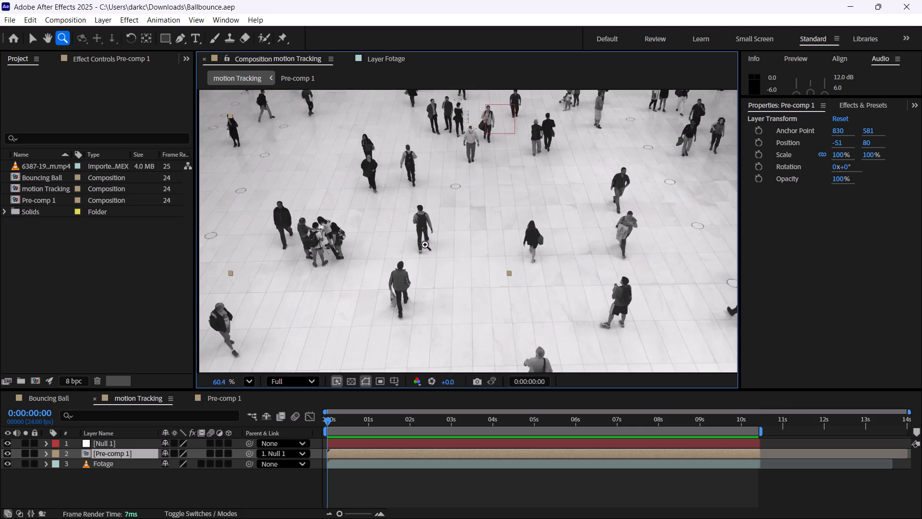
scroll(477, 222, up, 1)
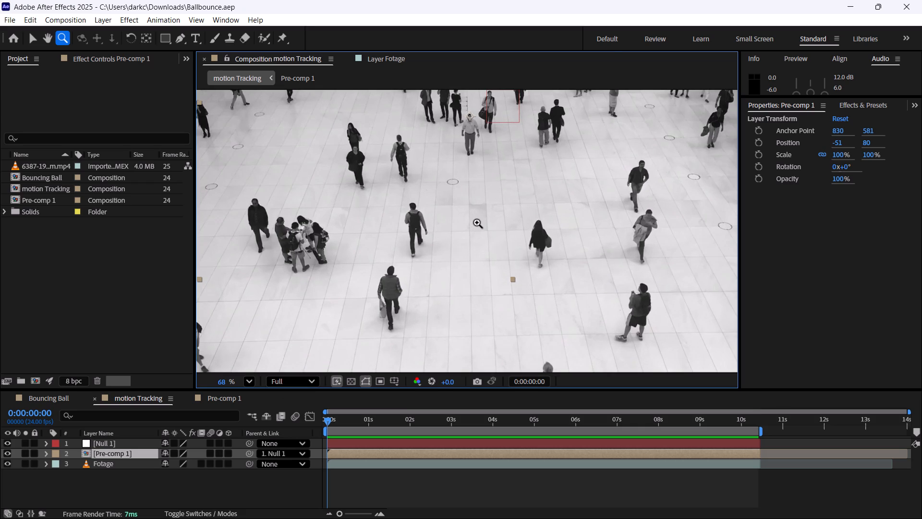
key(v)
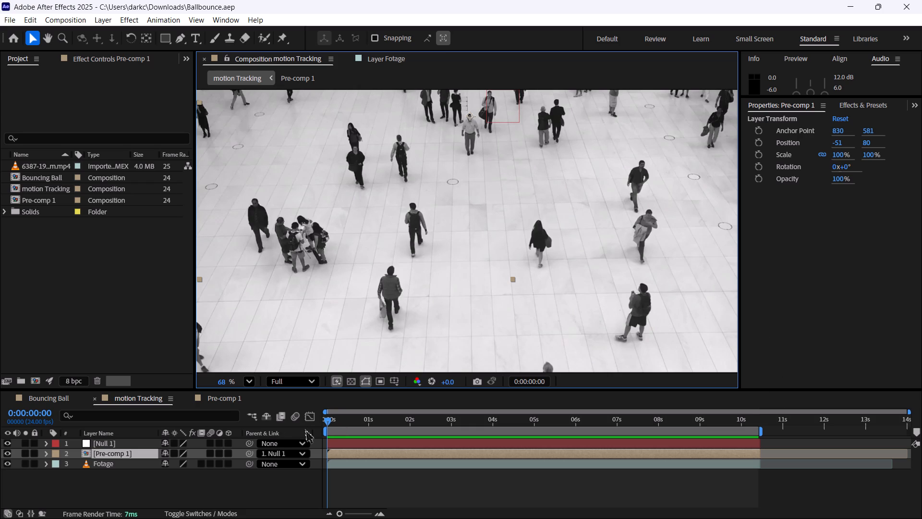
key(space)
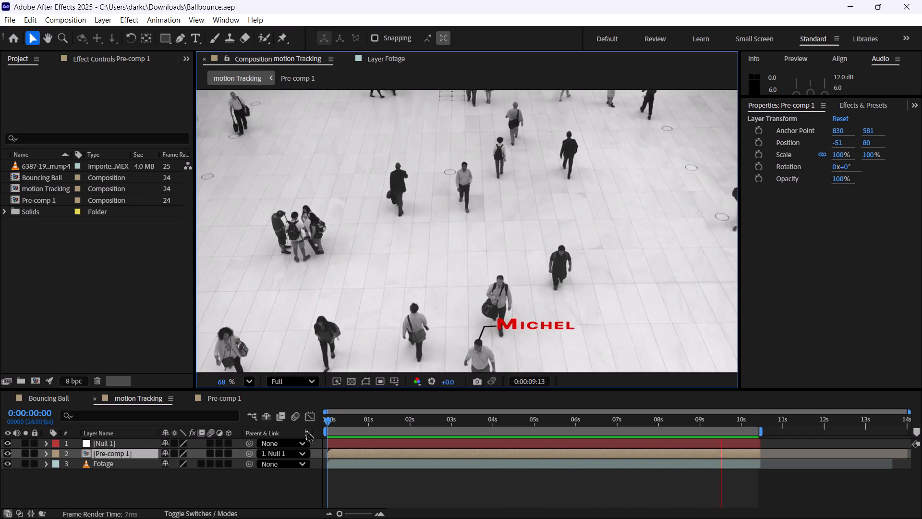
key(space)
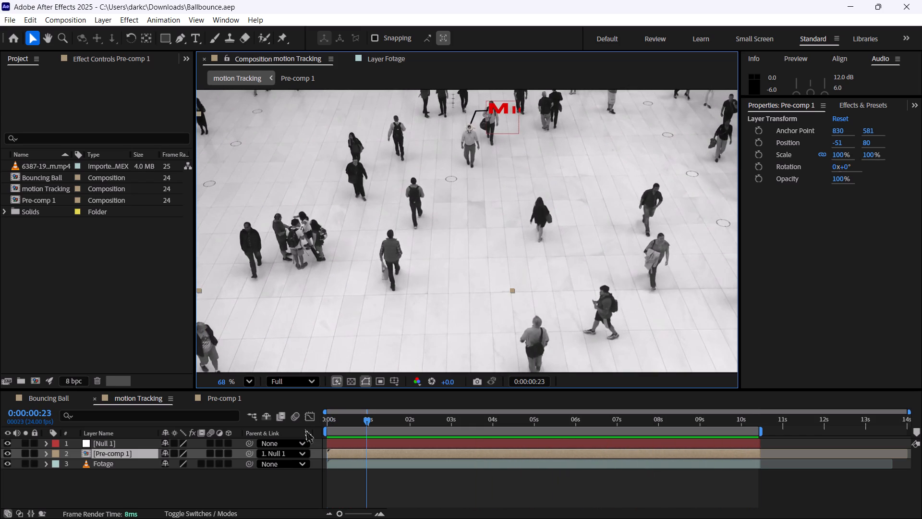
Nudge the Pre-comp 1 layer horizontally at 0:00:00:23 until its X position is -75.
key(Left)
key(Left)
key(Left)
key(Left)
key(Left)
key(Left)
key(Left)
key(Left)
key(Left)
key(Left)
key(Left)
key(Left)
key(Left)
key(Left)
key(Left)
key(Left)
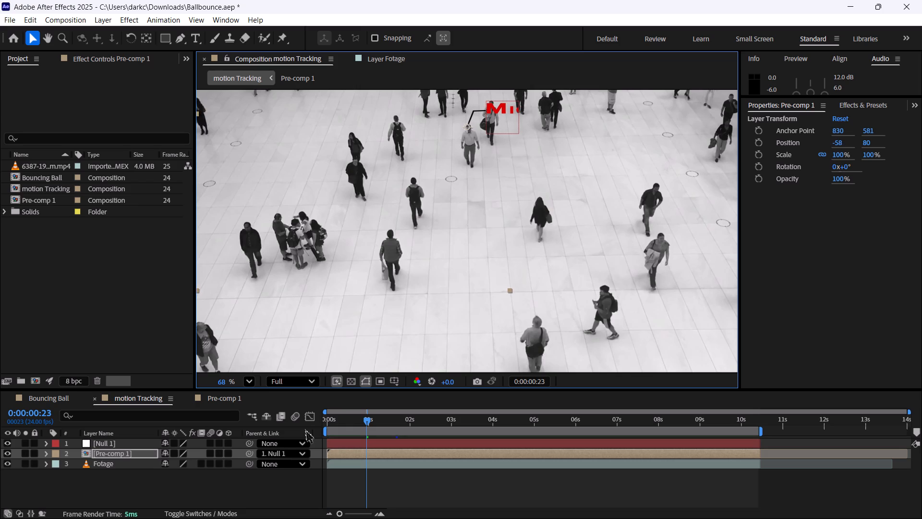
key(Left)
key(Left)
key(Left)
key(Left)
key(Left)
key(Left)
key(Left)
key(Left)
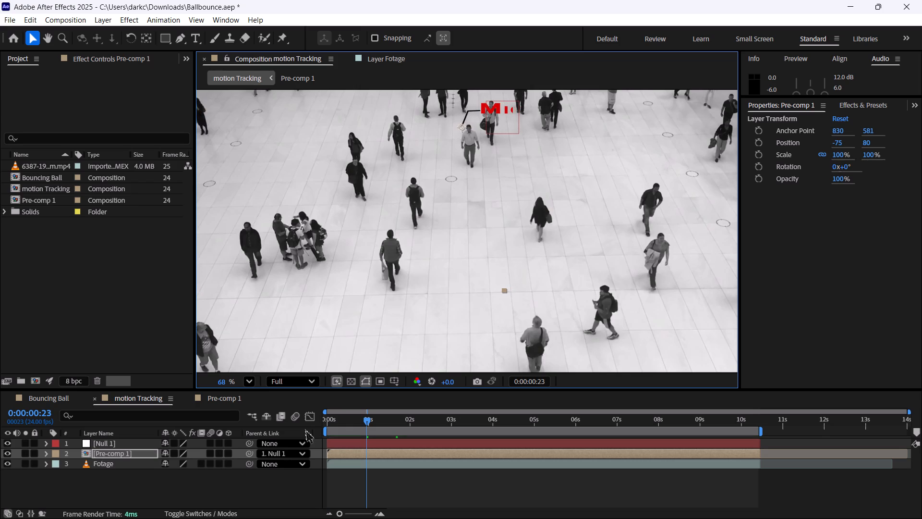
Undo the Pre-comp 1 nudges one at a time back to an X position of -53.
key(ctrl+z)
key(ctrl+z)
key(ctrl+z)
key(ctrl+z)
key(ctrl+z)
key(ctrl+z)
key(ctrl+z)
key(ctrl+z)
key(ctrl+z)
key(ctrl+z)
key(ctrl+z)
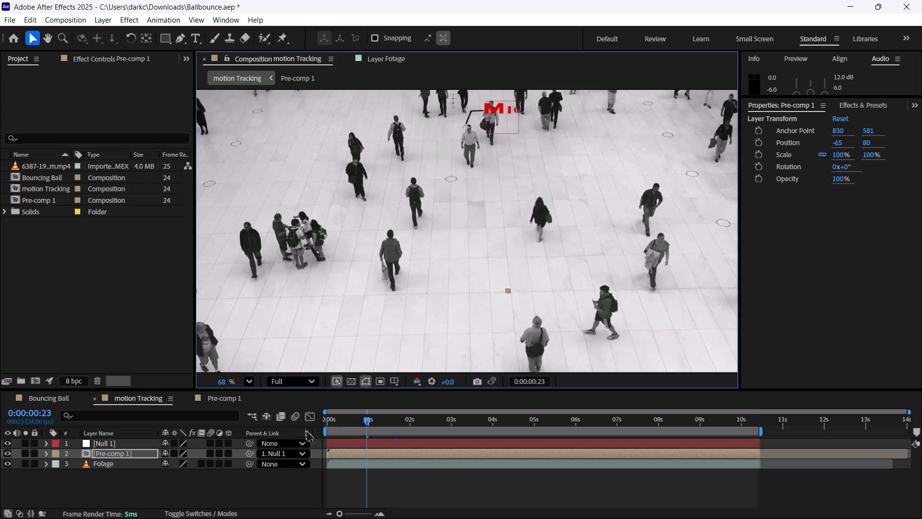
key(ctrl+z)
key(ctrl+z)
key(ctrl+z)
key(ctrl+z)
key(ctrl+z)
key(ctrl+z)
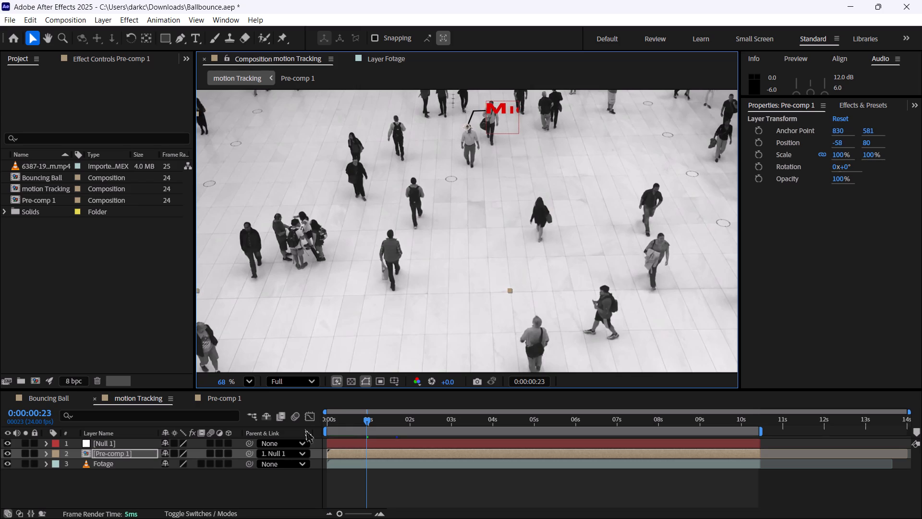
key(ctrl+z)
key(ctrl+z)
key(ctrl+z)
key(ctrl+z)
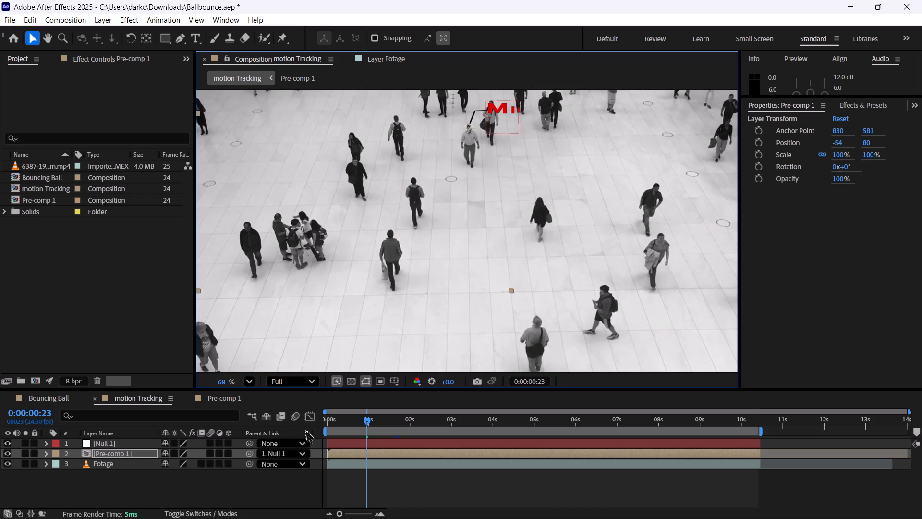
key(ctrl+z)
Rewind the motion Tracking composition to 0:00:00:00 and deselect the Pre-comp 1 layer.
drag(343, 423, 289, 419)
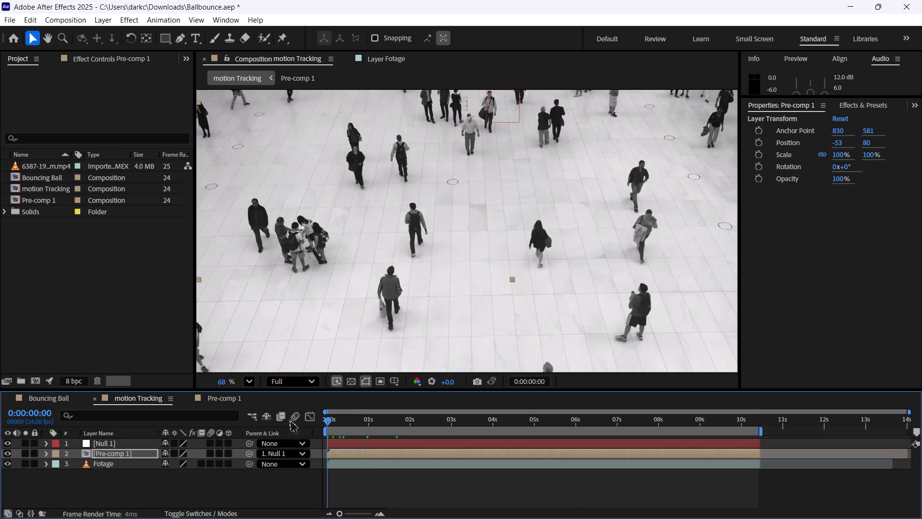
drag(289, 419, 259, 421)
click(133, 399)
click(165, 500)
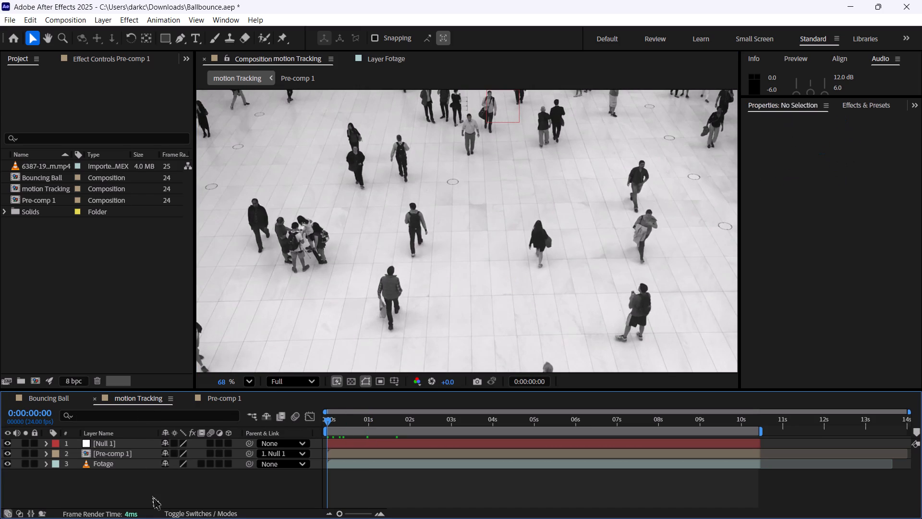